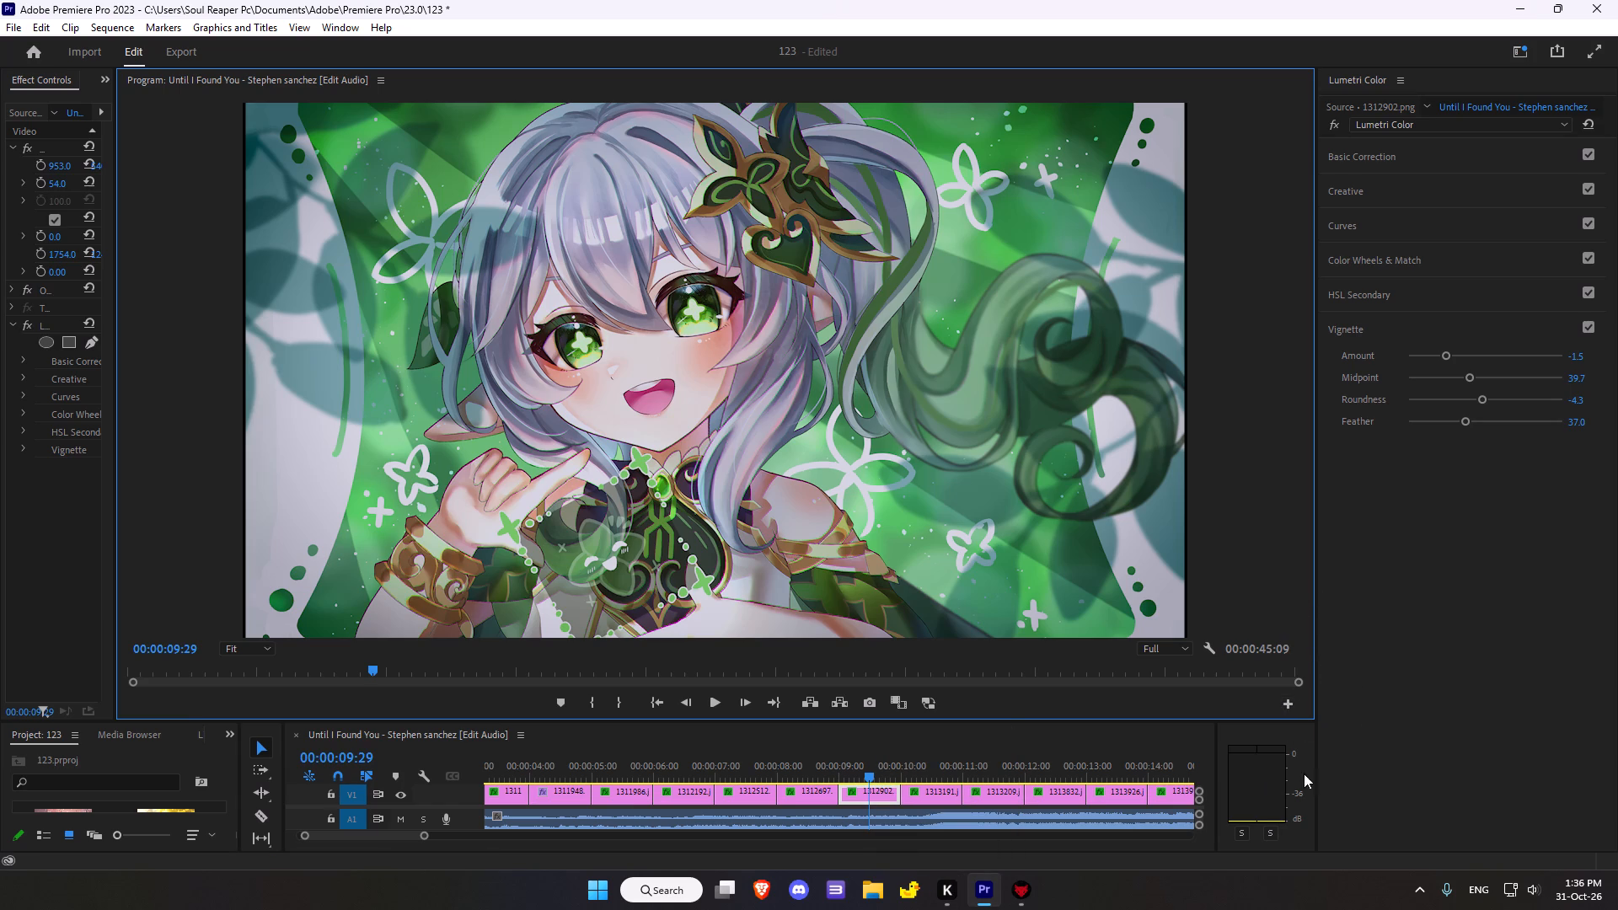
Set the Basic Correction temperature to -12.0 and exposure to -0.1 on clip 1312902.png, comparing with the effect bypassed.
{"action": "left_click", "coordinate": [1390, 144]}
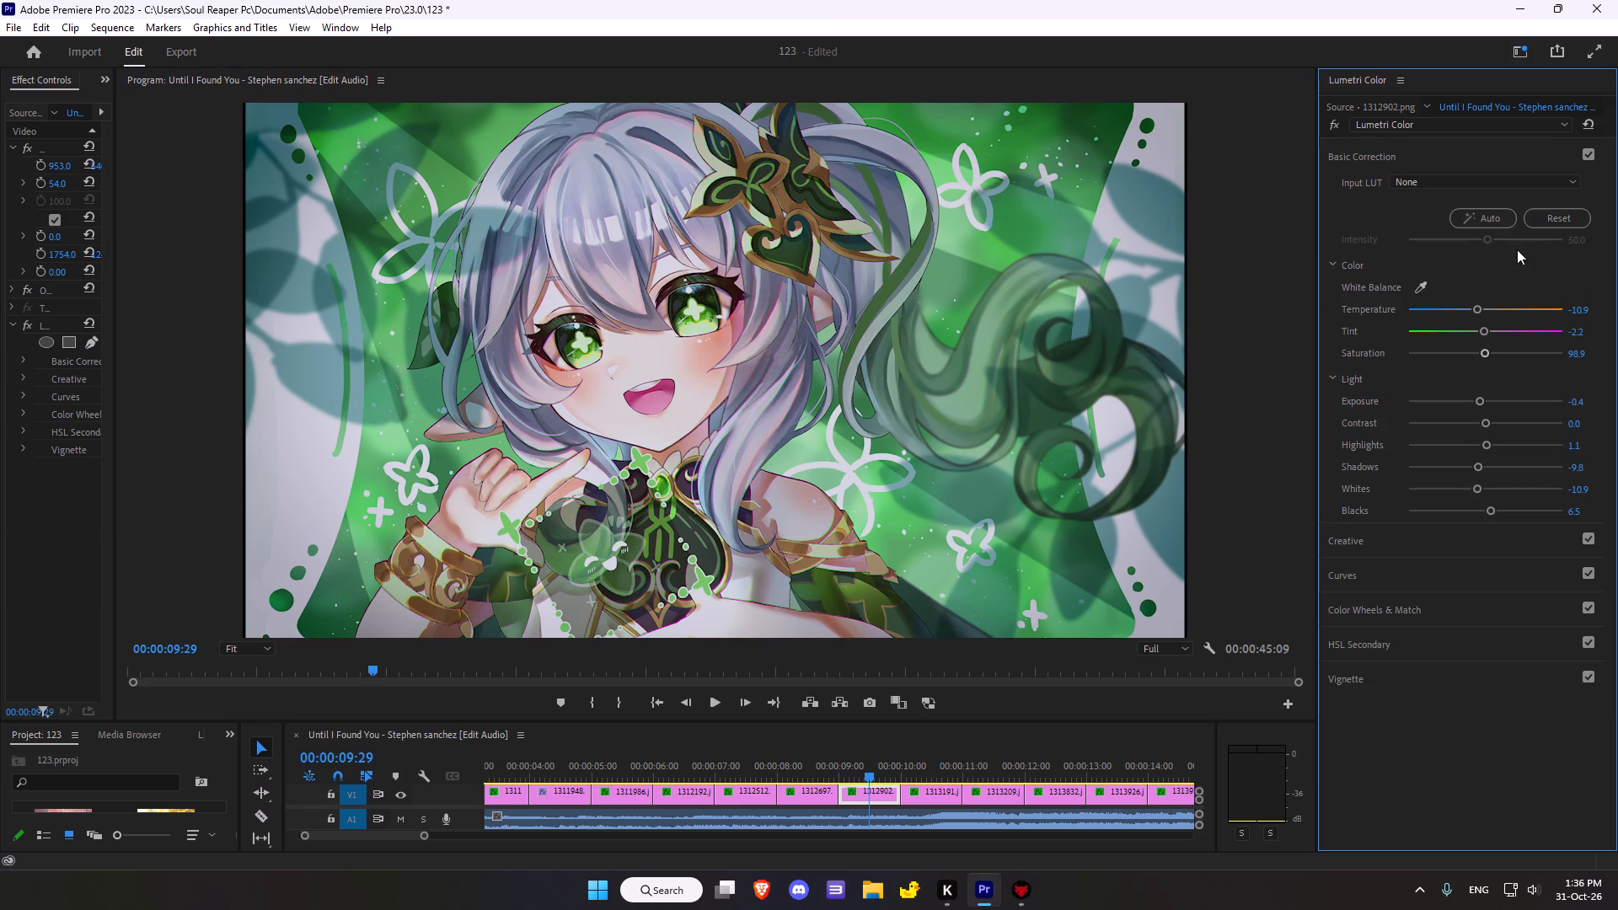
{"action": "left_click", "coordinate": [1476, 307]}
{"action": "left_click", "coordinate": [1340, 127]}
{"action": "left_click", "coordinate": [1340, 127]}
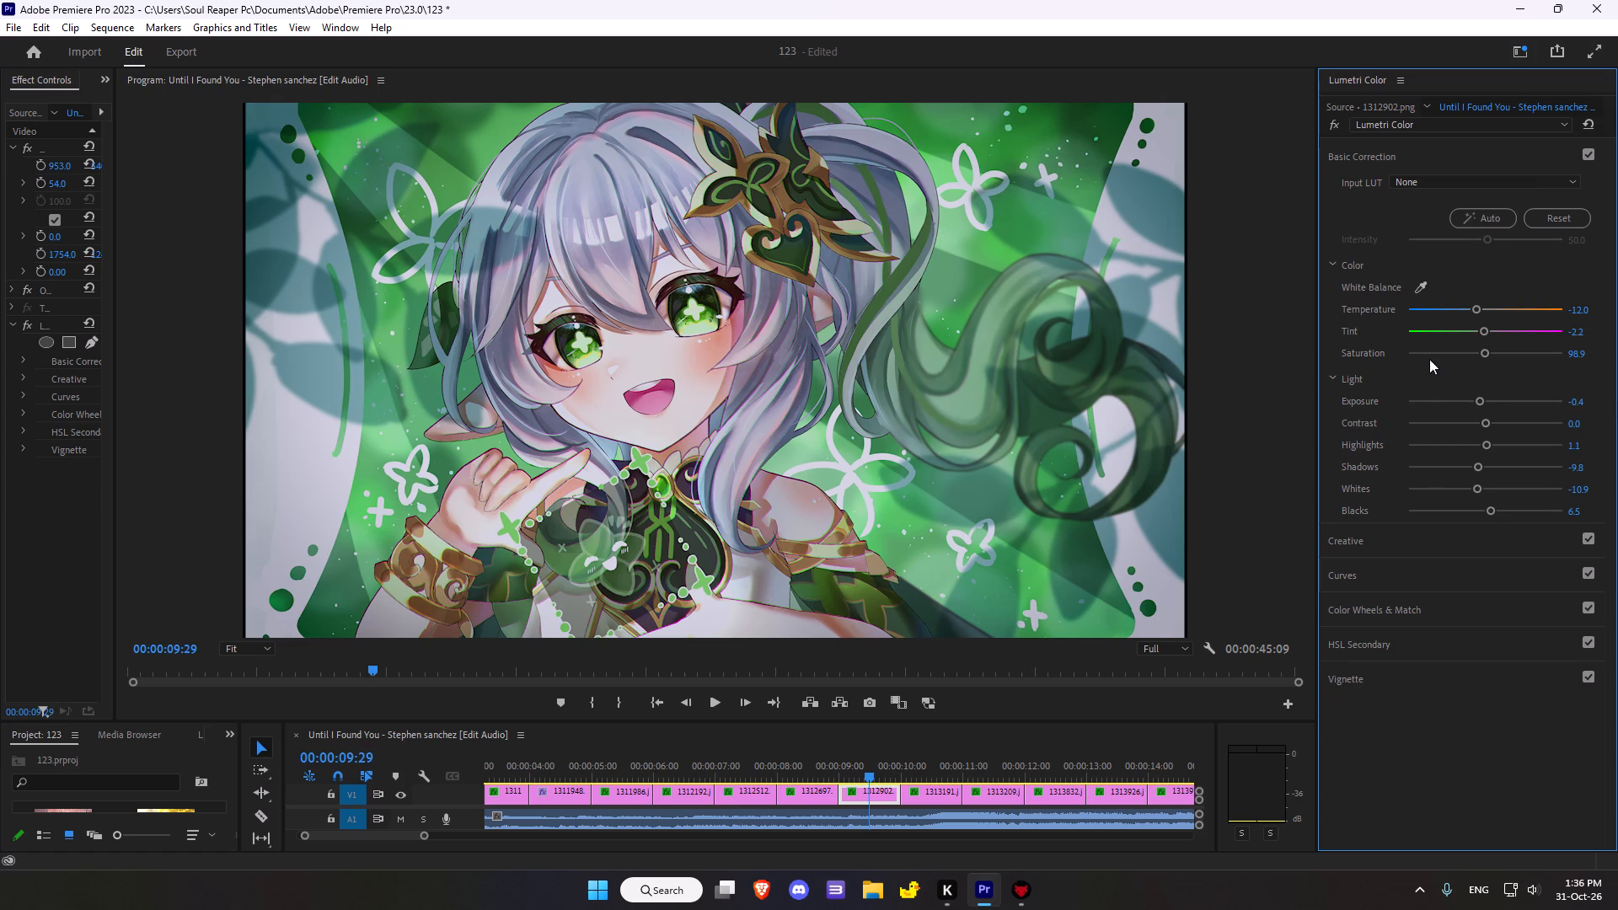
{"action": "scroll", "coordinate": [1488, 527], "scroll_direction": "down", "scroll_amount": 3}
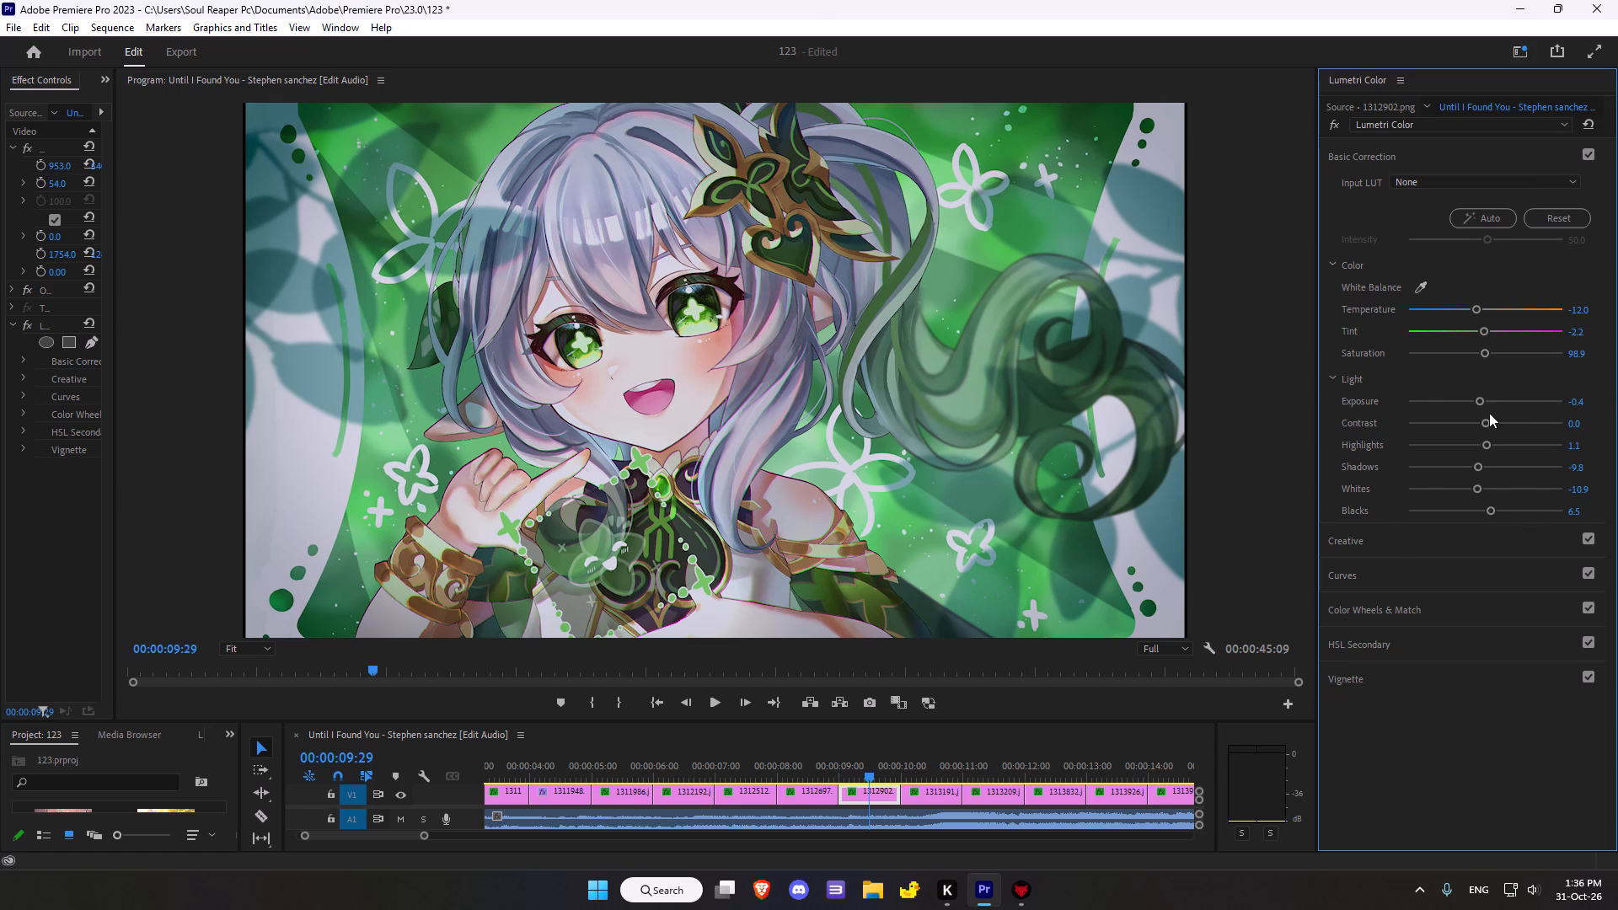
{"action": "left_click", "coordinate": [1481, 404]}
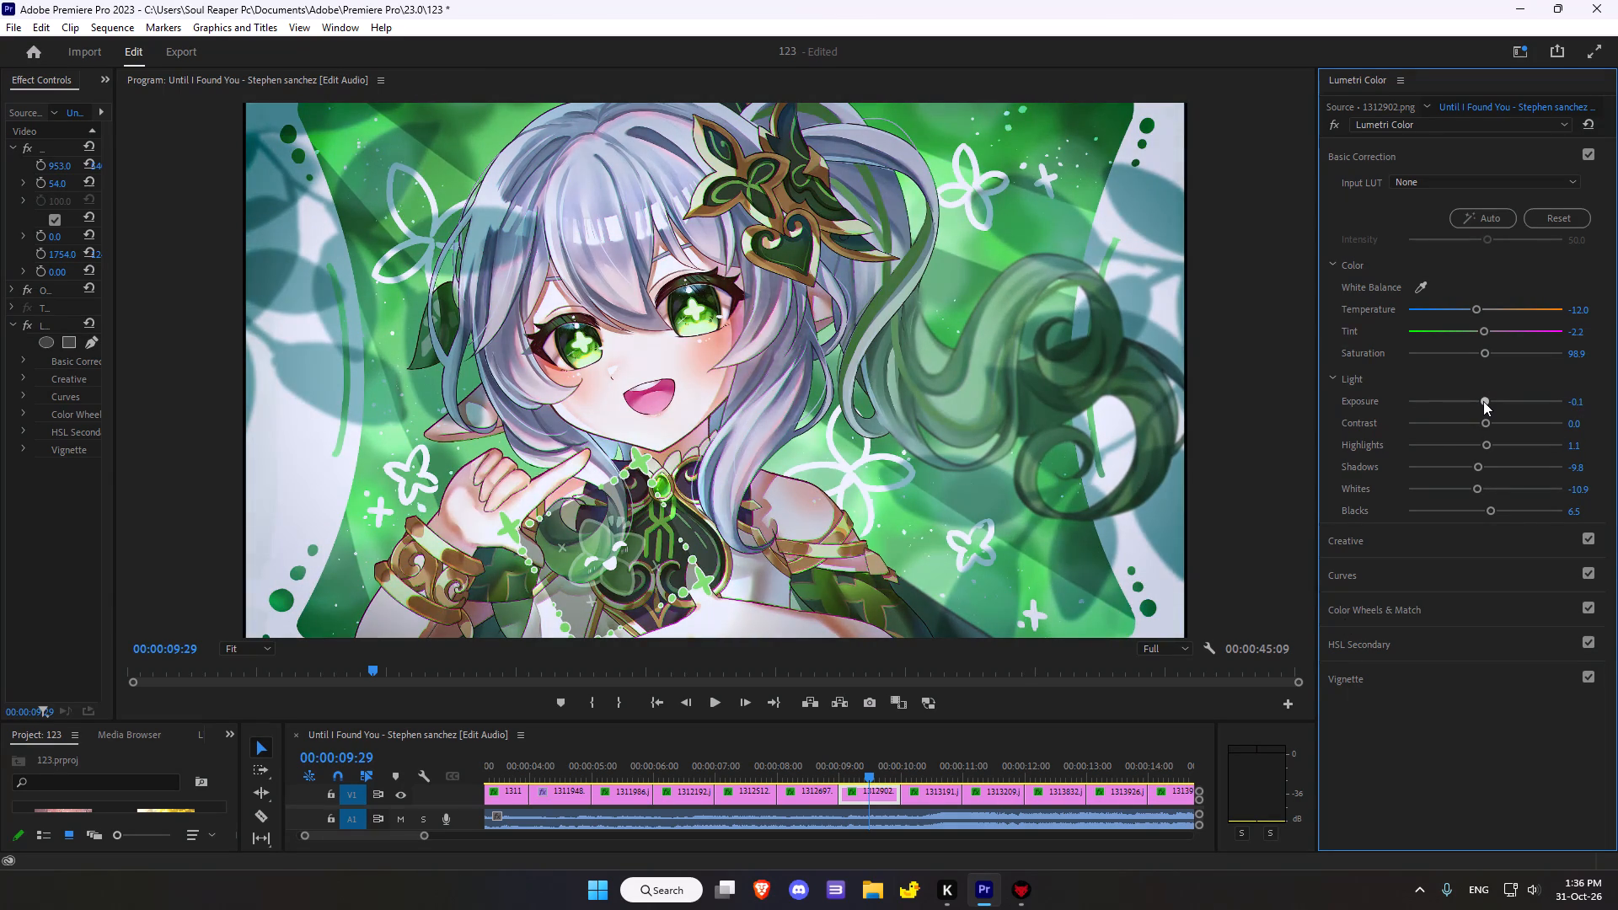
In the Creative settings of clip 1312902.png, set Sharpen to 44.6 and adjust the Tint Balance.
{"action": "left_click", "coordinate": [1390, 548]}
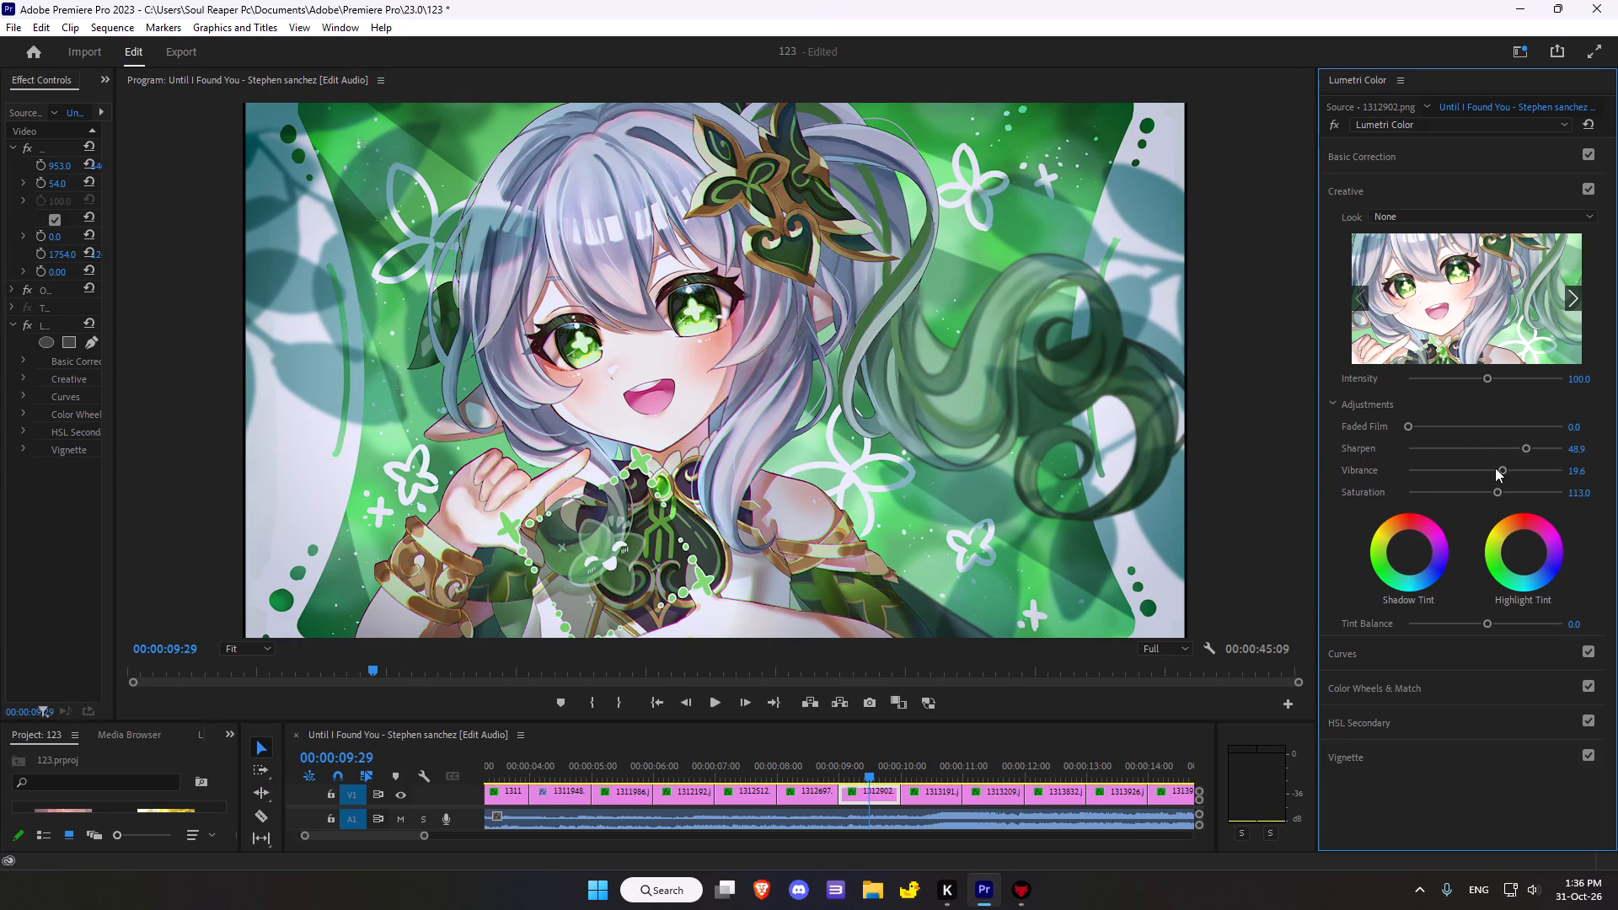
{"action": "left_click_drag", "start_coordinate": [1526, 445], "coordinate": [1523, 448]}
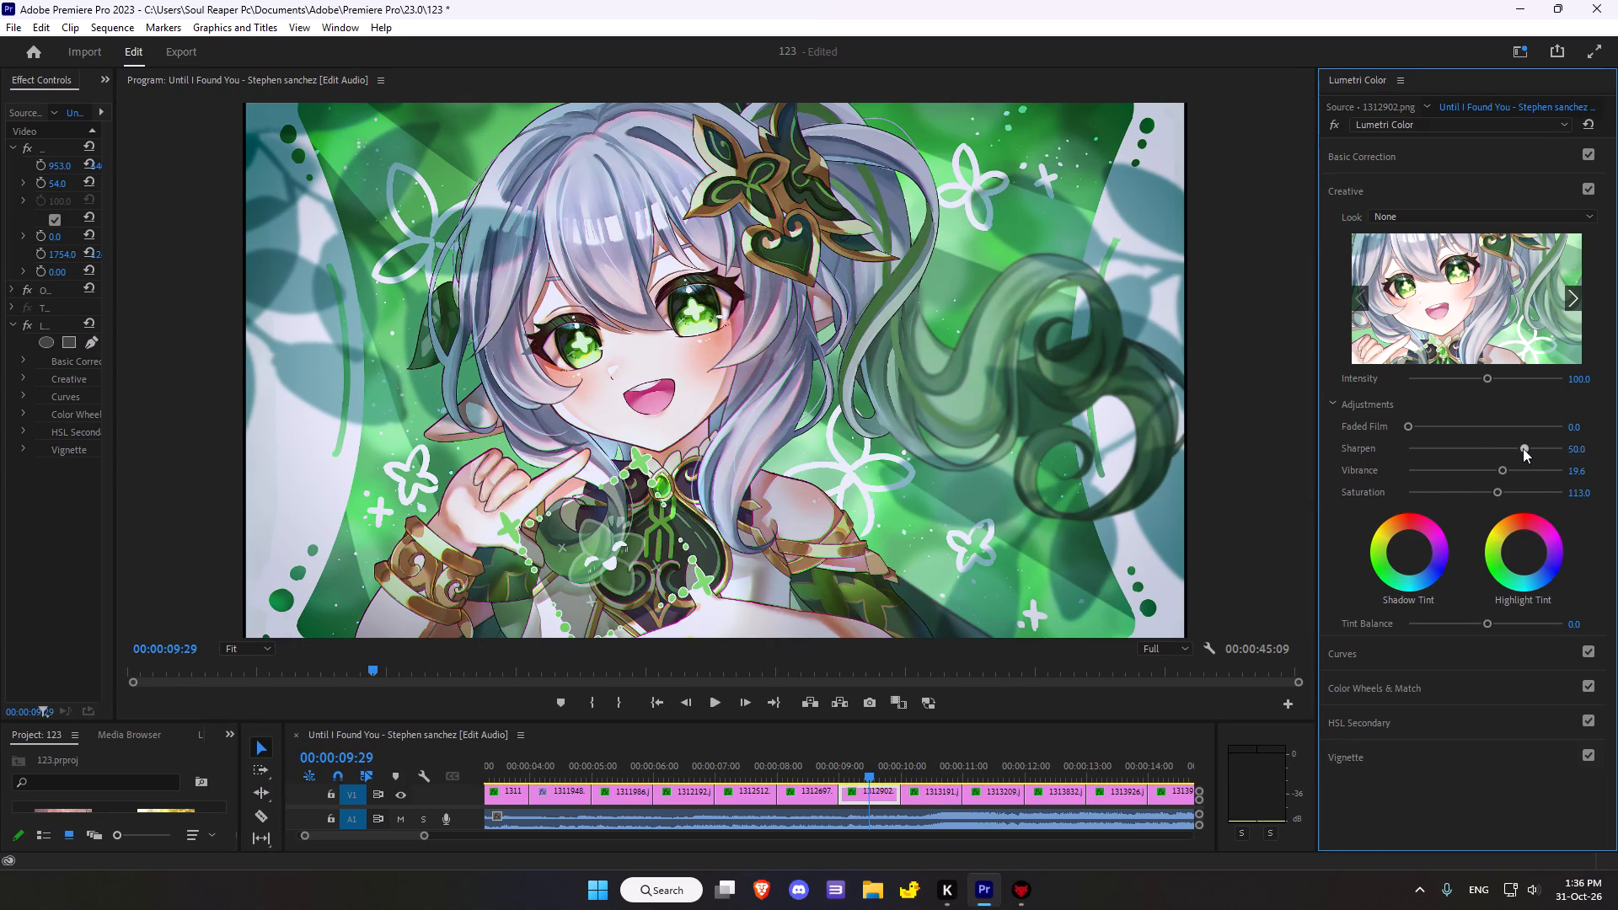
{"action": "left_click_drag", "start_coordinate": [1523, 448], "coordinate": [1519, 449]}
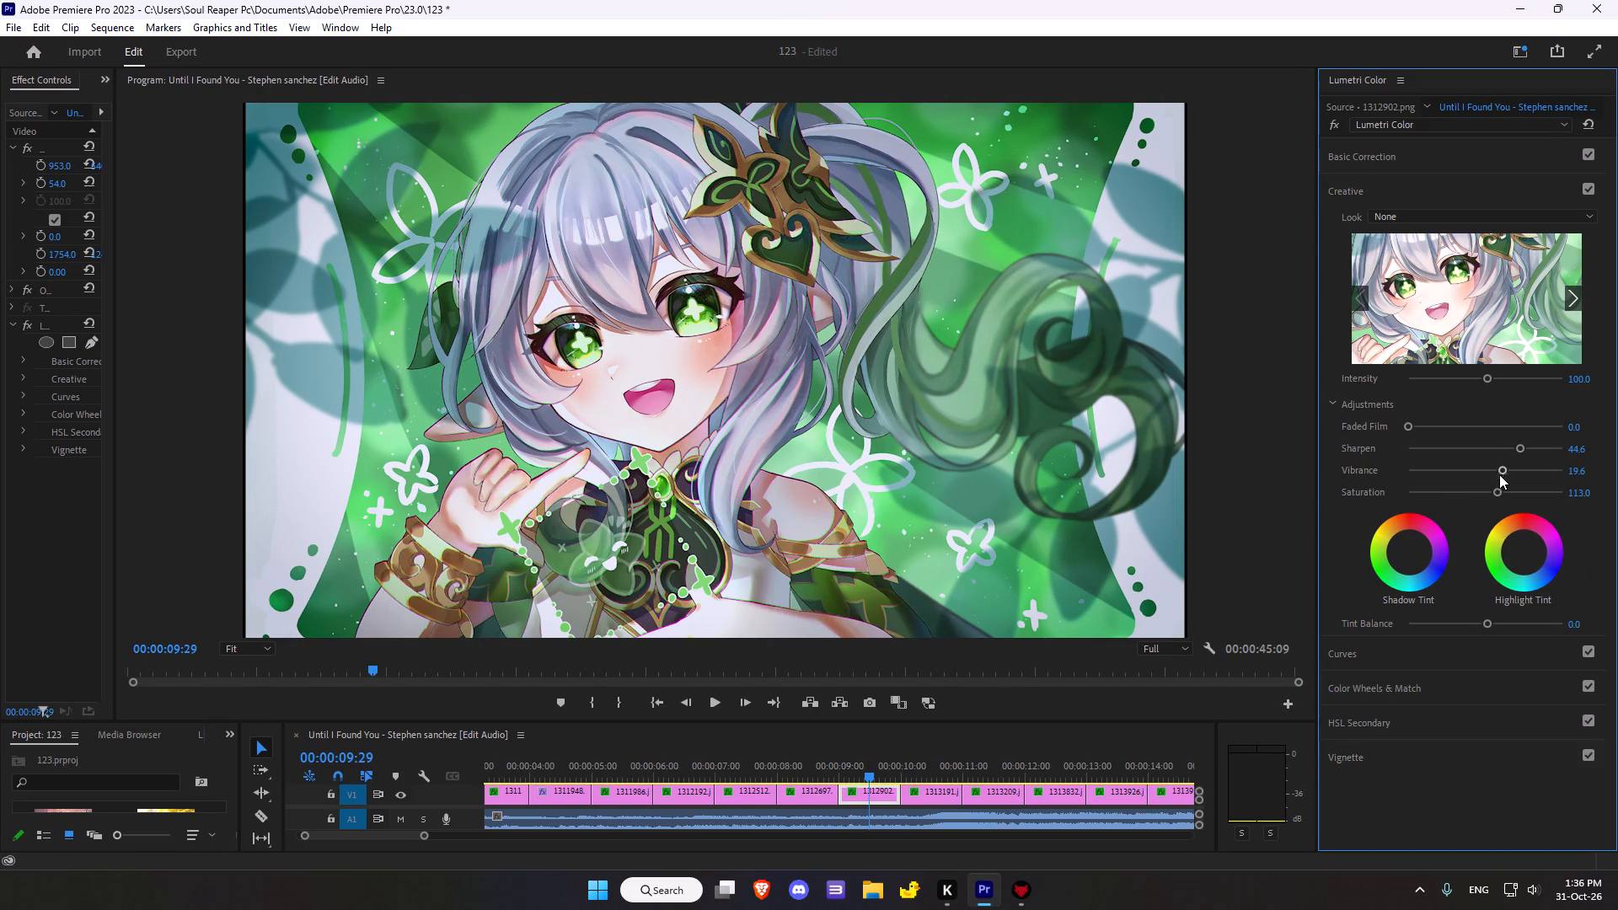
{"action": "left_click_drag", "start_coordinate": [1489, 624], "coordinate": [1484, 617]}
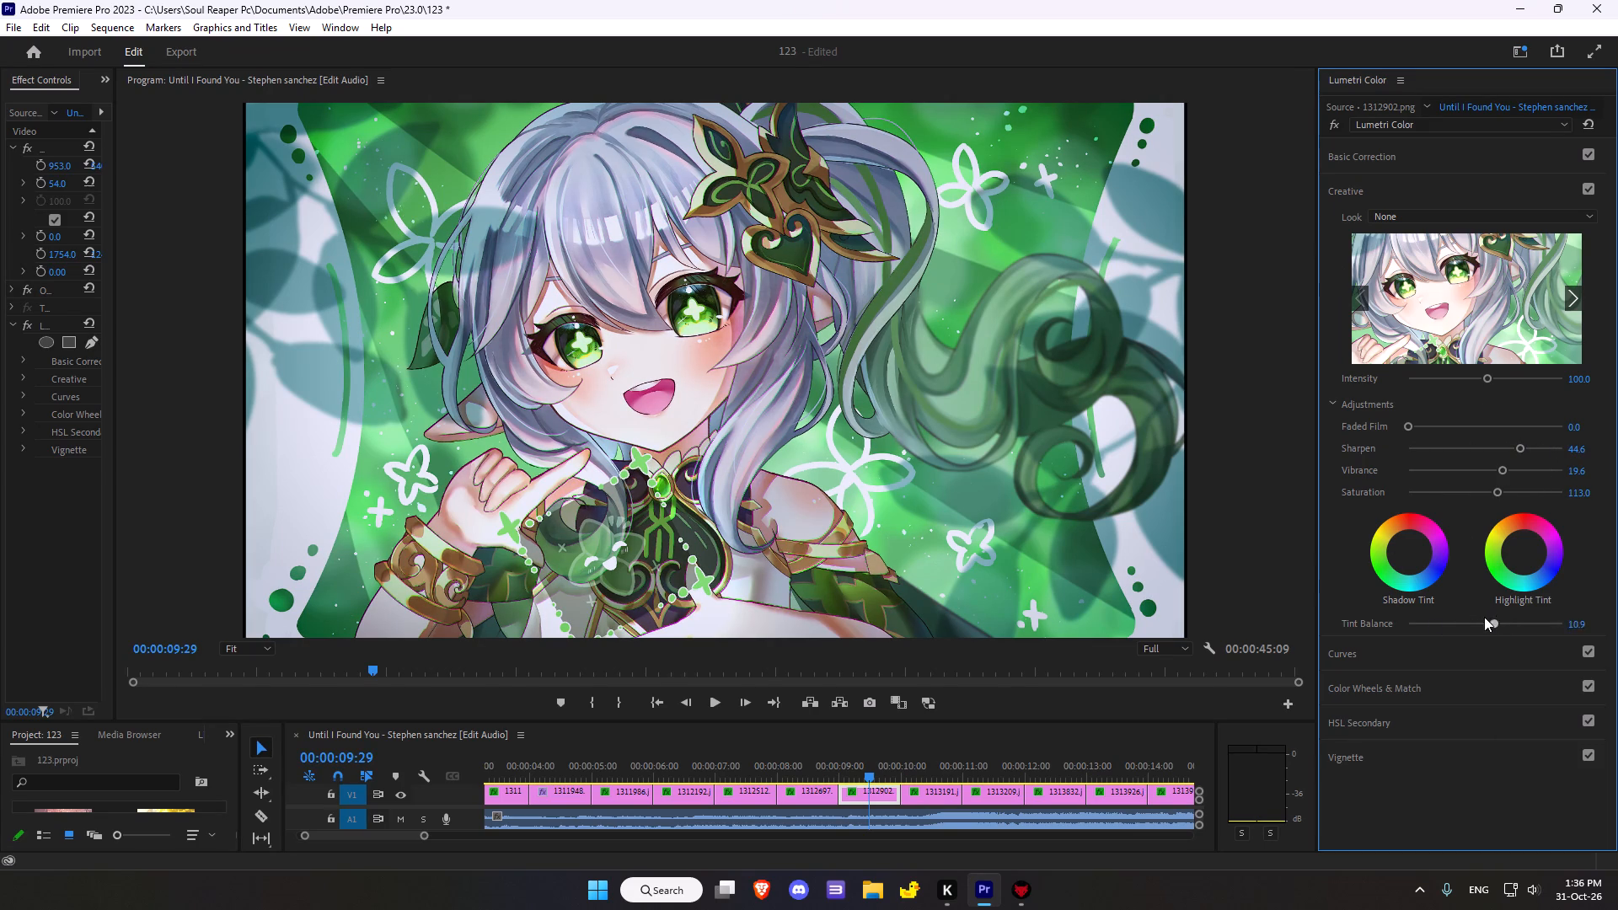
{"action": "left_click_drag", "start_coordinate": [1484, 617], "coordinate": [1476, 622]}
Review the Curves, Color Wheels & Match and Vignette settings of clip 1312902.png.
{"action": "left_click", "coordinate": [1337, 654]}
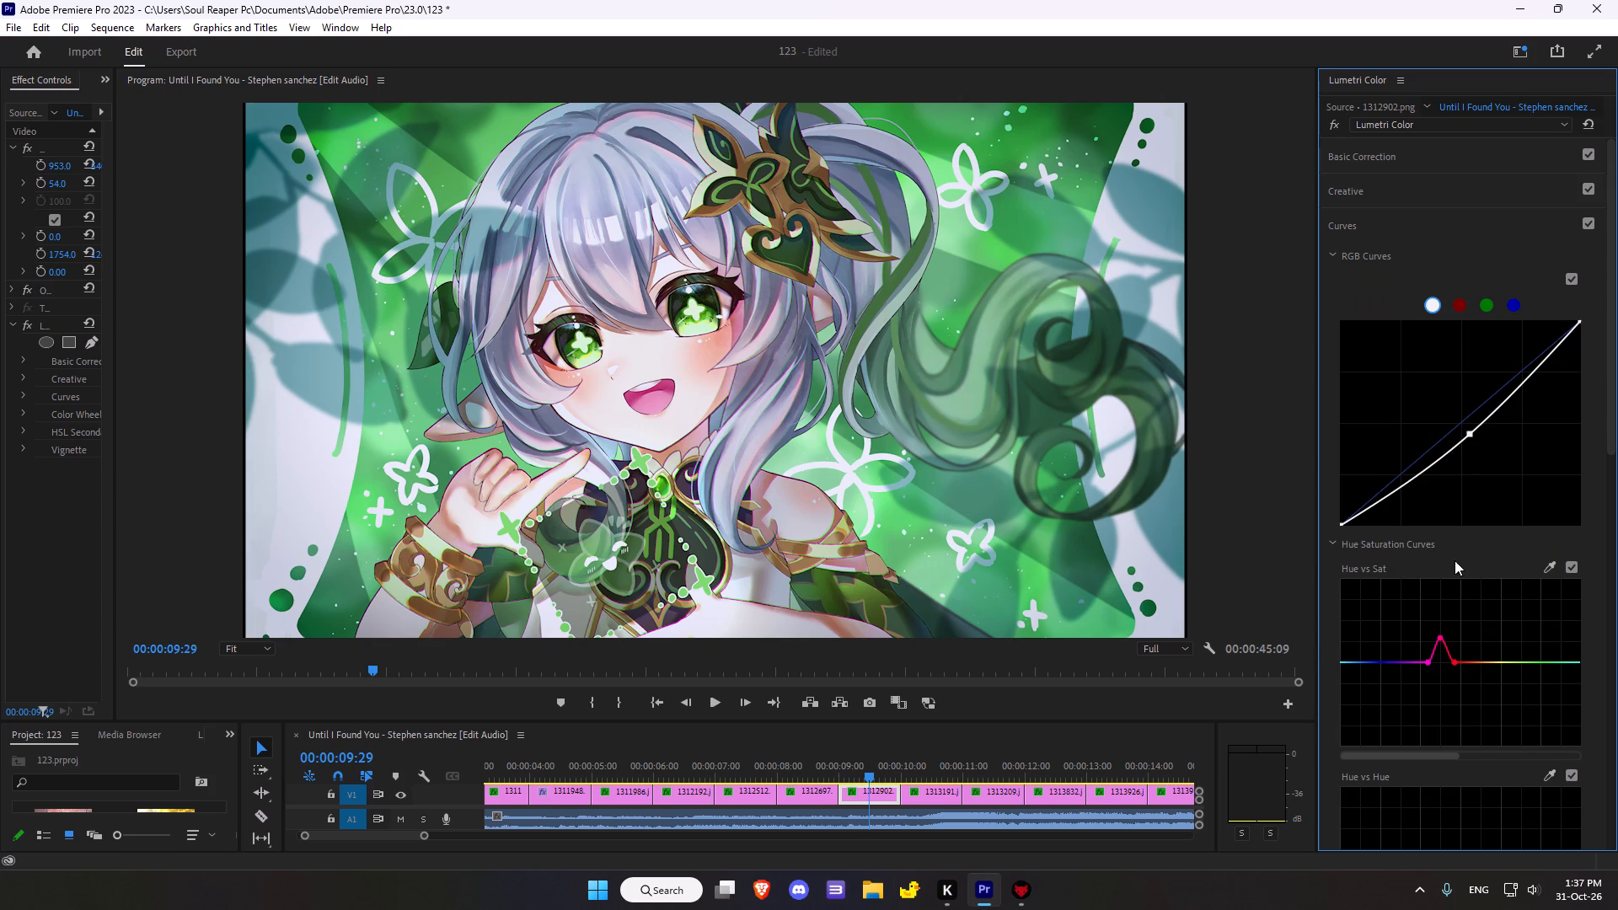
{"action": "scroll", "coordinate": [1423, 615], "scroll_direction": "down", "scroll_amount": 20}
{"action": "scroll", "coordinate": [1423, 615], "scroll_direction": "down", "scroll_amount": 20}
{"action": "scroll", "coordinate": [1423, 615], "scroll_direction": "down", "scroll_amount": 9}
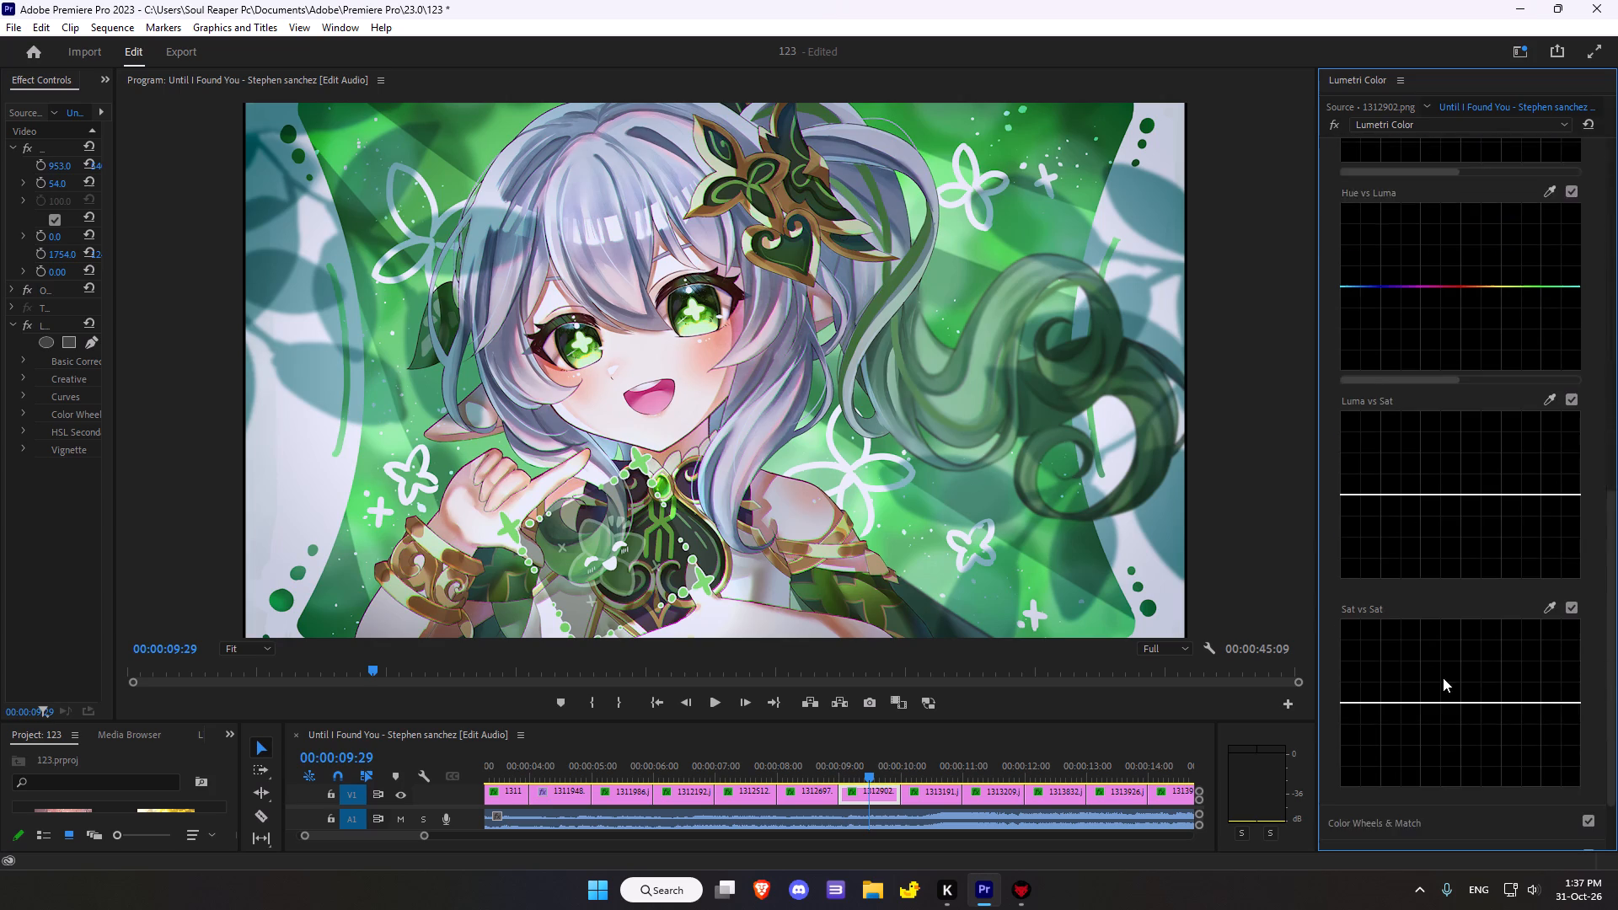
{"action": "scroll", "coordinate": [1443, 677], "scroll_direction": "down", "scroll_amount": 6}
{"action": "left_click", "coordinate": [1342, 724]}
{"action": "left_click", "coordinate": [1389, 718]}
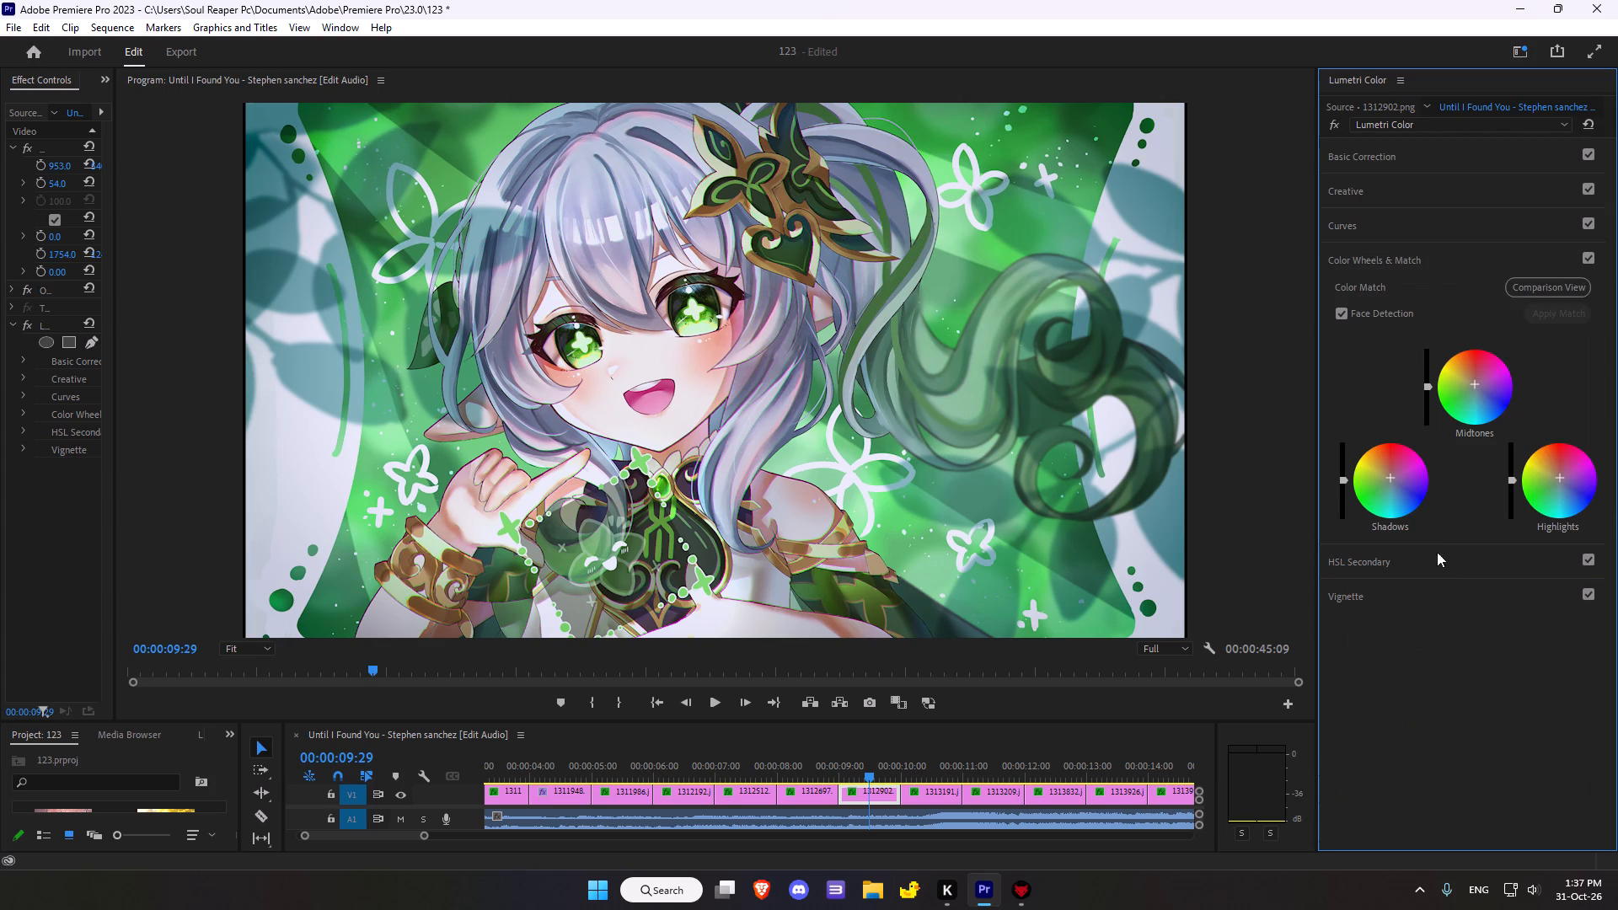
{"action": "left_click", "coordinate": [1372, 593]}
{"action": "scroll", "coordinate": [1376, 675], "scroll_direction": "down", "scroll_amount": 5}
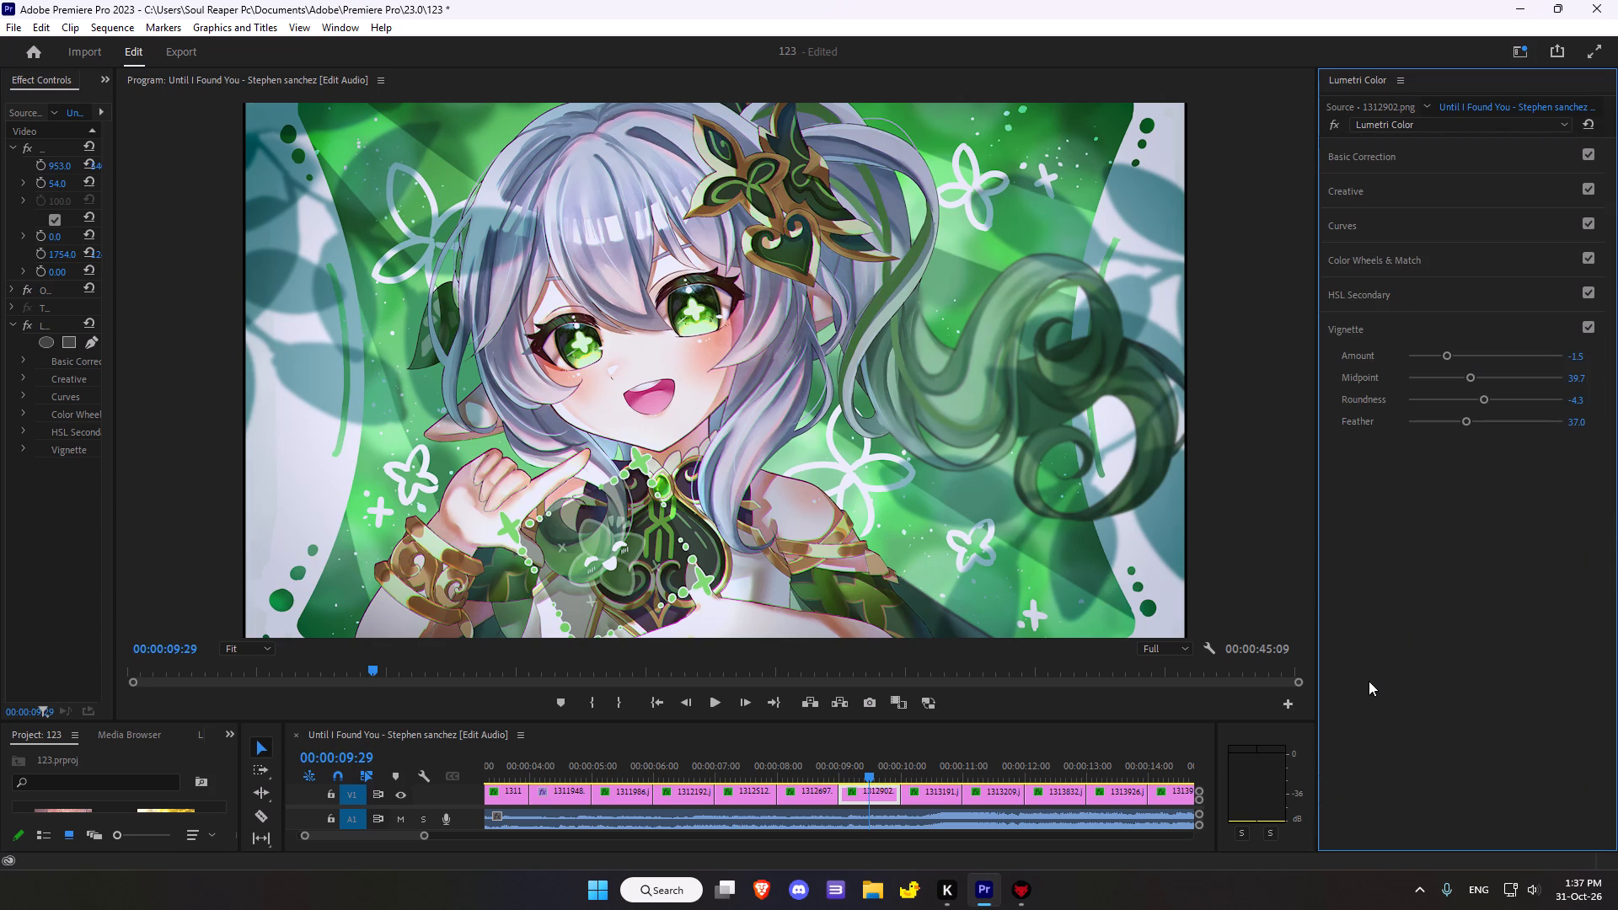
{"action": "scroll", "coordinate": [1369, 681], "scroll_direction": "down", "scroll_amount": 2}
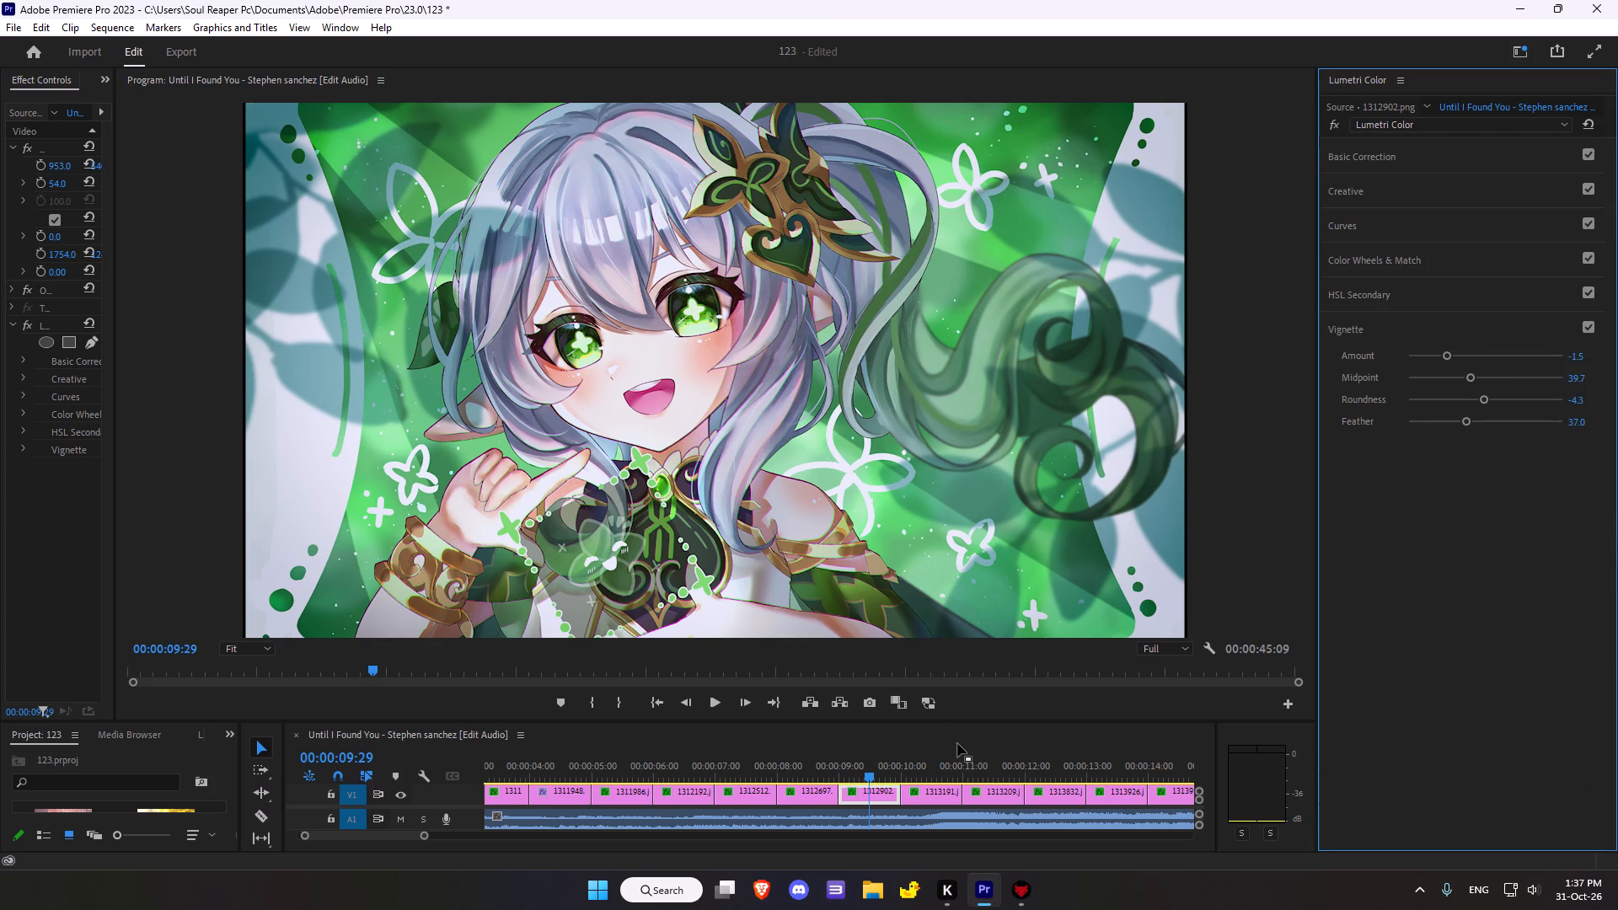
Scrub the sequence back to clip 1312697 and through clip 1312902 to compare their color grades.
{"action": "left_click", "coordinate": [962, 740]}
{"action": "scroll", "coordinate": [868, 677], "scroll_direction": "up", "scroll_amount": 19}
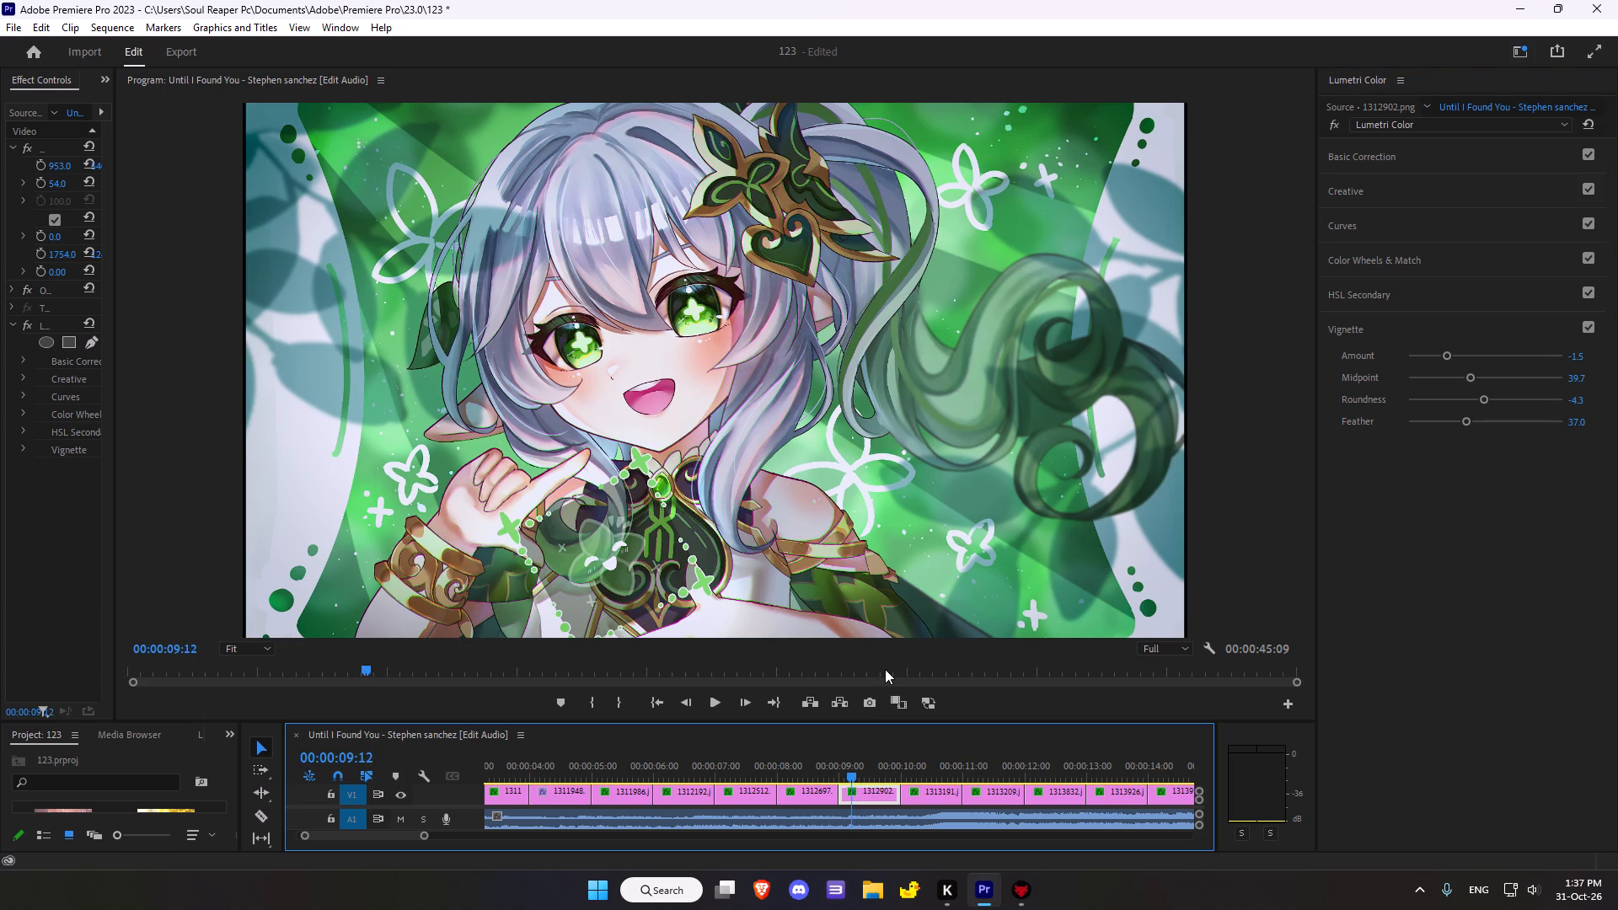
{"action": "scroll", "coordinate": [885, 669], "scroll_direction": "up", "scroll_amount": 17}
{"action": "scroll", "coordinate": [885, 669], "scroll_direction": "up", "scroll_amount": 14}
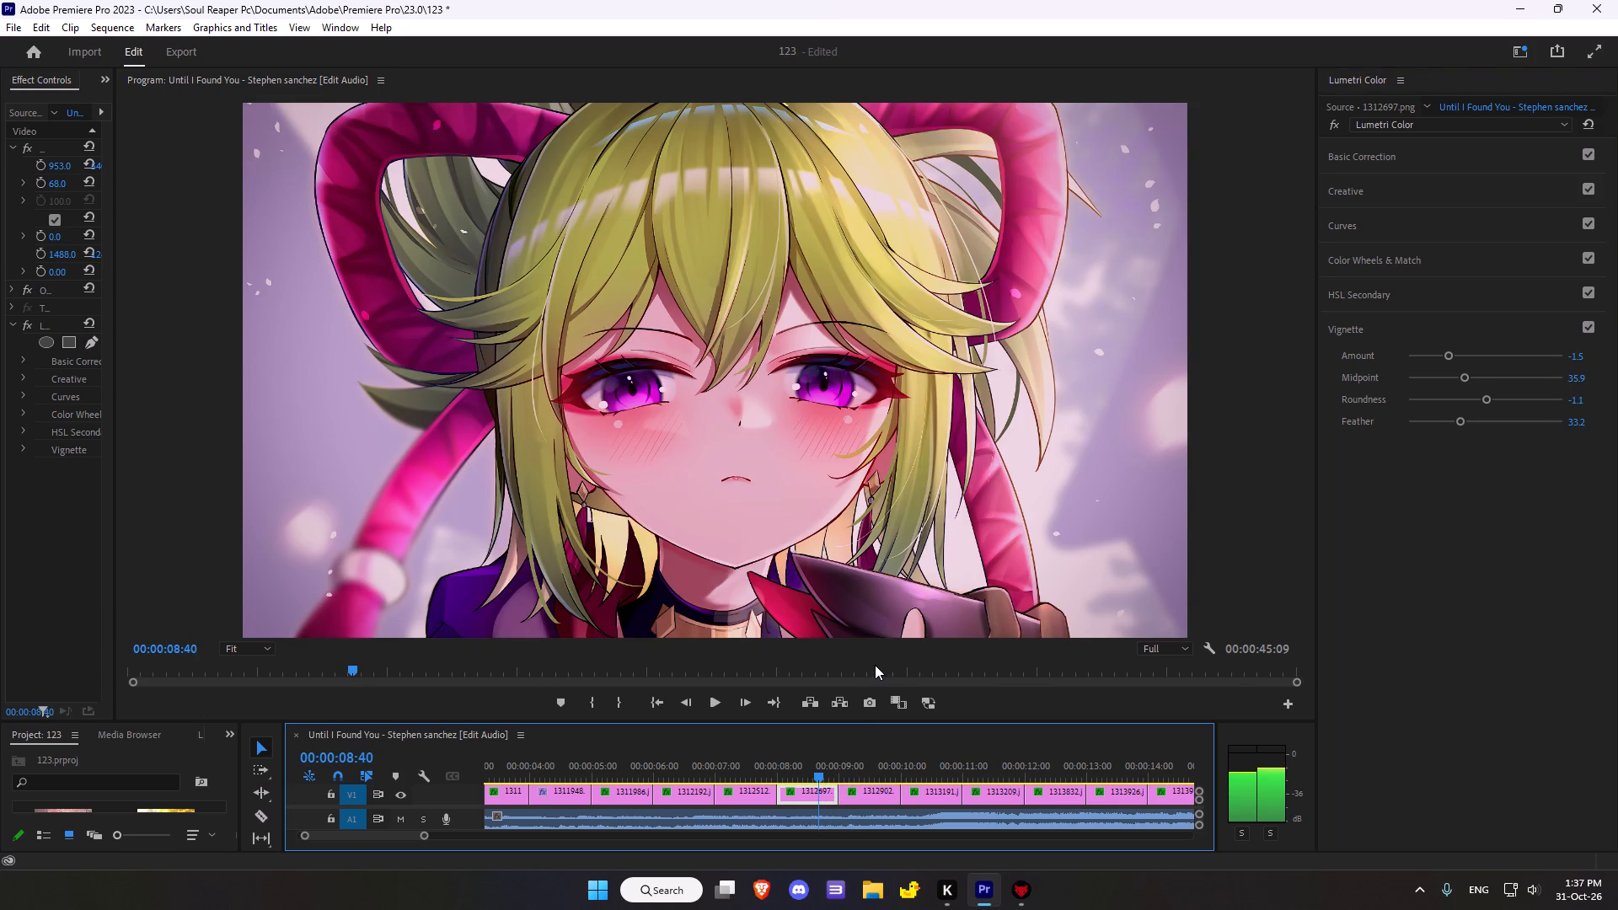
{"action": "scroll", "coordinate": [878, 656], "scroll_direction": "down", "scroll_amount": 7}
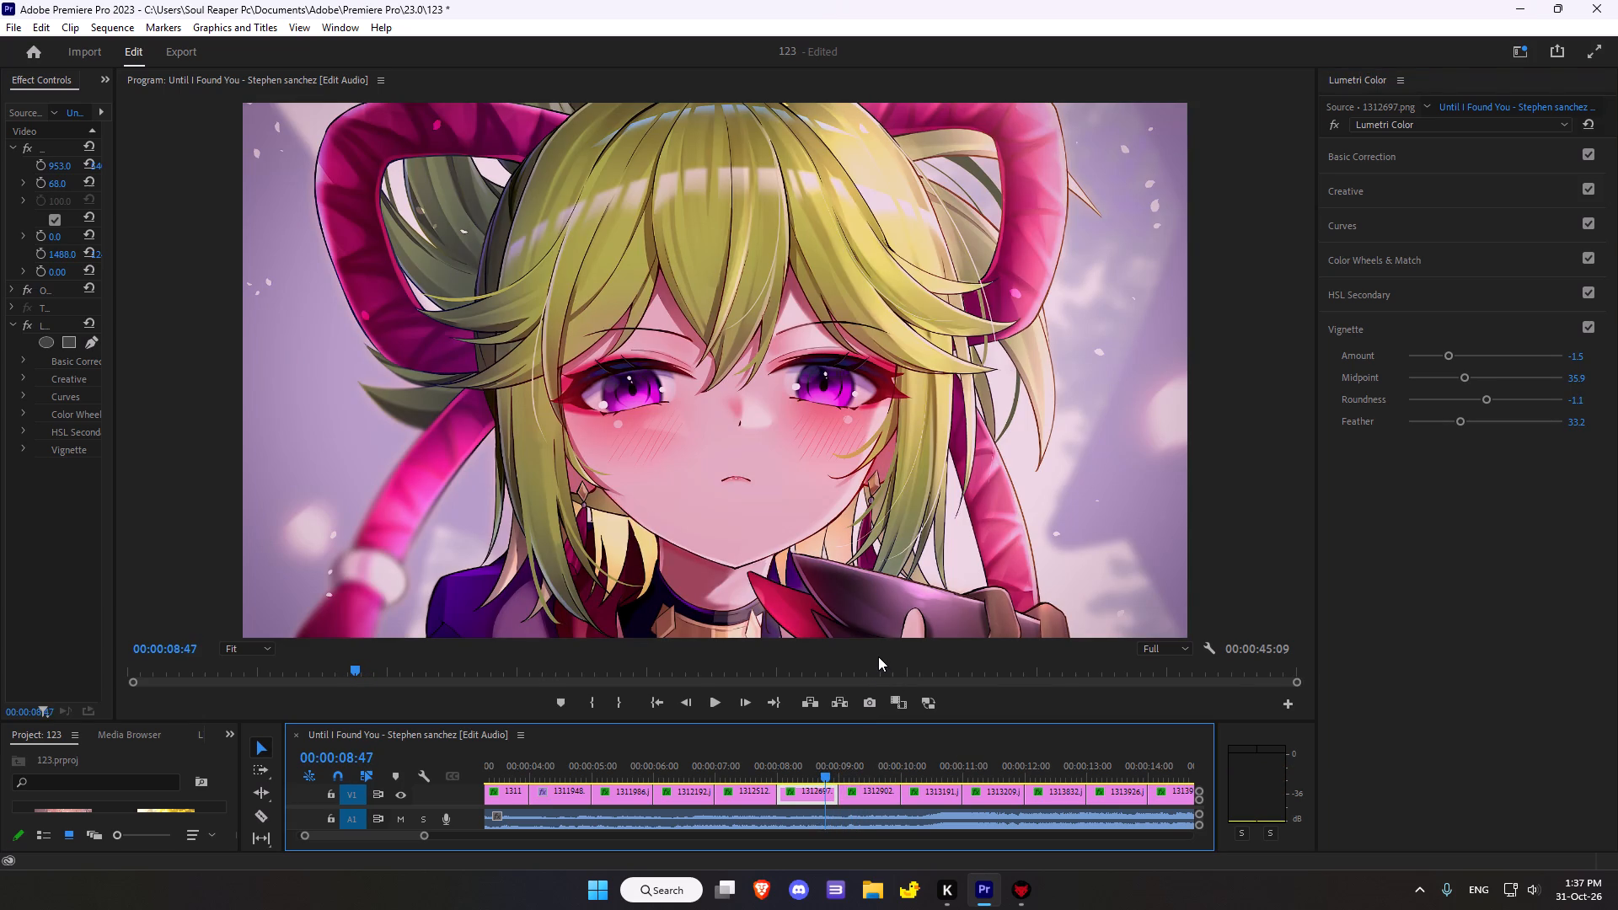
{"action": "scroll", "coordinate": [878, 656], "scroll_direction": "down", "scroll_amount": 16}
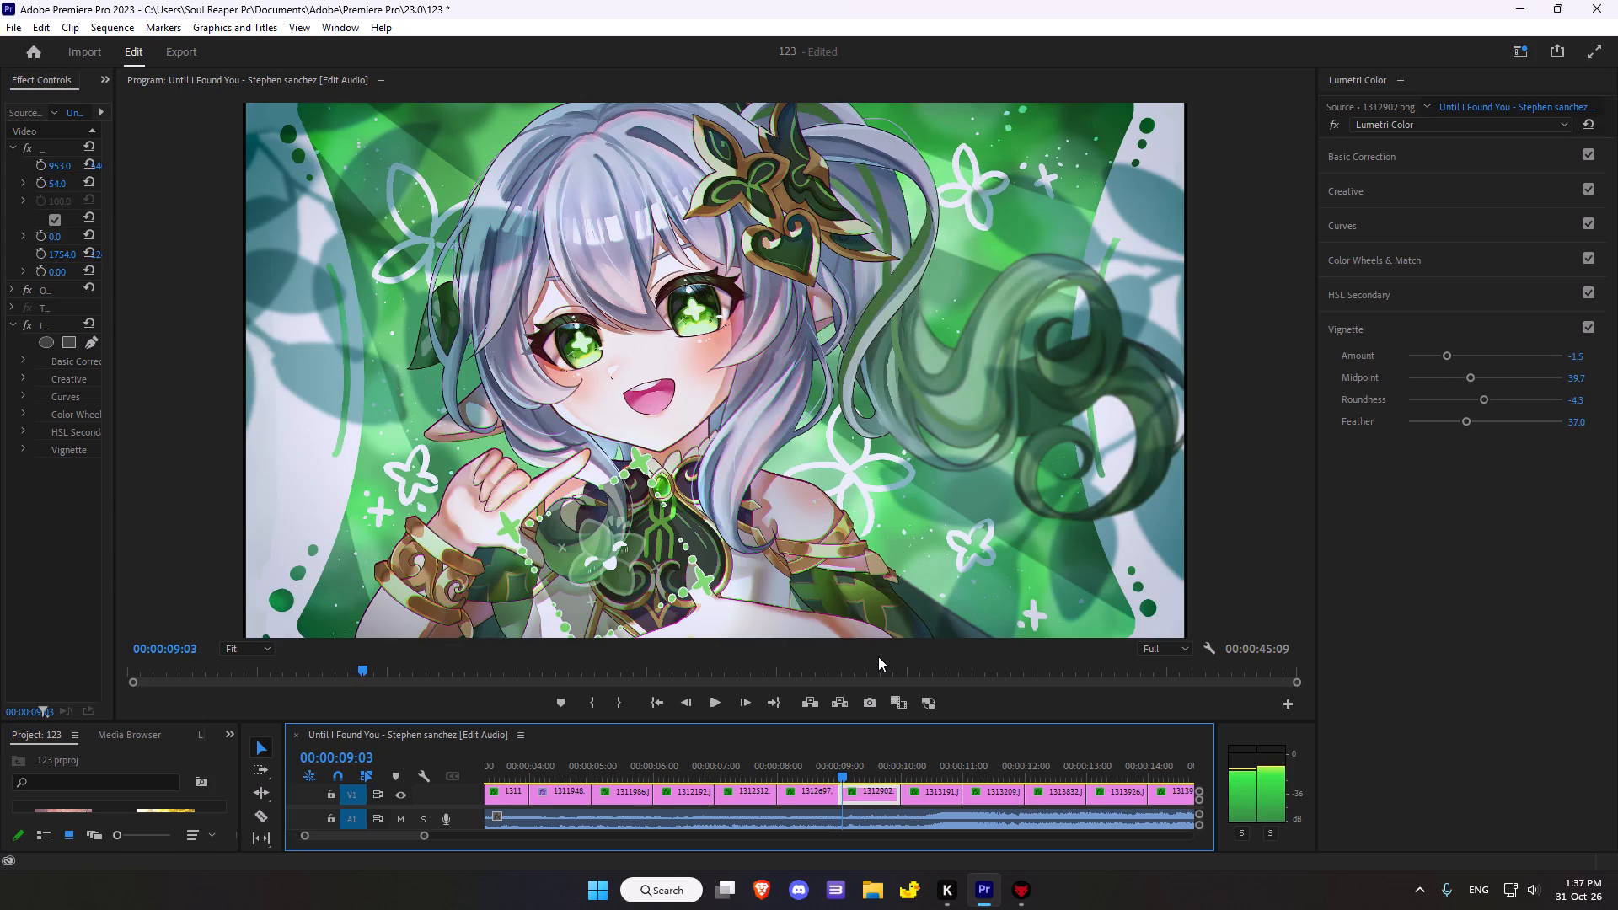
{"action": "scroll", "coordinate": [878, 656], "scroll_direction": "down", "scroll_amount": 19}
{"action": "scroll", "coordinate": [878, 656], "scroll_direction": "down", "scroll_amount": 3}
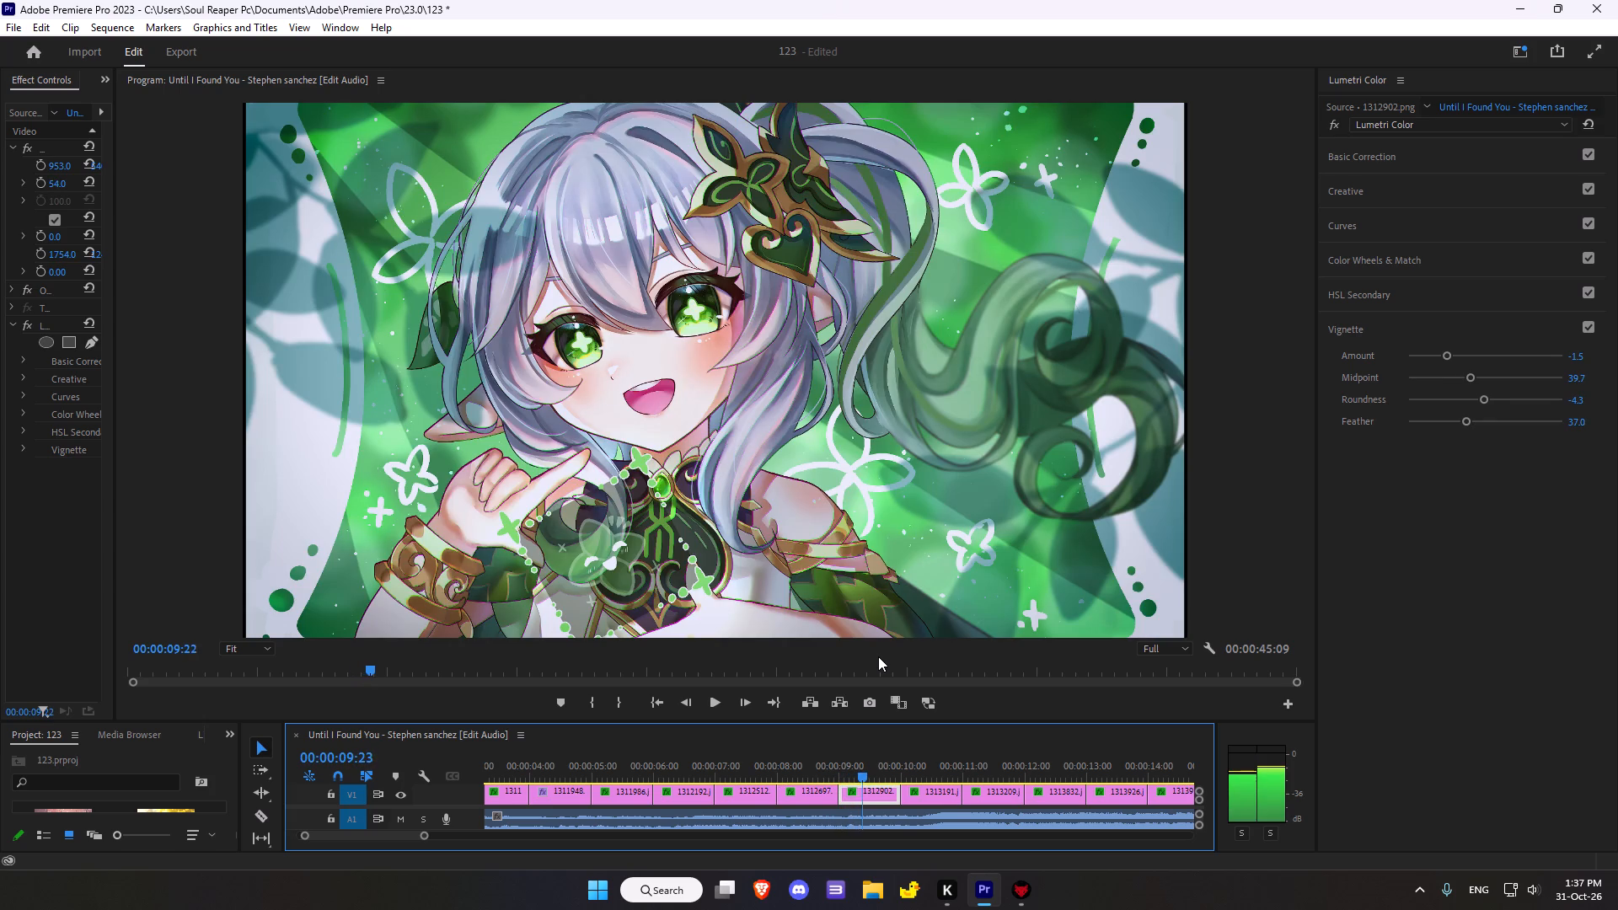
{"action": "scroll", "coordinate": [878, 656], "scroll_direction": "down", "scroll_amount": 3}
{"action": "scroll", "coordinate": [878, 656], "scroll_direction": "down", "scroll_amount": 20}
{"action": "scroll", "coordinate": [878, 656], "scroll_direction": "down", "scroll_amount": 6}
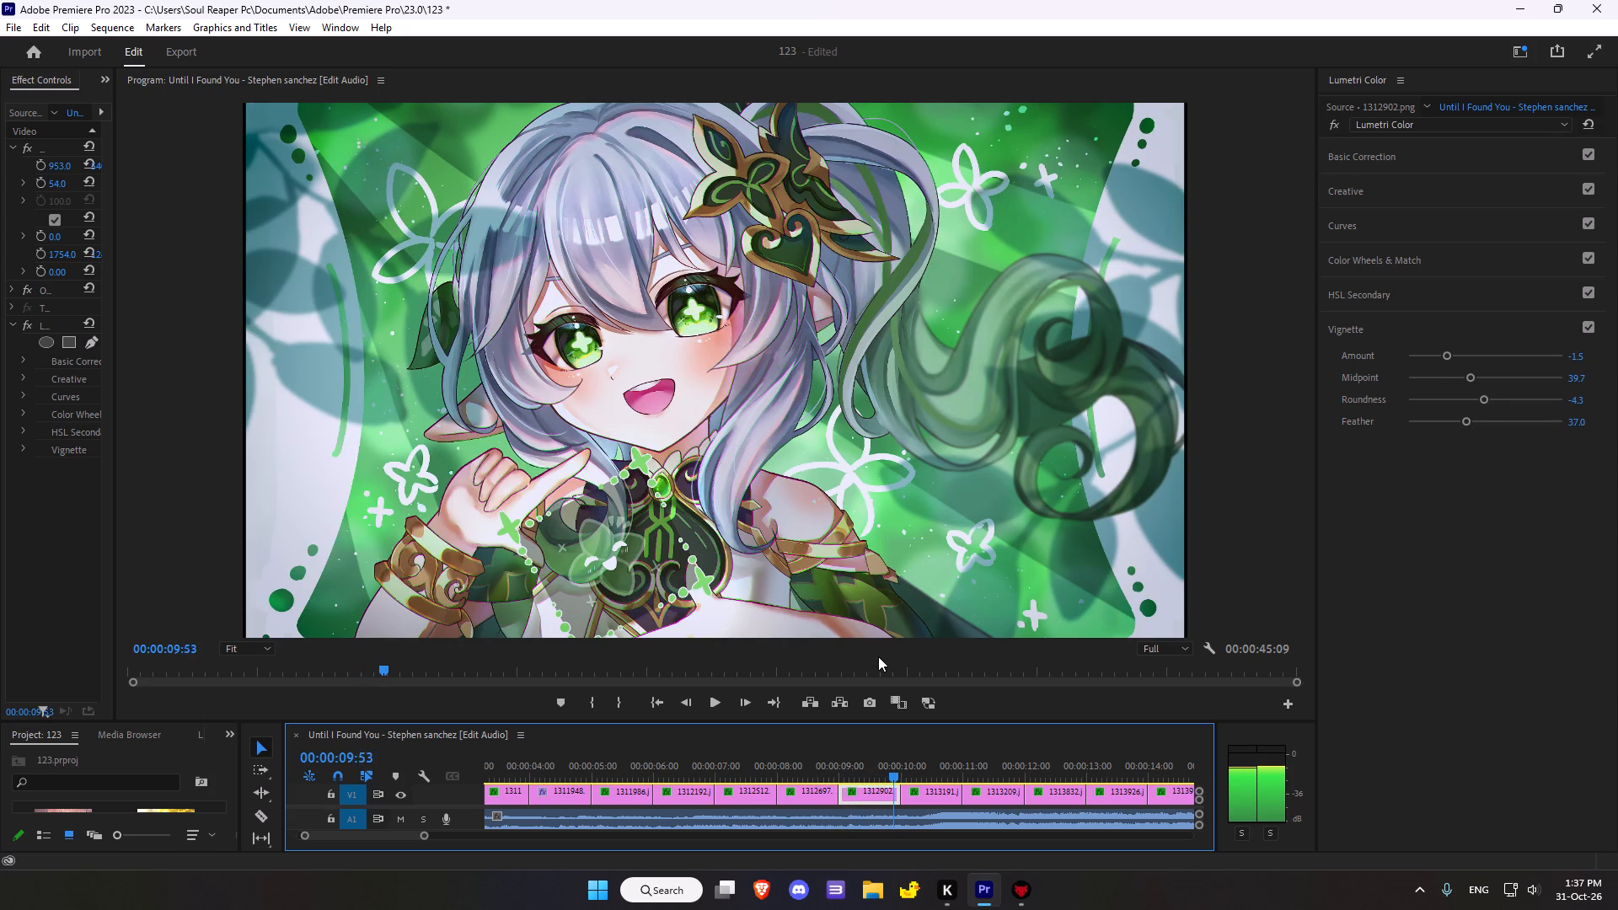
Move the playhead to clip 1313191.jpg at 00:00:10:28, compare it with Lumetri Color bypassed, and reset the effect.
{"action": "scroll", "coordinate": [878, 656], "scroll_direction": "down", "scroll_amount": 16}
{"action": "scroll", "coordinate": [878, 656], "scroll_direction": "down", "scroll_amount": 13}
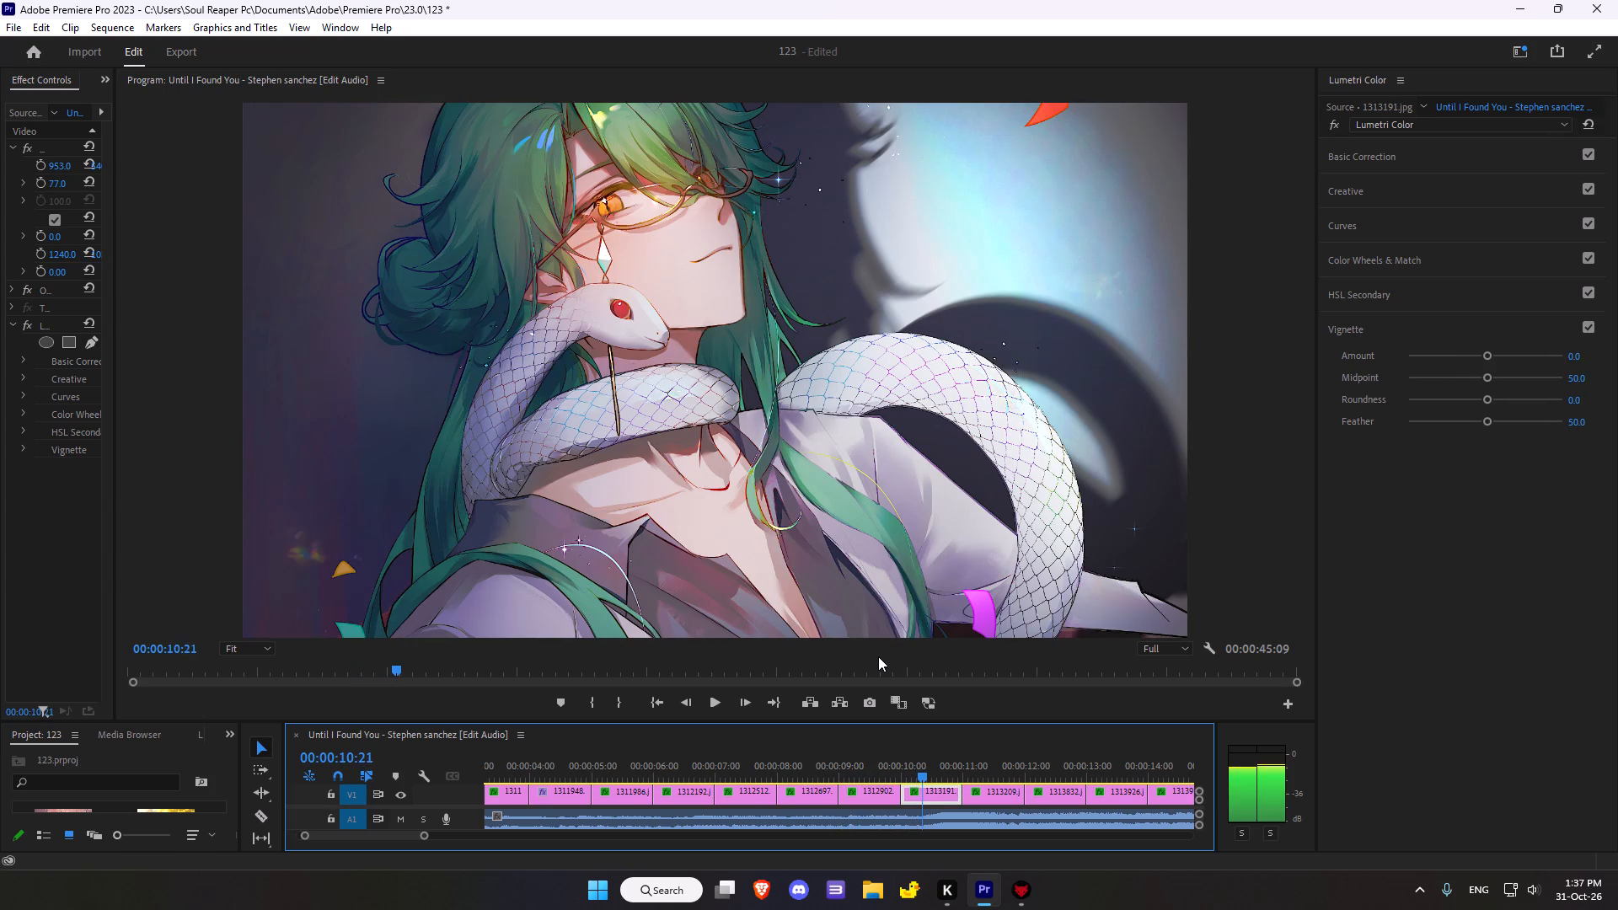
{"action": "scroll", "coordinate": [878, 656], "scroll_direction": "down", "scroll_amount": 6}
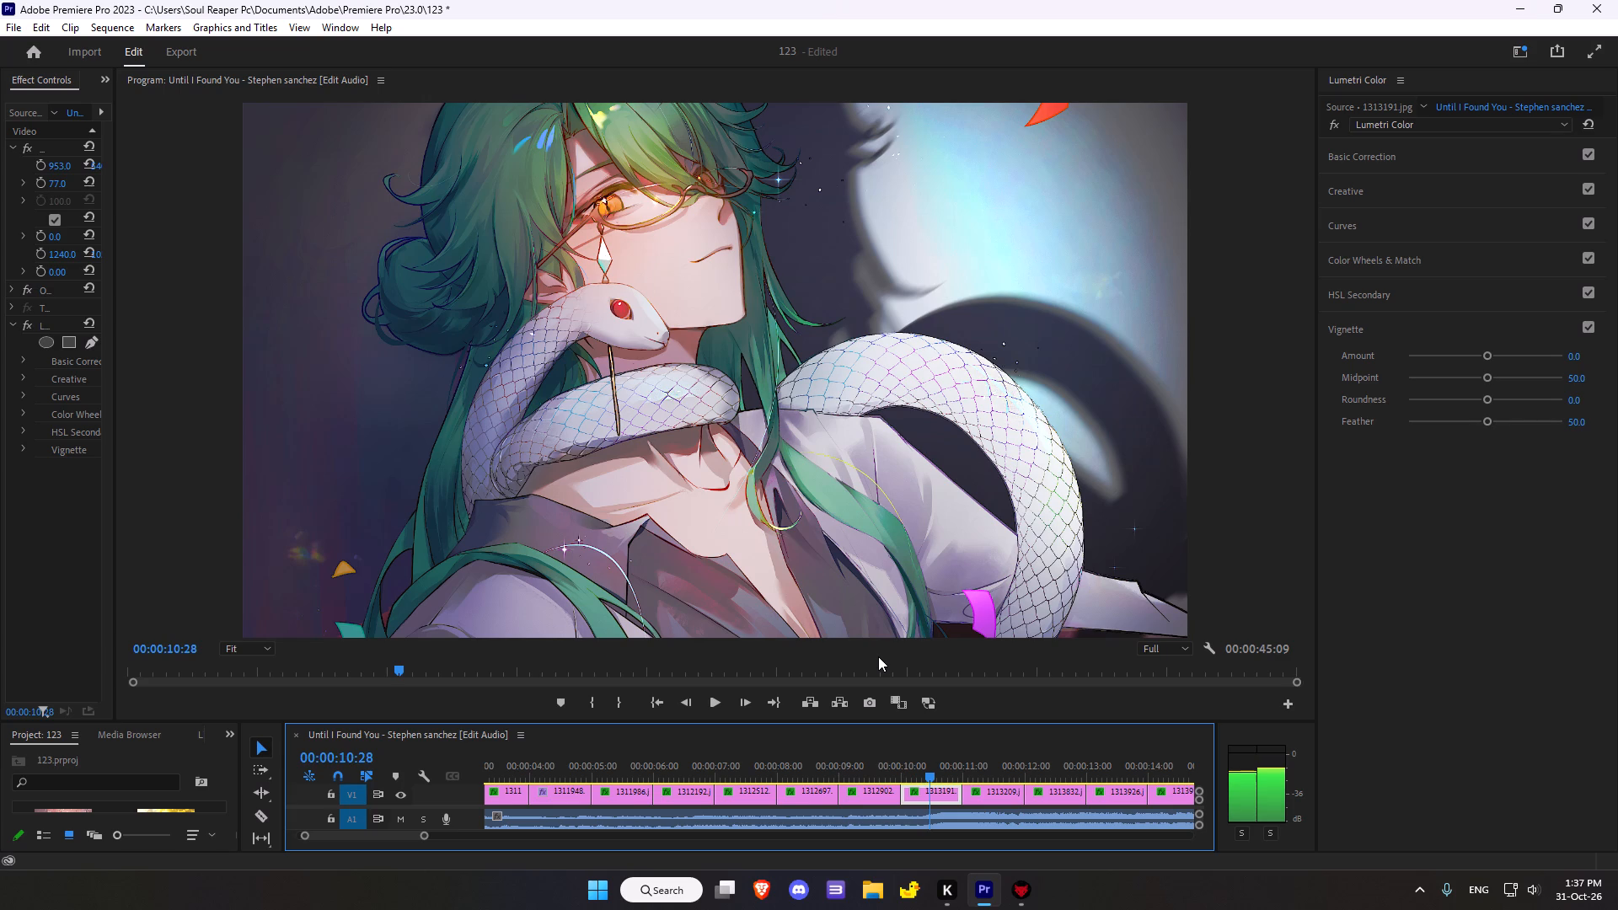
{"action": "scroll", "coordinate": [878, 656], "scroll_direction": "down", "scroll_amount": 3}
{"action": "scroll", "coordinate": [878, 656], "scroll_direction": "up", "scroll_amount": 3}
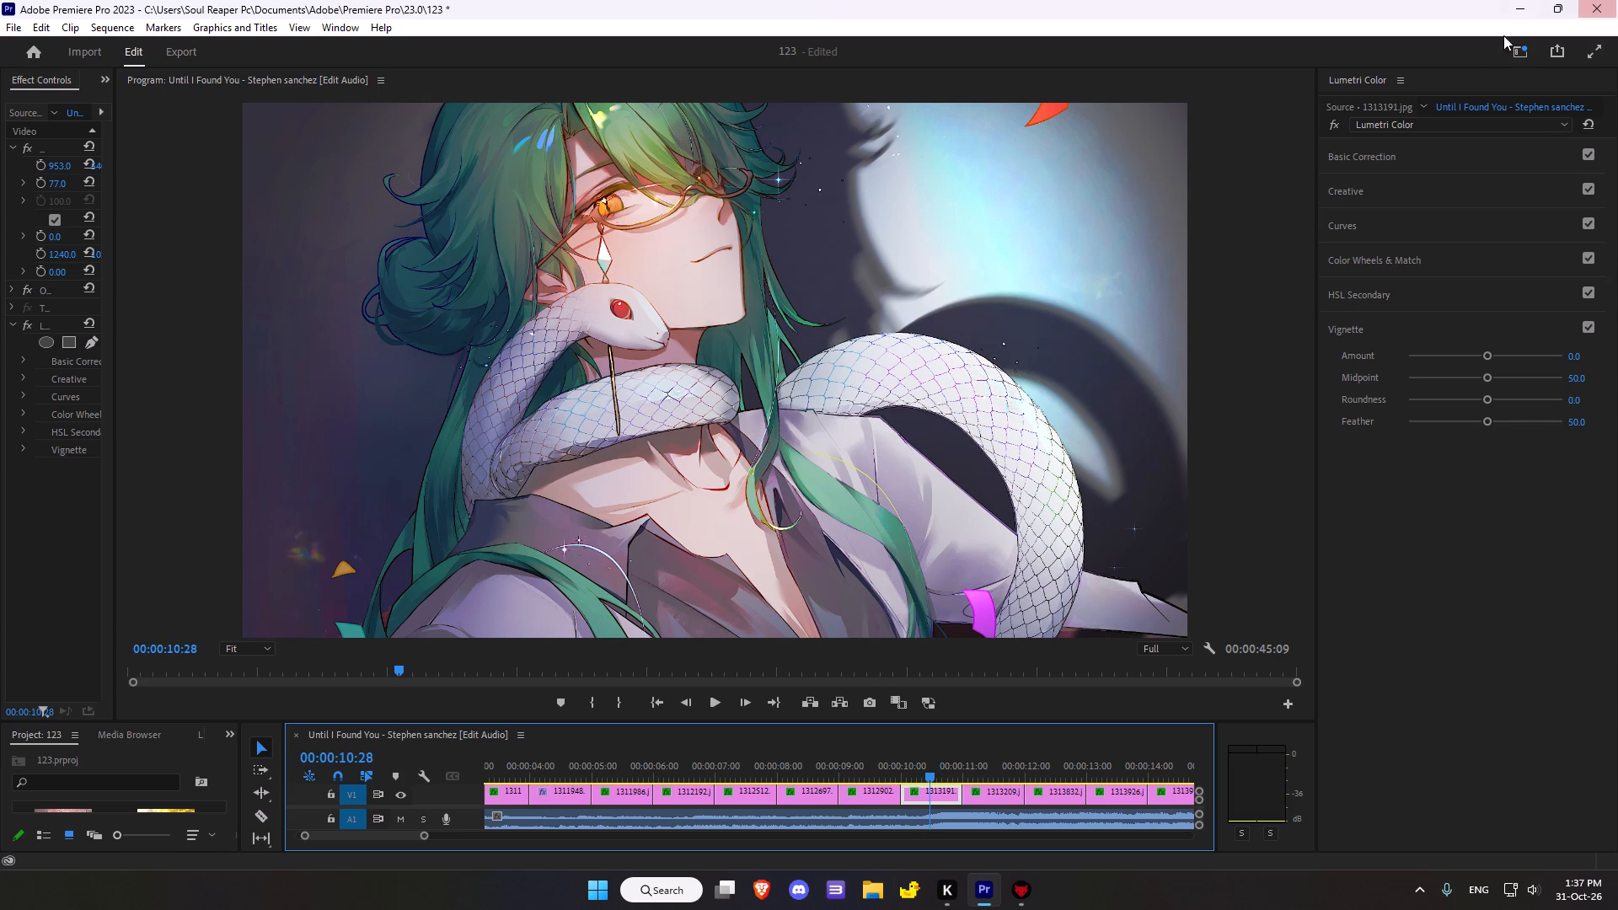
{"action": "left_click", "coordinate": [1341, 126]}
{"action": "left_click", "coordinate": [1338, 124]}
{"action": "left_click", "coordinate": [1334, 122]}
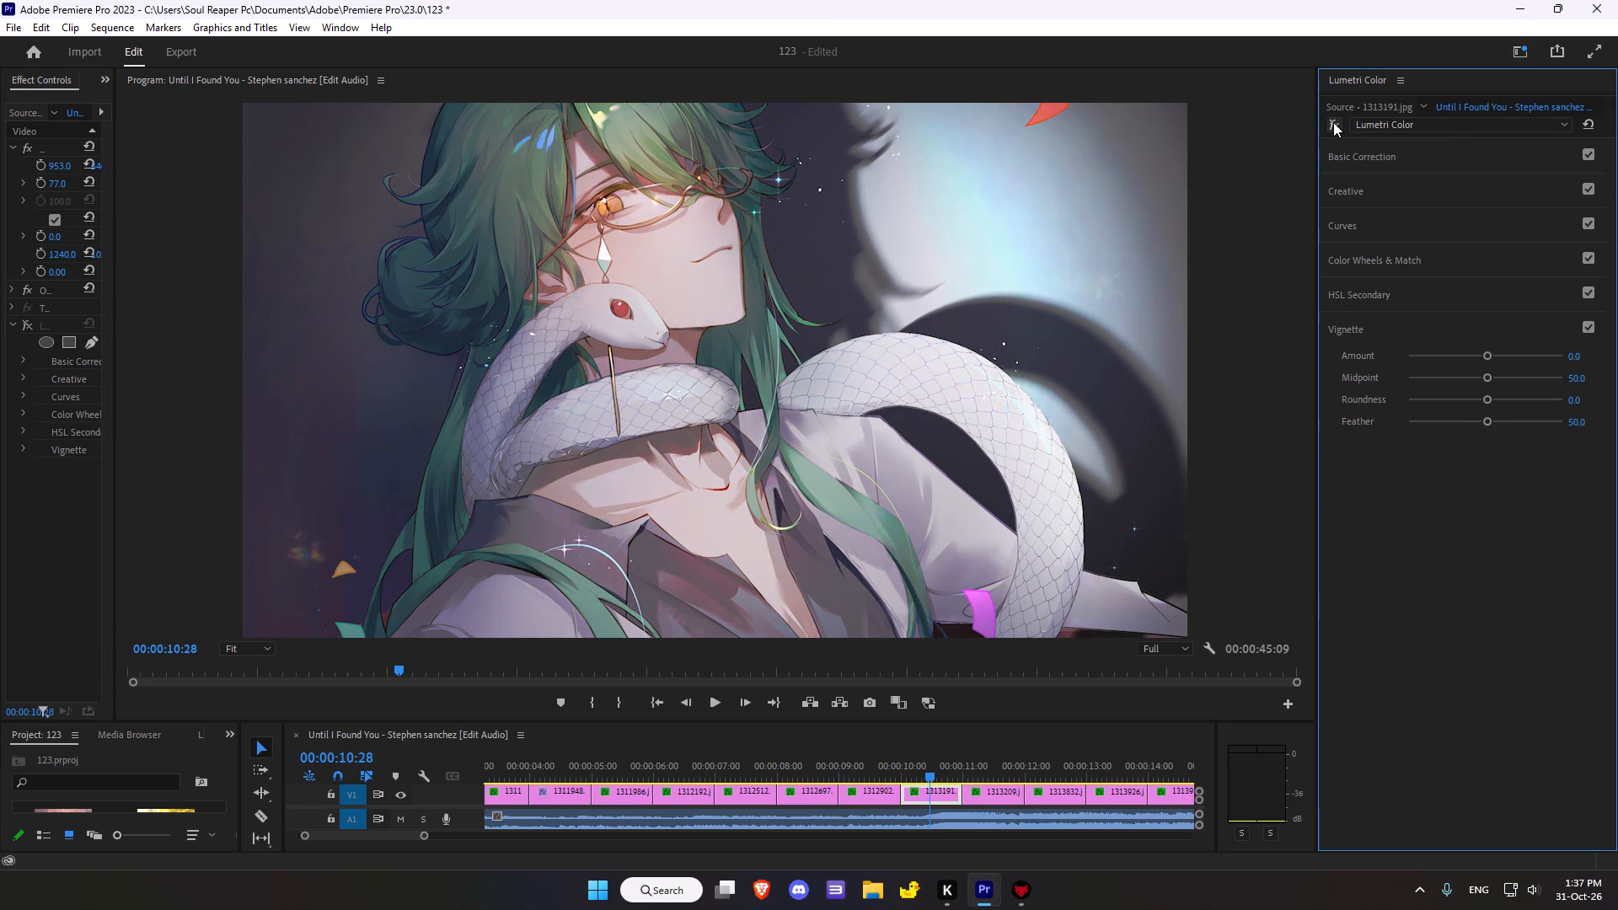
{"action": "left_click", "coordinate": [1333, 122]}
{"action": "left_click", "coordinate": [1591, 119]}
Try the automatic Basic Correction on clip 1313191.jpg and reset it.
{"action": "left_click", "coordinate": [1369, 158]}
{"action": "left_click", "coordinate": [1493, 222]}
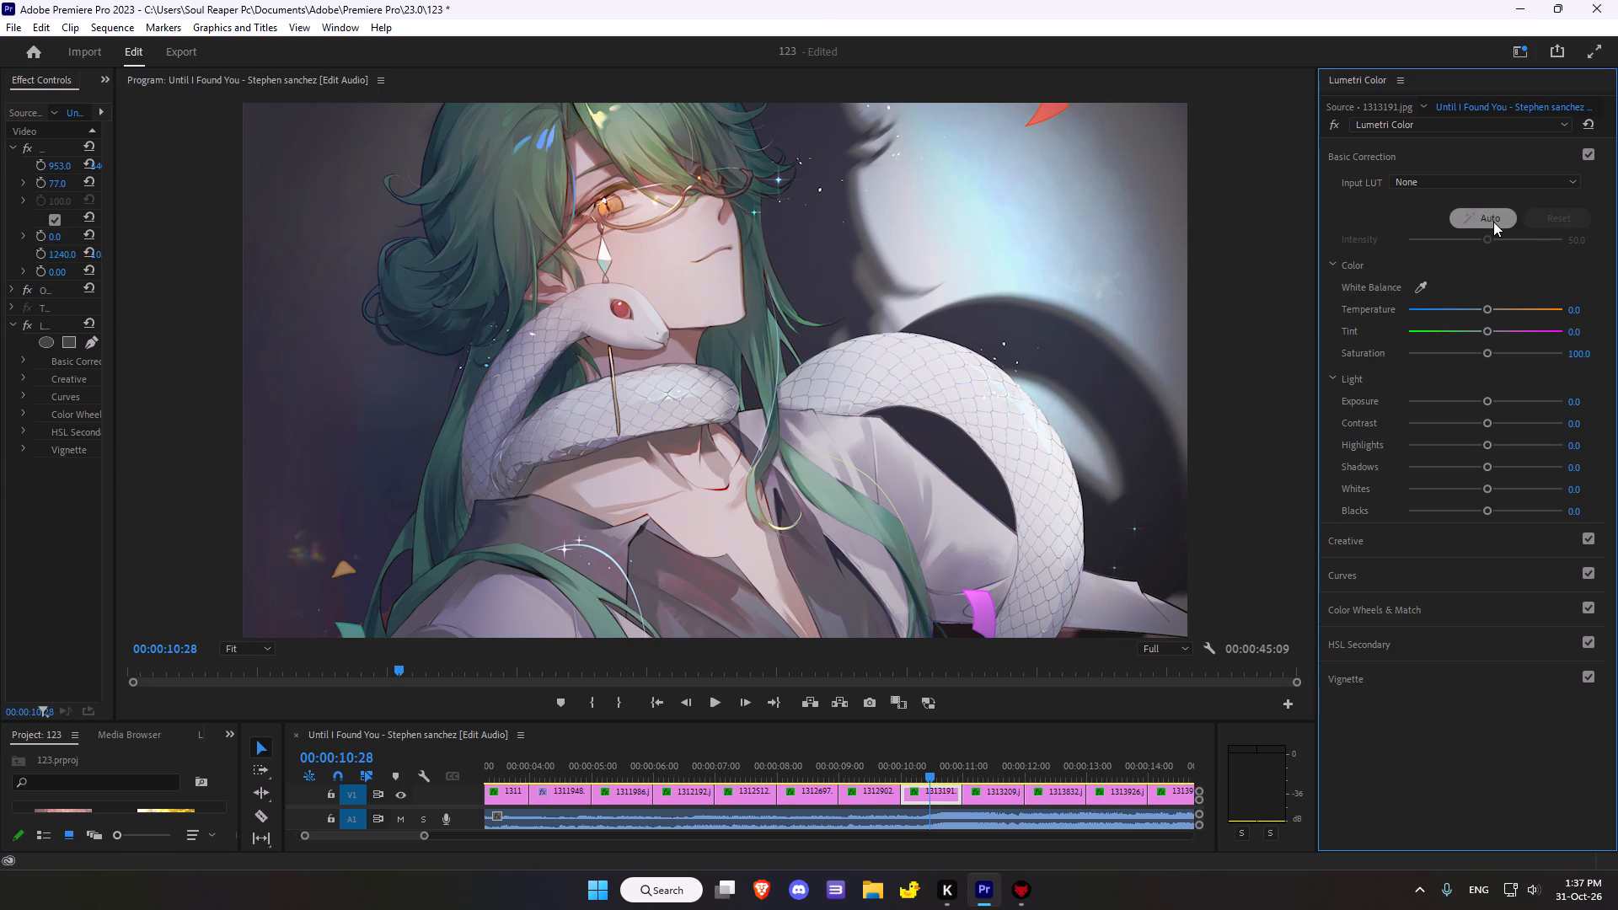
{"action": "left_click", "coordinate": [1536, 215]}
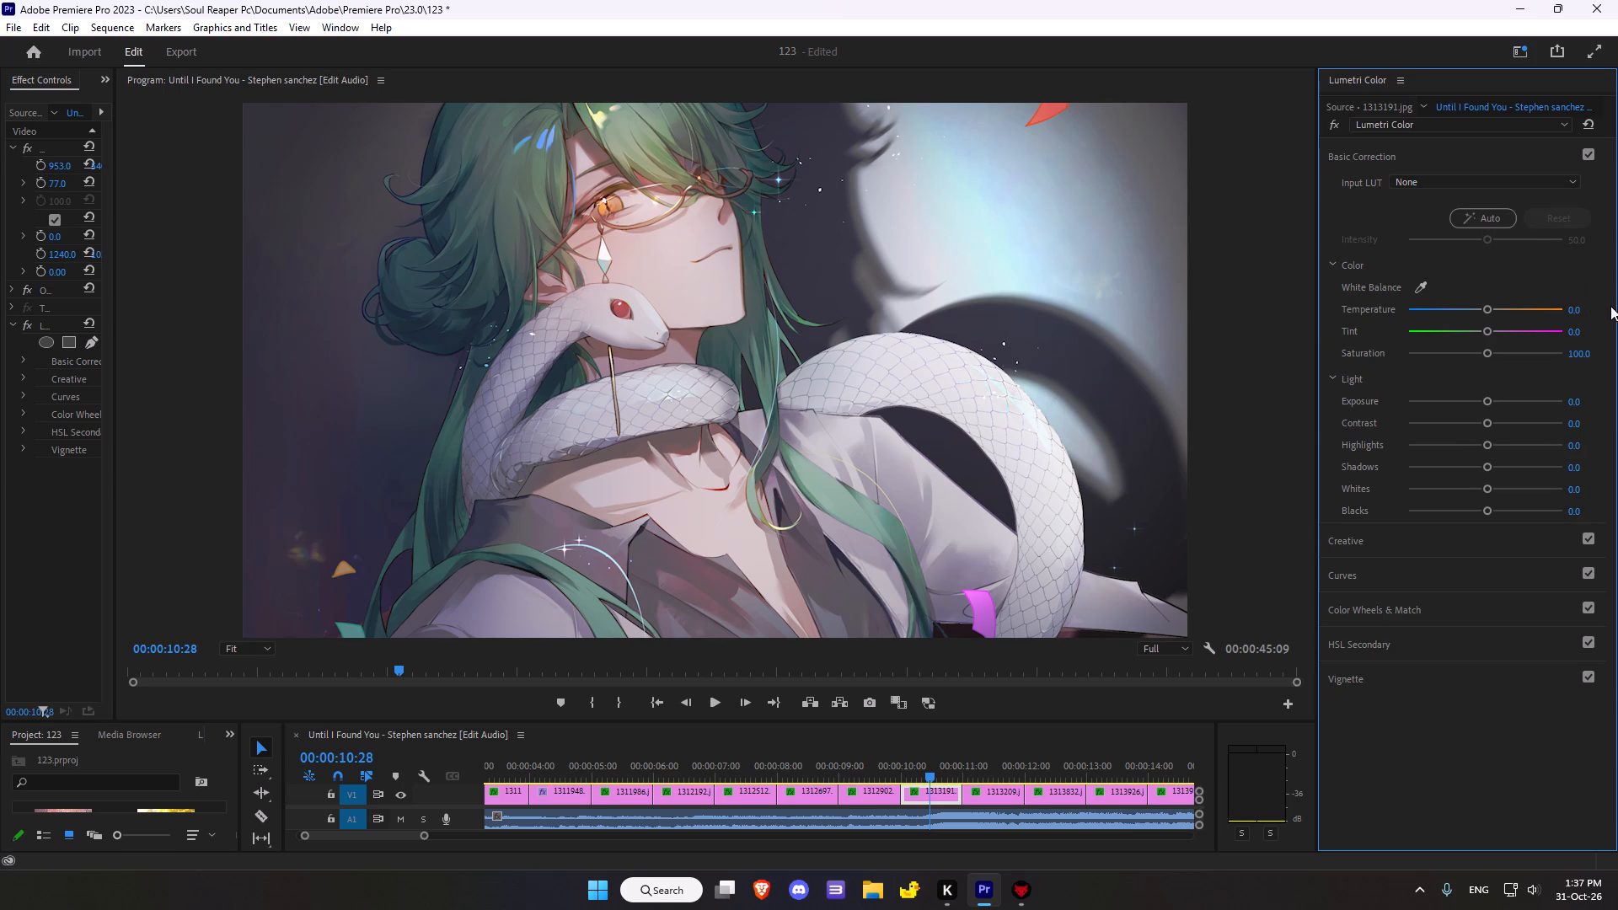
Set the Basic Correction temperature to -2.2, tint to -3.3 and saturation to 87.0 on clip 1313191.jpg.
{"action": "left_click", "coordinate": [1489, 307]}
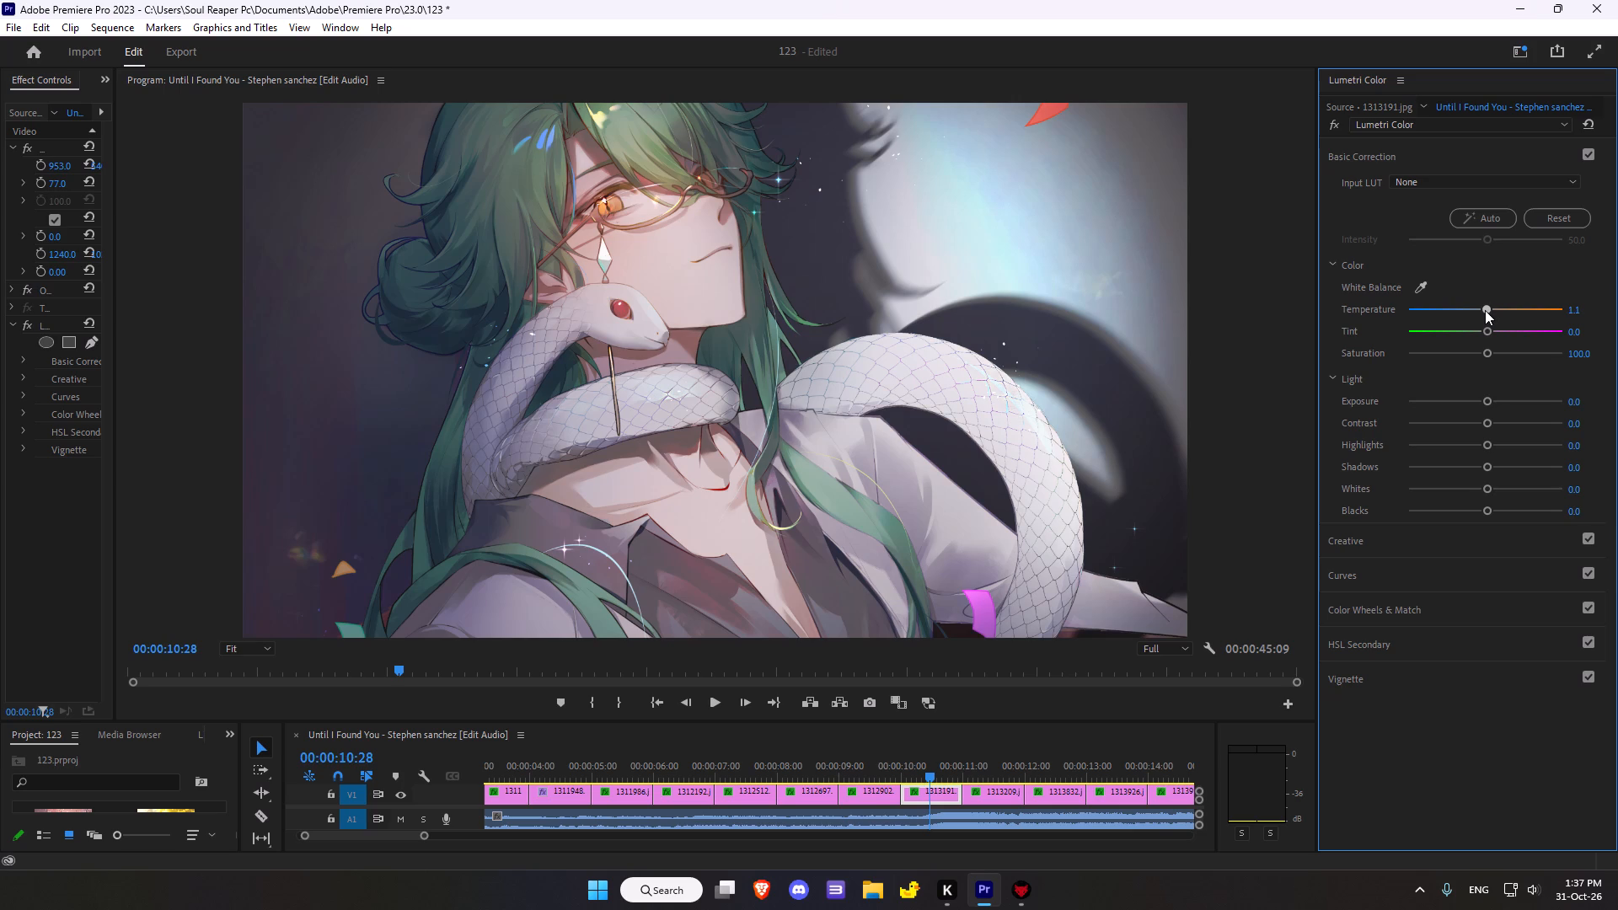
{"action": "double_click", "coordinate": [1485, 310]}
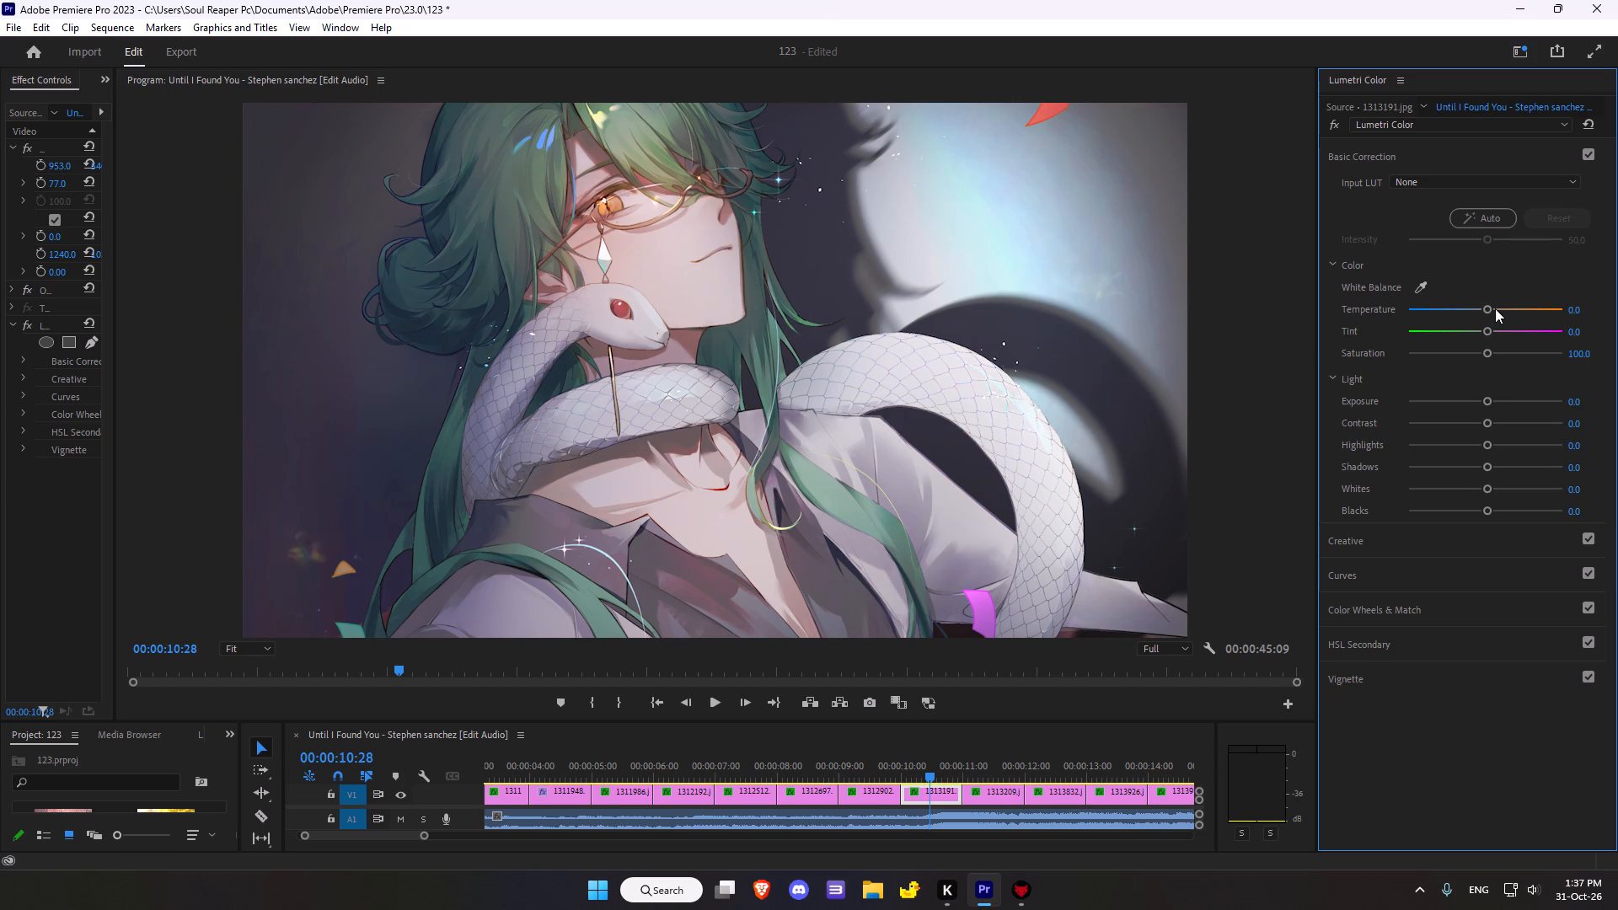
{"action": "left_click_drag", "start_coordinate": [1489, 309], "coordinate": [1479, 313]}
{"action": "left_click_drag", "start_coordinate": [1483, 308], "coordinate": [1502, 302]}
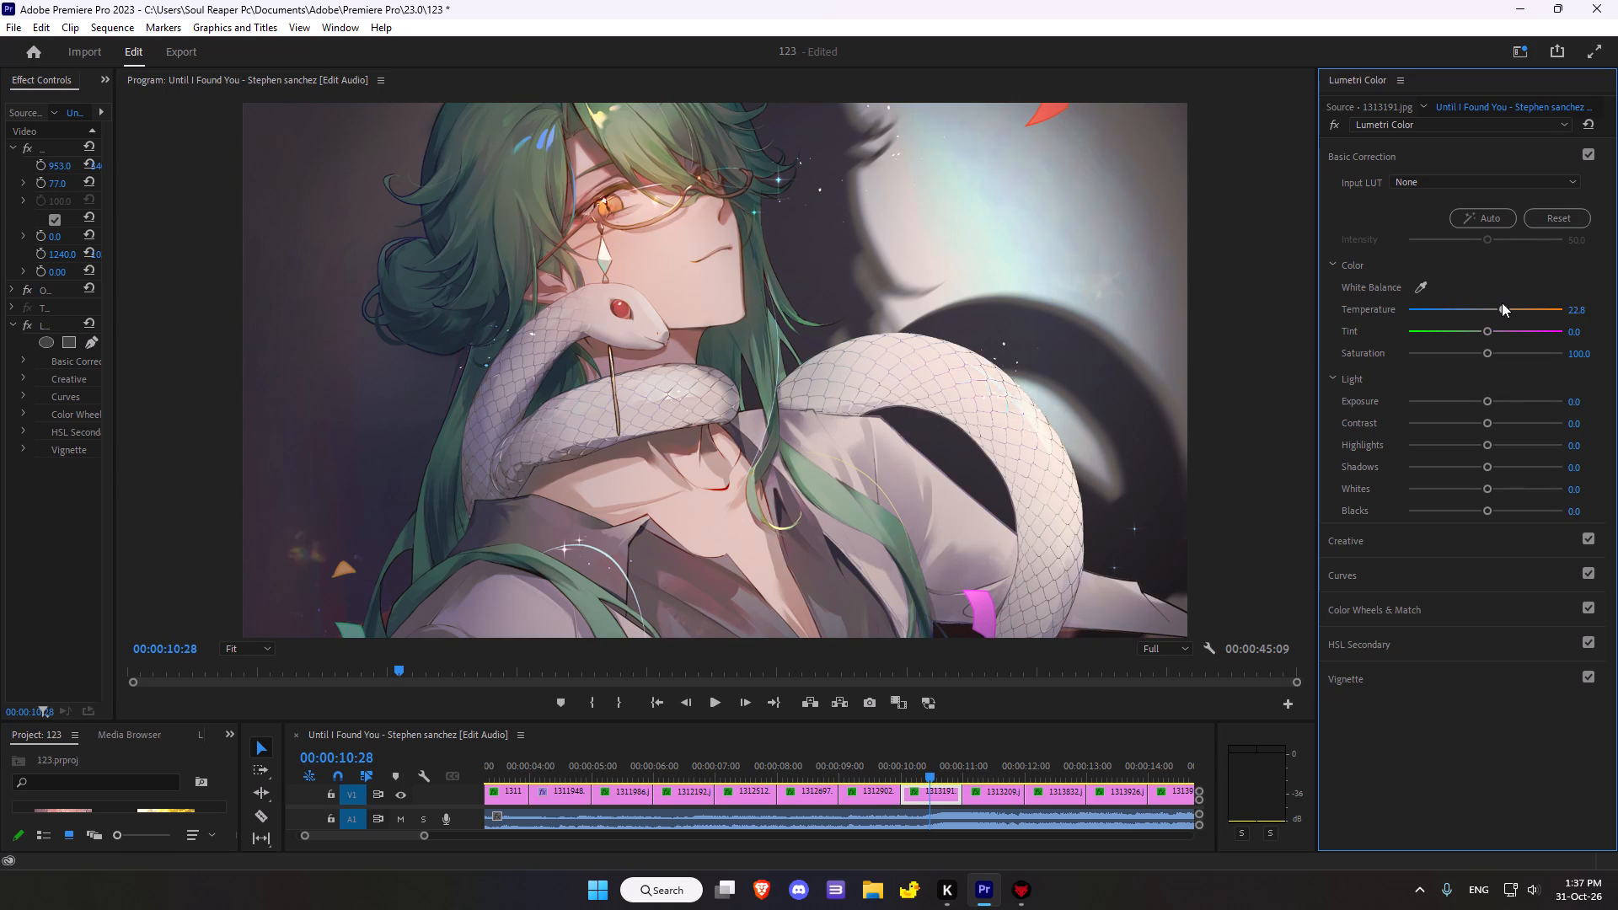
{"action": "left_click_drag", "start_coordinate": [1502, 302], "coordinate": [1493, 304]}
{"action": "double_click", "coordinate": [1493, 304]}
{"action": "left_click_drag", "start_coordinate": [1490, 309], "coordinate": [1488, 309]}
{"action": "left_click_drag", "start_coordinate": [1488, 309], "coordinate": [1482, 311]}
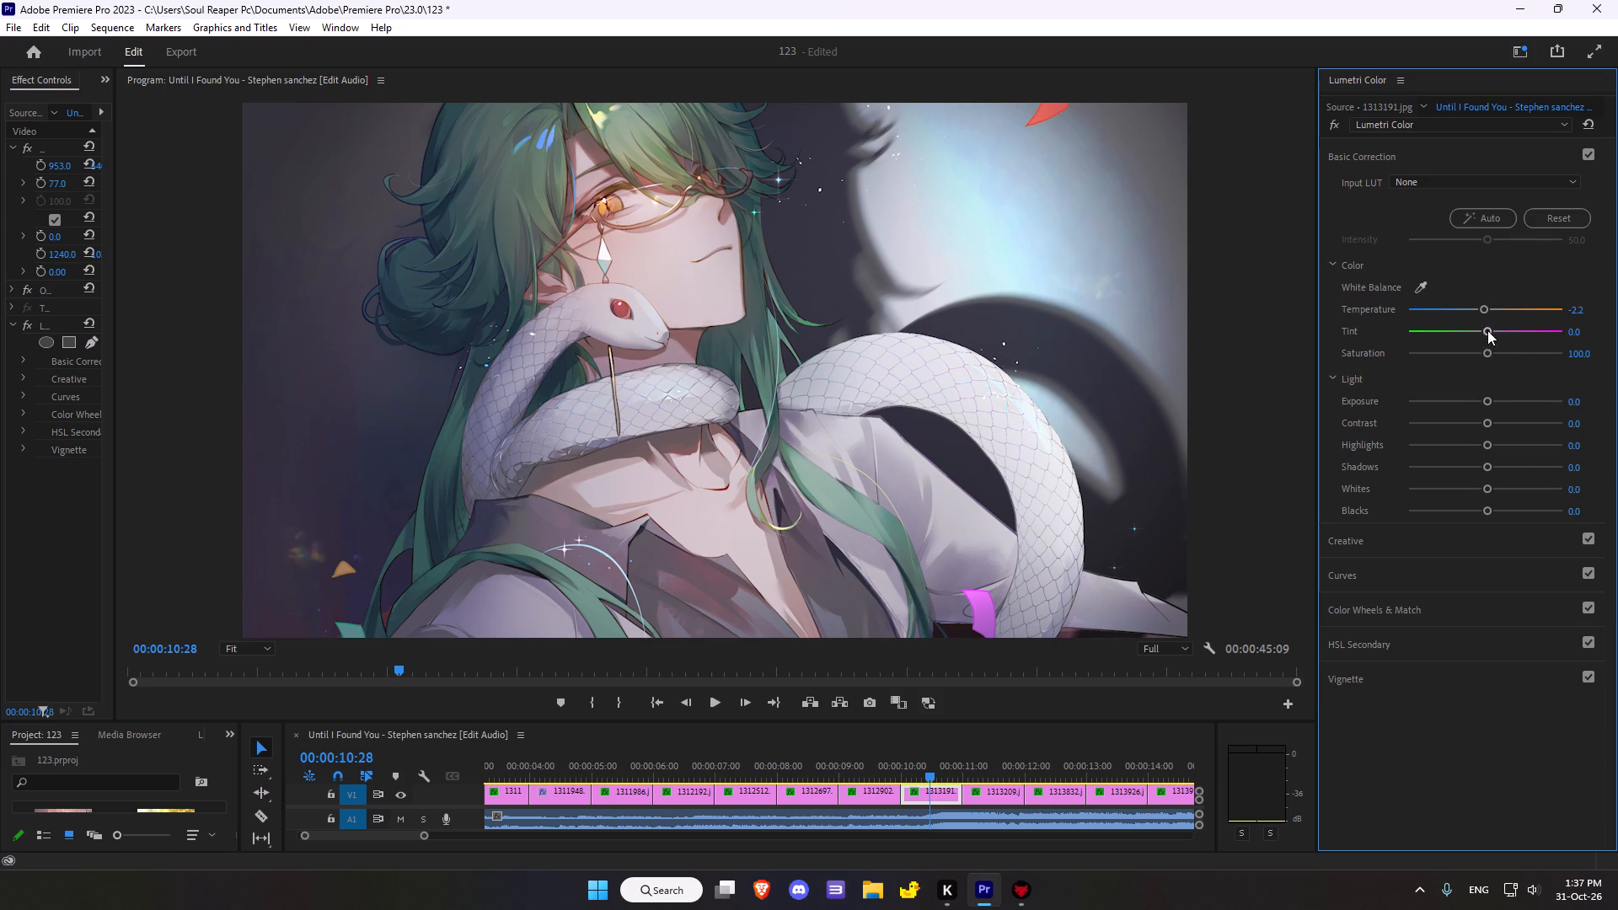
{"action": "left_click", "coordinate": [1487, 329]}
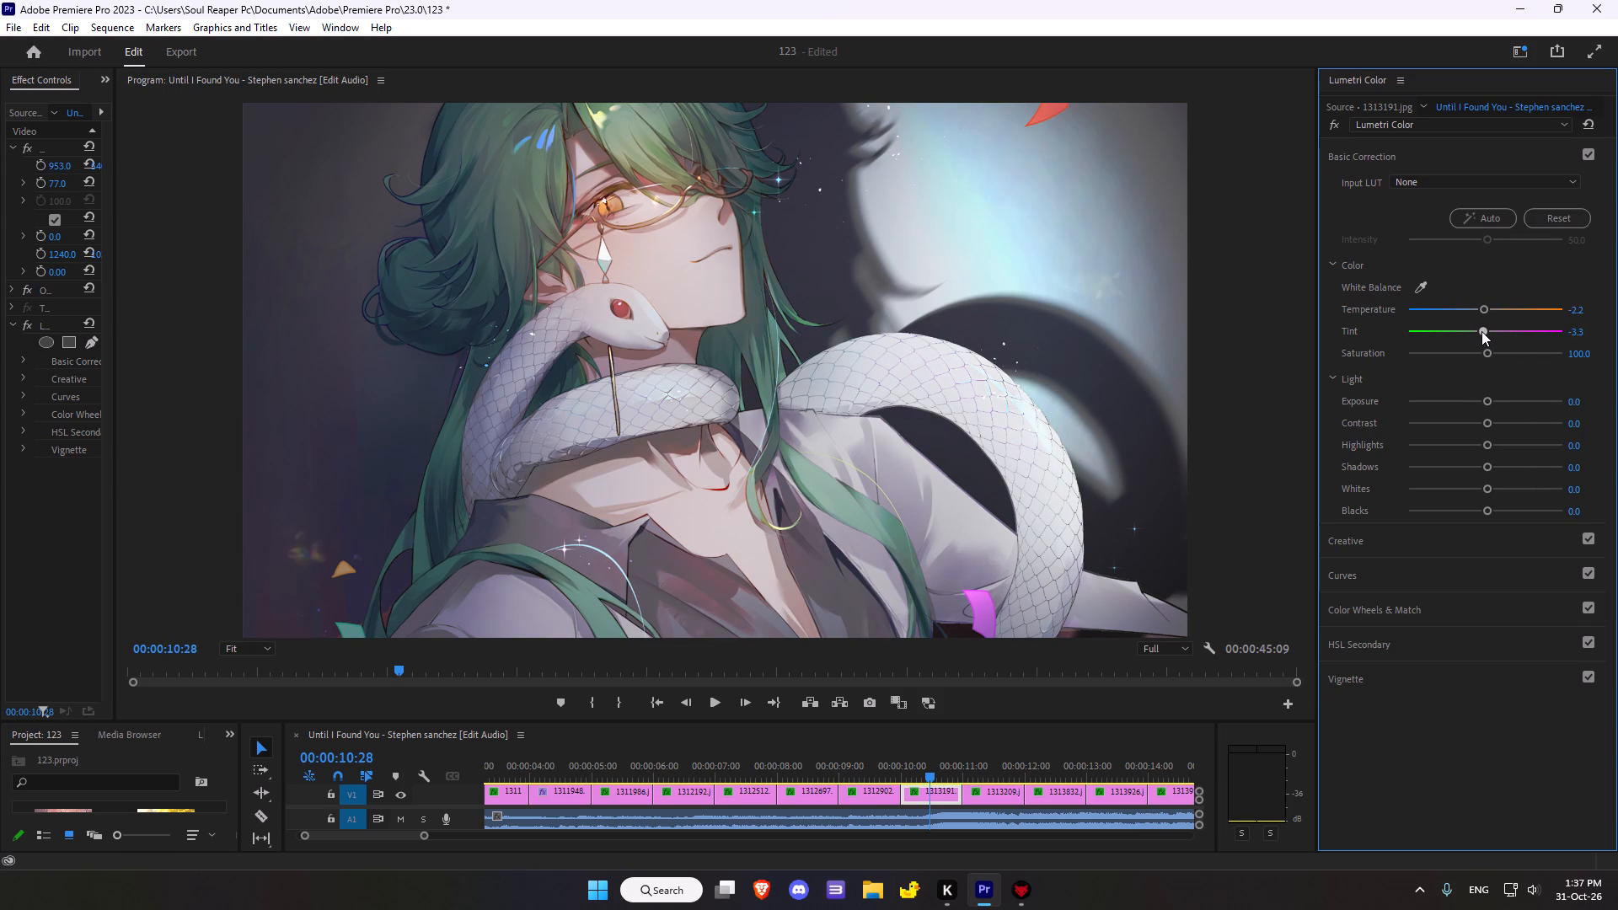
{"action": "left_click_drag", "start_coordinate": [1487, 355], "coordinate": [1471, 357]}
Set the Basic Correction saturation to 134.8 and exposure to 0.5 on clip 1313191.jpg.
{"action": "left_click_drag", "start_coordinate": [1471, 357], "coordinate": [1511, 348]}
{"action": "left_click", "coordinate": [1487, 400]}
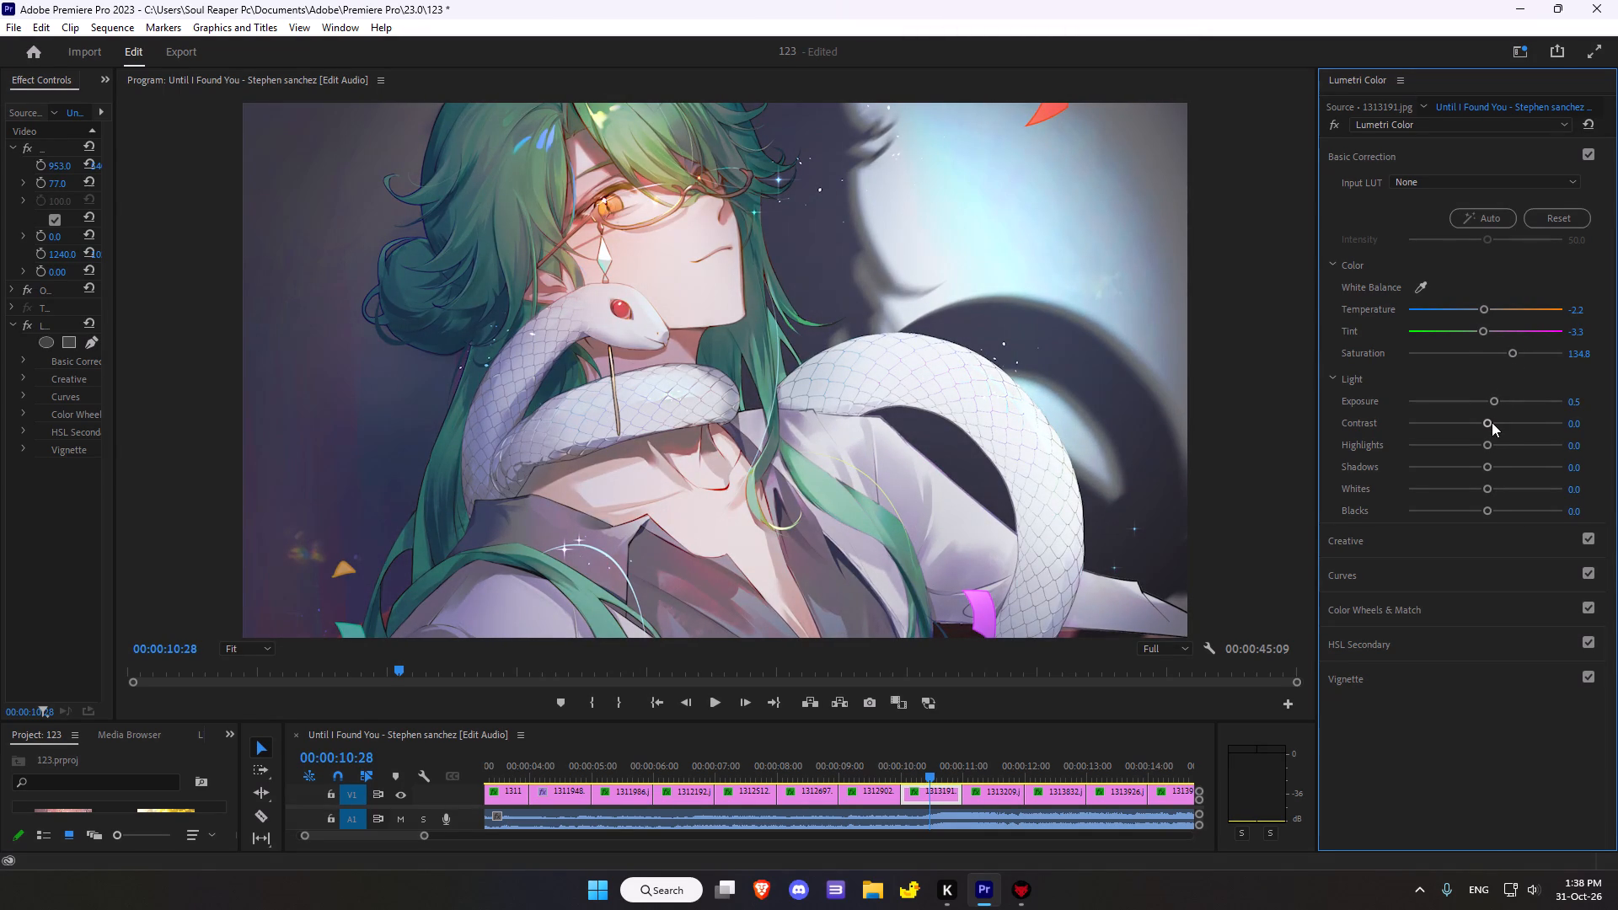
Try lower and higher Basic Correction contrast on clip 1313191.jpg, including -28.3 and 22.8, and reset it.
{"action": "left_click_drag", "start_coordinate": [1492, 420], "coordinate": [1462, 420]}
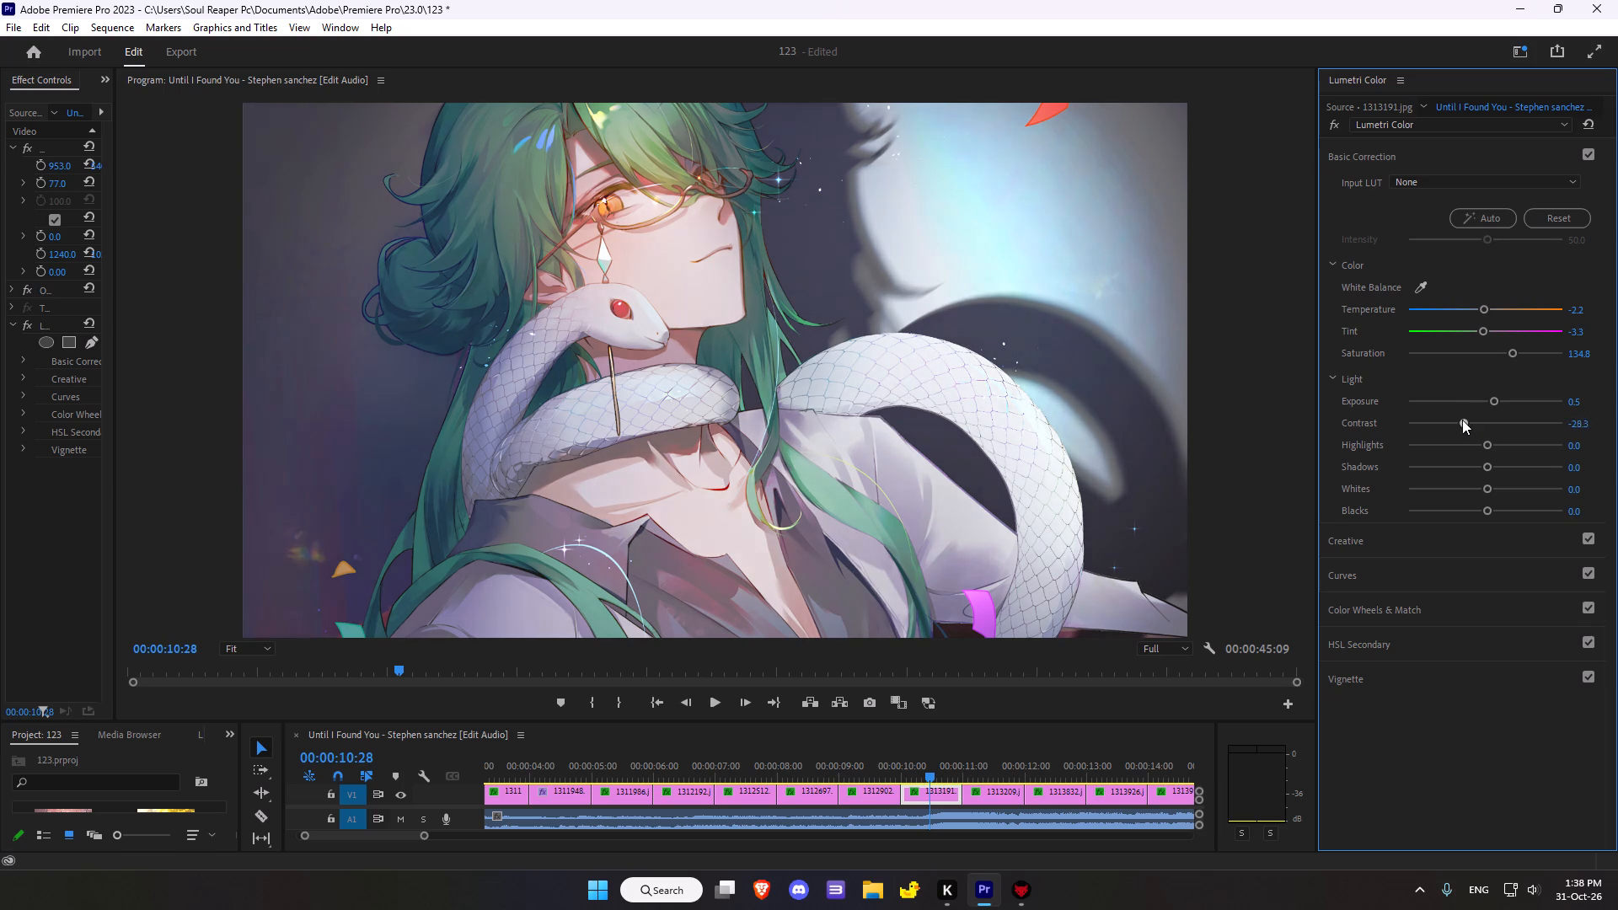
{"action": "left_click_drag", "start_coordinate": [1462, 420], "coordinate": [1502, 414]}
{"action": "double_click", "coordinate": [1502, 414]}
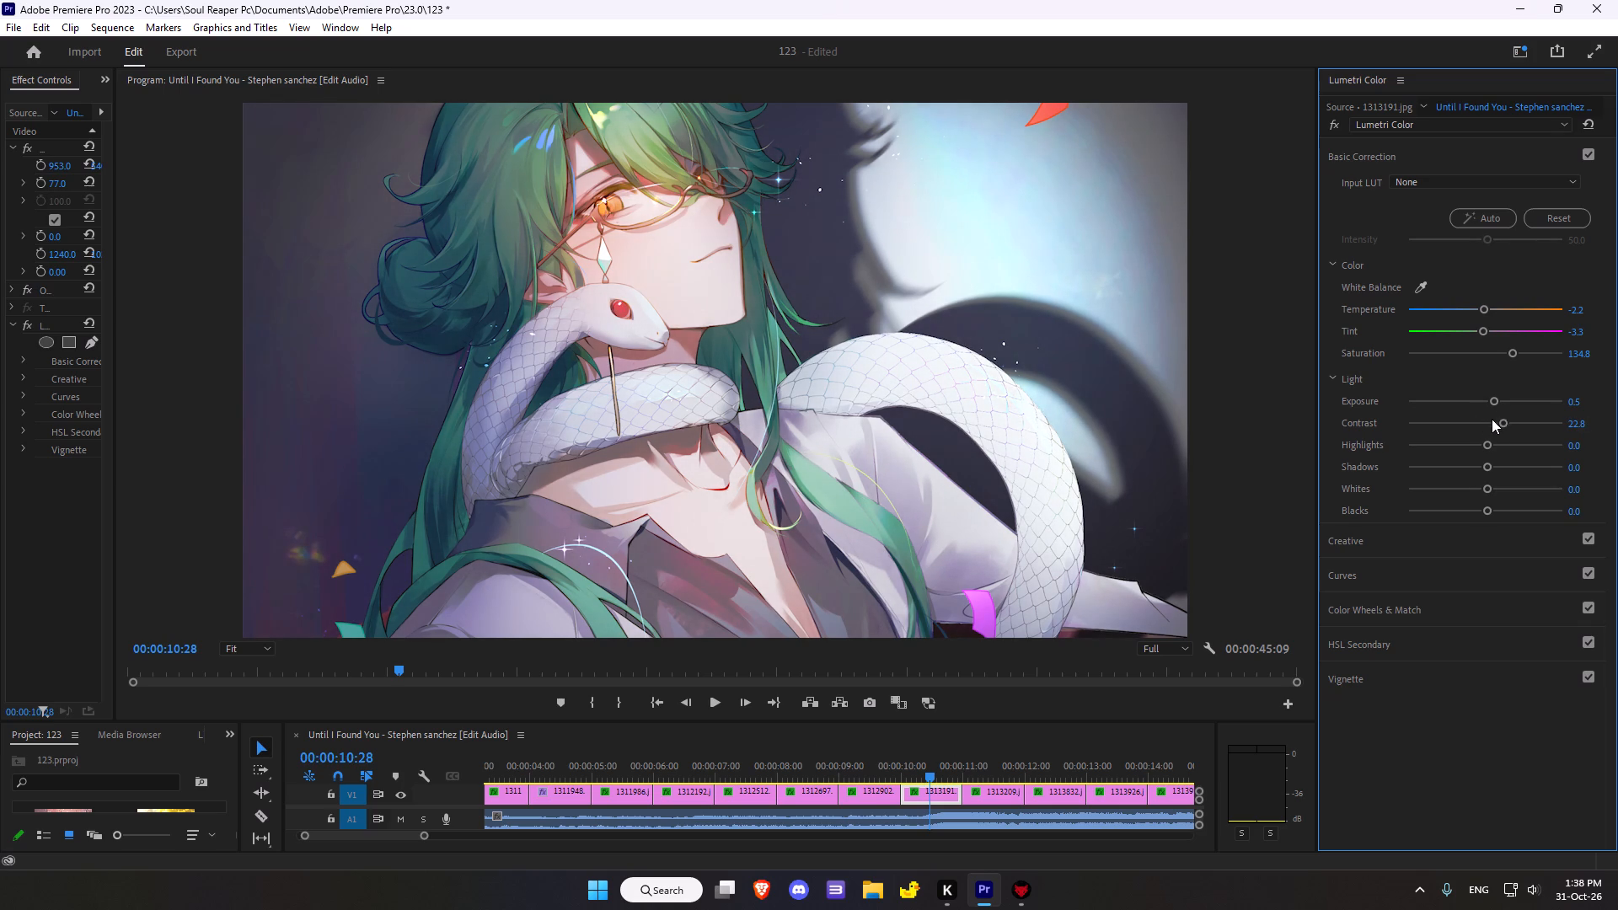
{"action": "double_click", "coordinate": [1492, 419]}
Set the Basic Correction highlights to -19.6, shadows to -9.8, whites to -3.3 and blacks to -32.6.
{"action": "left_click_drag", "start_coordinate": [1488, 442], "coordinate": [1465, 441]}
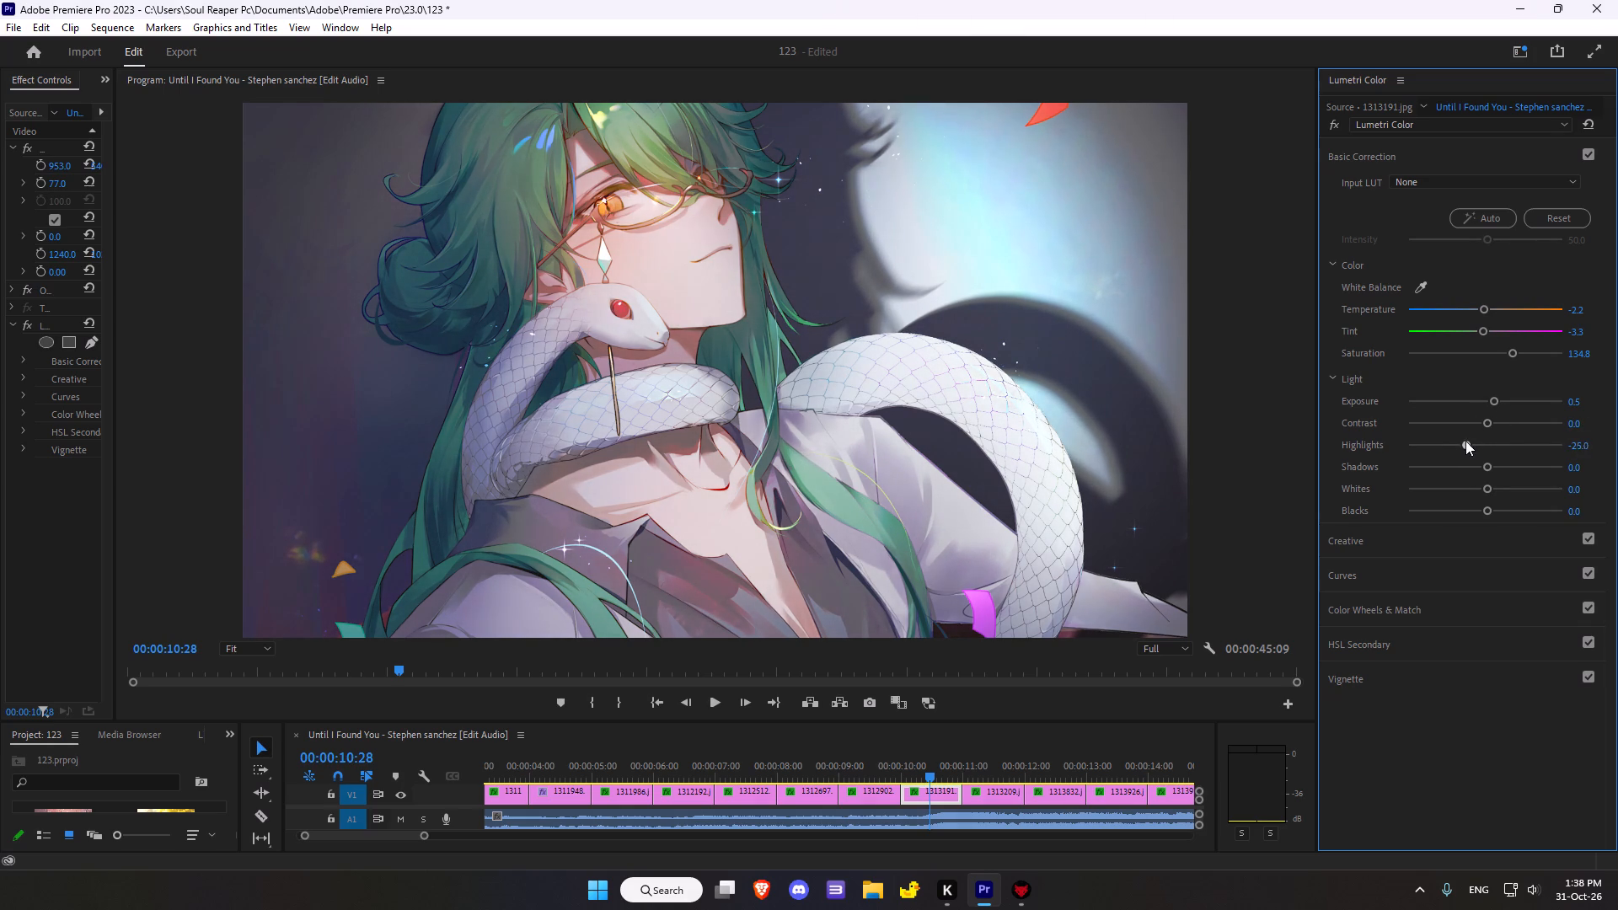
{"action": "left_click_drag", "start_coordinate": [1465, 441], "coordinate": [1469, 439]}
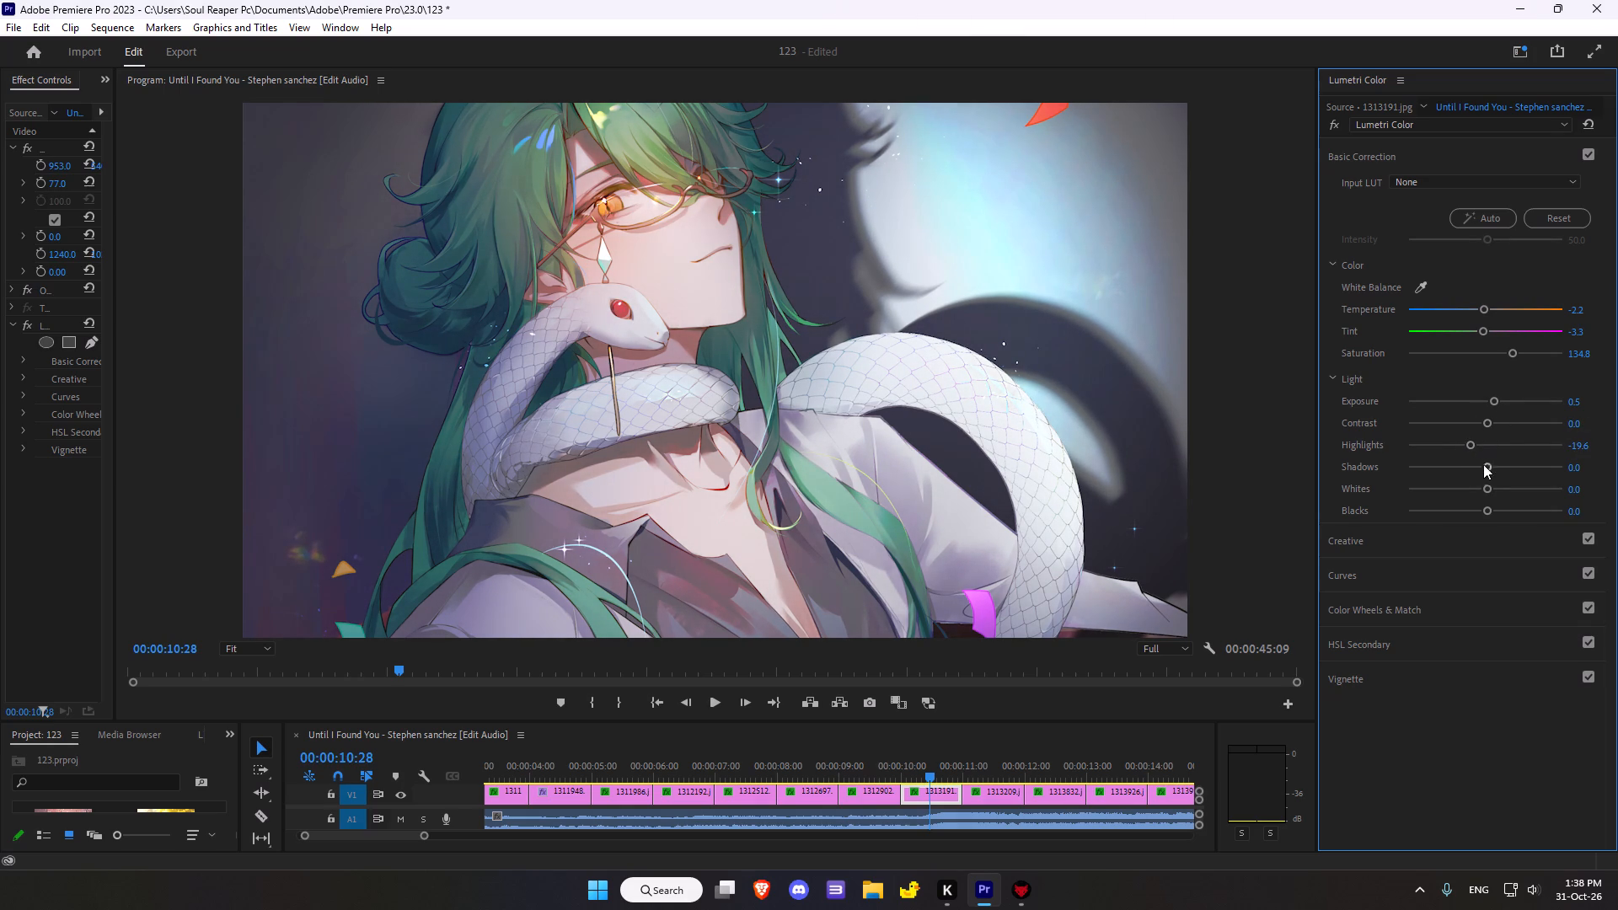
{"action": "left_click_drag", "start_coordinate": [1484, 464], "coordinate": [1476, 470]}
{"action": "left_click", "coordinate": [1487, 489]}
{"action": "left_click_drag", "start_coordinate": [1484, 511], "coordinate": [1459, 512]}
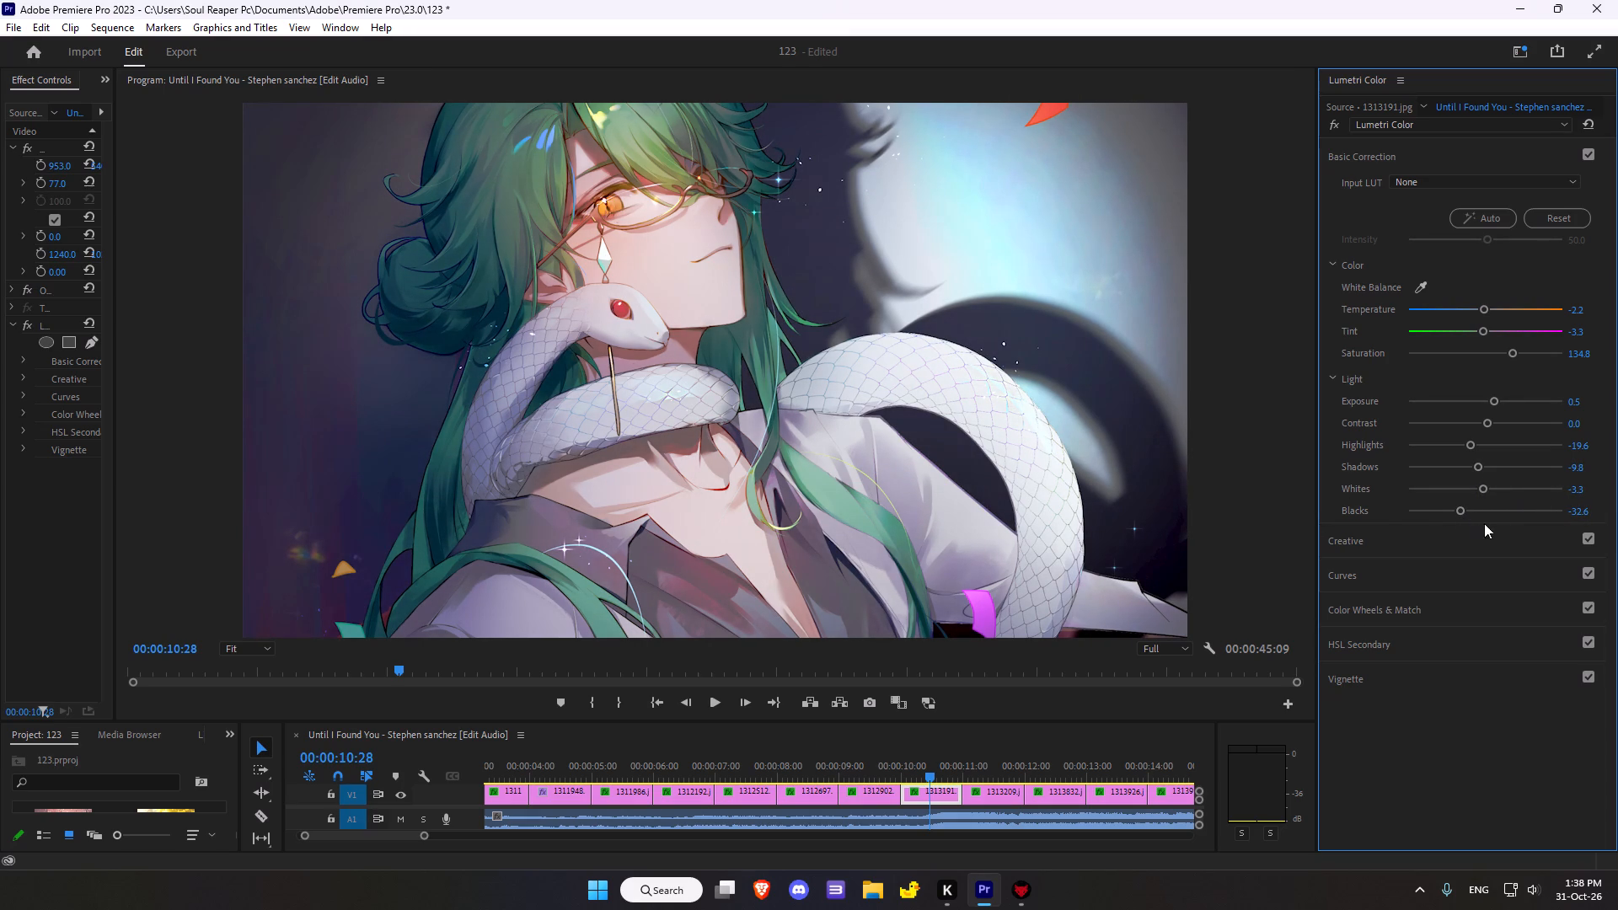
Set the Creative adjustments to sharpen 73.9, vibrance 19.6 and saturation 112.0 on clip 1313191.jpg.
{"action": "left_click", "coordinate": [1344, 538]}
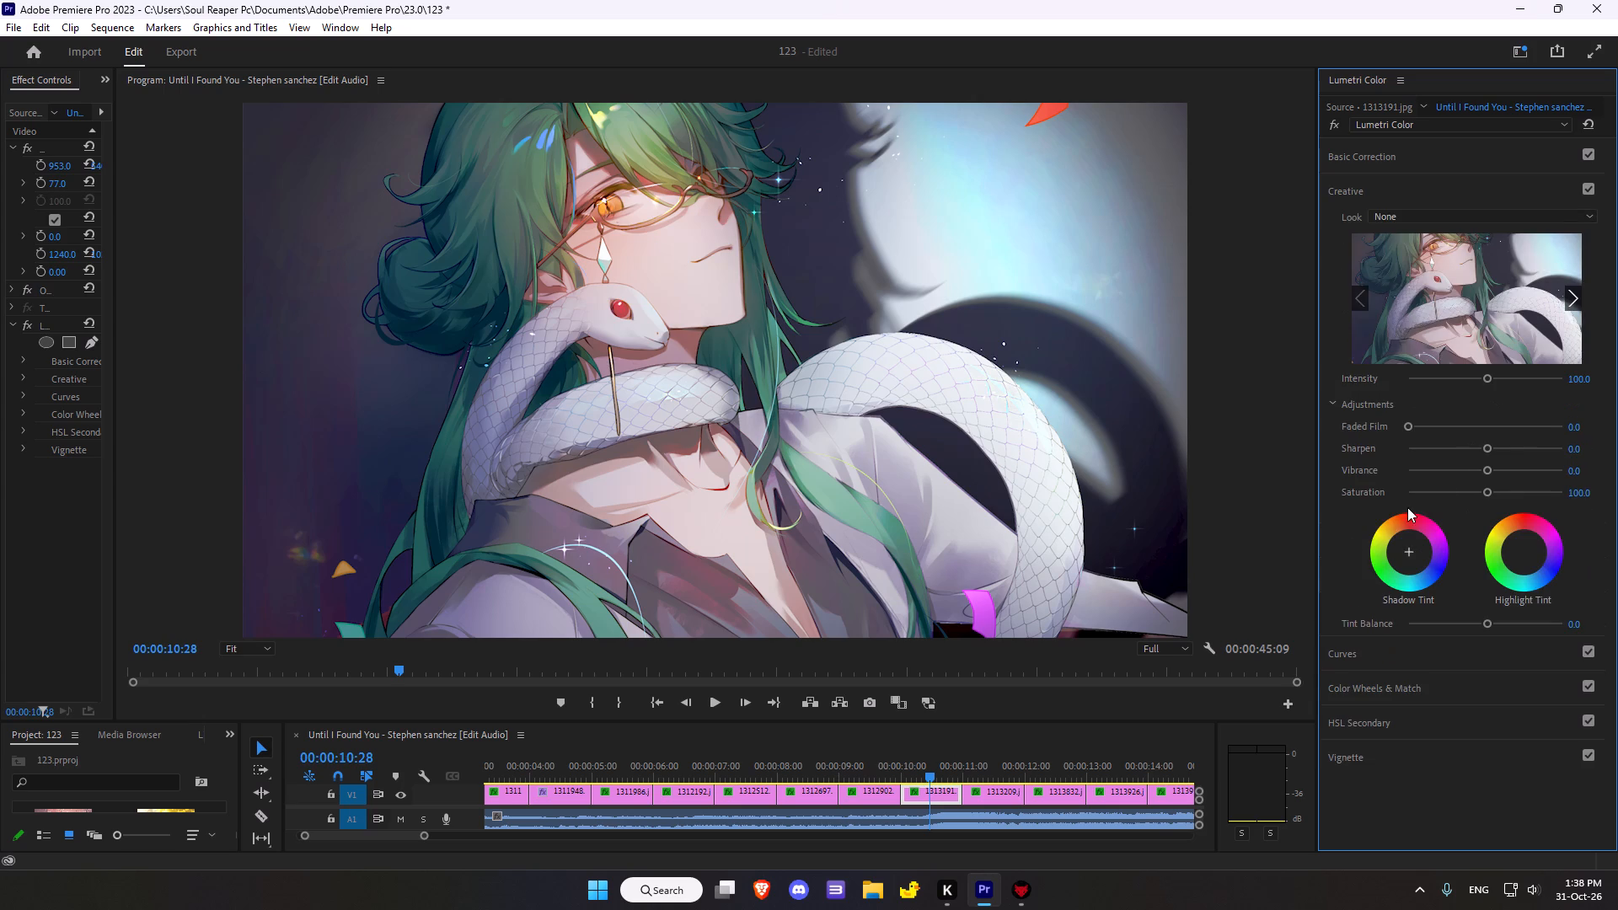
{"action": "left_click_drag", "start_coordinate": [1490, 450], "coordinate": [1524, 442]}
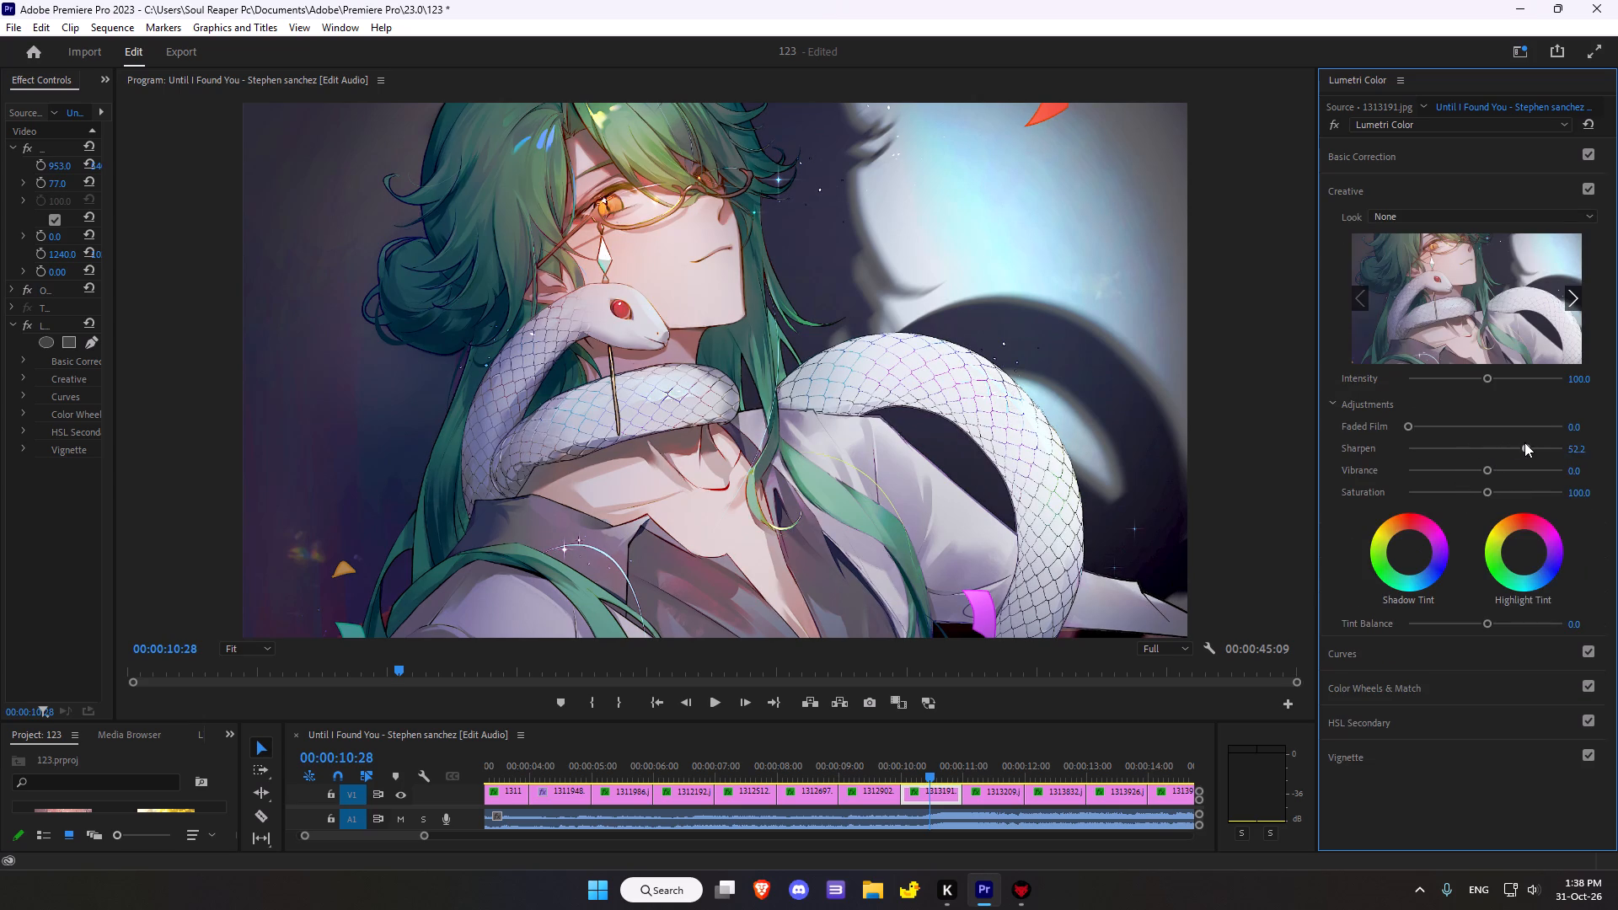
{"action": "left_click_drag", "start_coordinate": [1524, 442], "coordinate": [1541, 440]}
{"action": "left_click_drag", "start_coordinate": [1487, 466], "coordinate": [1466, 473]}
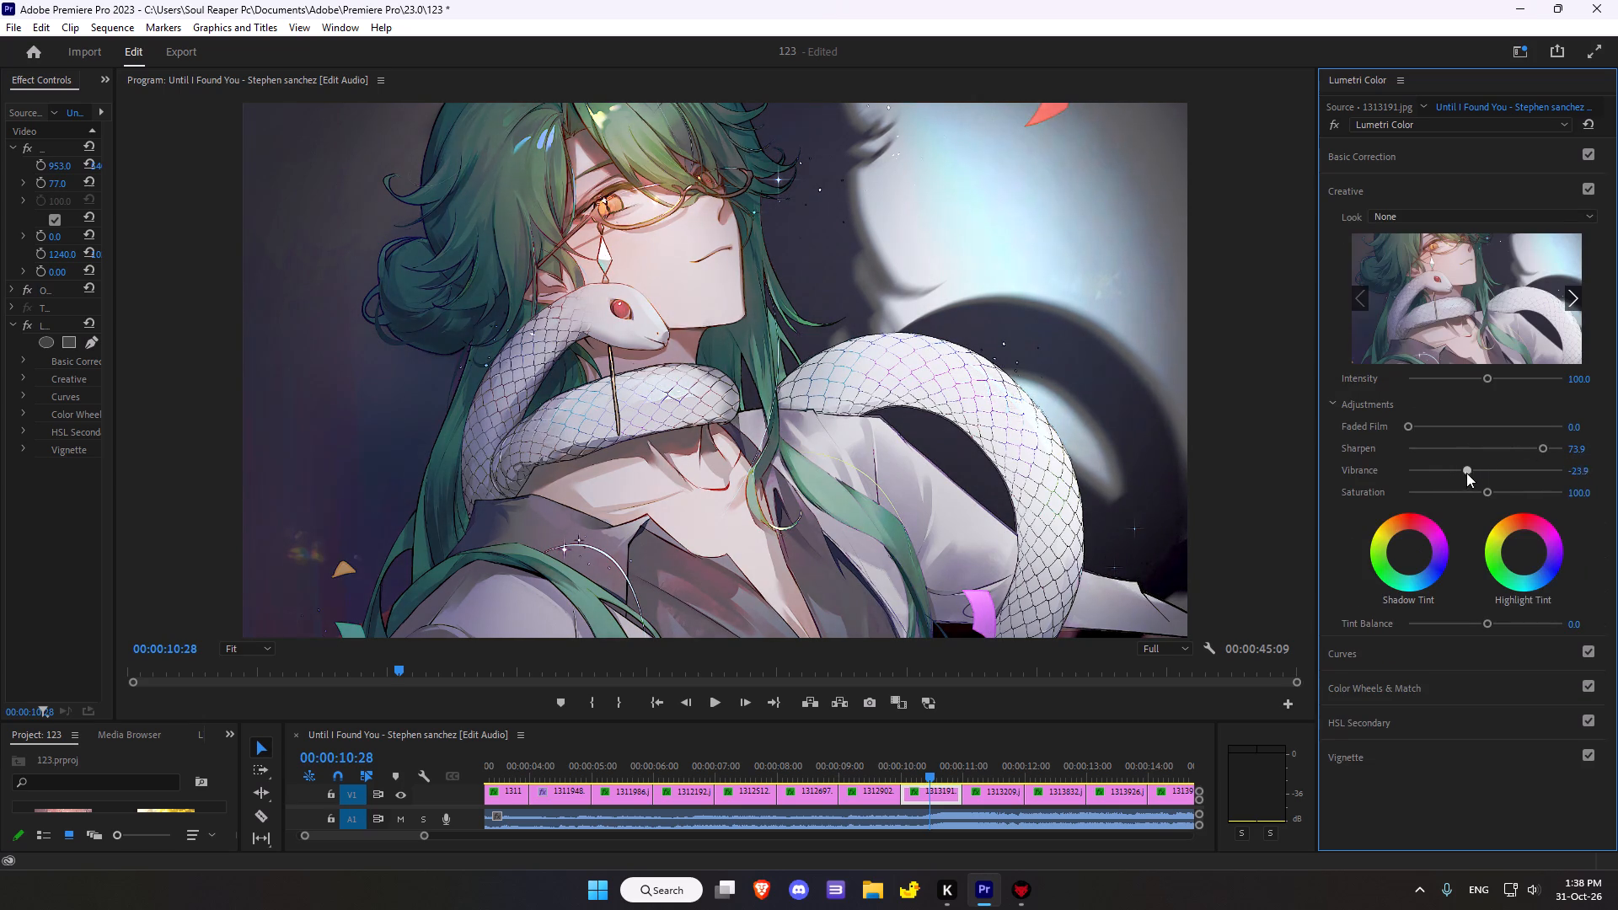
{"action": "left_click_drag", "start_coordinate": [1466, 473], "coordinate": [1463, 463]}
{"action": "left_click_drag", "start_coordinate": [1463, 463], "coordinate": [1499, 458]}
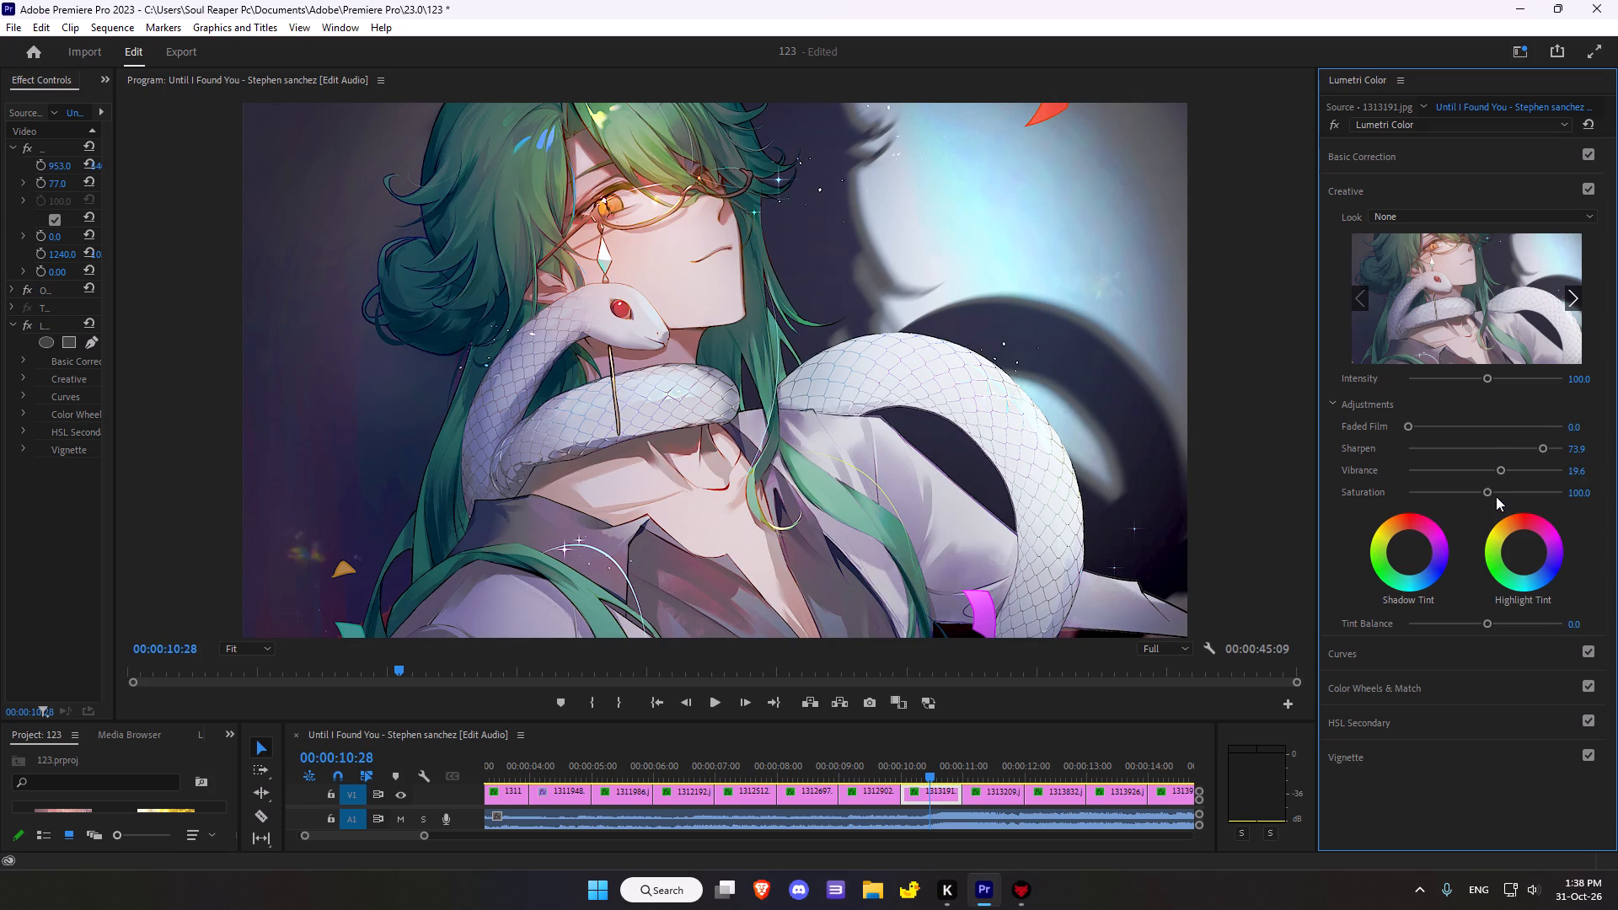
{"action": "left_click_drag", "start_coordinate": [1489, 493], "coordinate": [1492, 484]}
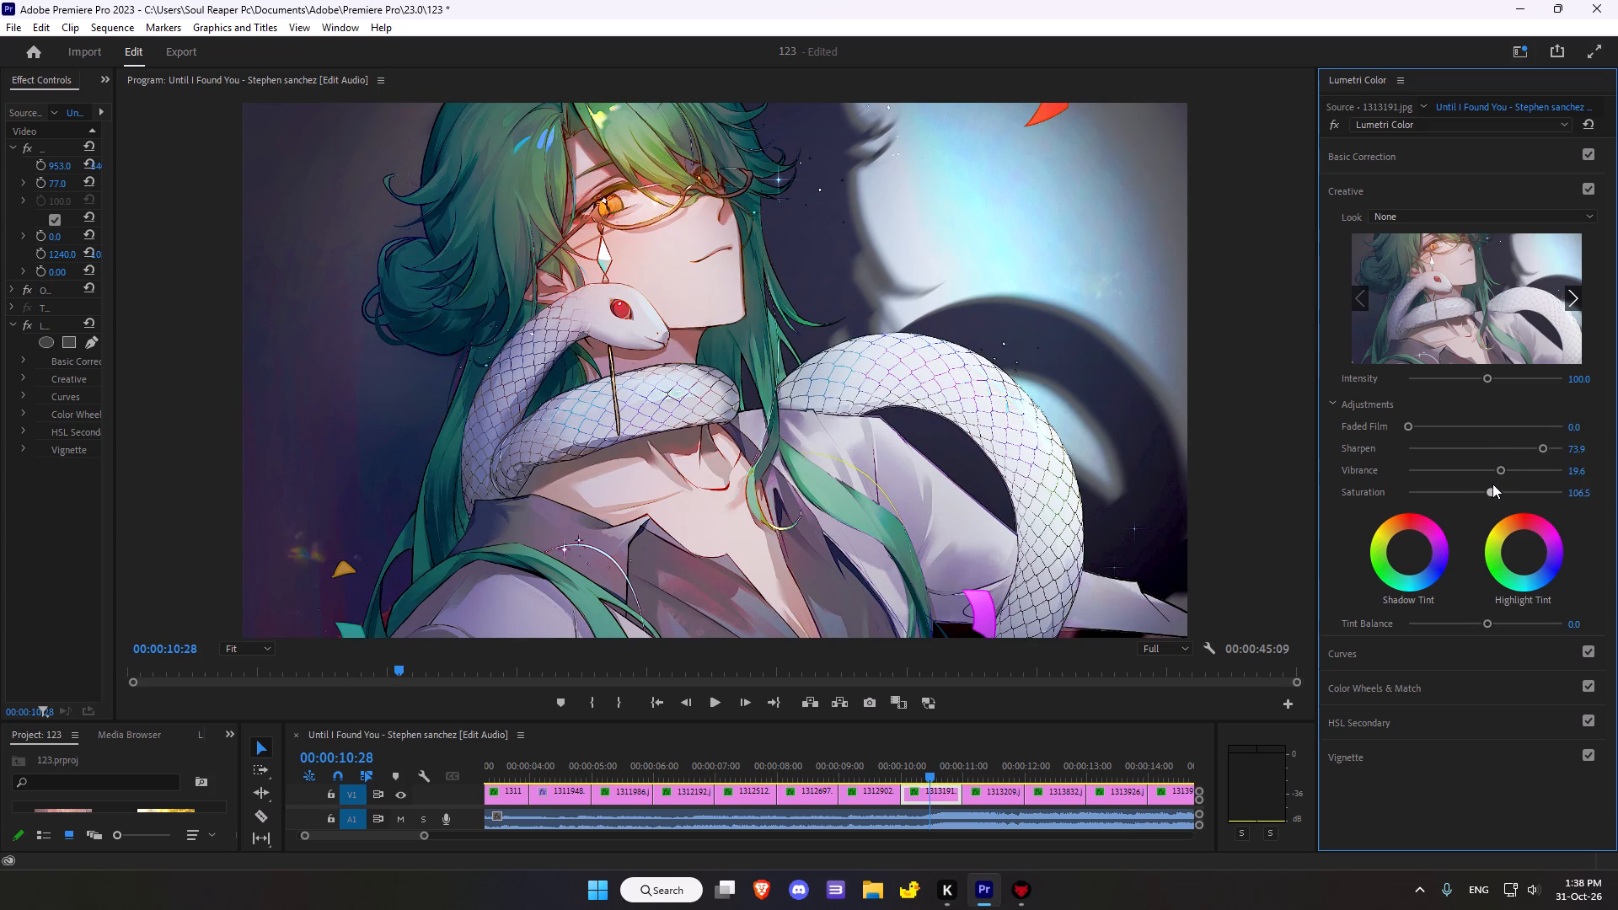
{"action": "left_click_drag", "start_coordinate": [1492, 484], "coordinate": [1493, 483]}
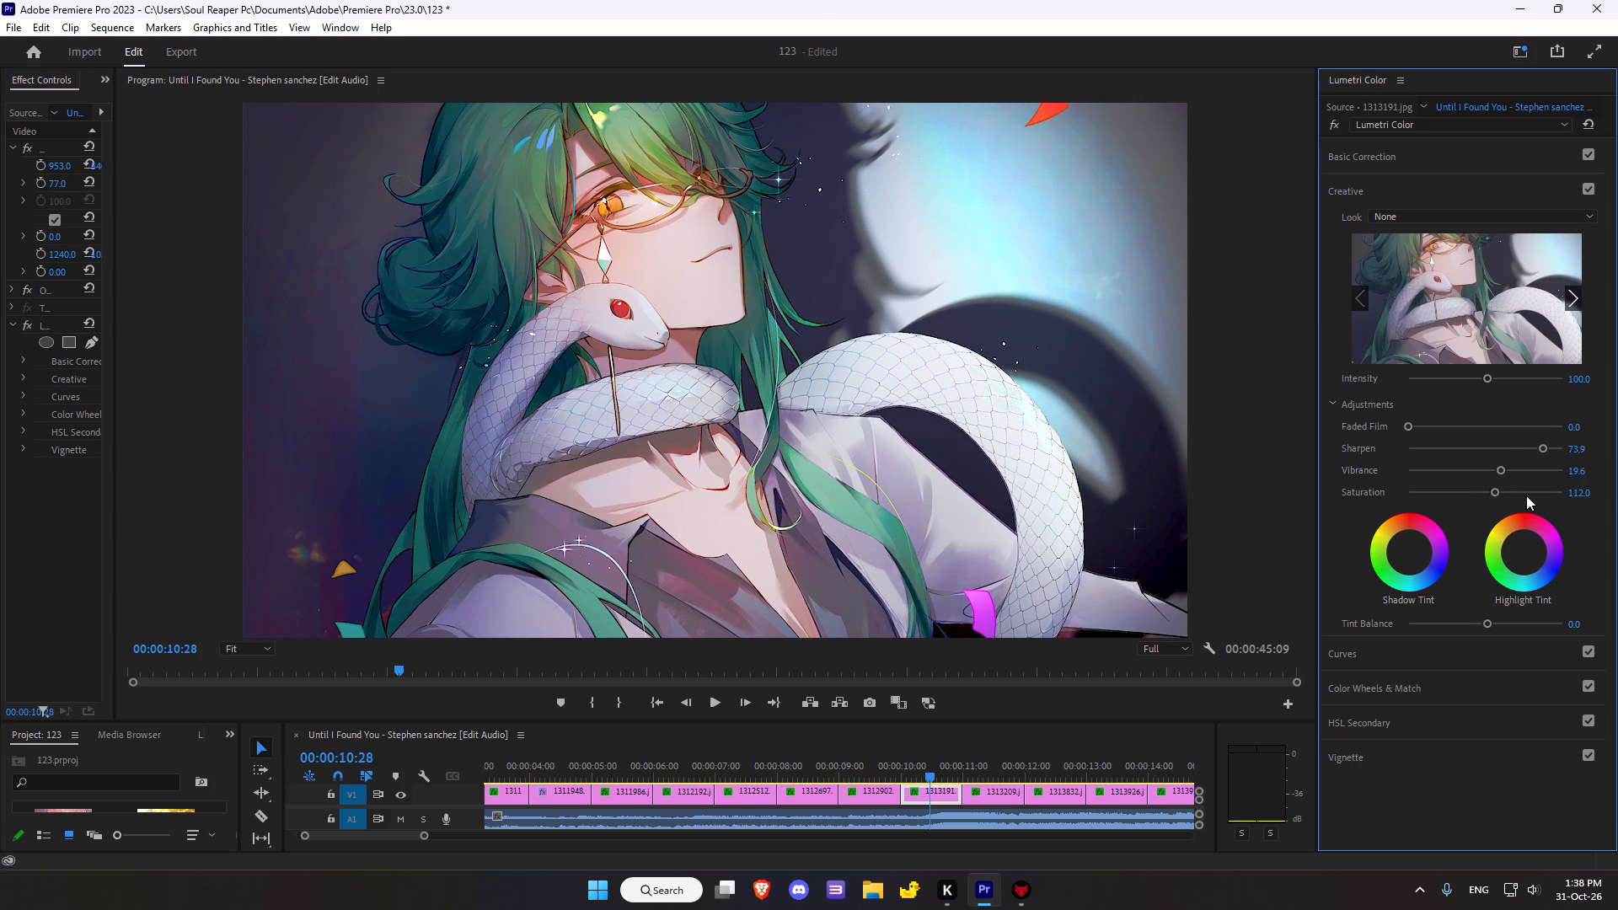
Try several Creative shadow tints on clip 1313191.jpg and settle on a very slight shift toward red-magenta.
{"action": "scroll", "coordinate": [1525, 497], "scroll_direction": "down", "scroll_amount": 4}
{"action": "left_click_drag", "start_coordinate": [1413, 552], "coordinate": [1399, 544]}
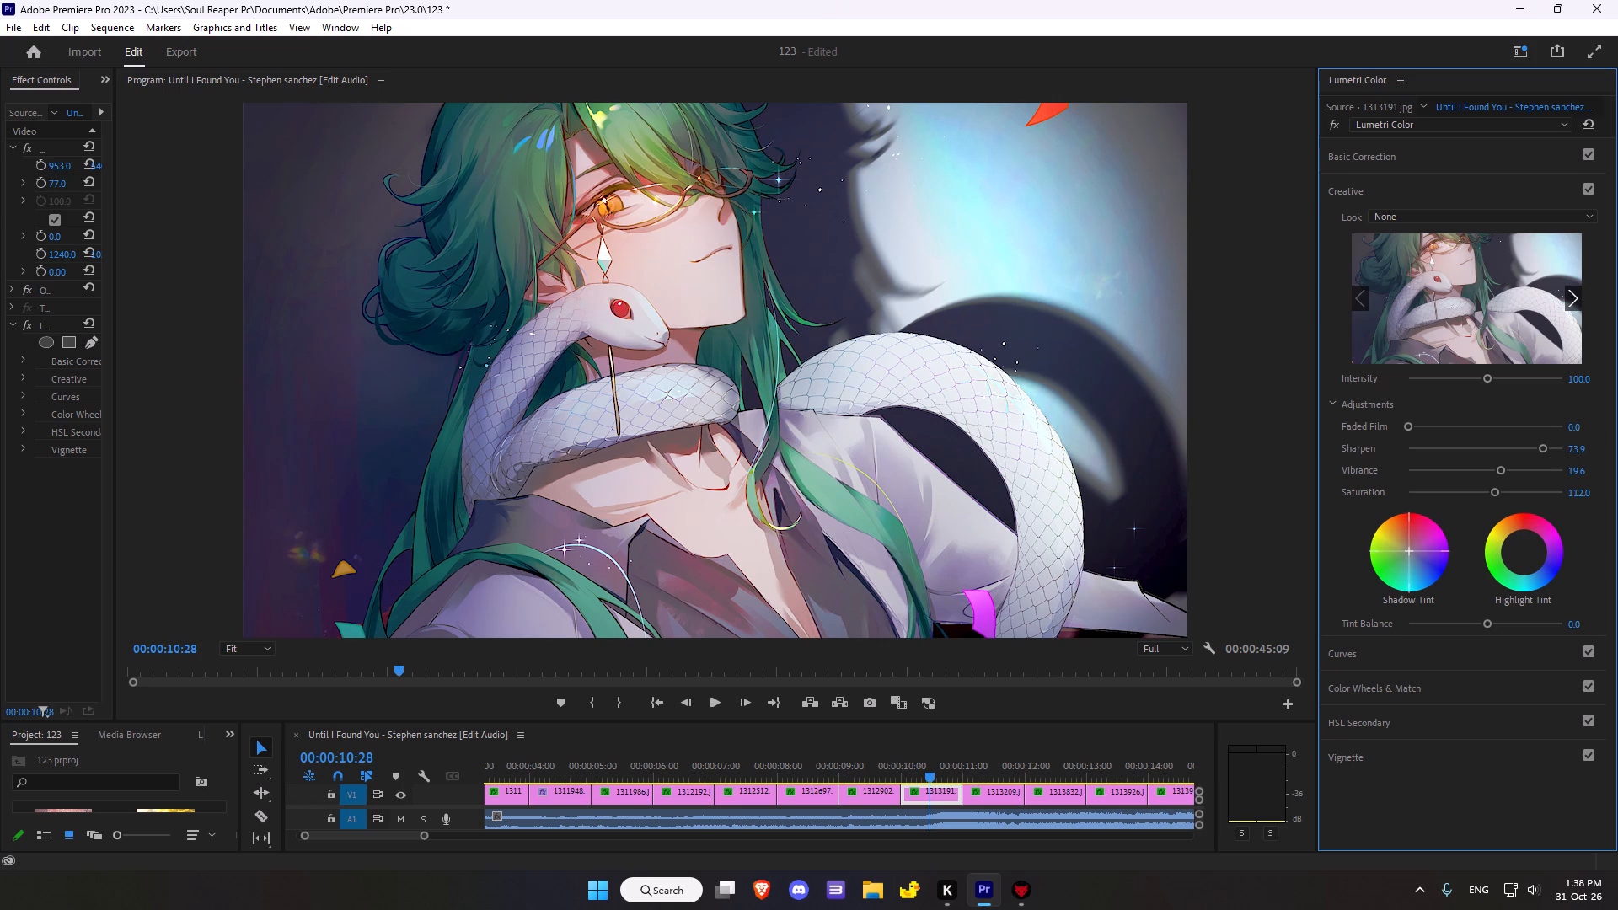
{"action": "left_click_drag", "start_coordinate": [1399, 544], "coordinate": [1567, 446]}
{"action": "left_click_drag", "start_coordinate": [1567, 446], "coordinate": [1567, 420]}
{"action": "double_click", "coordinate": [1413, 552]}
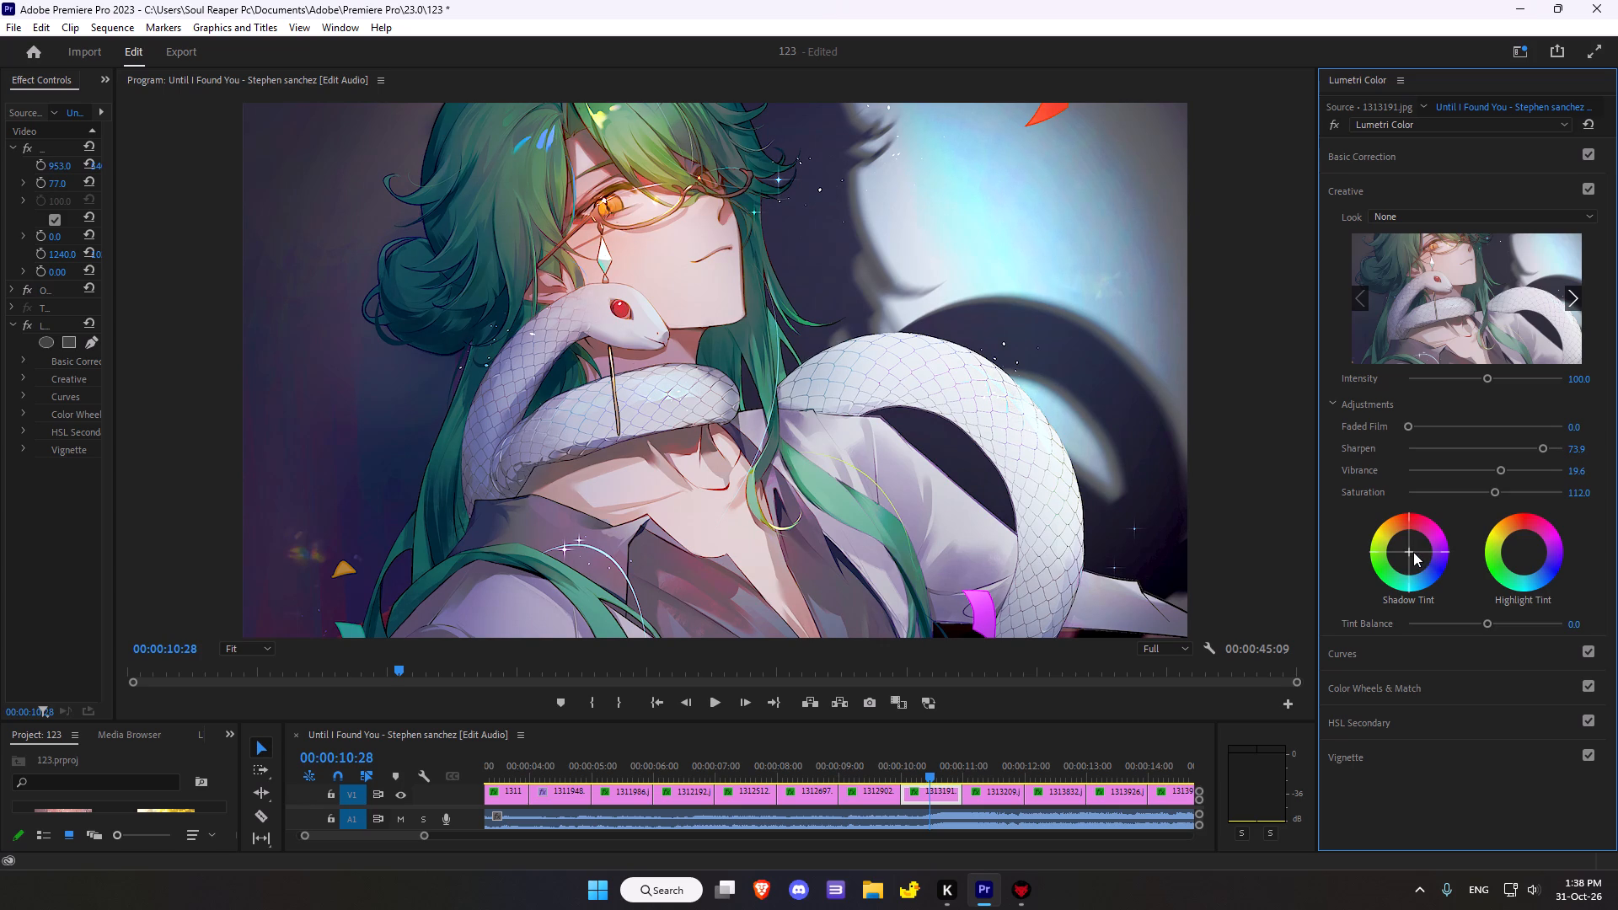
{"action": "left_click_drag", "start_coordinate": [1407, 554], "coordinate": [1308, 580]}
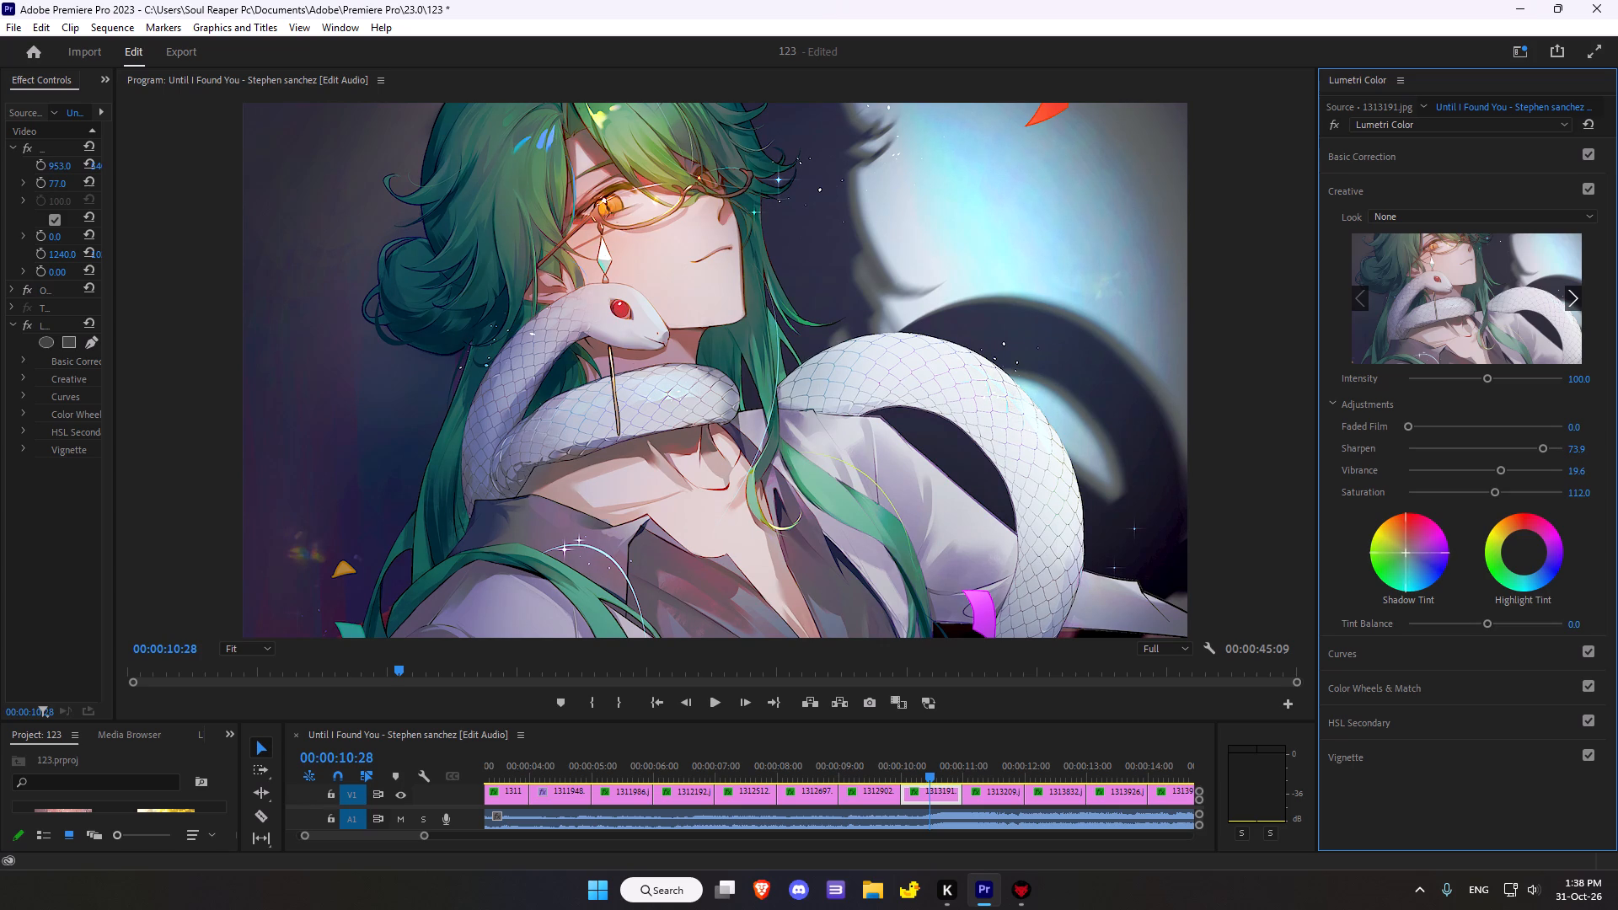
{"action": "left_click_drag", "start_coordinate": [1308, 580], "coordinate": [1412, 530]}
{"action": "left_click_drag", "start_coordinate": [1412, 530], "coordinate": [1426, 496]}
{"action": "left_click_drag", "start_coordinate": [1426, 496], "coordinate": [1426, 501]}
Fine-tune the Creative highlight tint, keeping it close to the centre of its wheel.
{"action": "left_click_drag", "start_coordinate": [1526, 549], "coordinate": [1482, 559]}
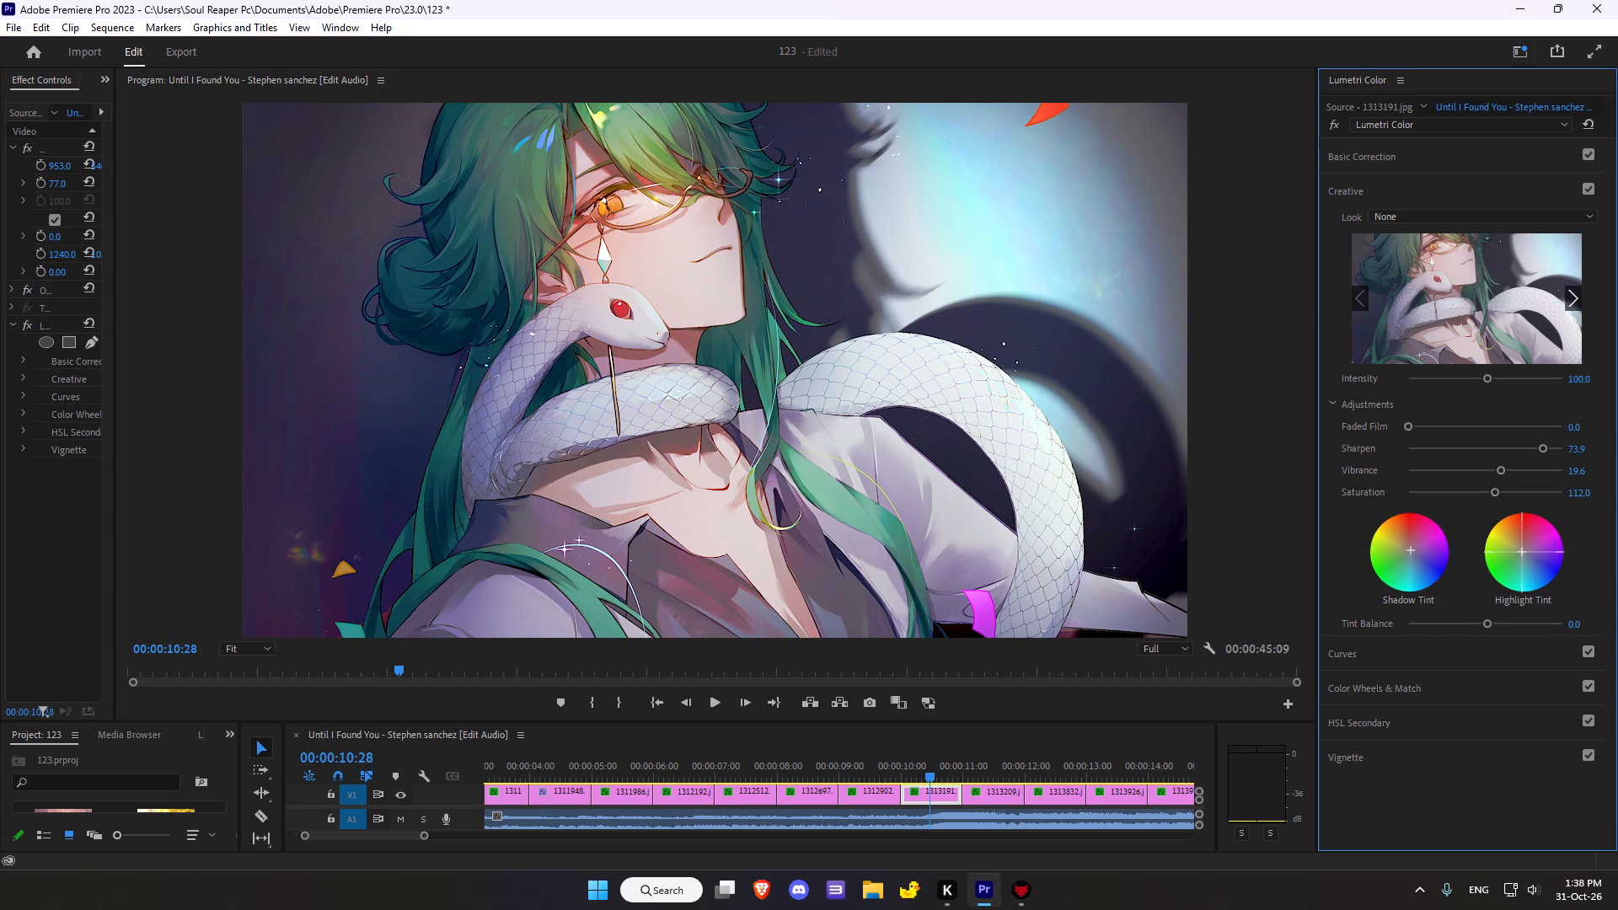
{"action": "left_click_drag", "start_coordinate": [1482, 559], "coordinate": [1502, 551]}
Add a midpoint to the white RGB curve of clip 1313191.jpg and lower it very slightly.
{"action": "left_click", "coordinate": [1348, 655]}
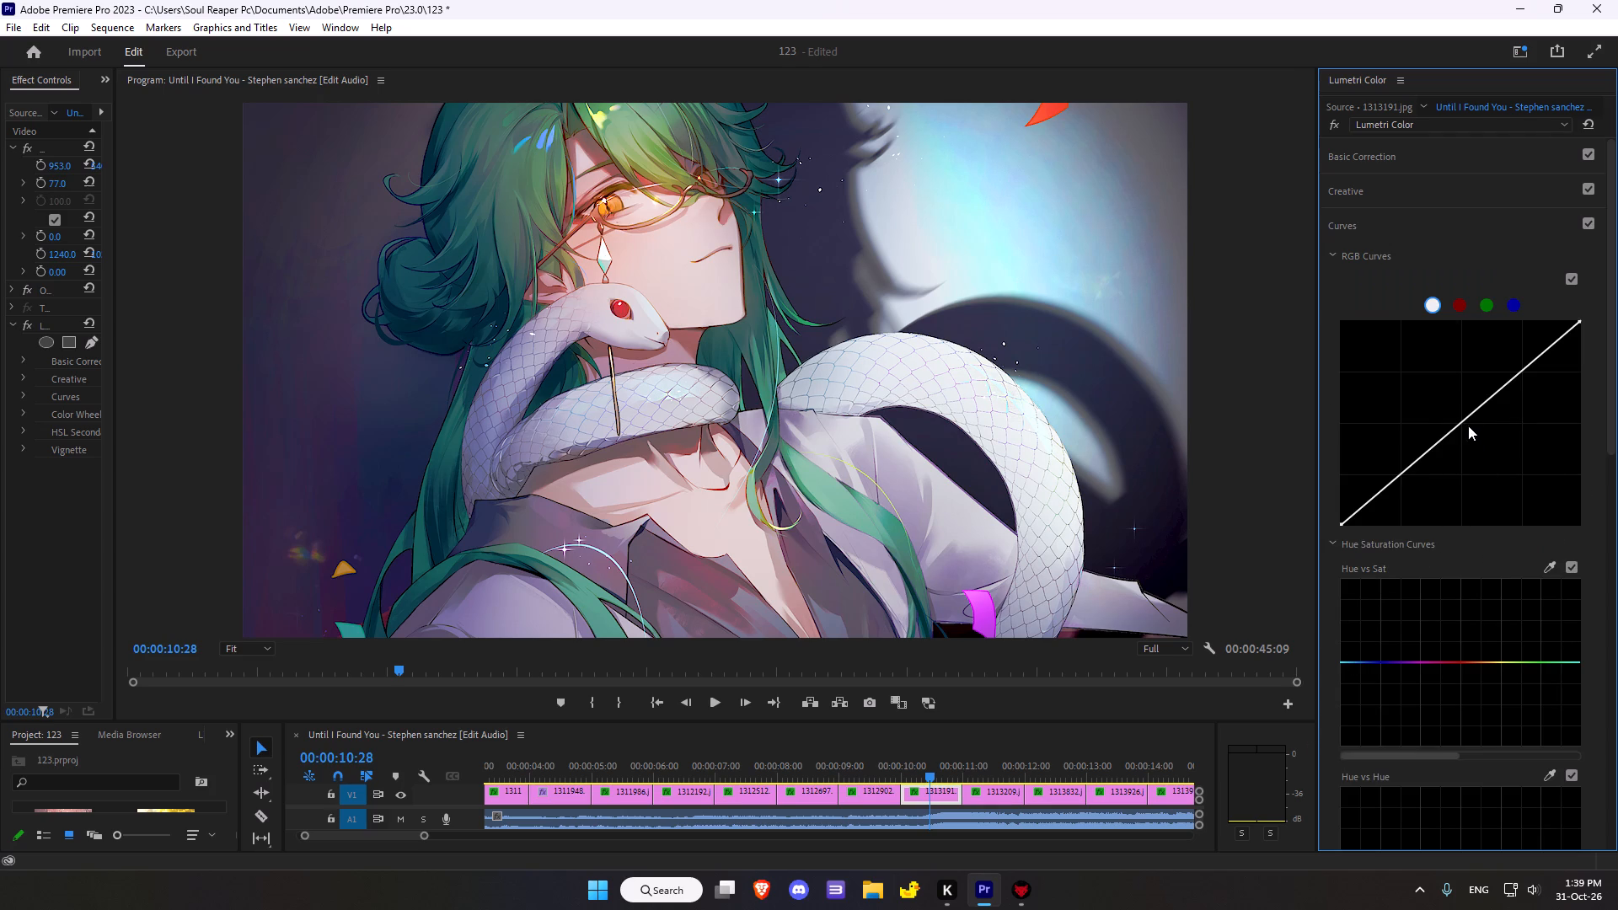
{"action": "left_click", "coordinate": [1461, 423]}
{"action": "left_click", "coordinate": [1462, 423]}
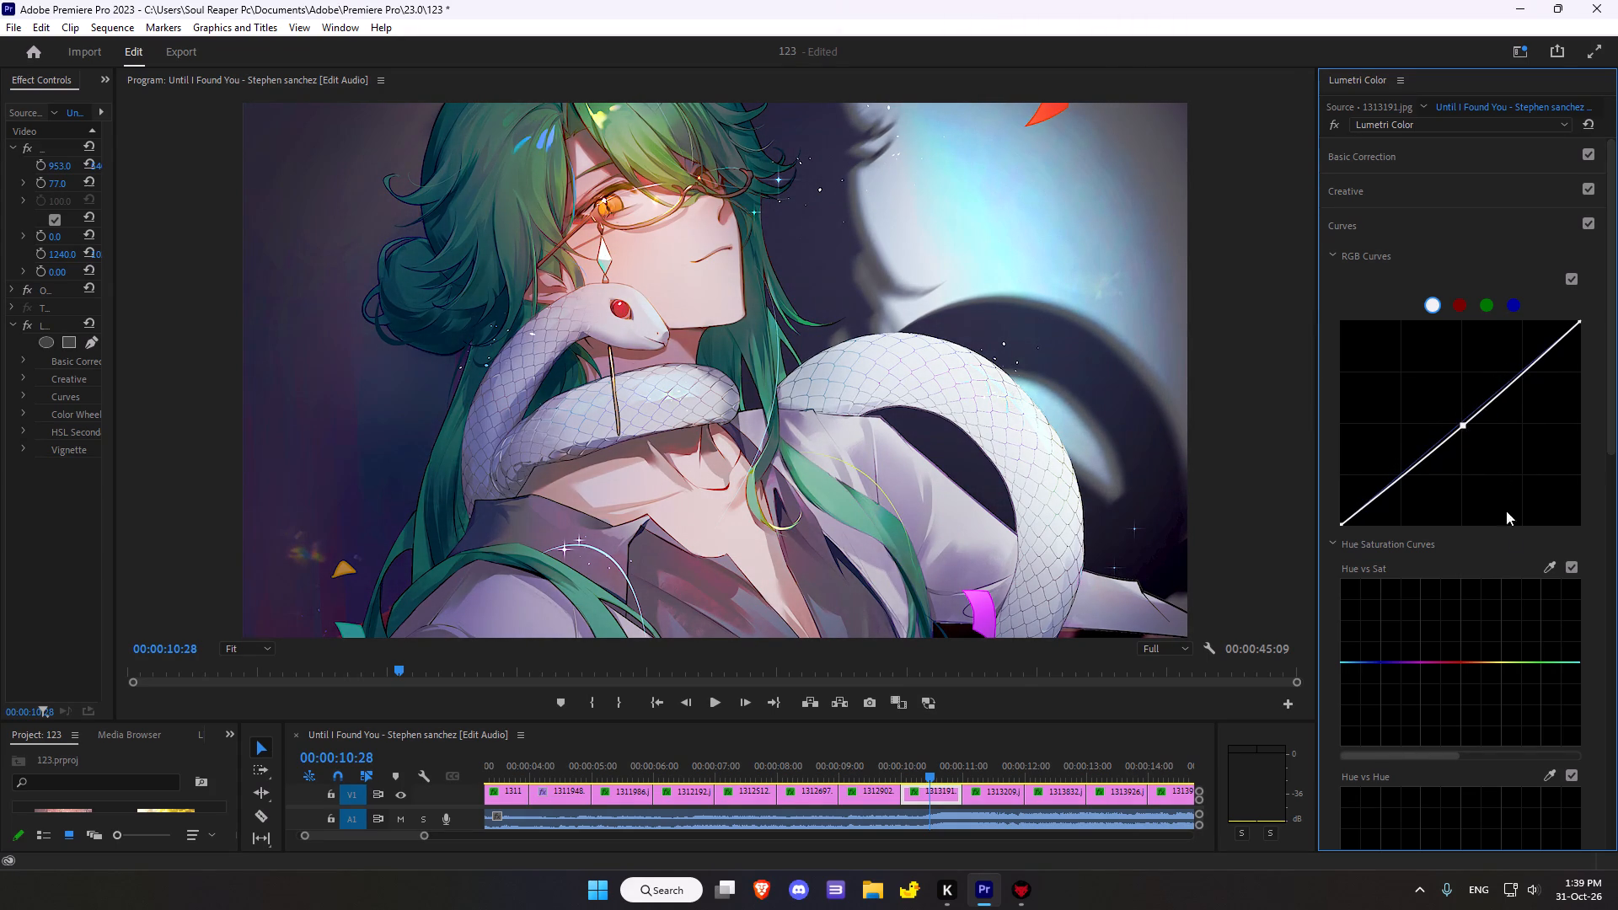
Sample the teal hair for the Hue vs Sat curve and raise the saturation of the sampled cyan hue.
{"action": "left_click", "coordinate": [1544, 569]}
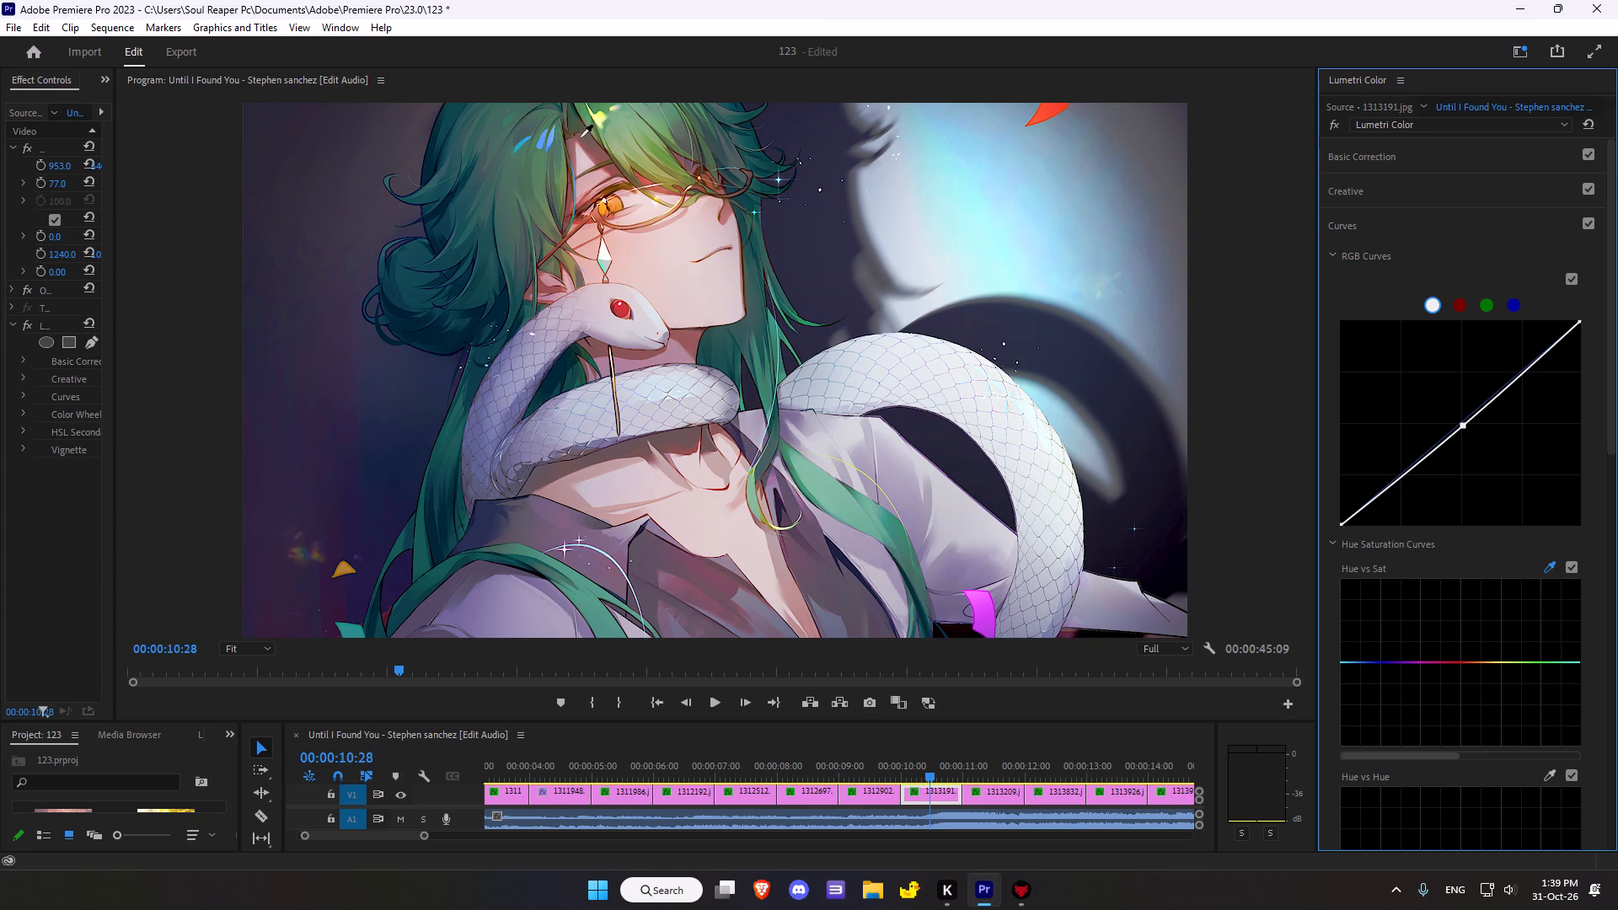
{"action": "left_click", "coordinate": [485, 278]}
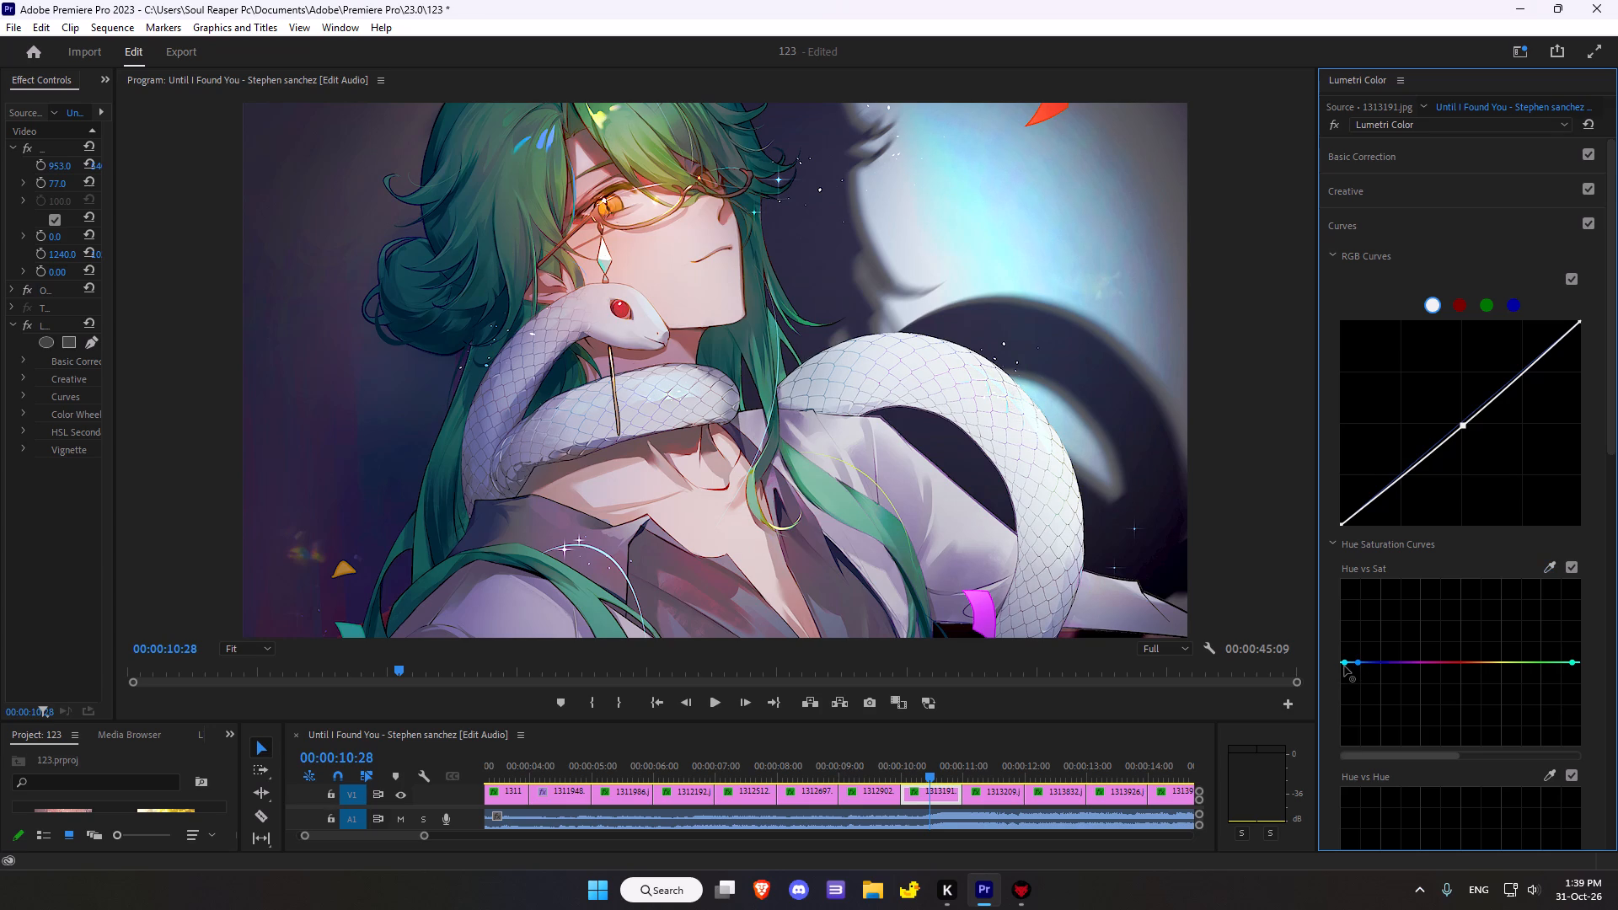
{"action": "left_click_drag", "start_coordinate": [1344, 665], "coordinate": [1339, 627]}
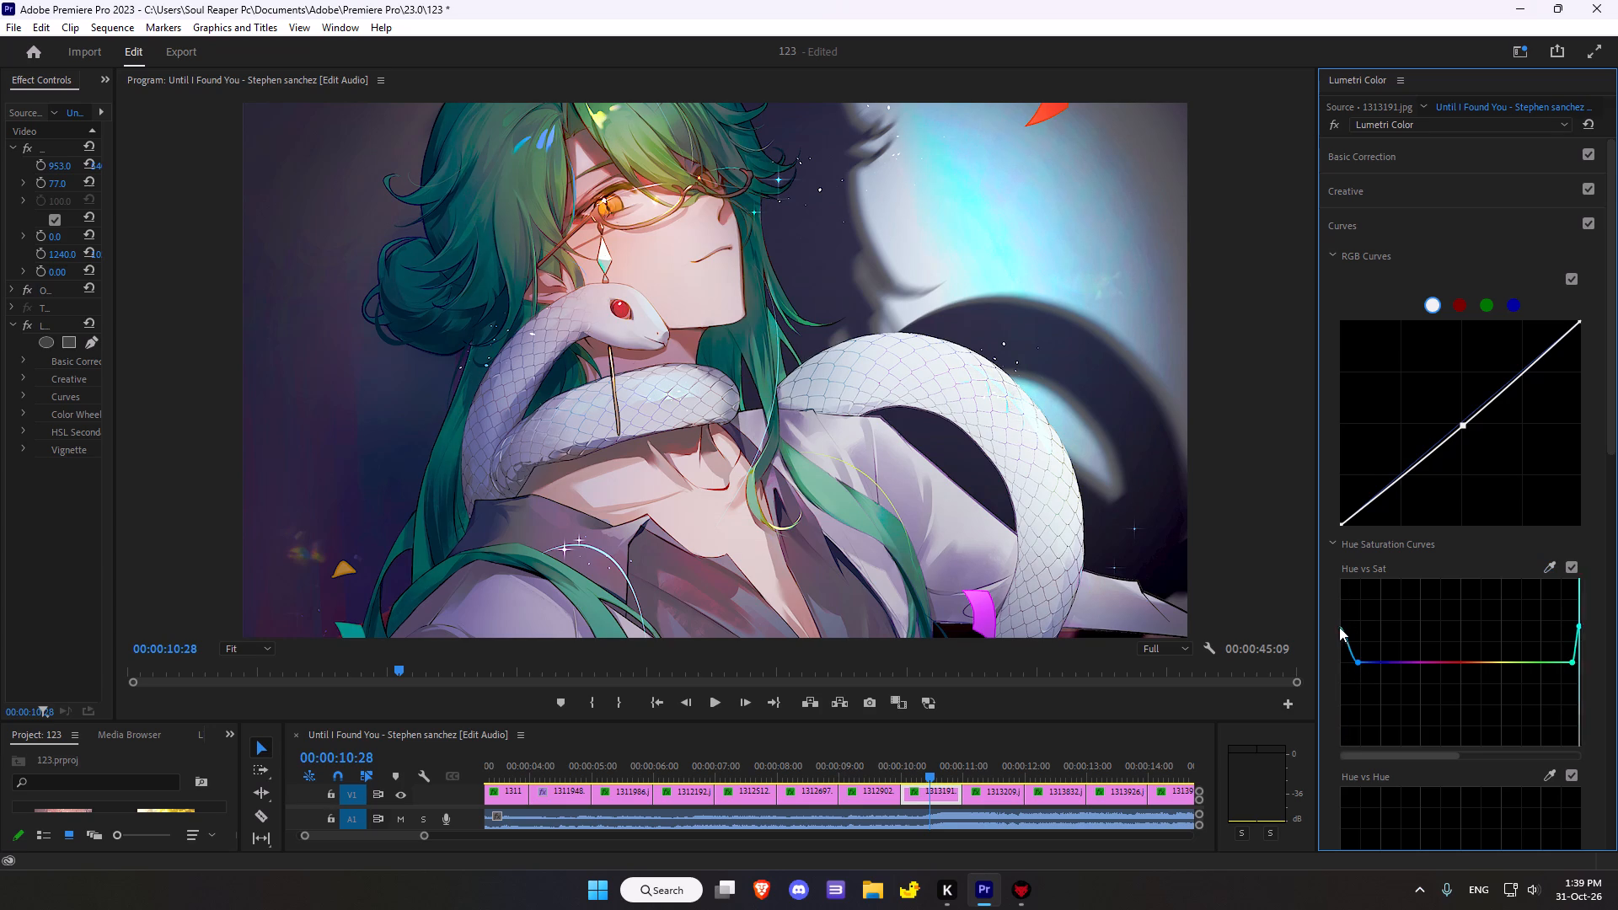
{"action": "left_click_drag", "start_coordinate": [1339, 627], "coordinate": [1344, 629]}
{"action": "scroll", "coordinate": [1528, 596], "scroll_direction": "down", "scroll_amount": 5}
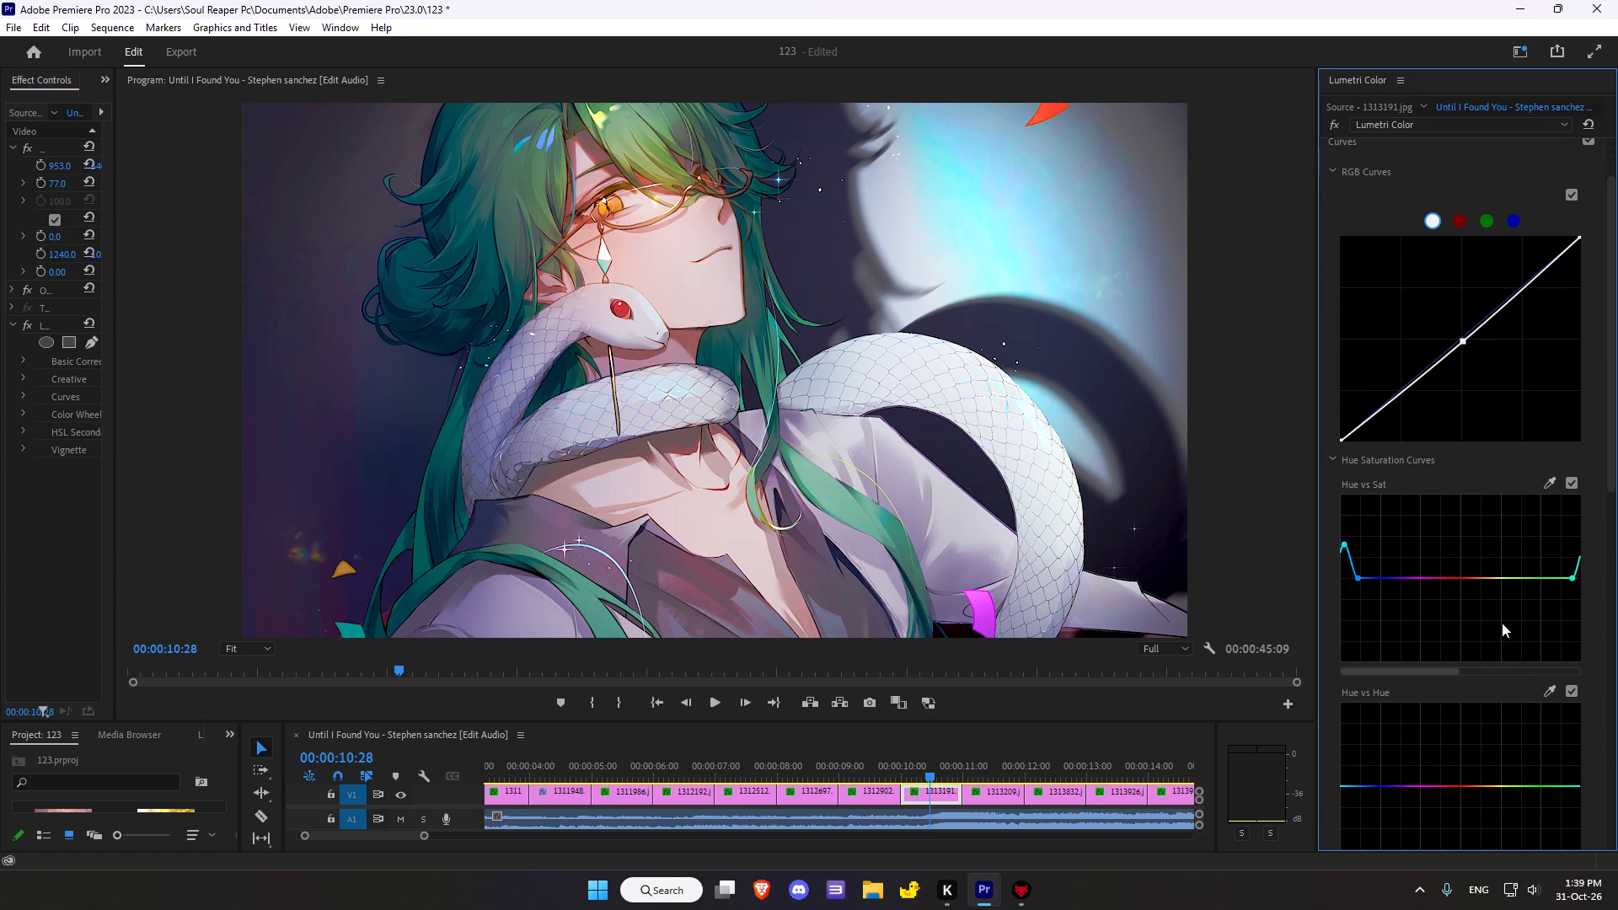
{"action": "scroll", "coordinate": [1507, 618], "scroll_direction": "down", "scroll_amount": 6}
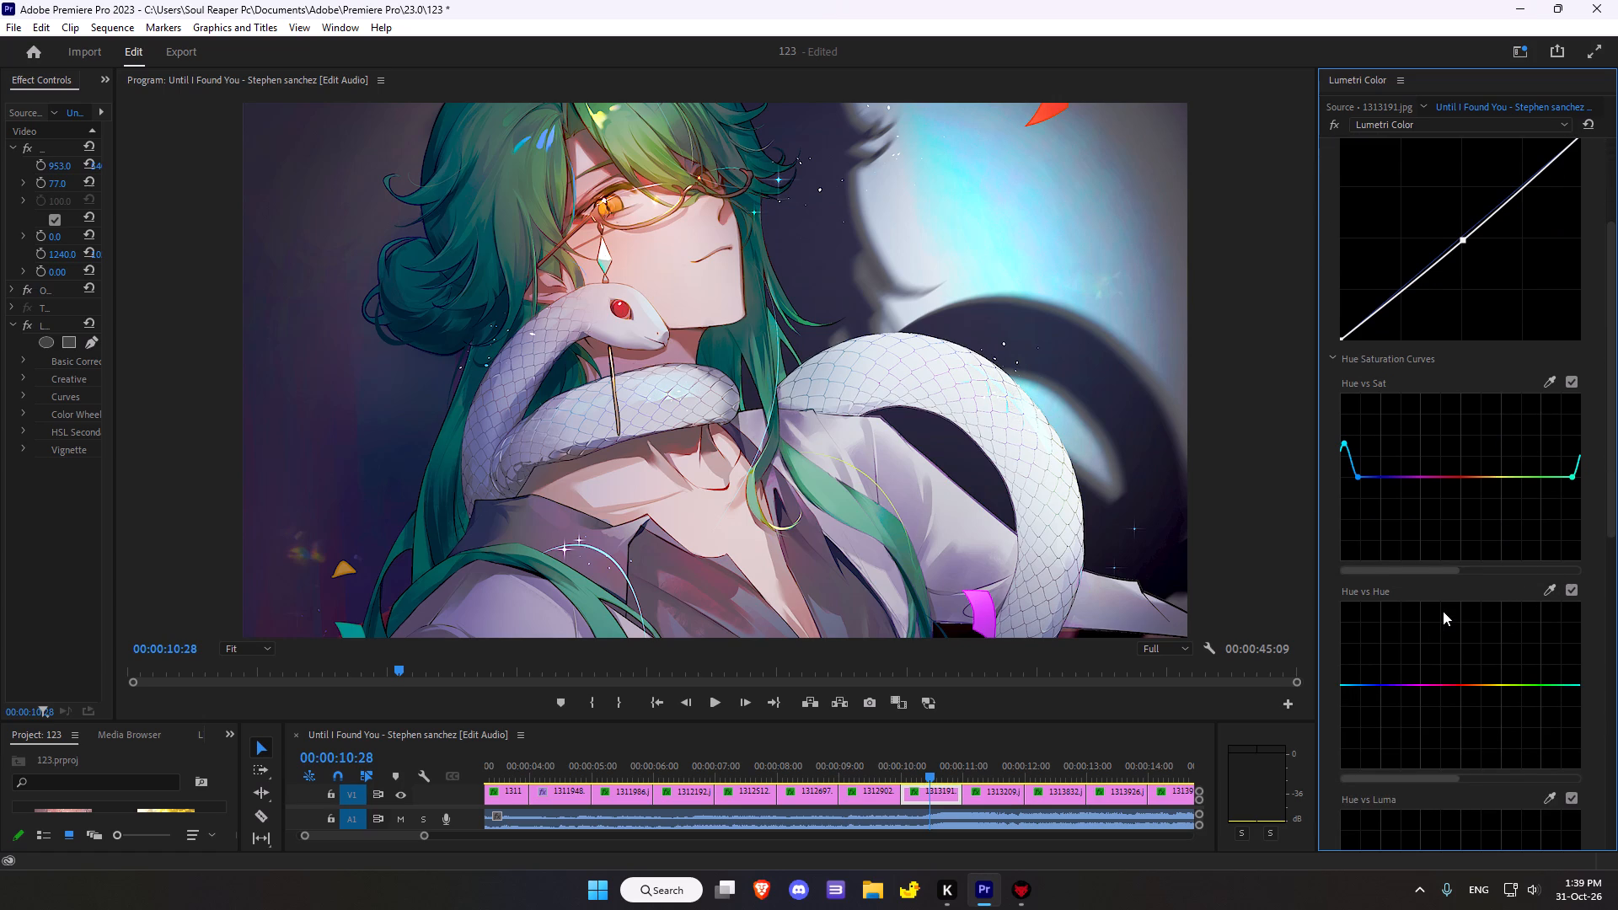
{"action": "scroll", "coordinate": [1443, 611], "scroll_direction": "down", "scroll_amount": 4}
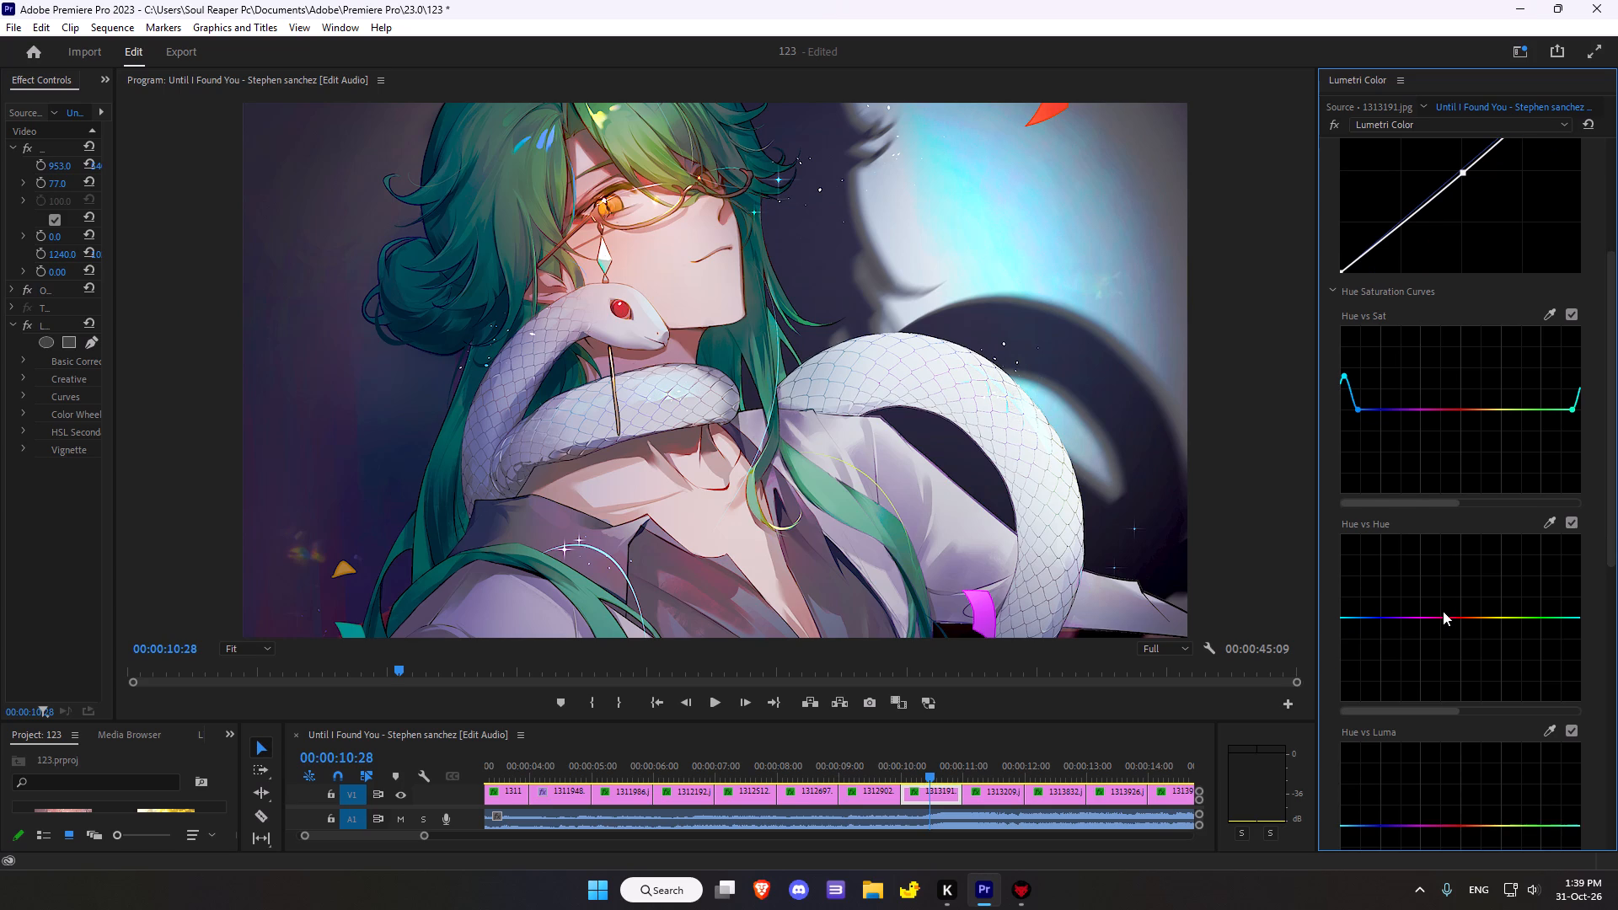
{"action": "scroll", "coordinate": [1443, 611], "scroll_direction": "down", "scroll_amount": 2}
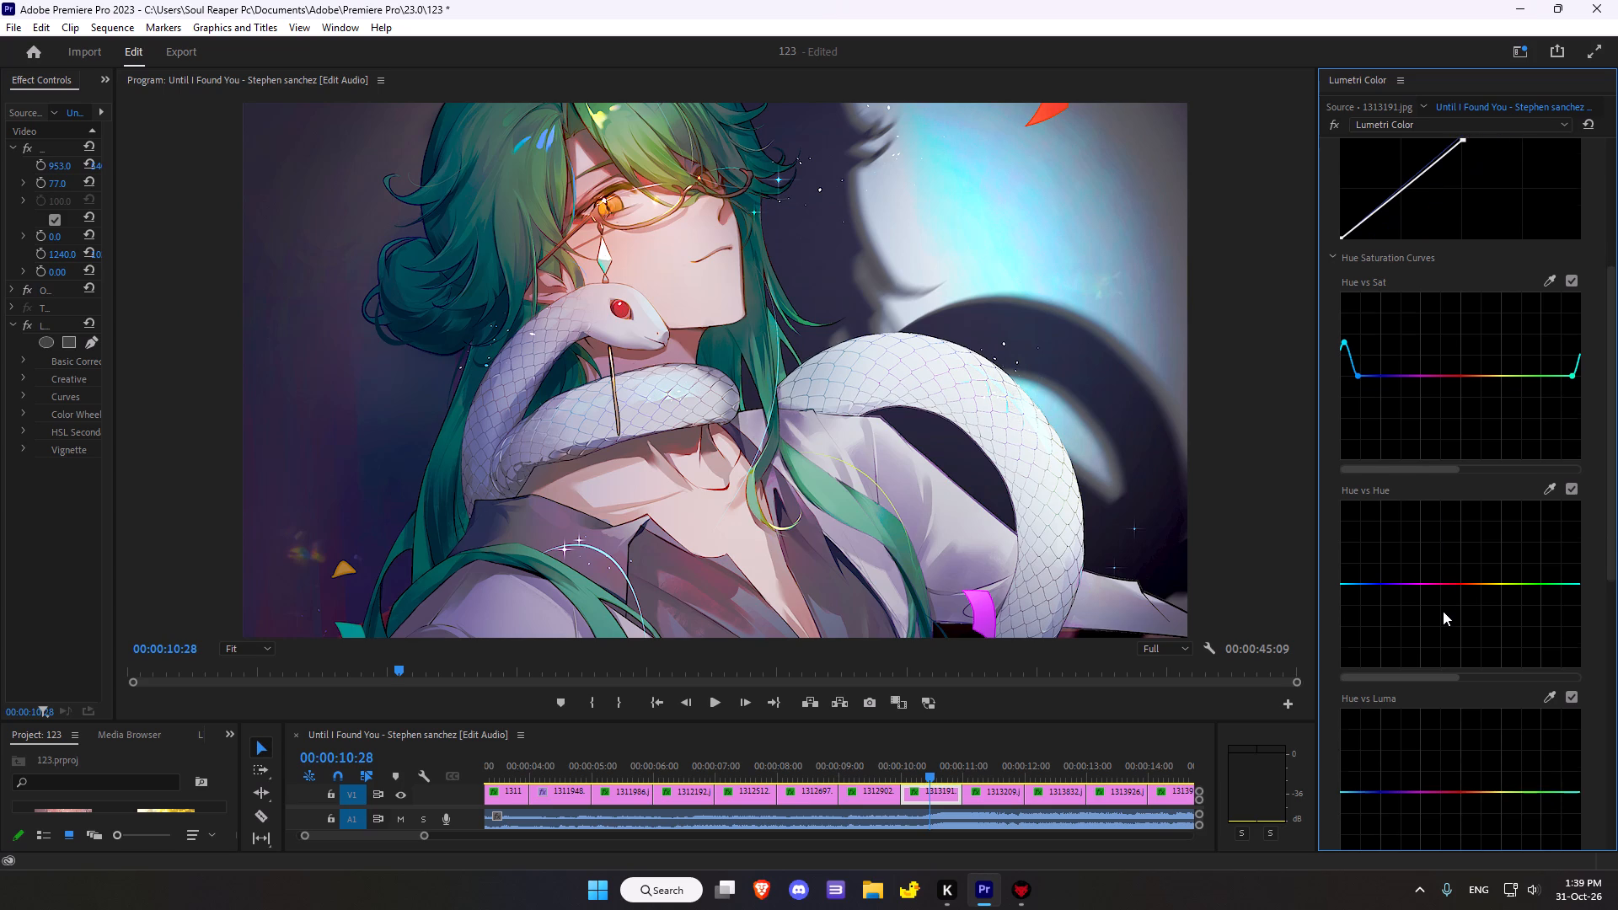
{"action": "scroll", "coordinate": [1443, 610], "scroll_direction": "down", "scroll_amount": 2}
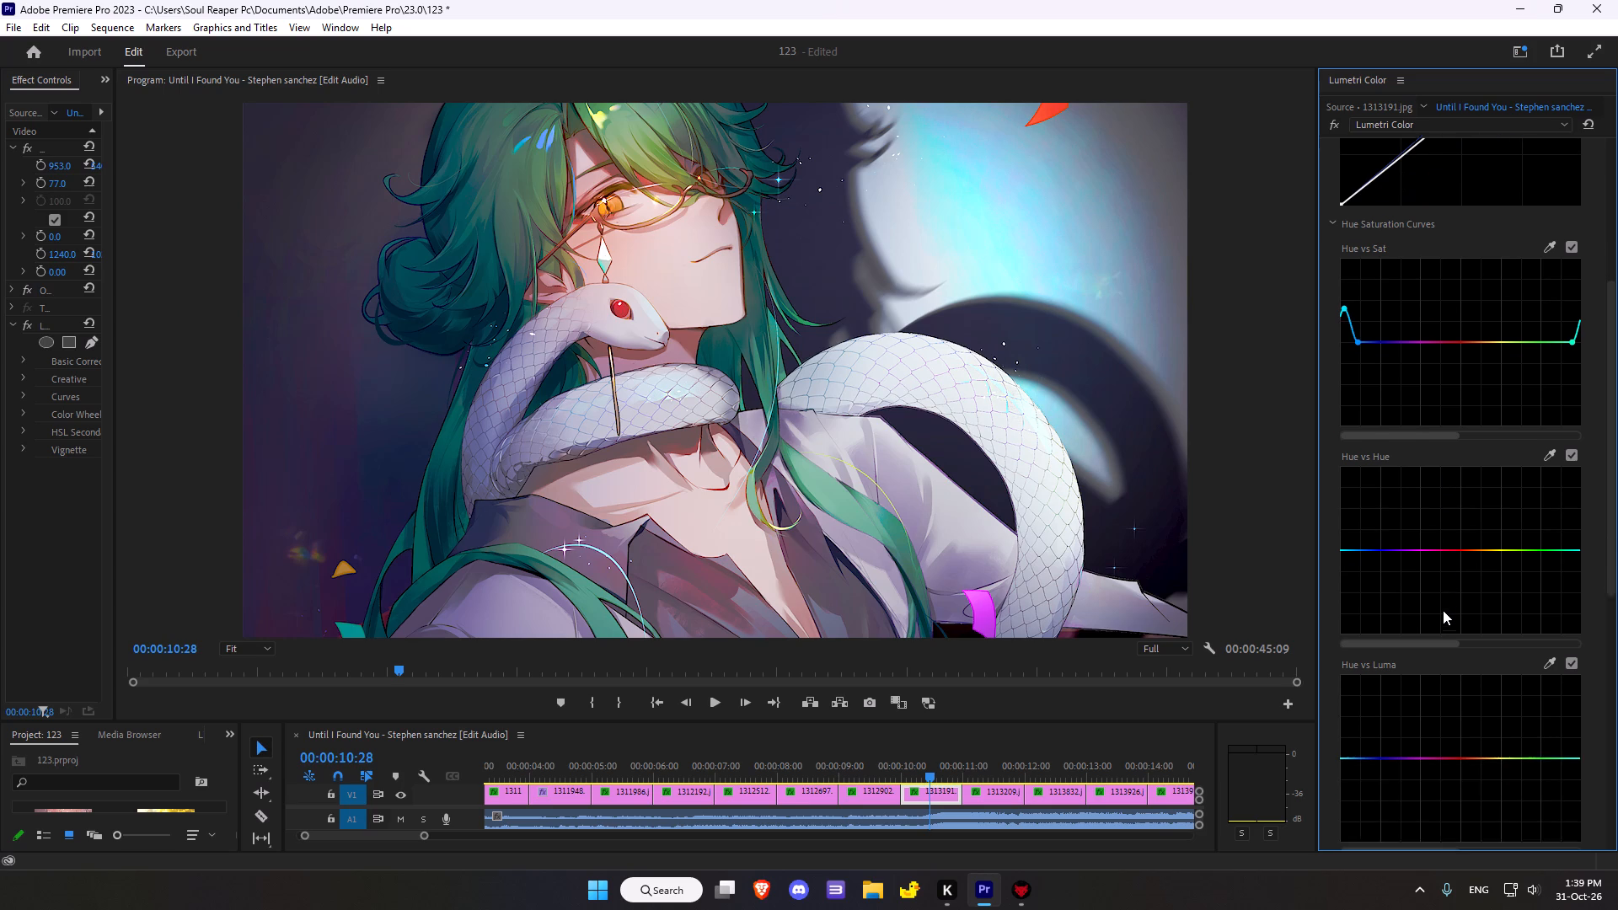
Sample the snake's red eye for the Luma vs Sat curve and raise the sampled point slightly above the line.
{"action": "scroll", "coordinate": [1443, 610], "scroll_direction": "down", "scroll_amount": 5}
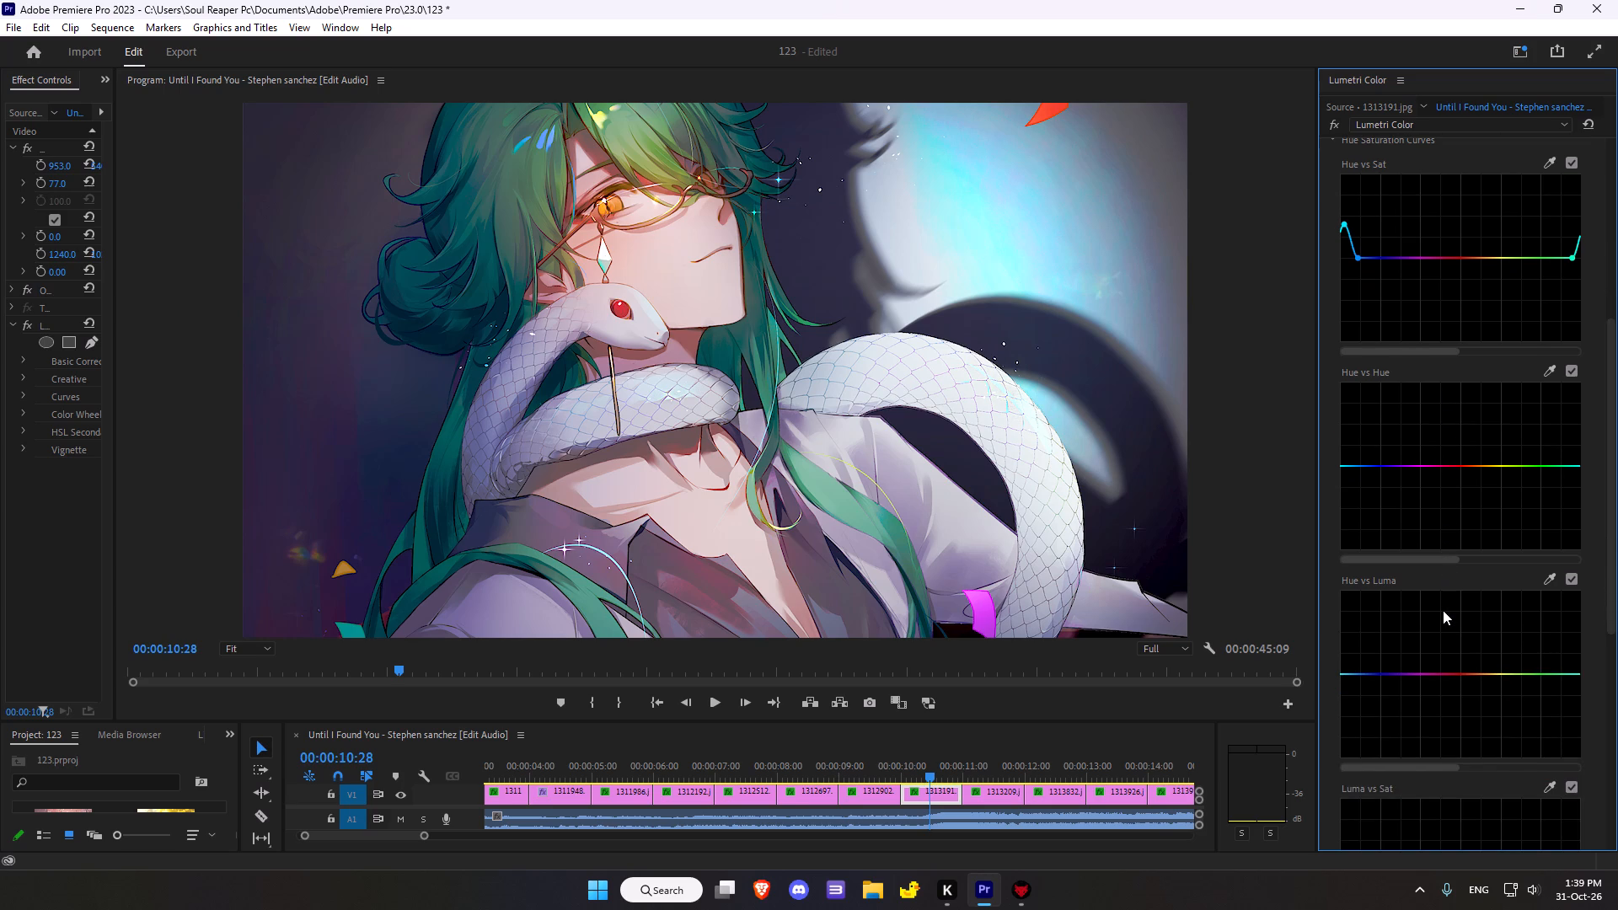
{"action": "scroll", "coordinate": [1443, 610], "scroll_direction": "down", "scroll_amount": 4}
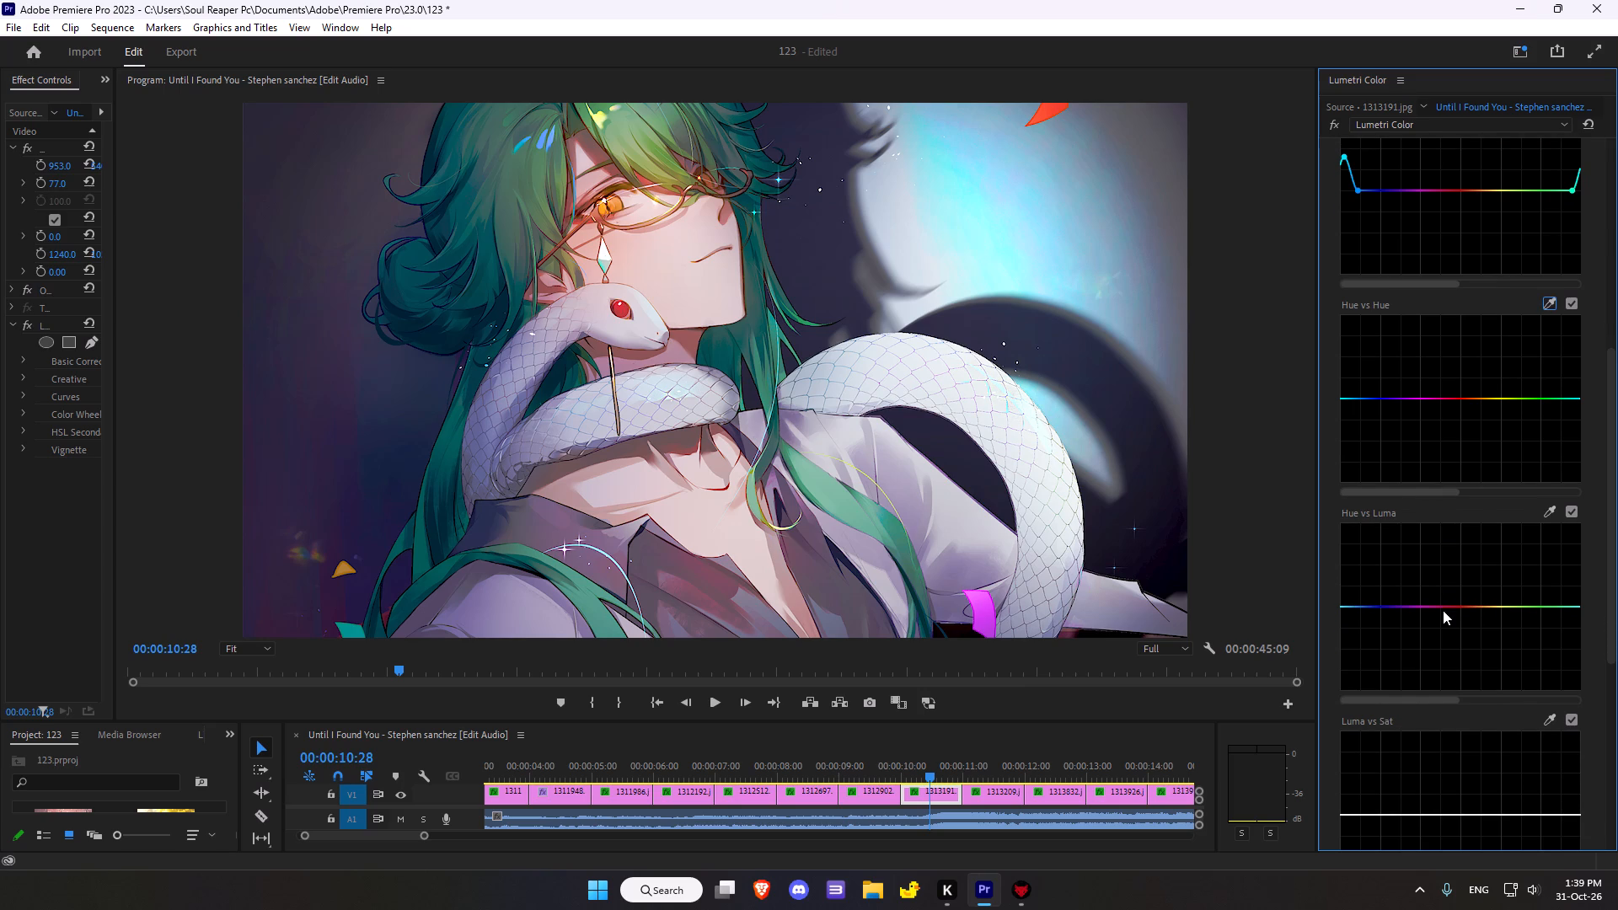
{"action": "scroll", "coordinate": [1443, 610], "scroll_direction": "up", "scroll_amount": 2}
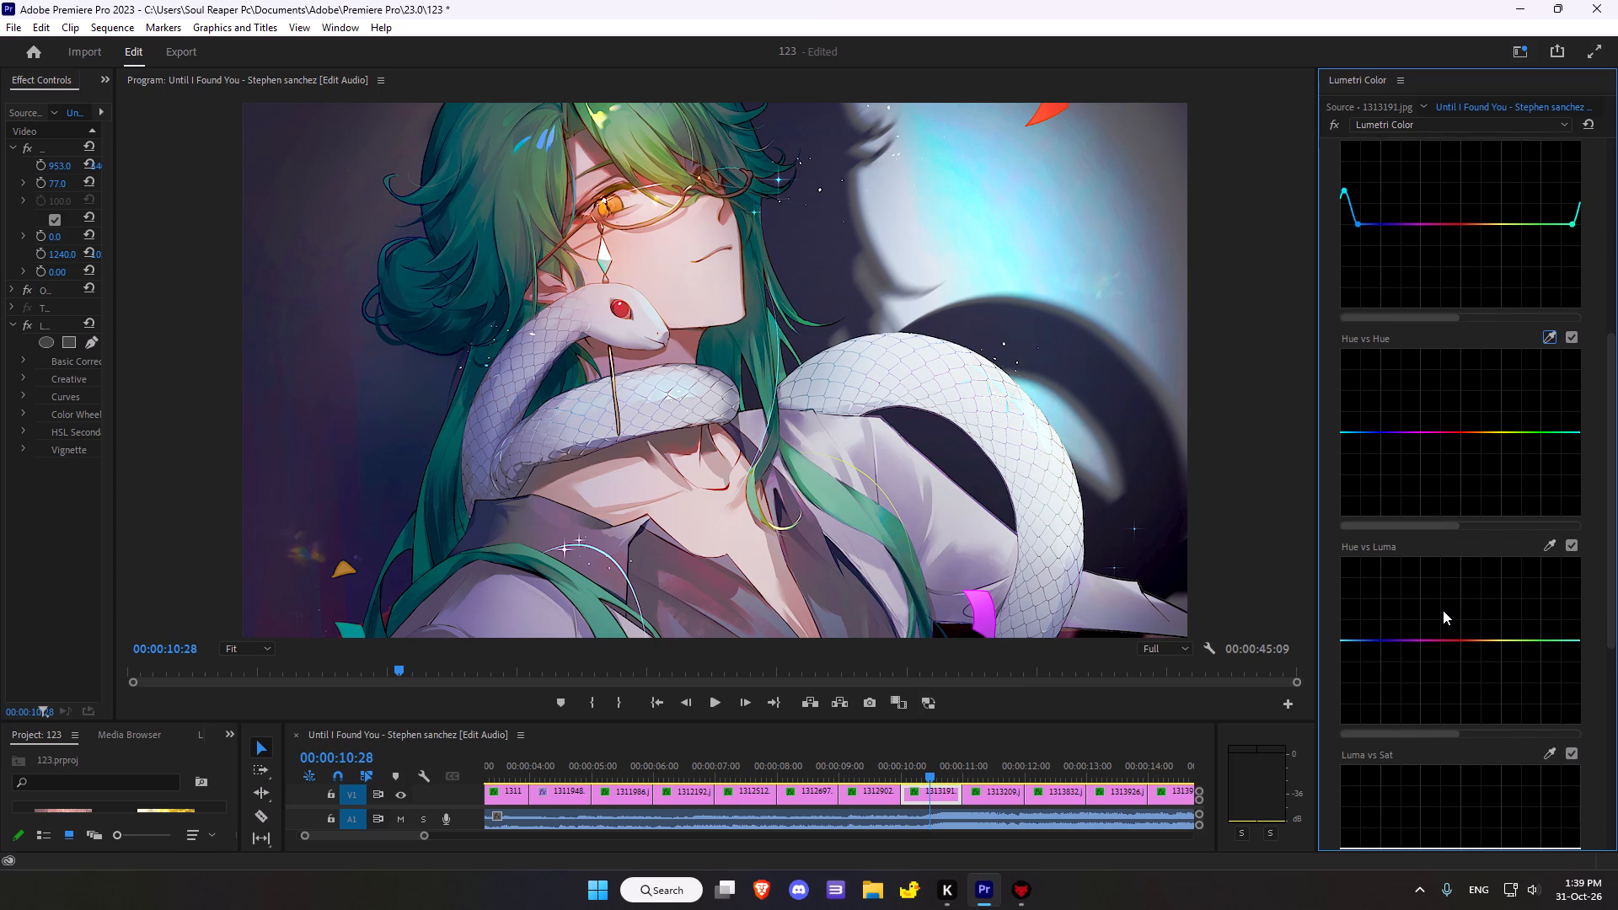
{"action": "scroll", "coordinate": [1443, 610], "scroll_direction": "down", "scroll_amount": 7}
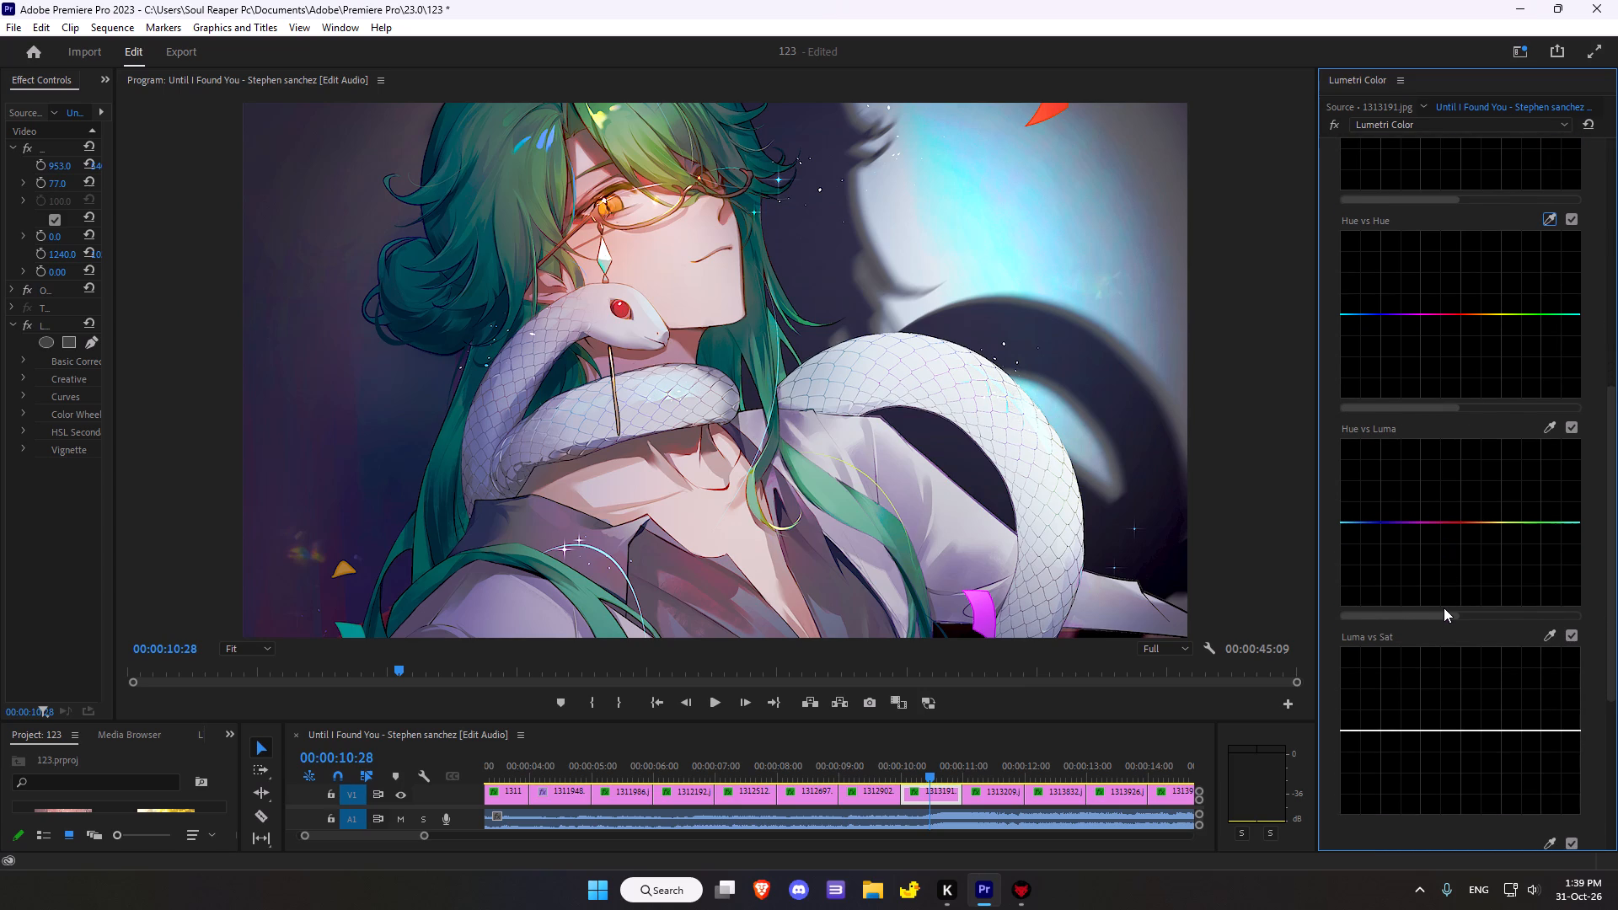
{"action": "scroll", "coordinate": [1444, 608], "scroll_direction": "down", "scroll_amount": 10}
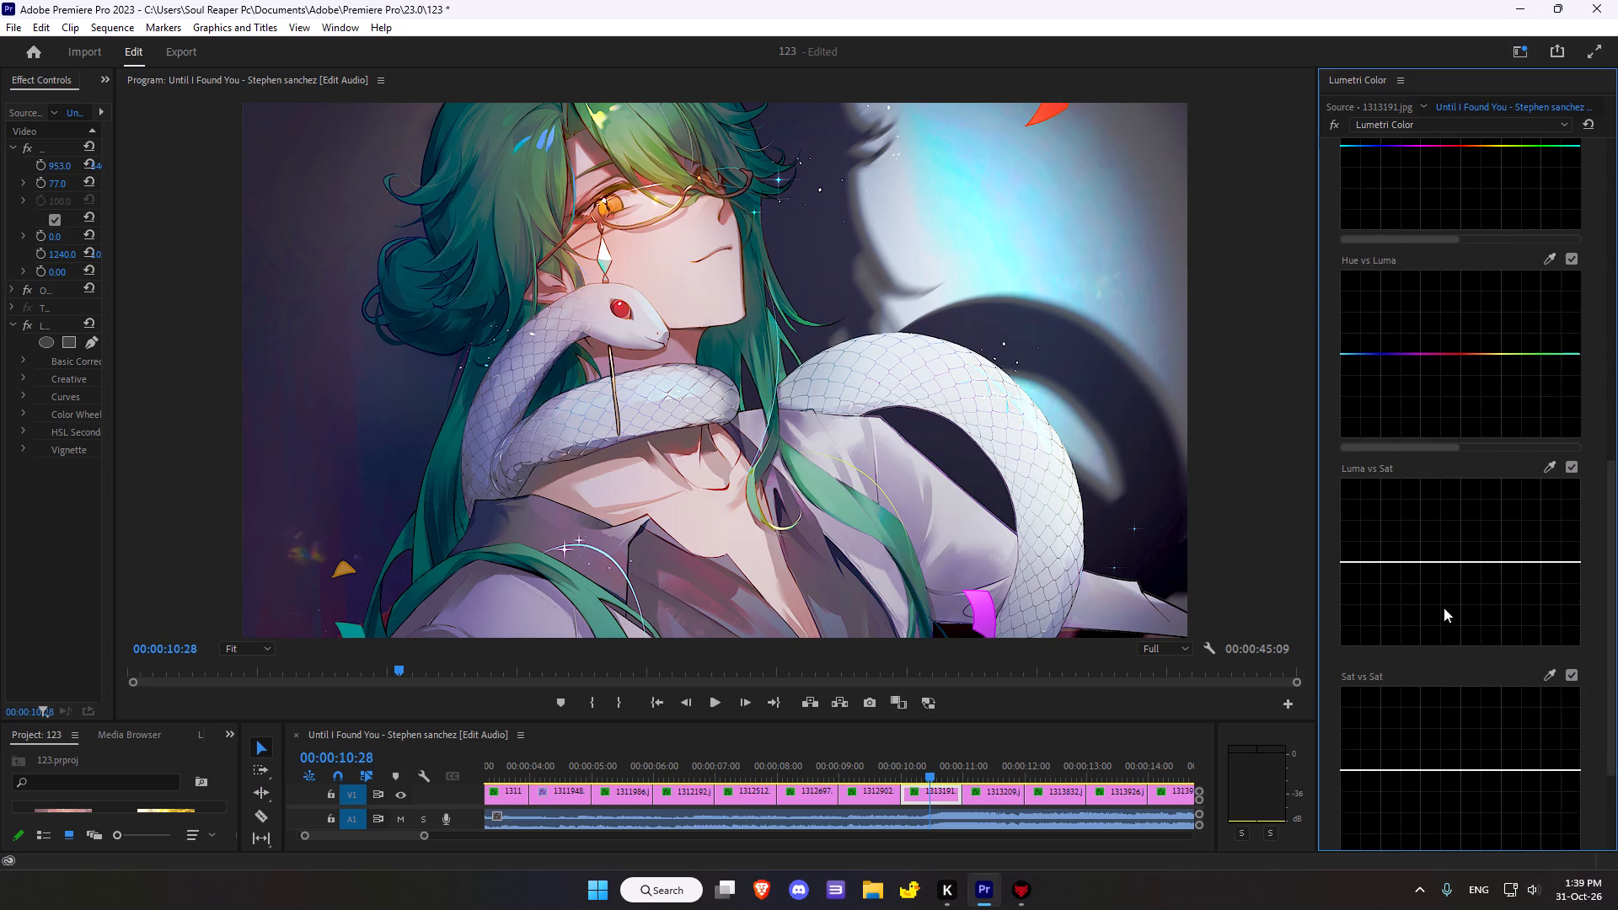
{"action": "scroll", "coordinate": [1444, 608], "scroll_direction": "down", "scroll_amount": 2}
{"action": "scroll", "coordinate": [1444, 608], "scroll_direction": "up", "scroll_amount": 4}
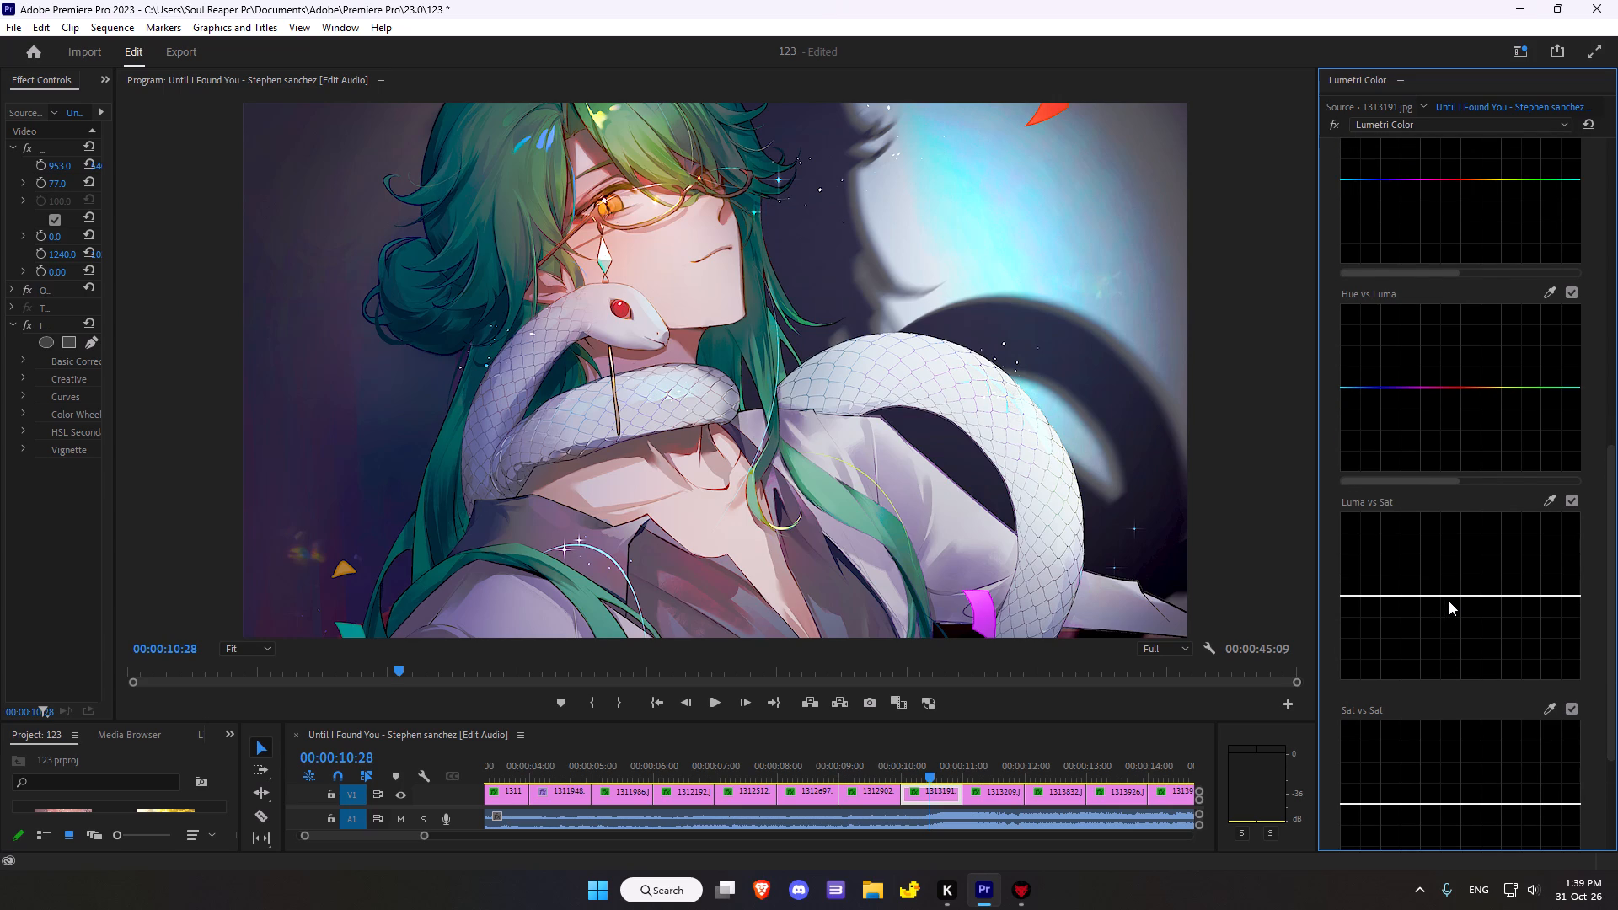
{"action": "left_click", "coordinate": [1548, 504]}
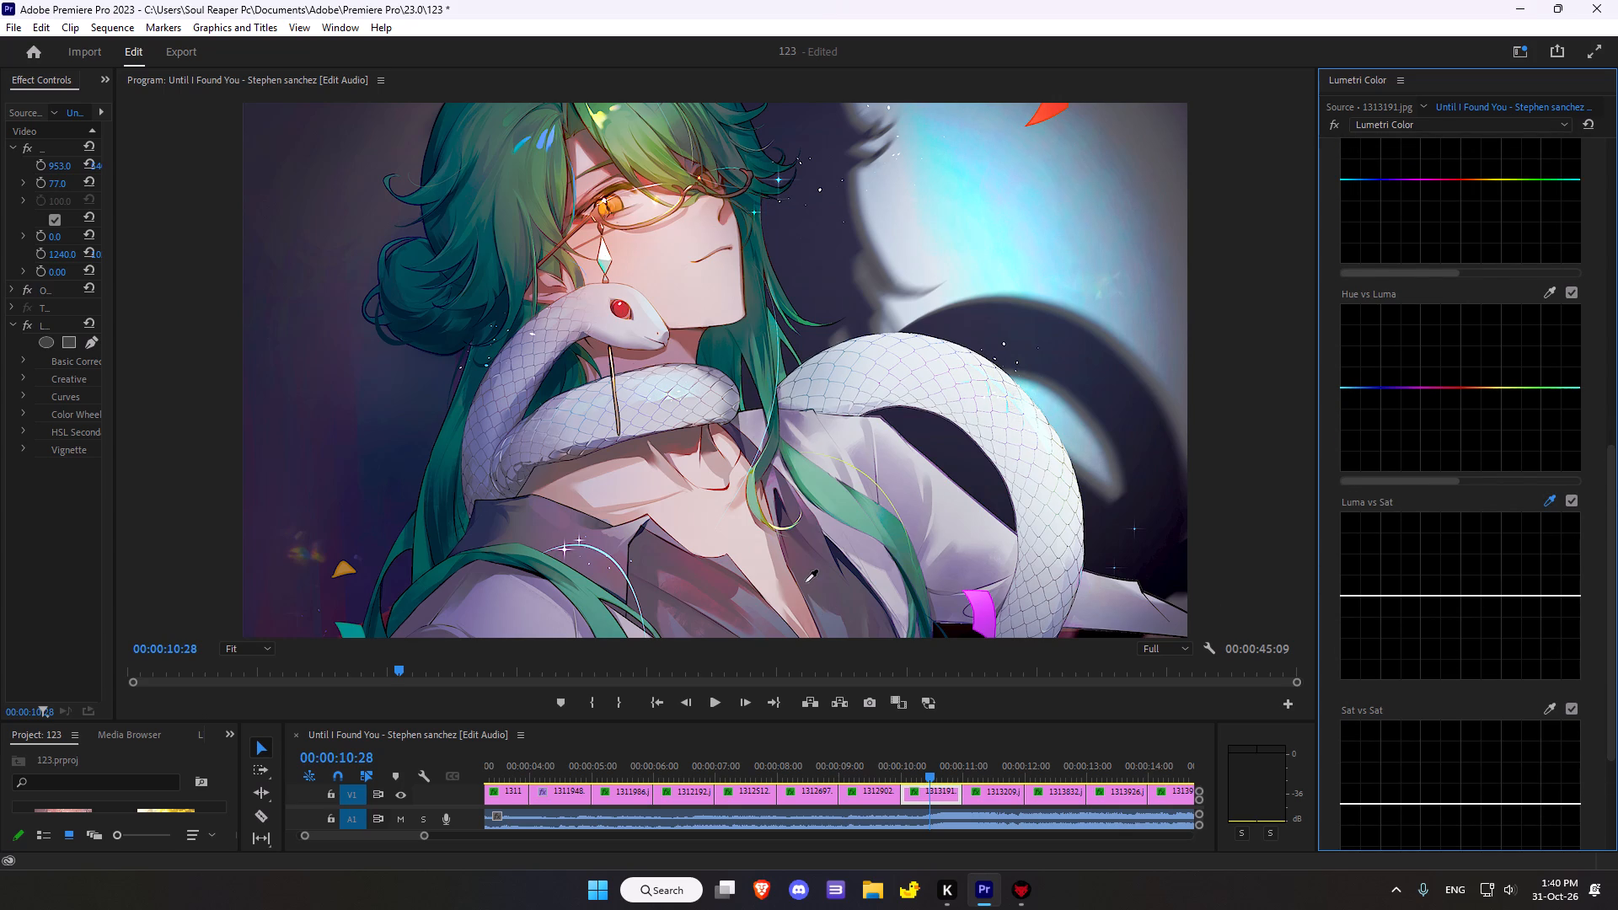
{"action": "left_click", "coordinate": [620, 307]}
{"action": "left_click_drag", "start_coordinate": [1438, 597], "coordinate": [1438, 625]}
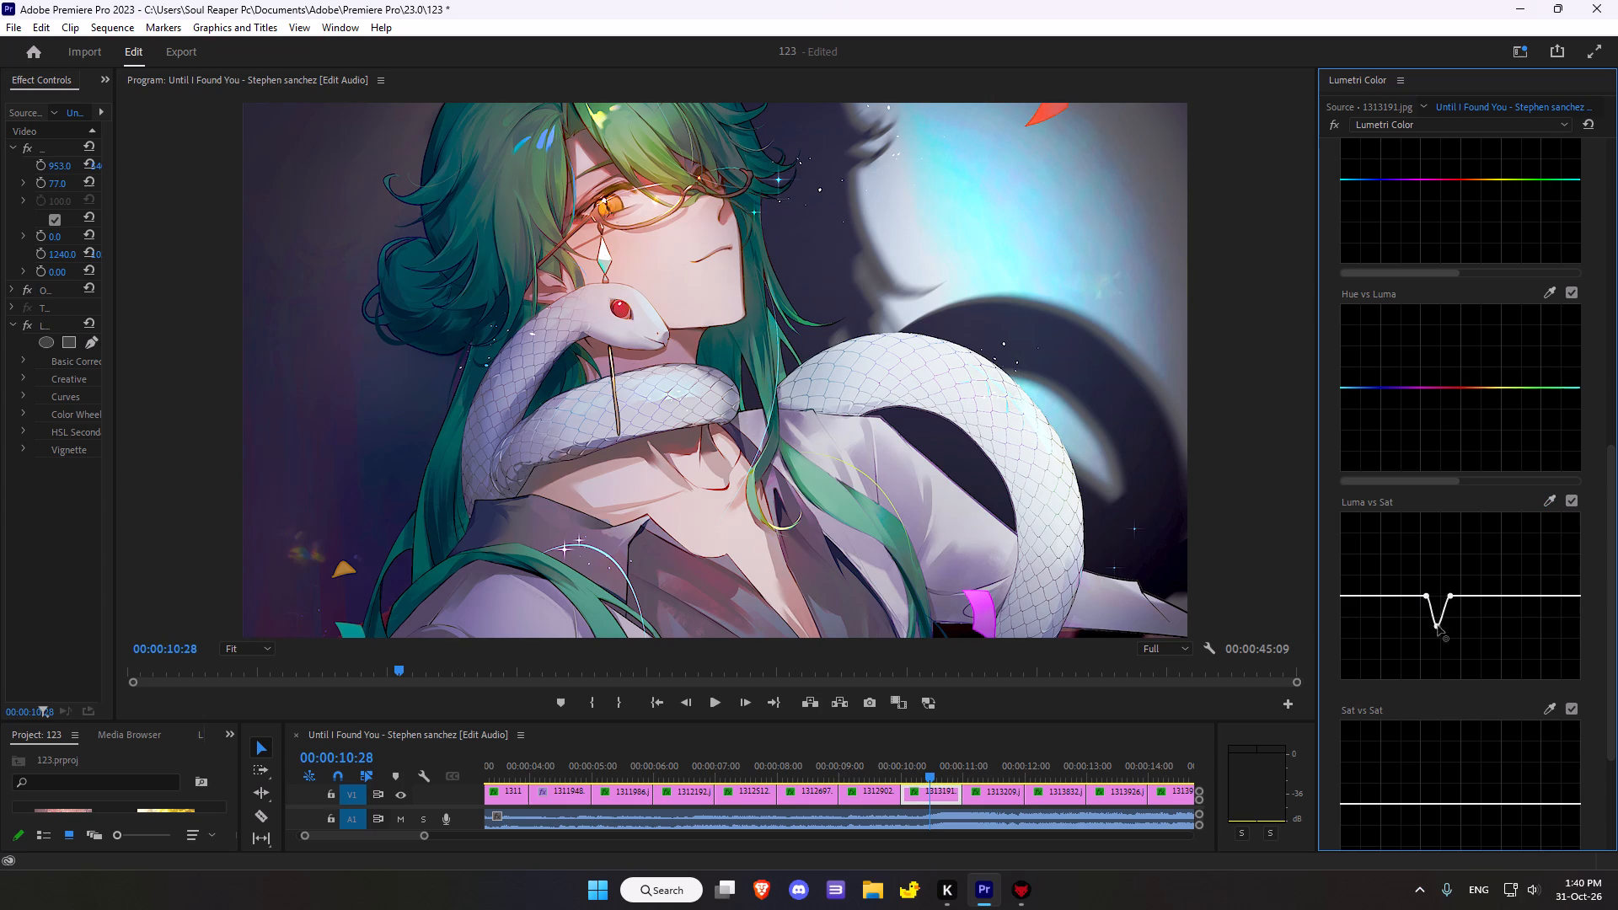
{"action": "left_click_drag", "start_coordinate": [1438, 625], "coordinate": [1443, 575]}
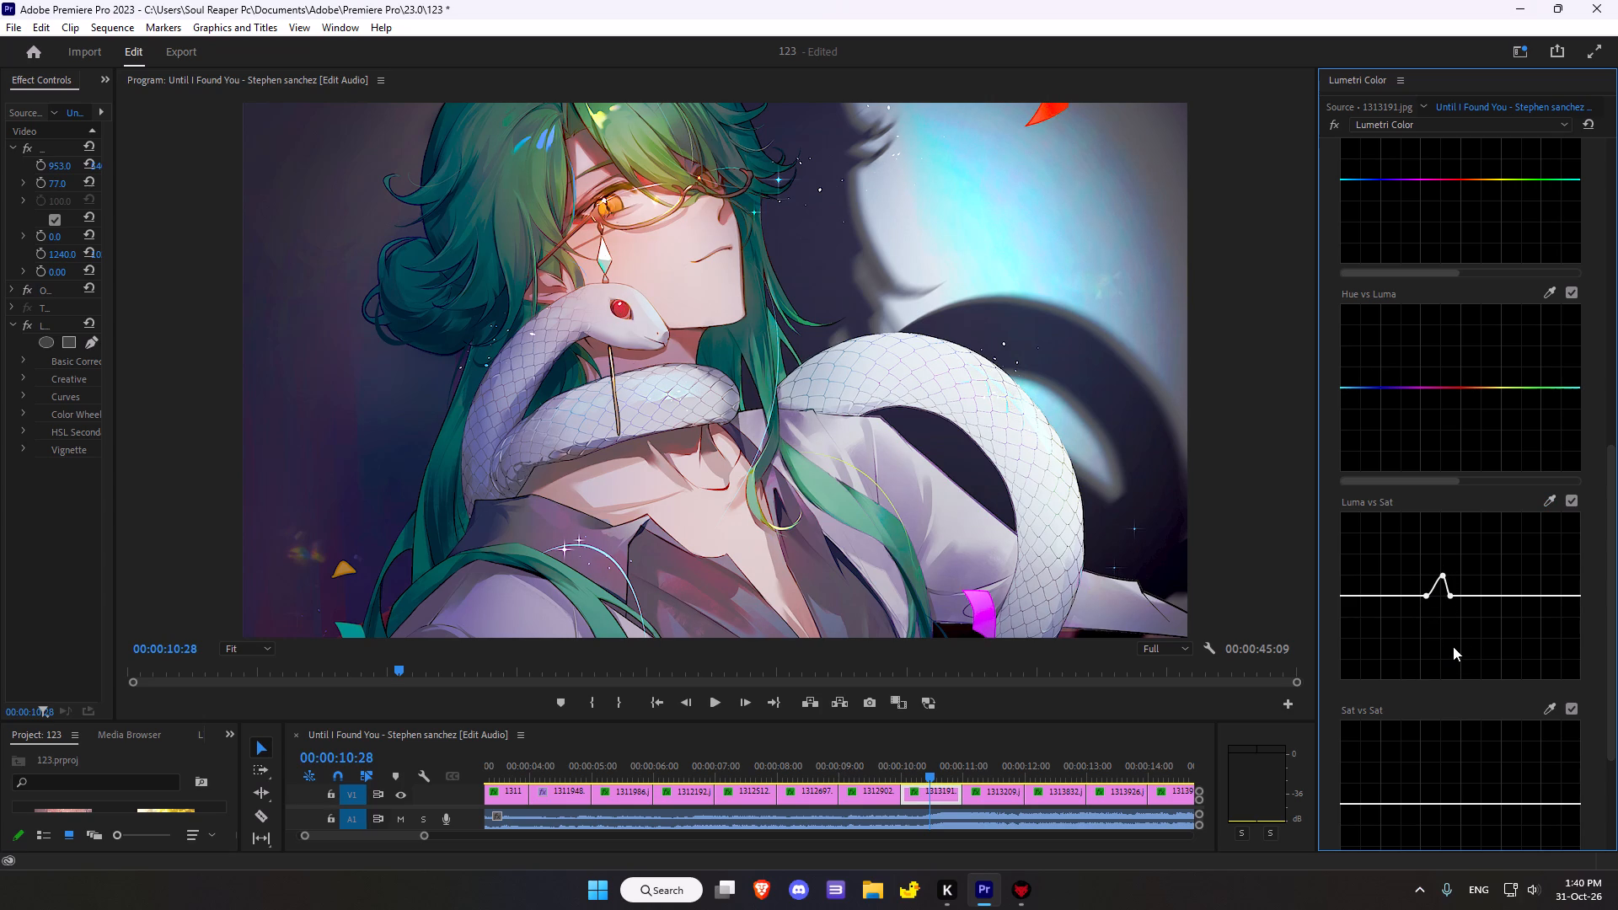
Sample the small orange shard for the Sat vs Sat curve, try several heights, and settle on a slight raise of the sampled point.
{"action": "scroll", "coordinate": [1514, 662], "scroll_direction": "down", "scroll_amount": 8}
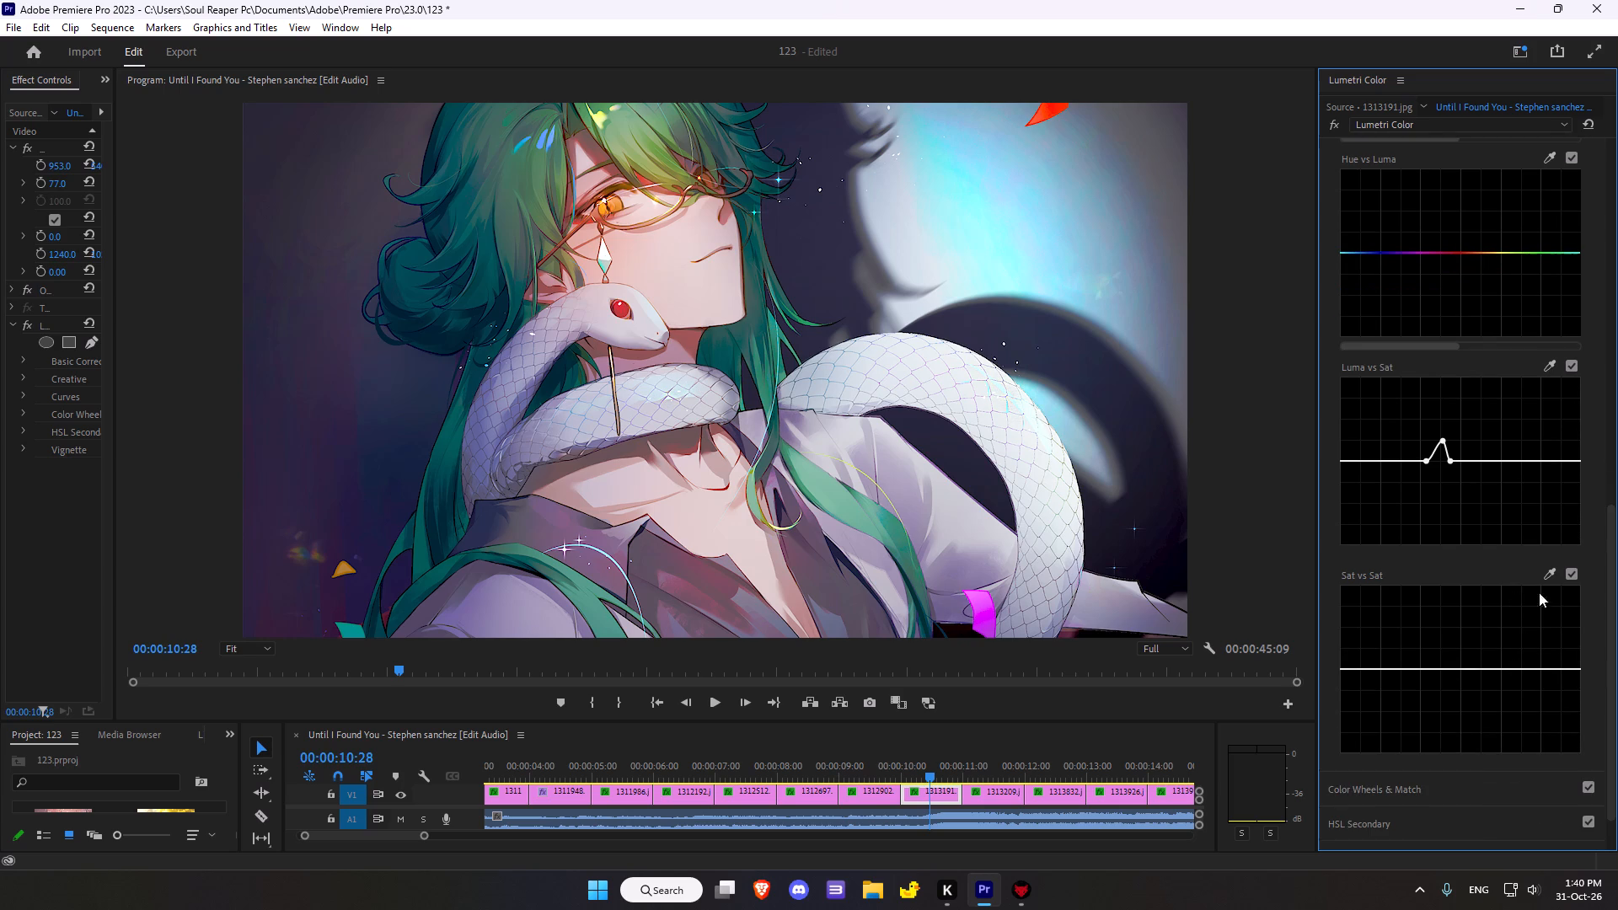
{"action": "left_click", "coordinate": [1555, 573]}
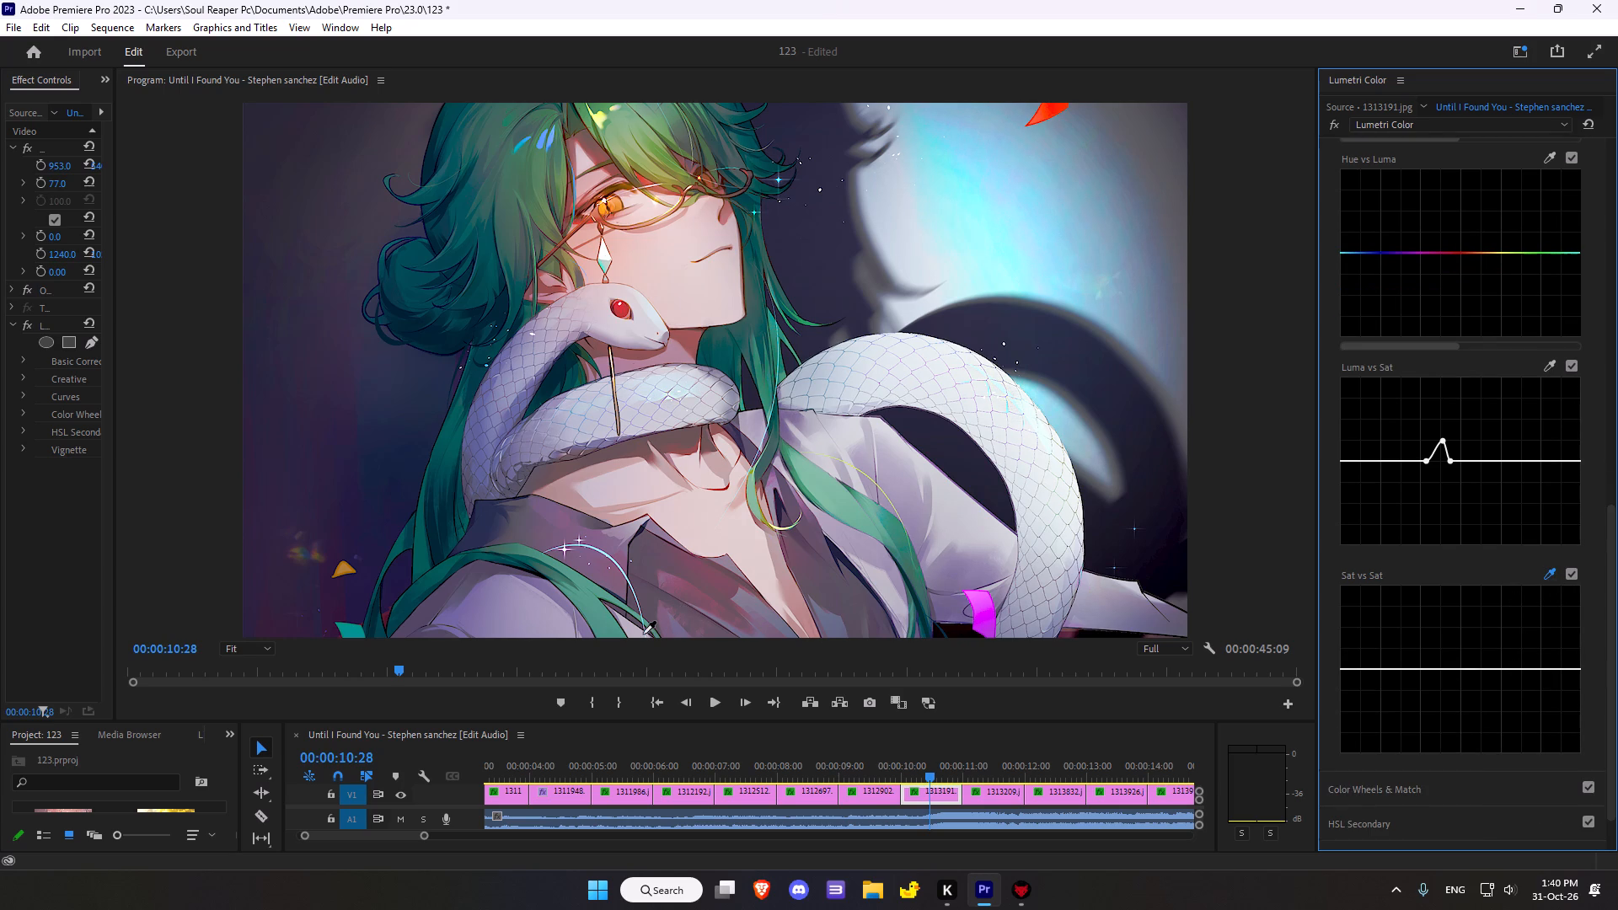
{"action": "left_click", "coordinate": [340, 567]}
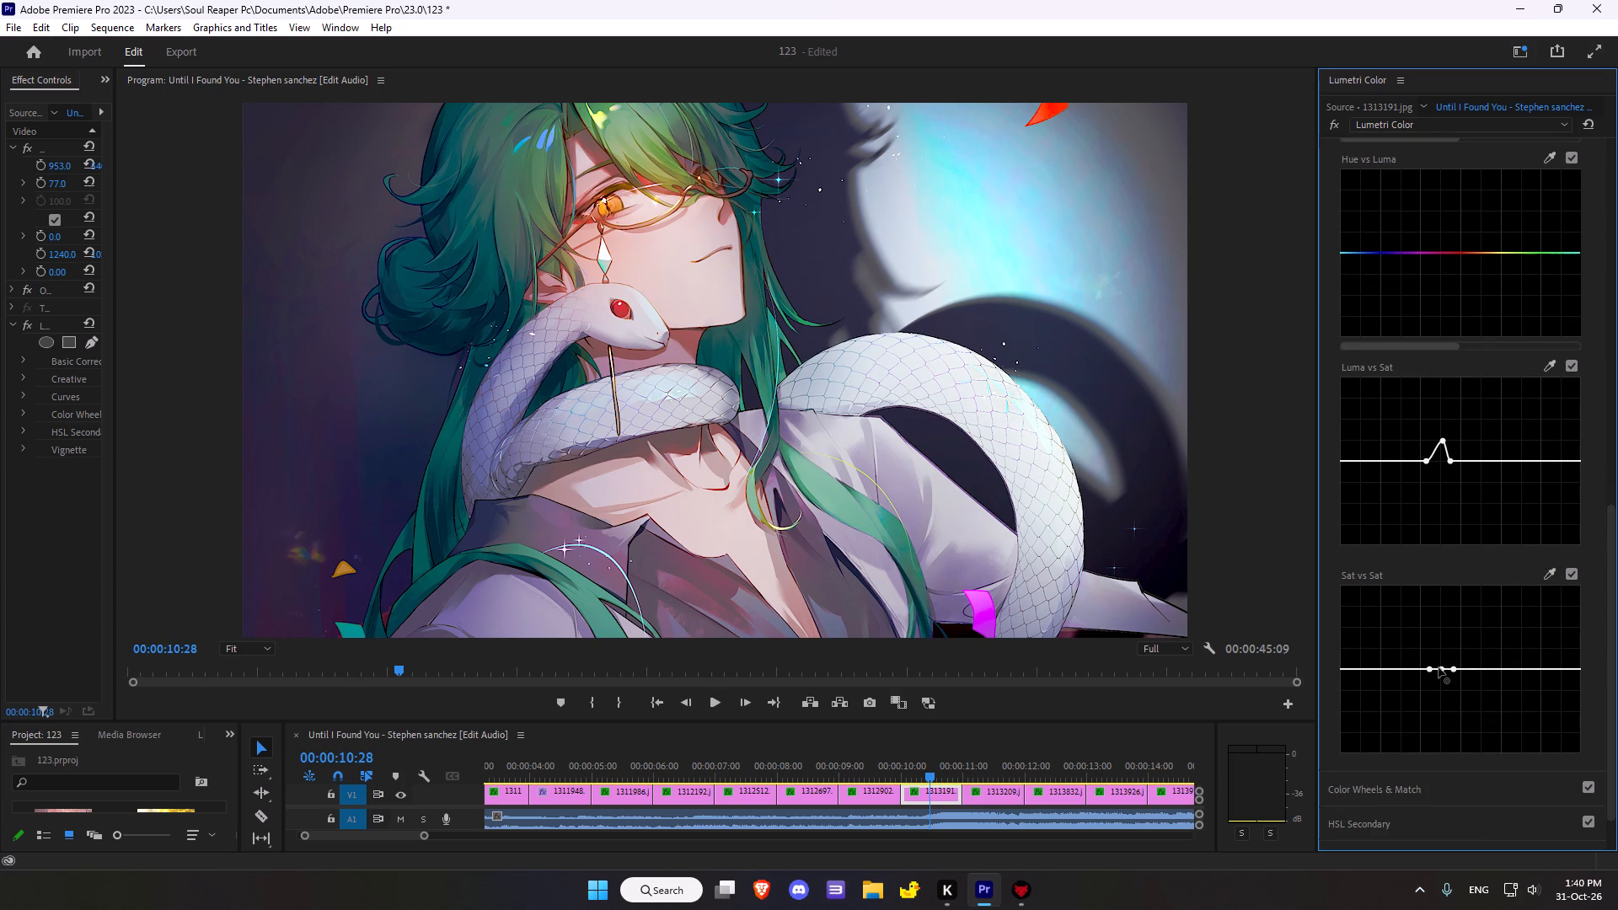
{"action": "left_click_drag", "start_coordinate": [1441, 668], "coordinate": [1440, 613]}
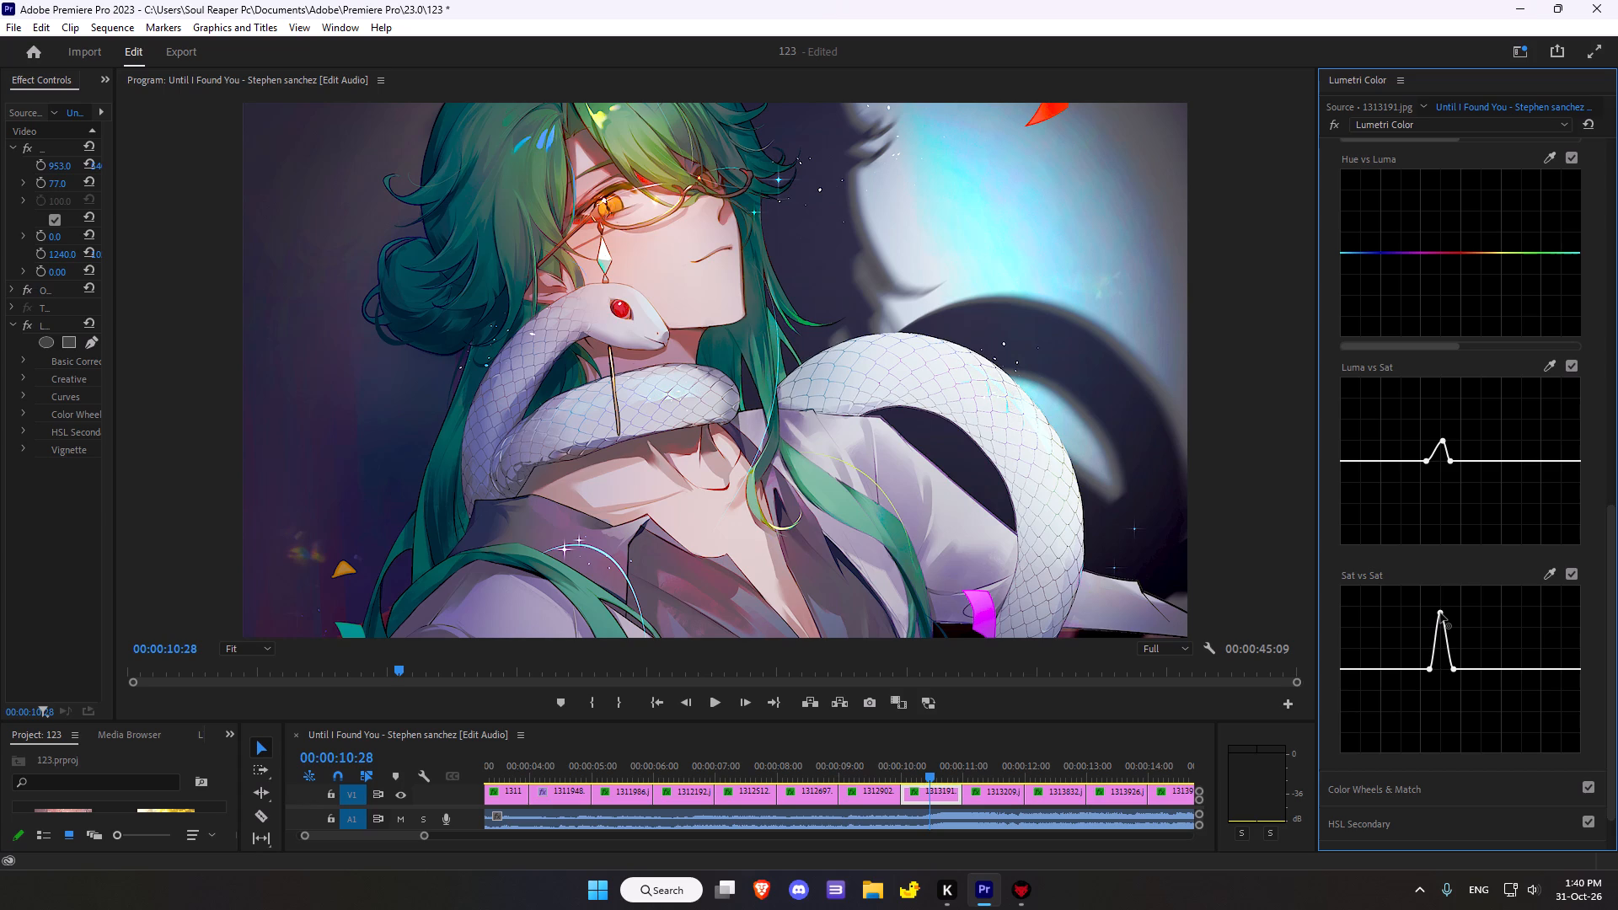
{"action": "left_click_drag", "start_coordinate": [1440, 613], "coordinate": [1457, 624]}
{"action": "left_click_drag", "start_coordinate": [1457, 624], "coordinate": [1434, 695]}
{"action": "left_click_drag", "start_coordinate": [1434, 695], "coordinate": [1439, 645]}
Shift the Midtones color wheel of clip 1313191.jpg very slightly toward red-magenta.
{"action": "scroll", "coordinate": [1455, 747], "scroll_direction": "down", "scroll_amount": 5}
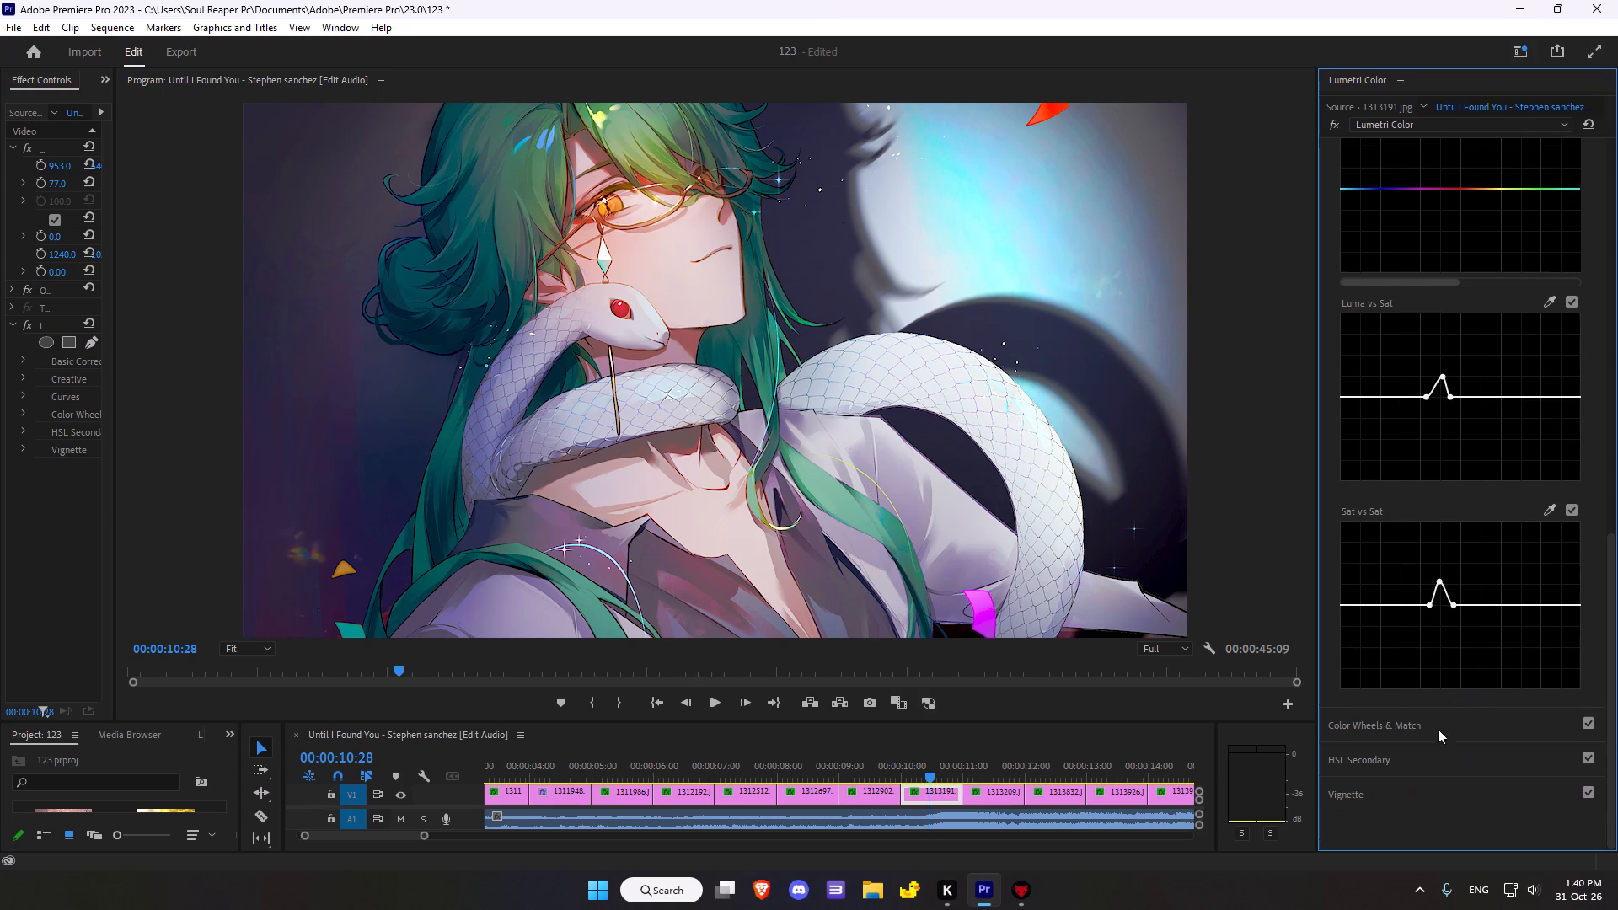
{"action": "scroll", "coordinate": [1438, 729], "scroll_direction": "down", "scroll_amount": 5}
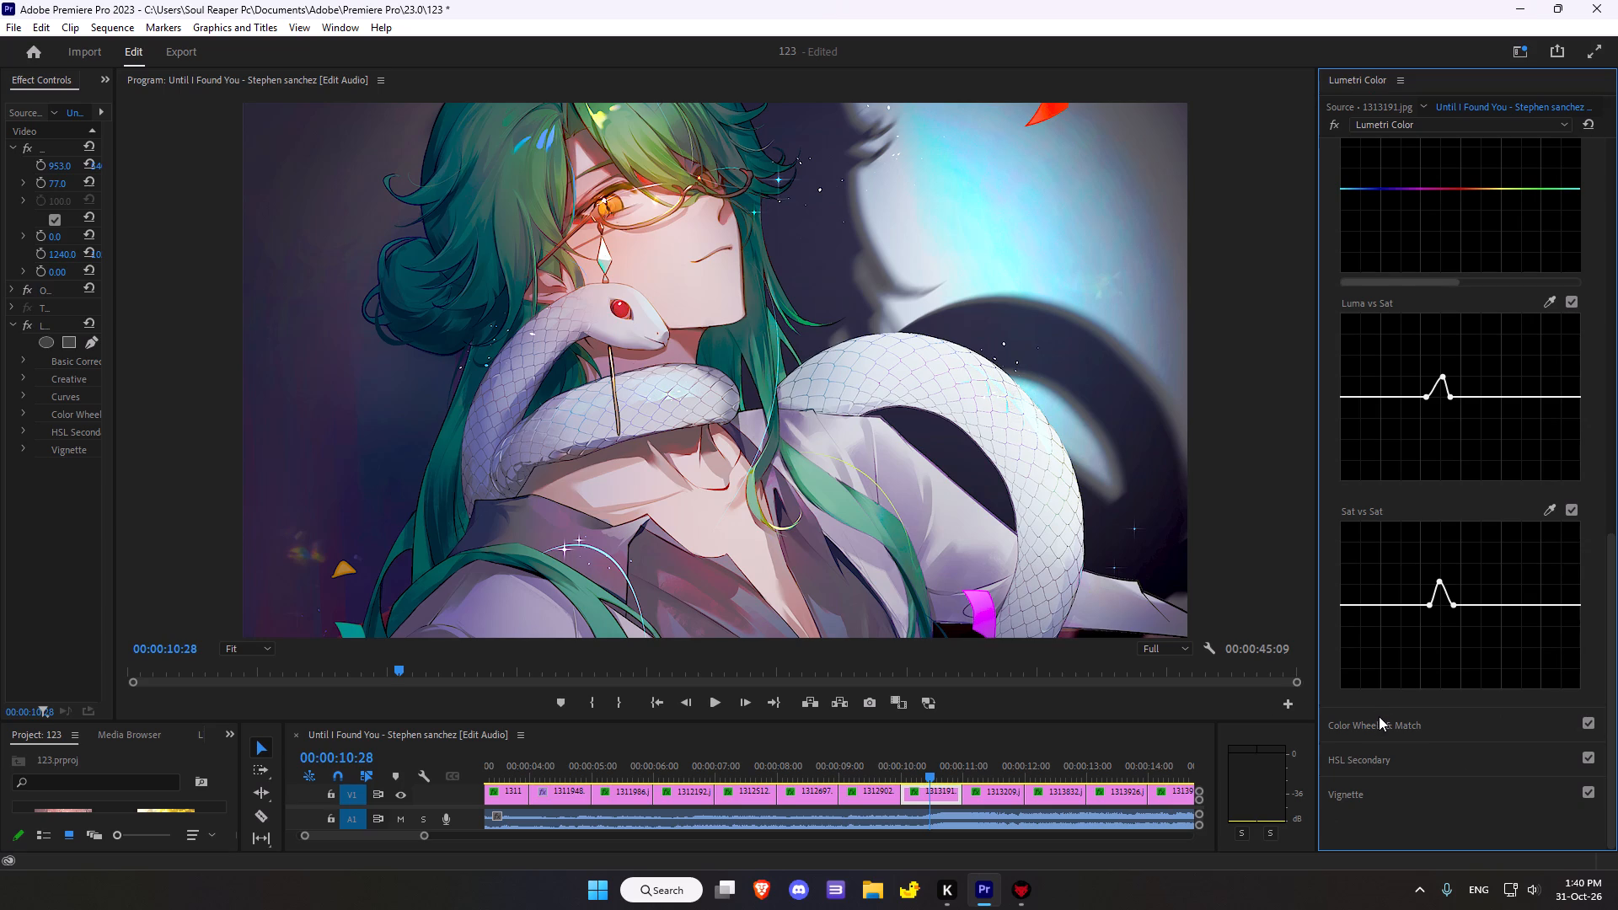
{"action": "left_click", "coordinate": [1381, 723]}
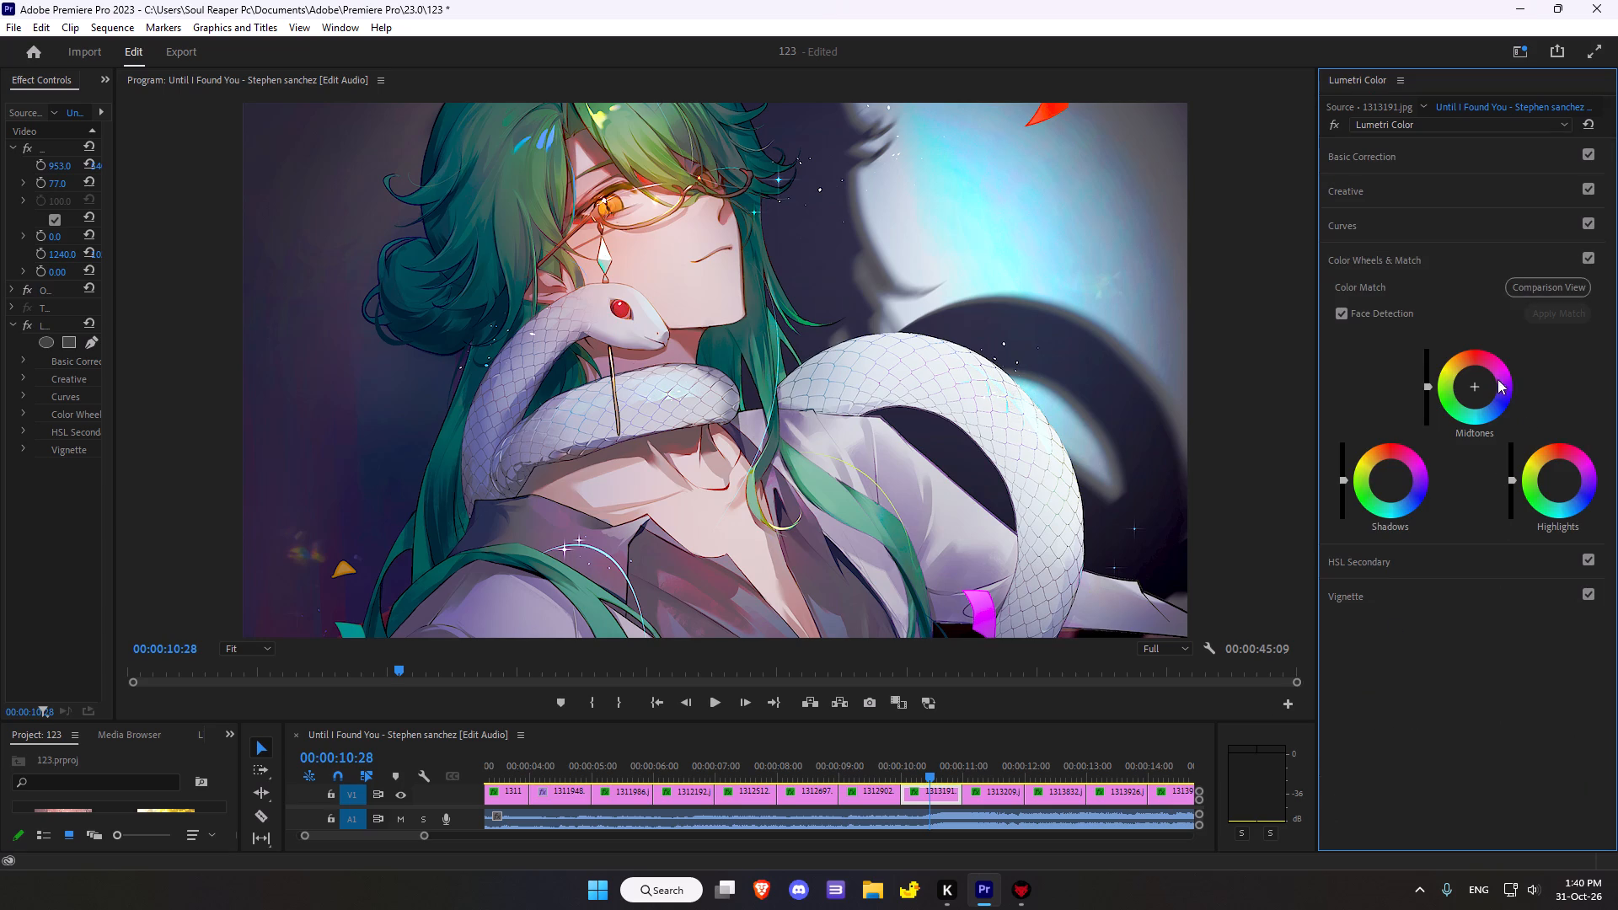
{"action": "left_click_drag", "start_coordinate": [1471, 383], "coordinate": [1495, 352]}
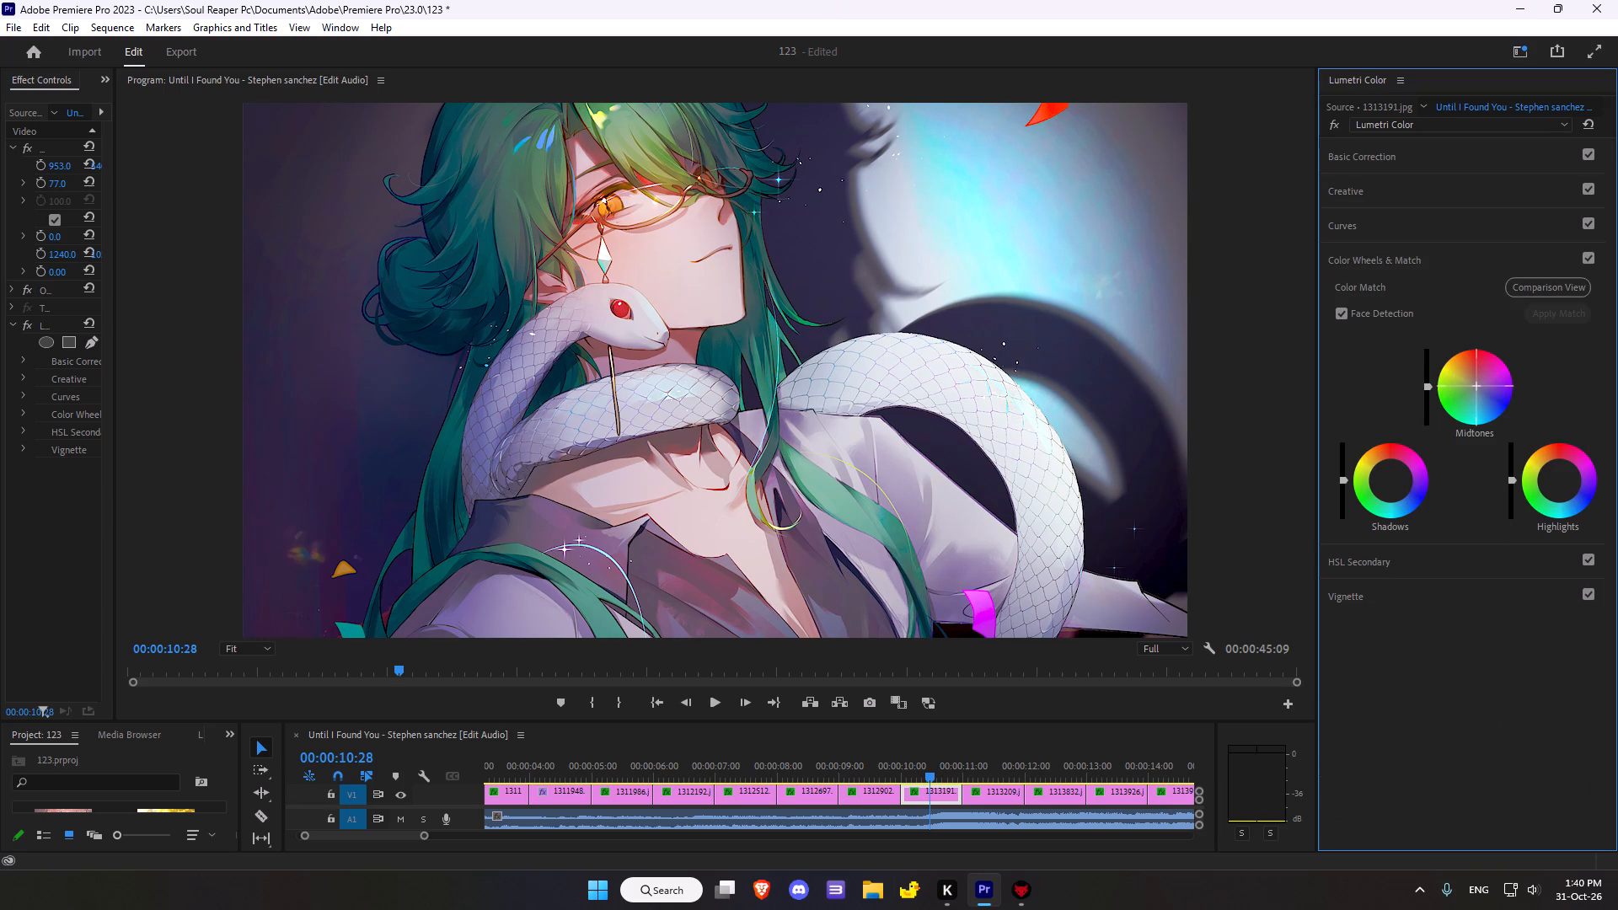
{"action": "left_click_drag", "start_coordinate": [1495, 352], "coordinate": [1490, 352]}
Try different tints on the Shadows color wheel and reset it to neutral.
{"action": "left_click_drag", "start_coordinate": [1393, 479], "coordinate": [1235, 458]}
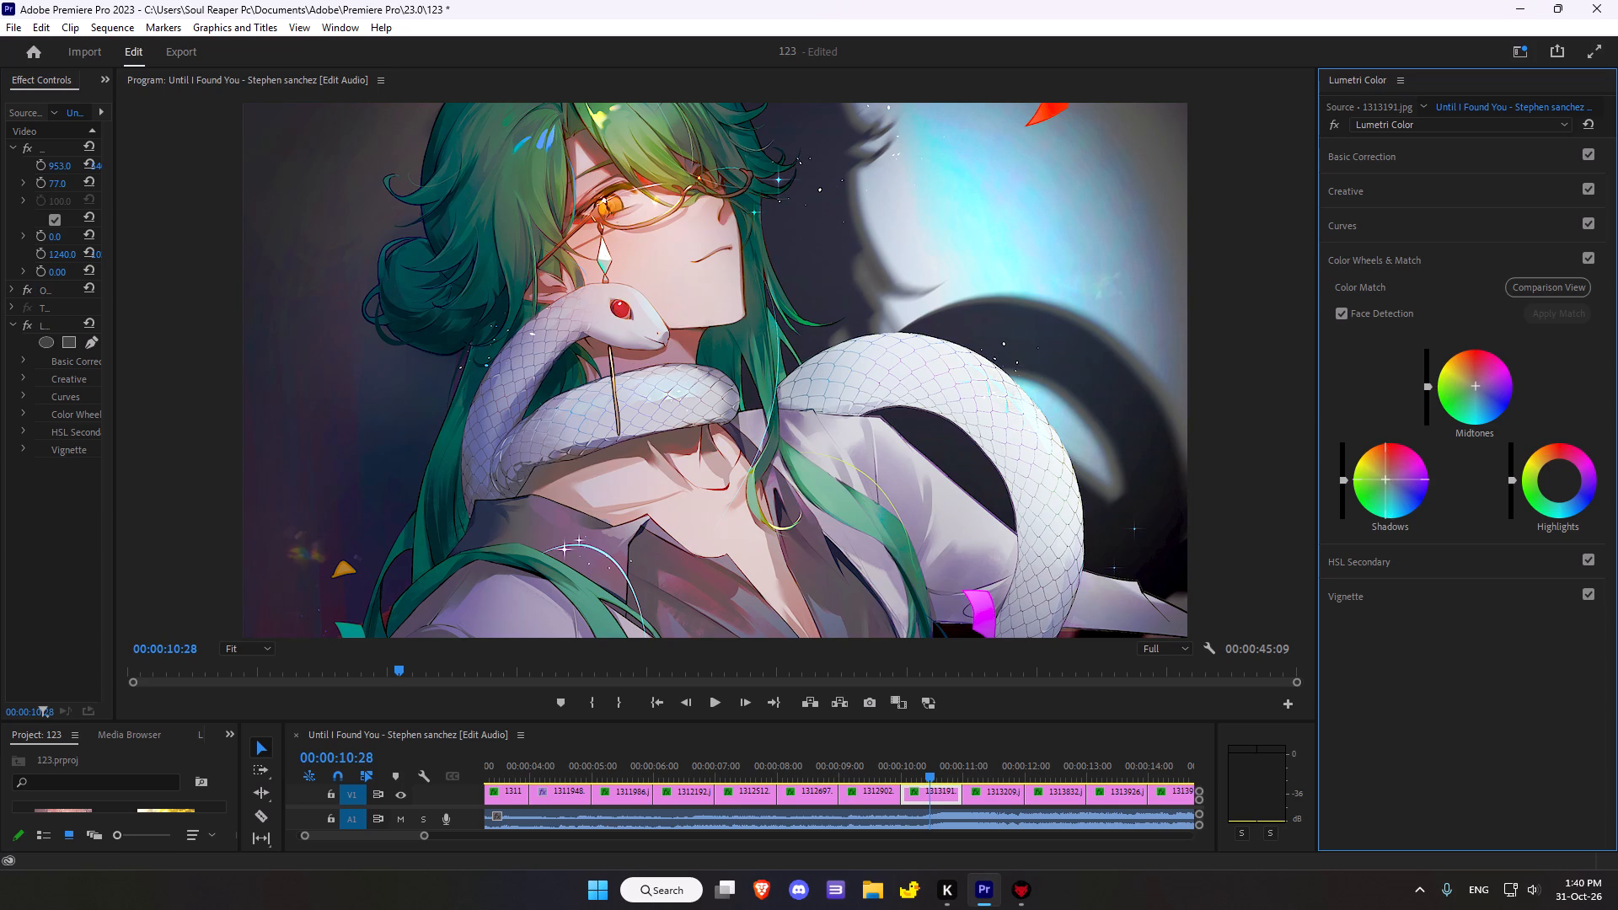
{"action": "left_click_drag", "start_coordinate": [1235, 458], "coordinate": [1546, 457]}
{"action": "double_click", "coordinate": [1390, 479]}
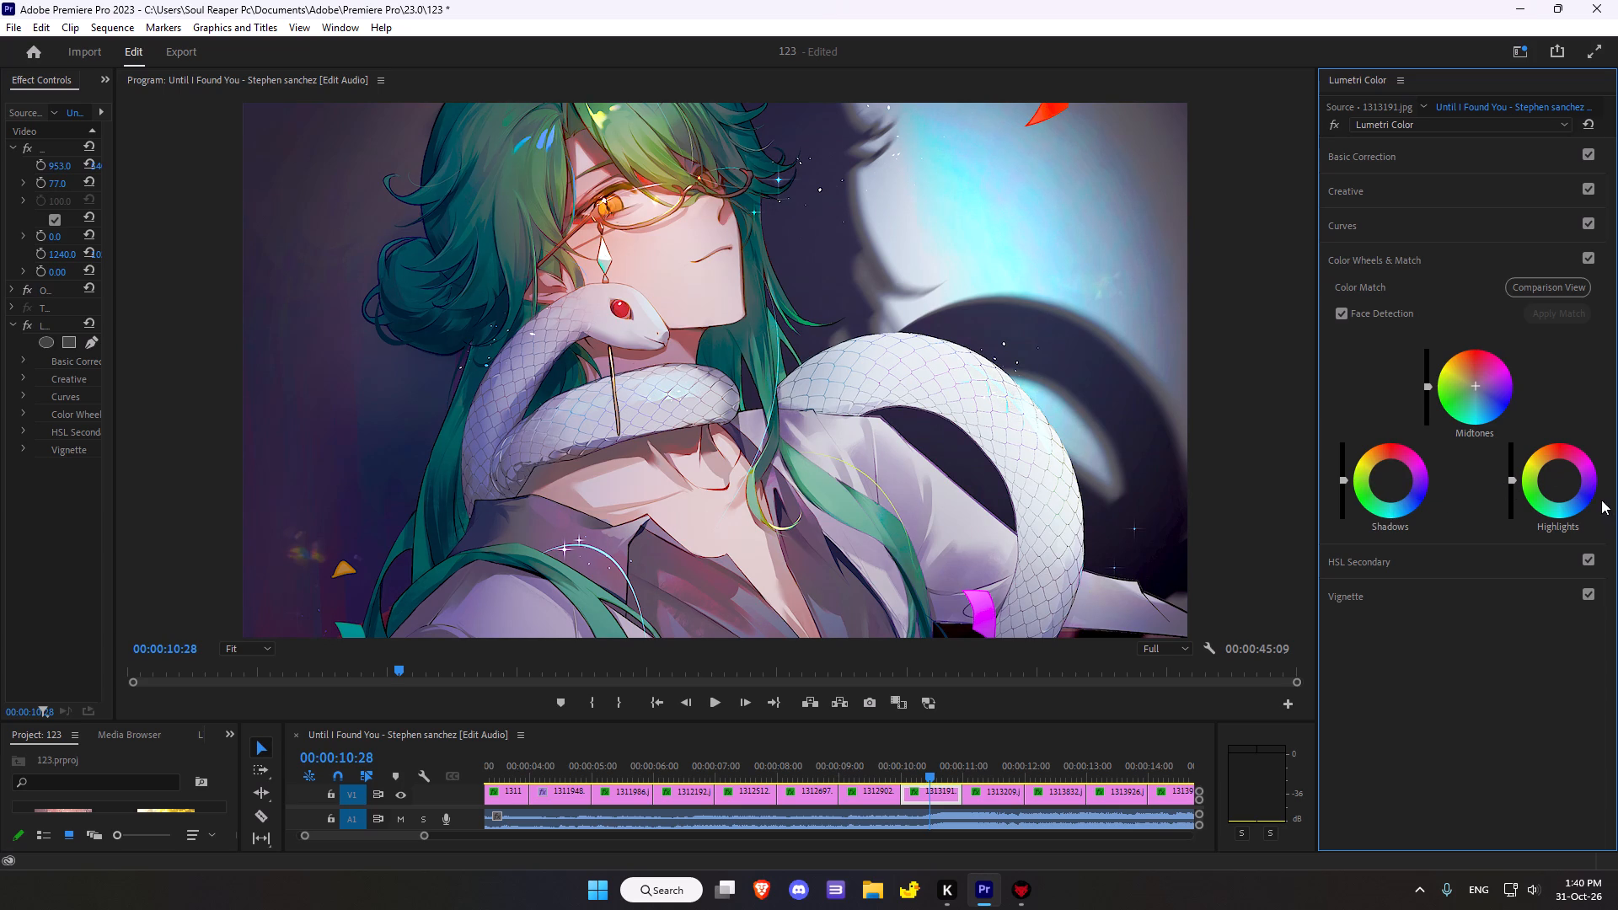
Set the Highlights color wheel at the centre of the wheel.
{"action": "left_click", "coordinate": [1559, 479]}
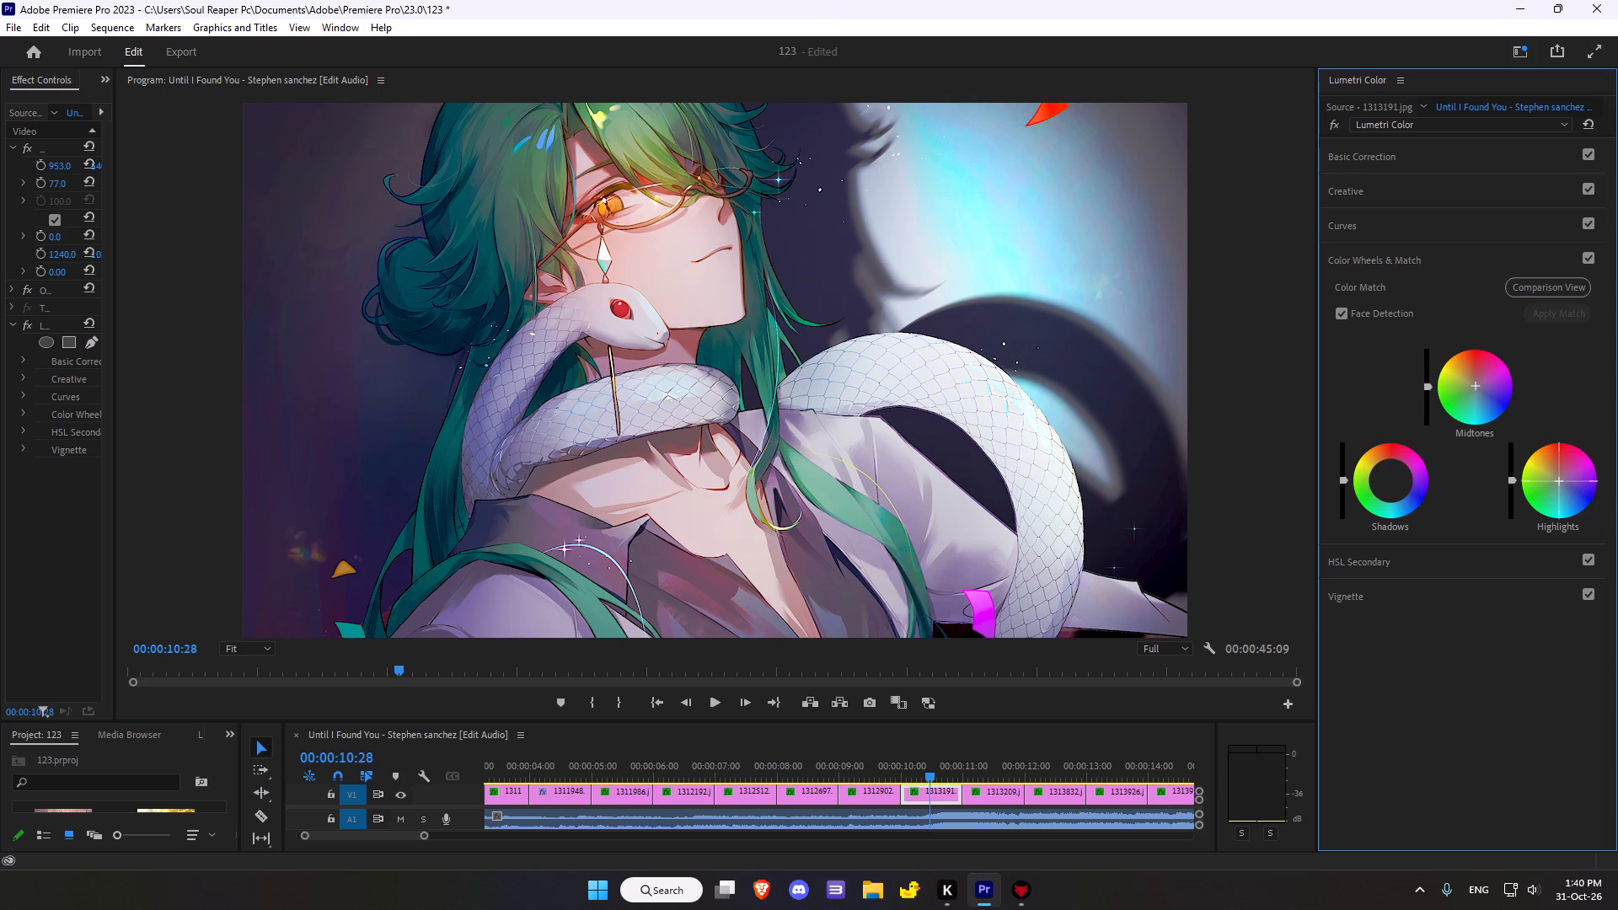
Set the HSL Secondary correction's Sharpen to 37.0 for clip 1313191.jpg.
{"action": "left_click", "coordinate": [1369, 564]}
{"action": "scroll", "coordinate": [1408, 534], "scroll_direction": "down", "scroll_amount": 20}
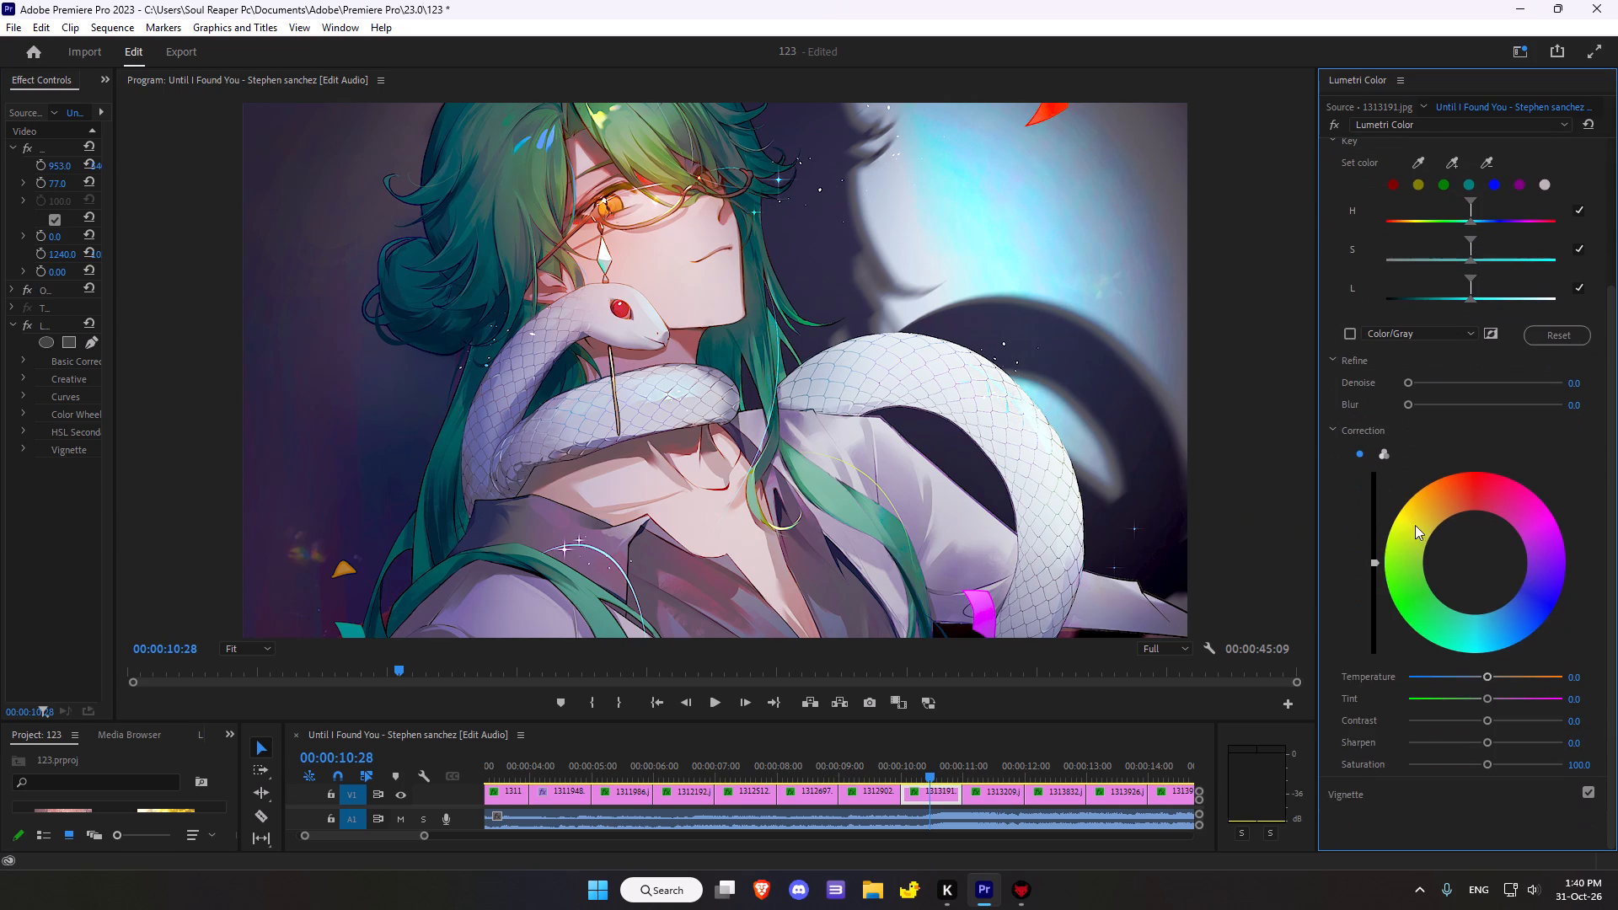
{"action": "left_click_drag", "start_coordinate": [1485, 743], "coordinate": [1513, 721]}
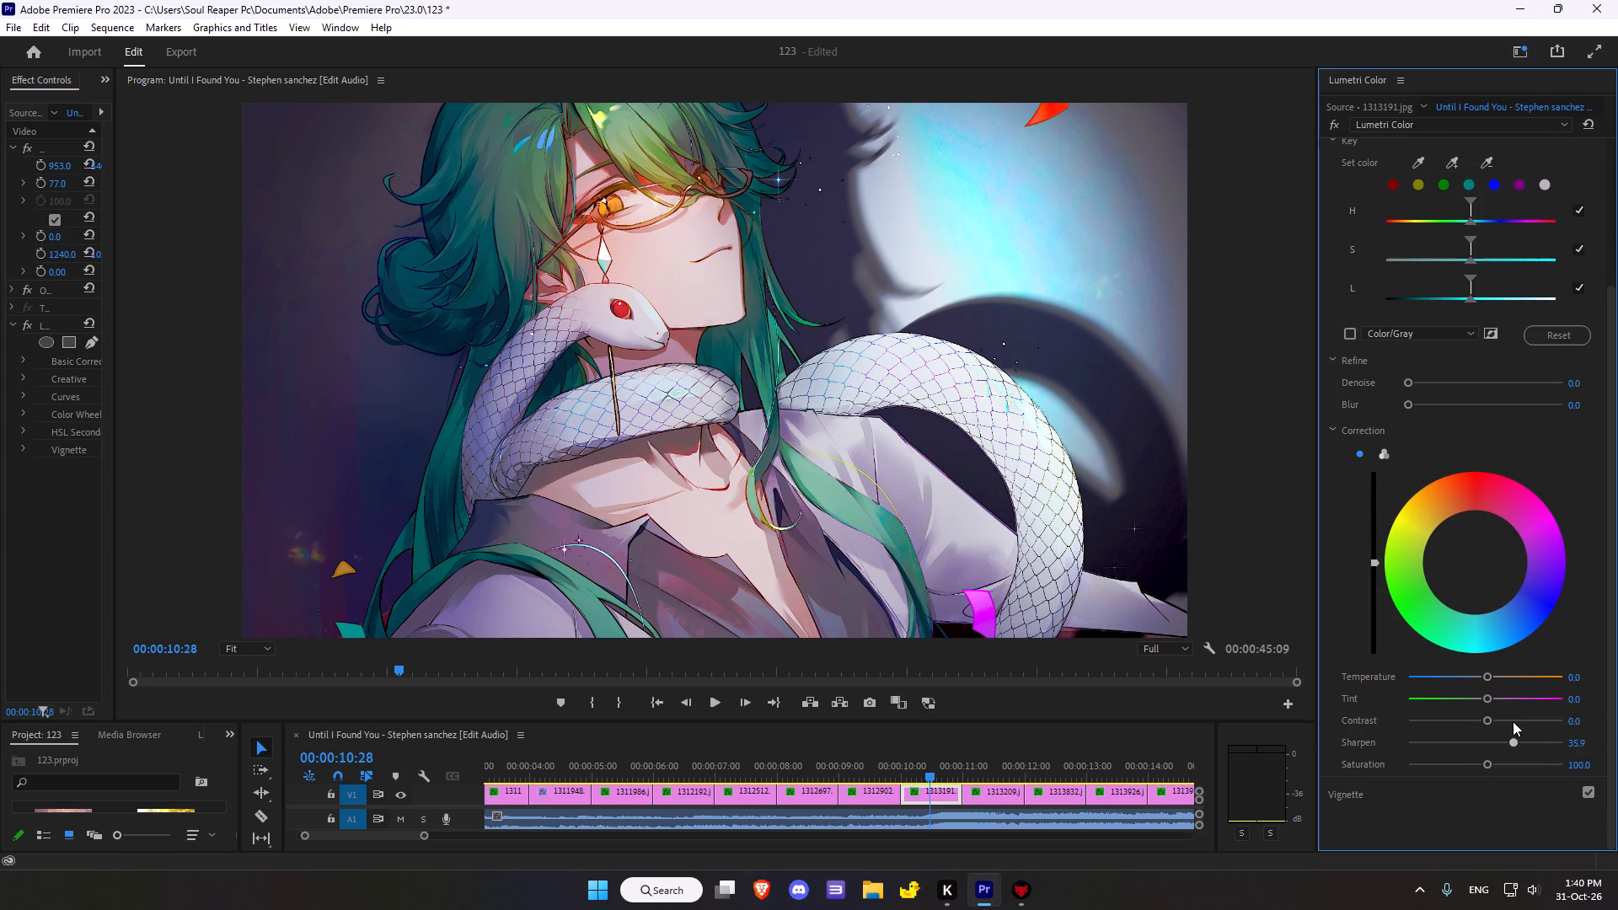
{"action": "left_click_drag", "start_coordinate": [1513, 721], "coordinate": [1513, 724]}
Add a dark vignette to clip 1313191.jpg with Amount -1.1, Midpoint 34.2, Roundness 3.3 and Feather 26.6.
{"action": "scroll", "coordinate": [1355, 757], "scroll_direction": "down", "scroll_amount": 4}
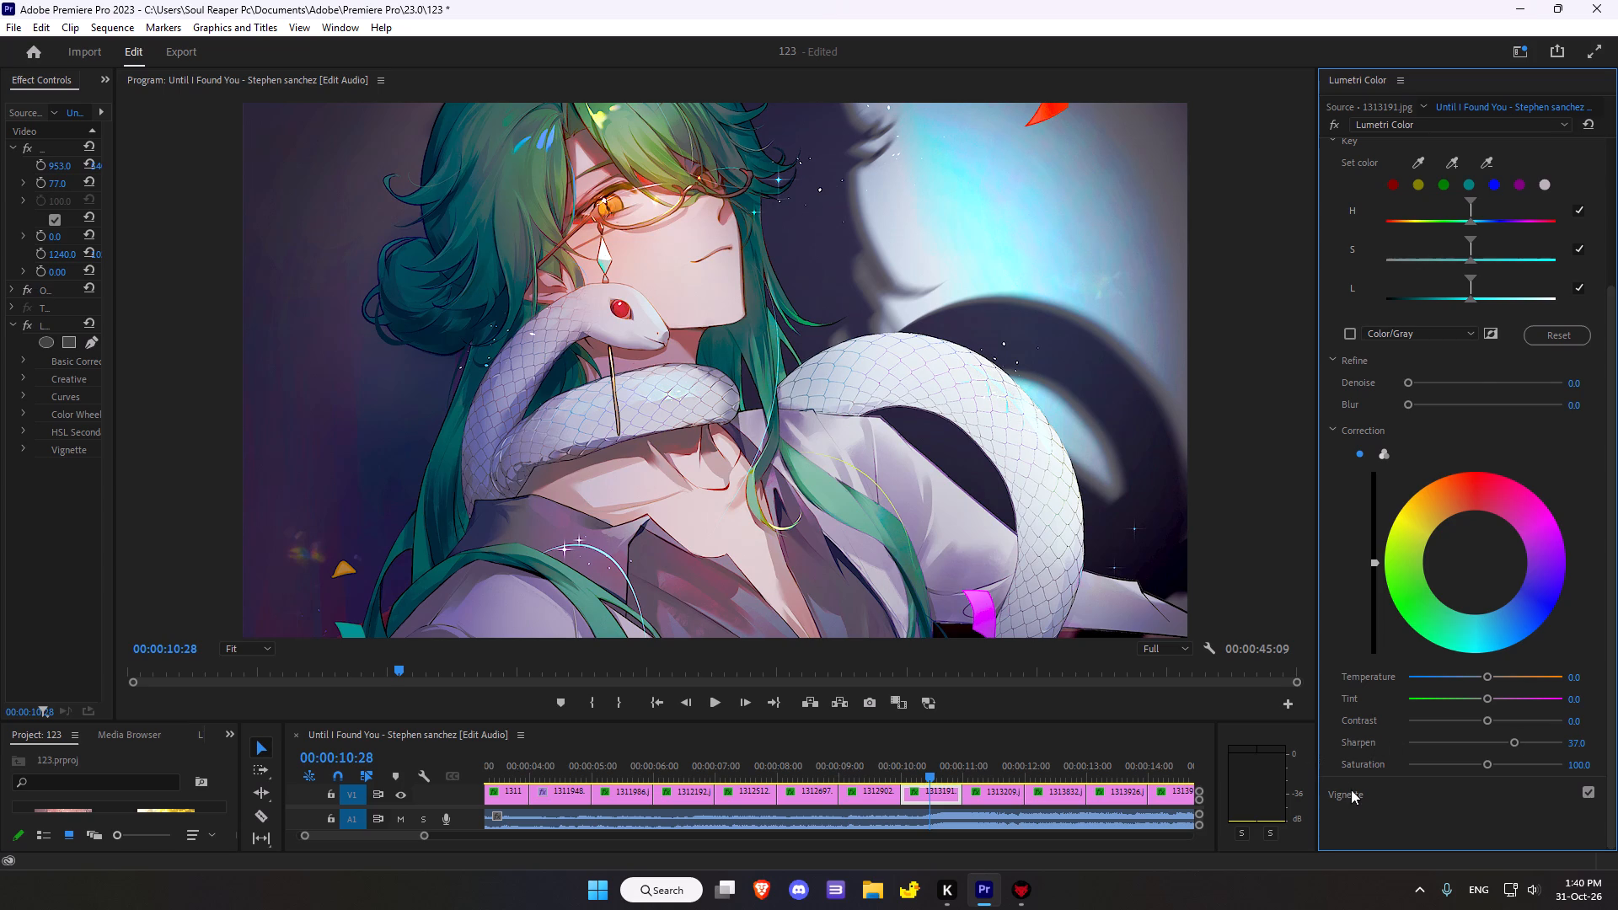
{"action": "left_click", "coordinate": [1349, 791]}
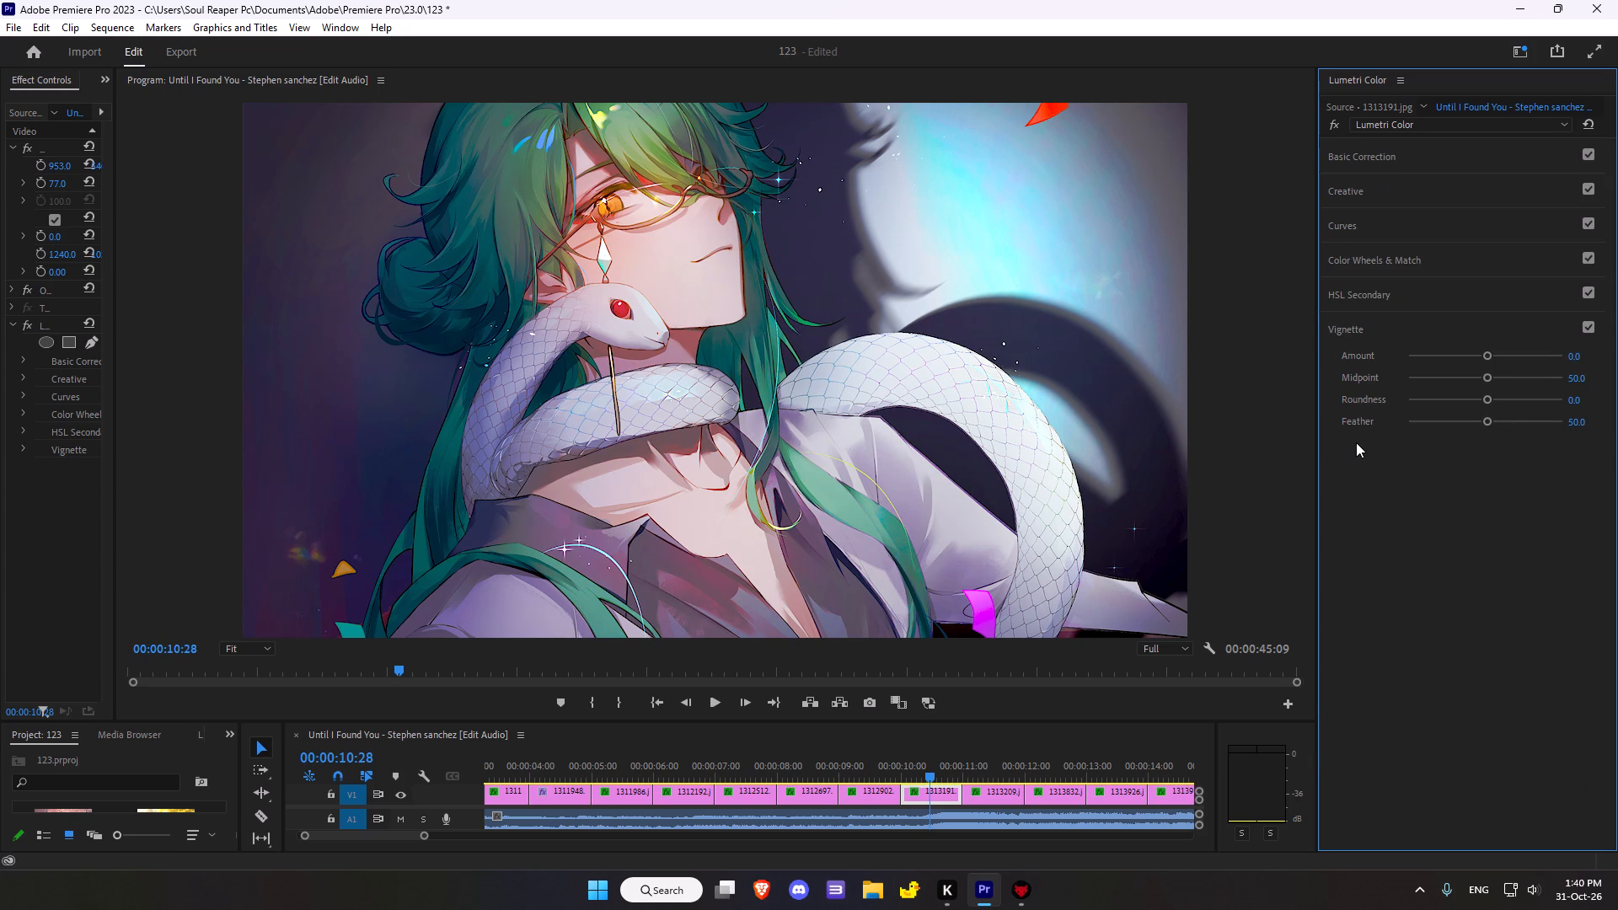
{"action": "left_click_drag", "start_coordinate": [1488, 357], "coordinate": [1450, 369]}
{"action": "left_click_drag", "start_coordinate": [1450, 369], "coordinate": [1455, 367]}
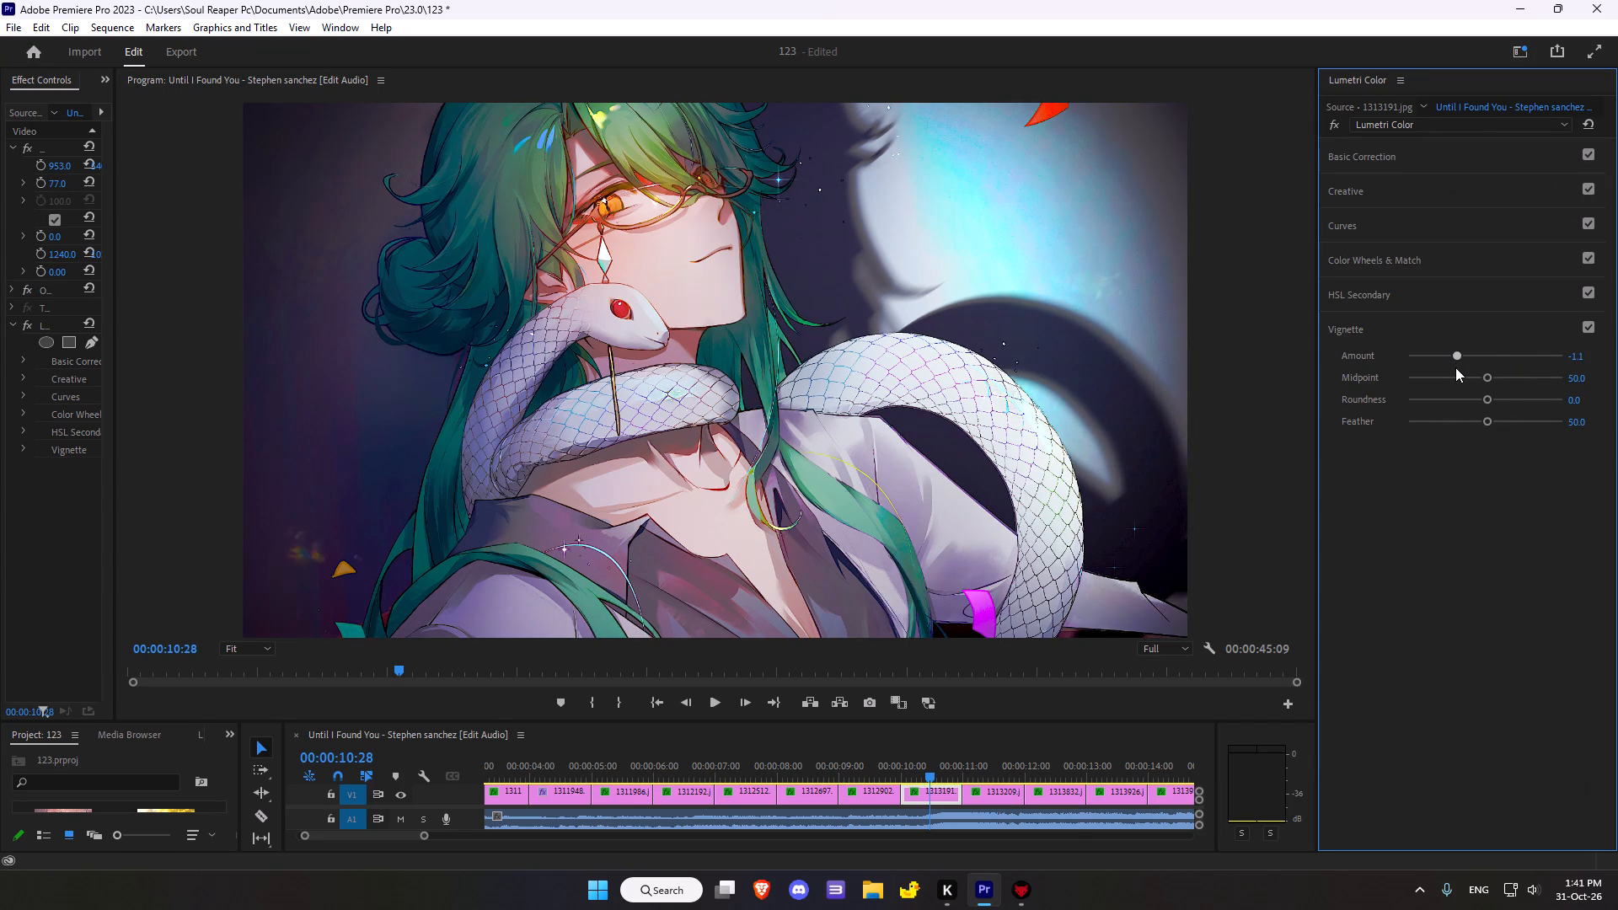
{"action": "left_click_drag", "start_coordinate": [1455, 367], "coordinate": [1455, 367]}
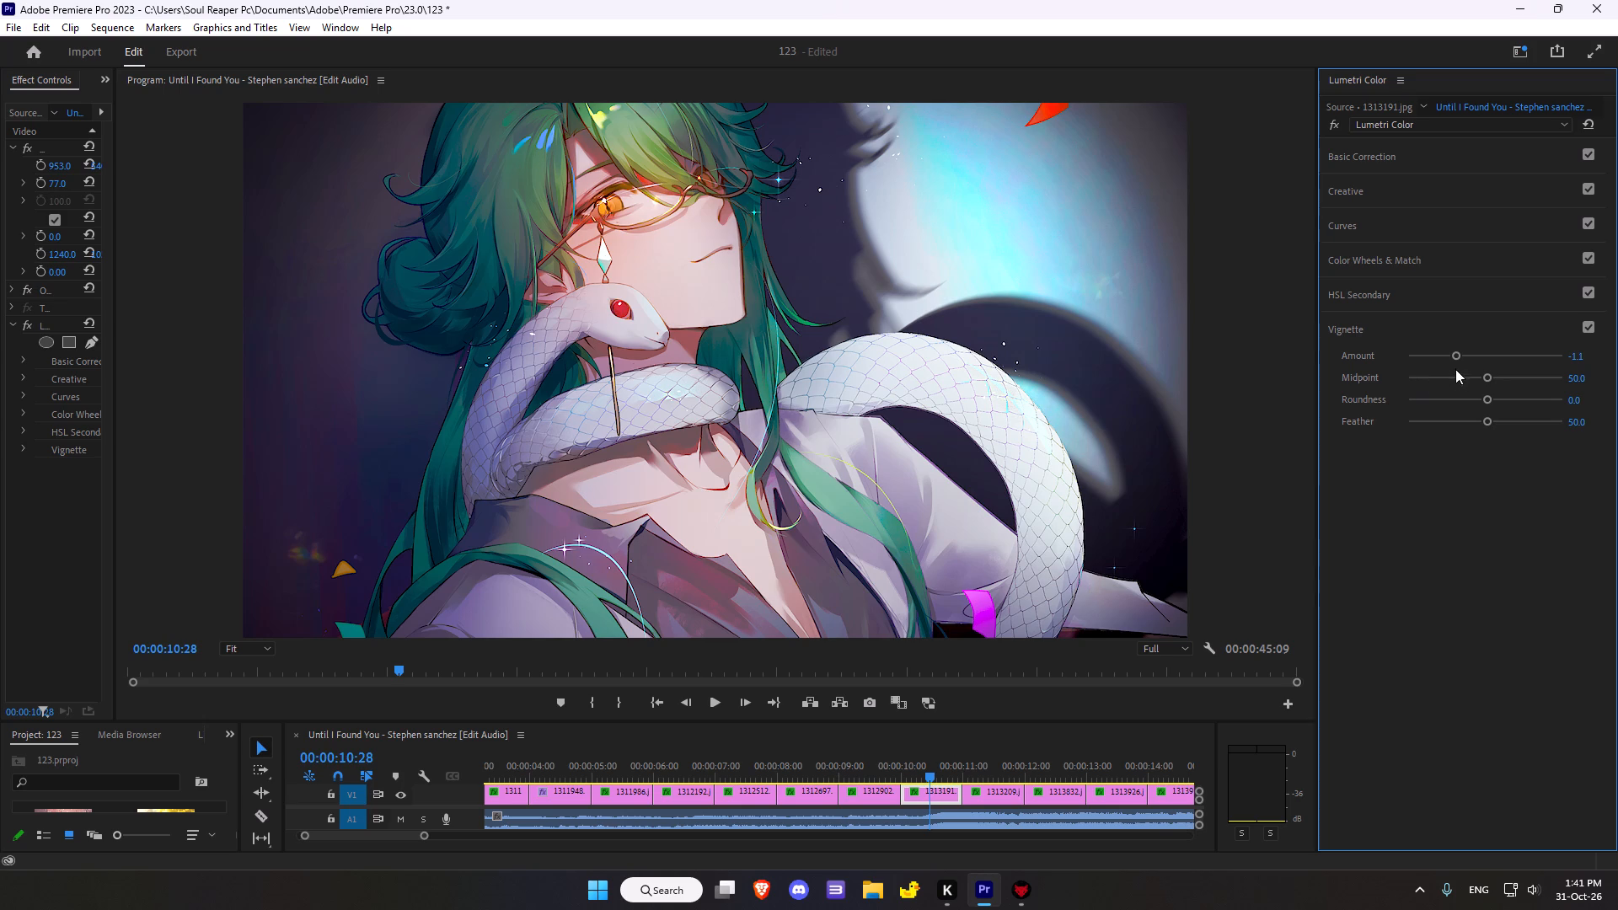
{"action": "left_click_drag", "start_coordinate": [1486, 379], "coordinate": [1460, 382]}
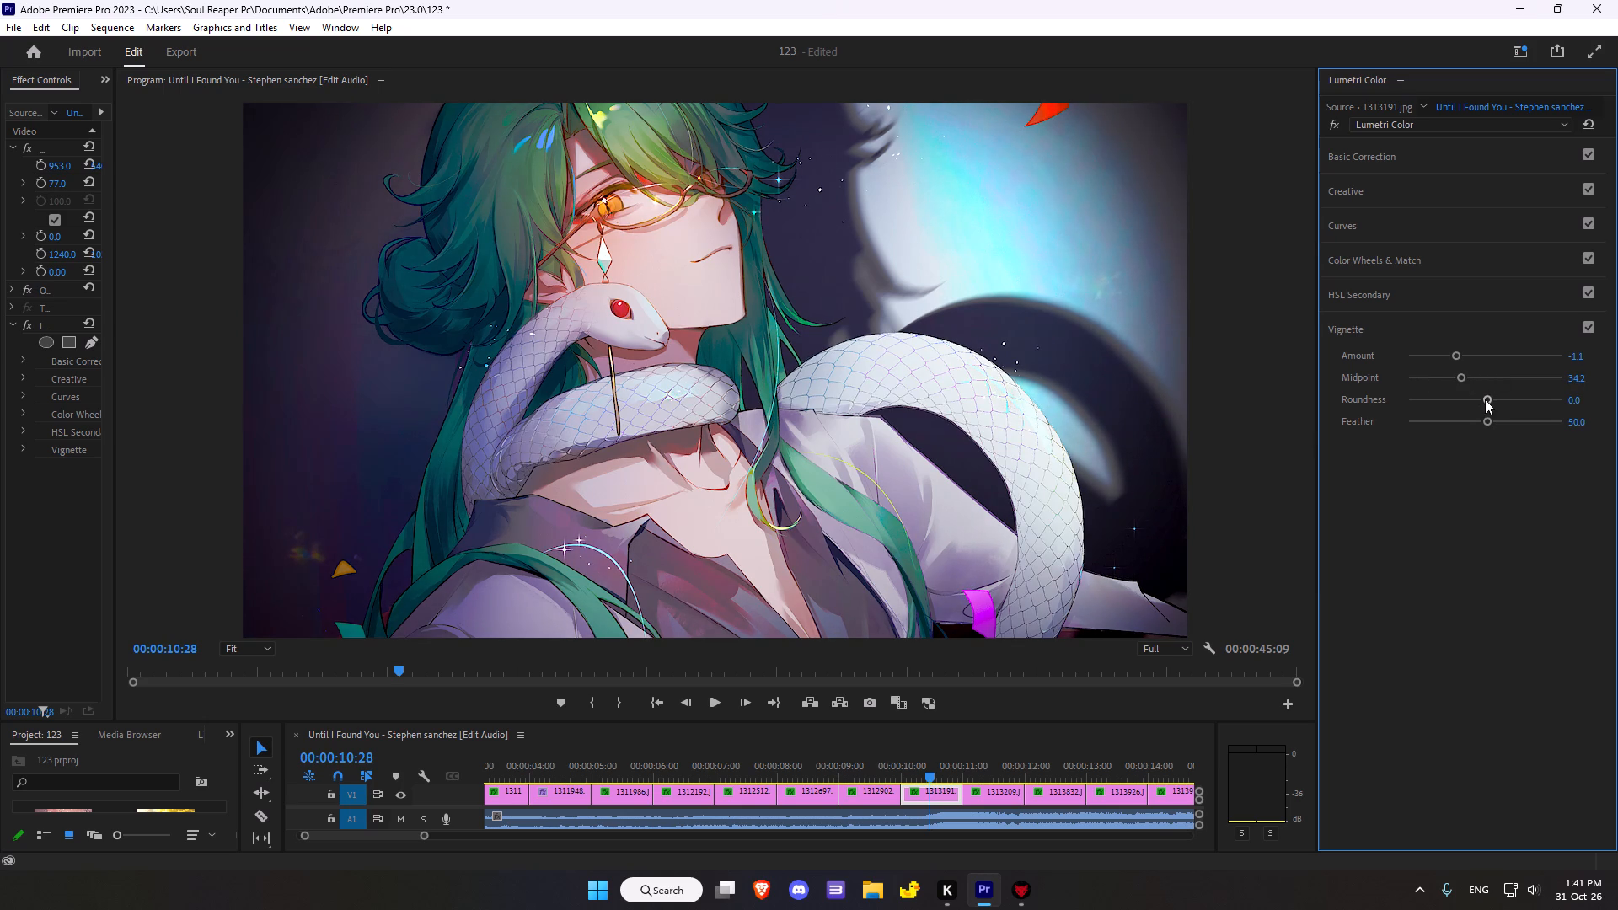
{"action": "left_click", "coordinate": [1485, 399]}
{"action": "left_click_drag", "start_coordinate": [1485, 418], "coordinate": [1448, 424]}
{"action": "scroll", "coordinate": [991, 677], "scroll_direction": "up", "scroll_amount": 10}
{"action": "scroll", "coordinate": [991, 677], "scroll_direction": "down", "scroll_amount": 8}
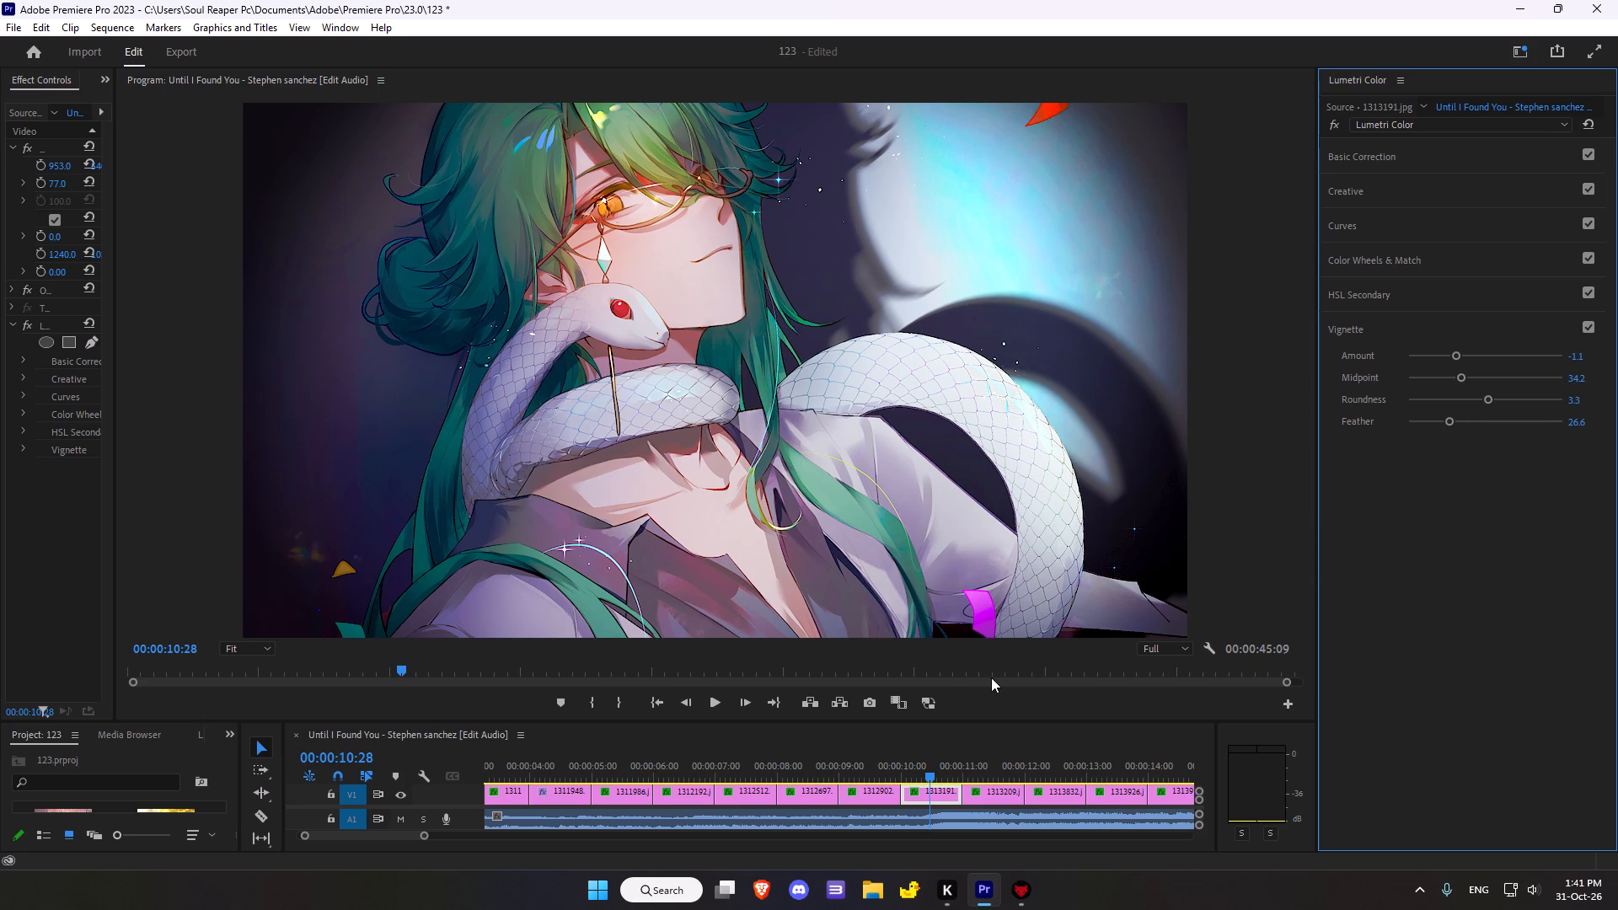
Move the playhead forward from clip 1313191.jpg to clip 1313209.jpg, at 00:00:11:34.
{"action": "scroll", "coordinate": [925, 661], "scroll_direction": "up", "scroll_amount": 5}
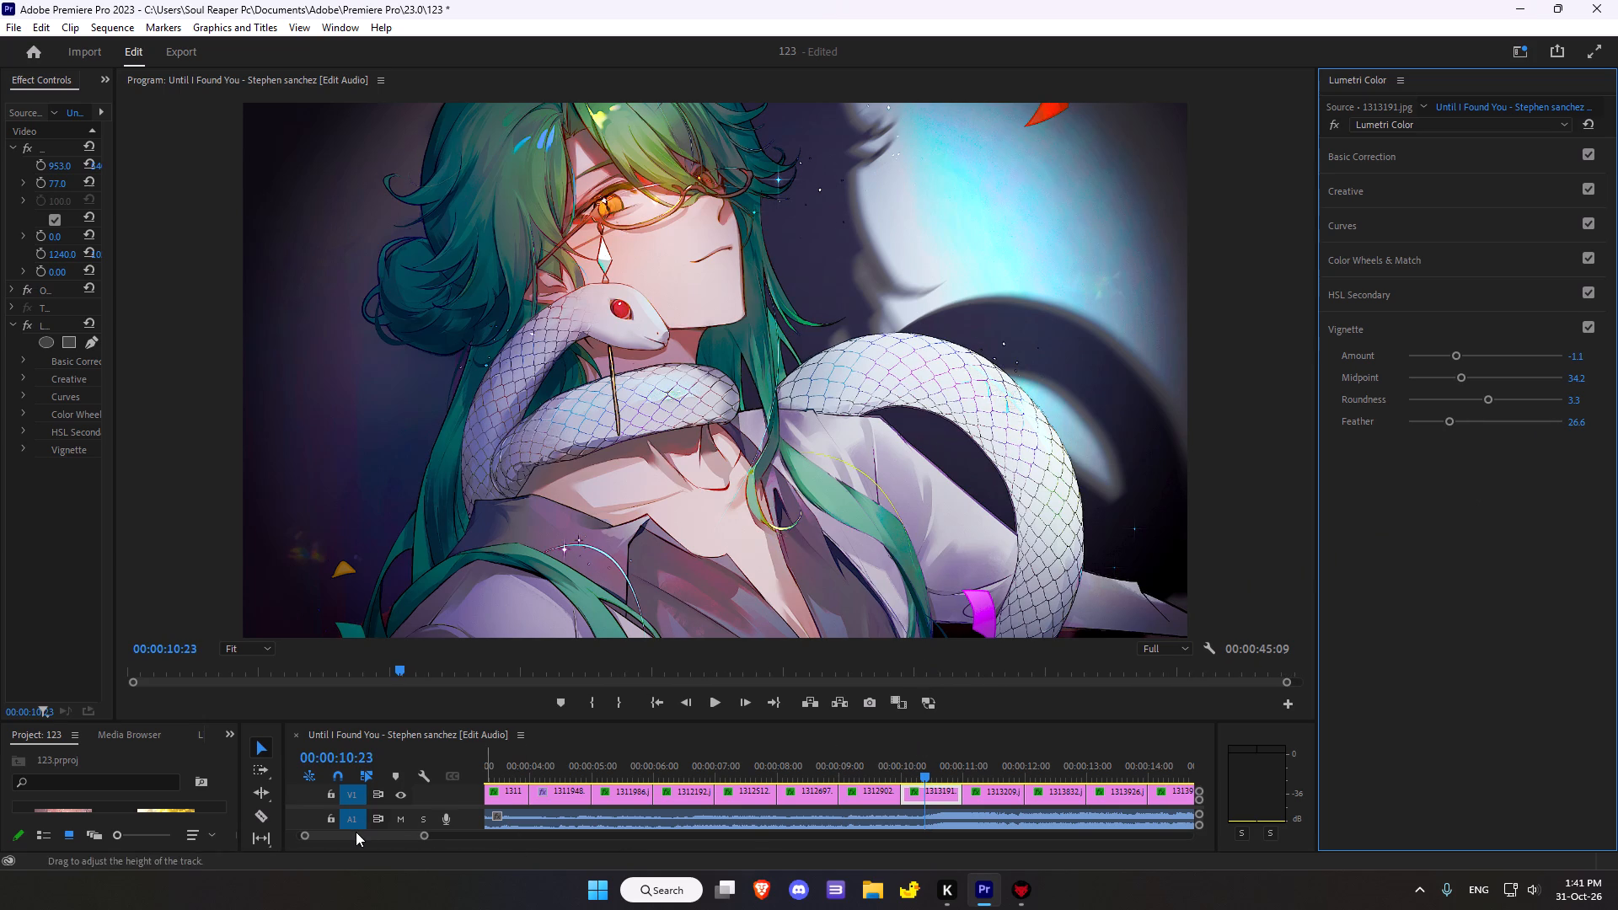
{"action": "scroll", "coordinate": [356, 832], "scroll_direction": "down", "scroll_amount": 10}
{"action": "scroll", "coordinate": [356, 832], "scroll_direction": "up", "scroll_amount": 10}
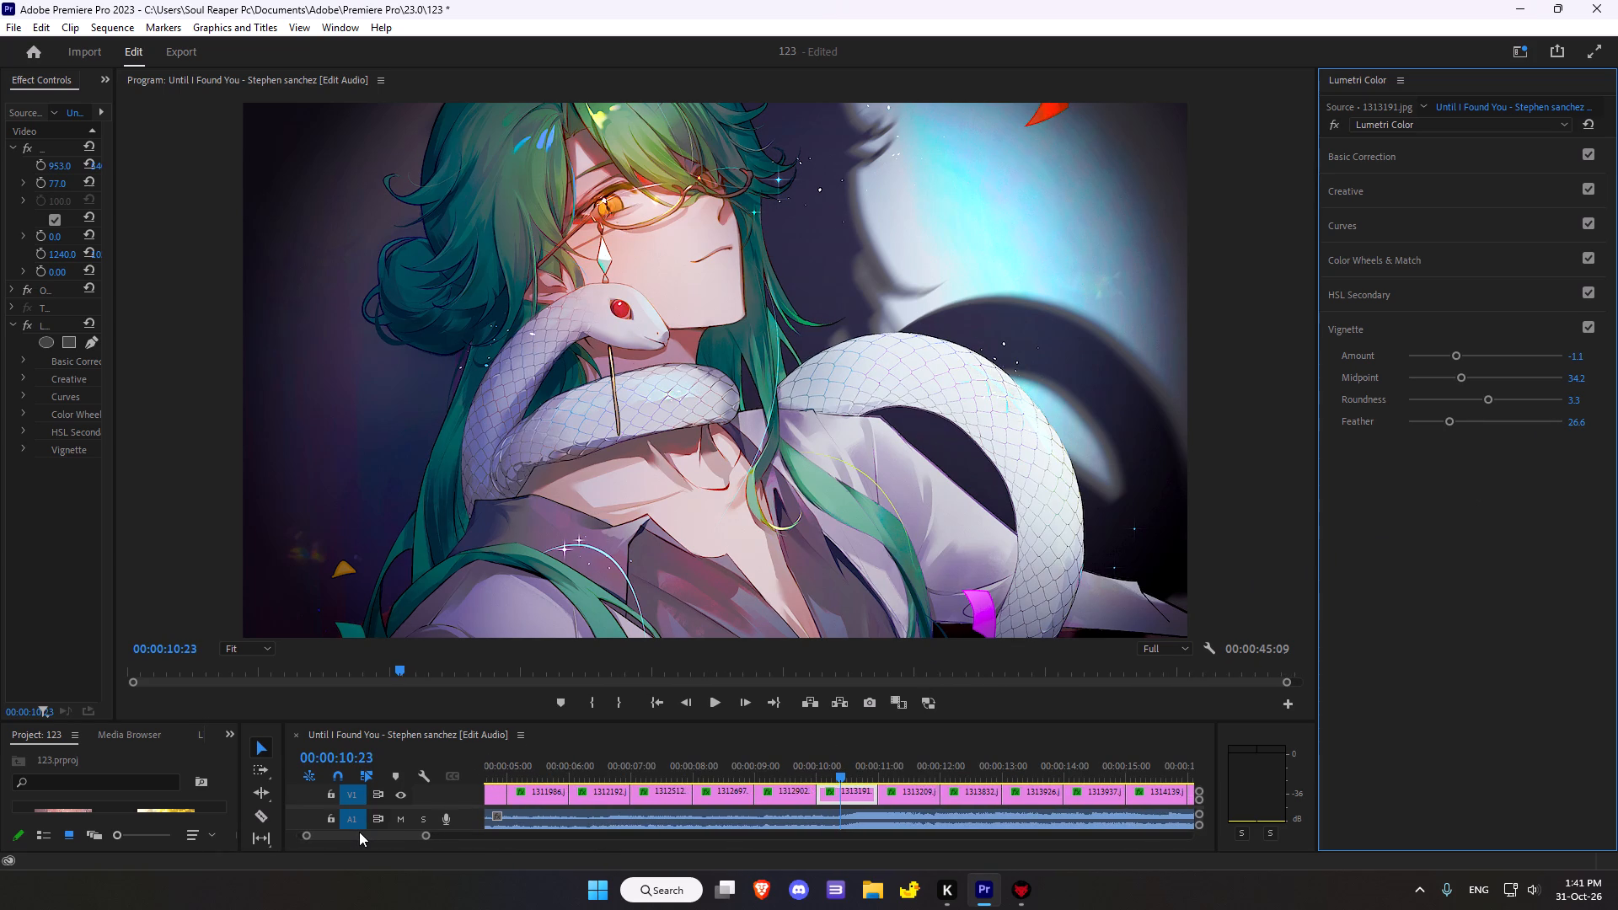
{"action": "scroll", "coordinate": [359, 832], "scroll_direction": "up", "scroll_amount": 1}
{"action": "scroll", "coordinate": [804, 753], "scroll_direction": "down", "scroll_amount": 7}
{"action": "scroll", "coordinate": [804, 753], "scroll_direction": "up", "scroll_amount": 2}
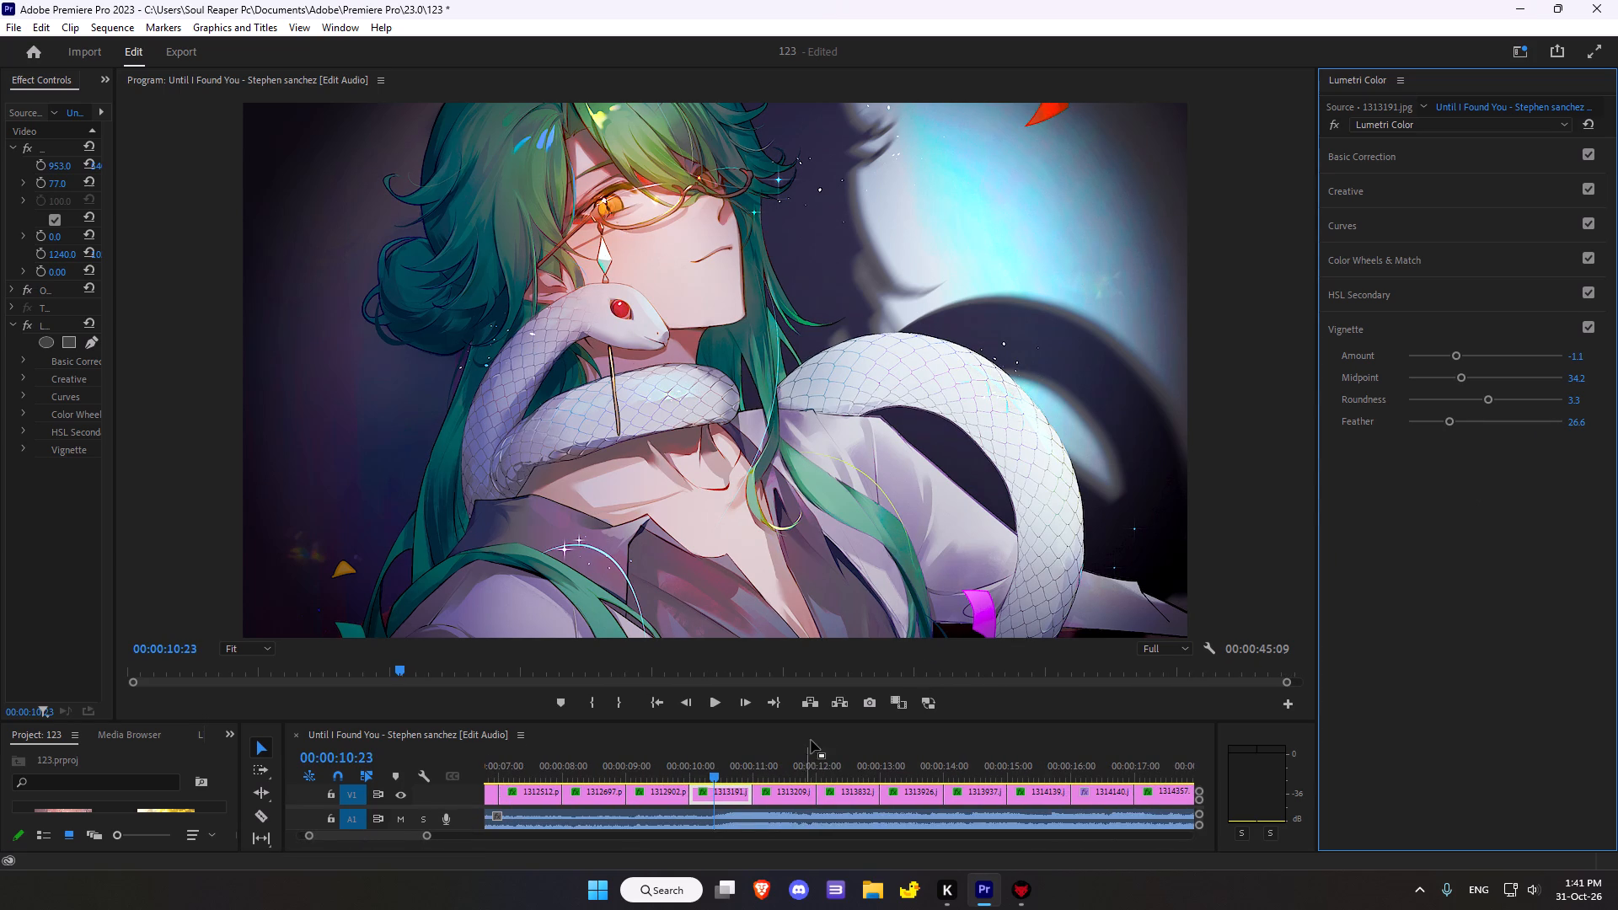
{"action": "scroll", "coordinate": [845, 664], "scroll_direction": "down", "scroll_amount": 16}
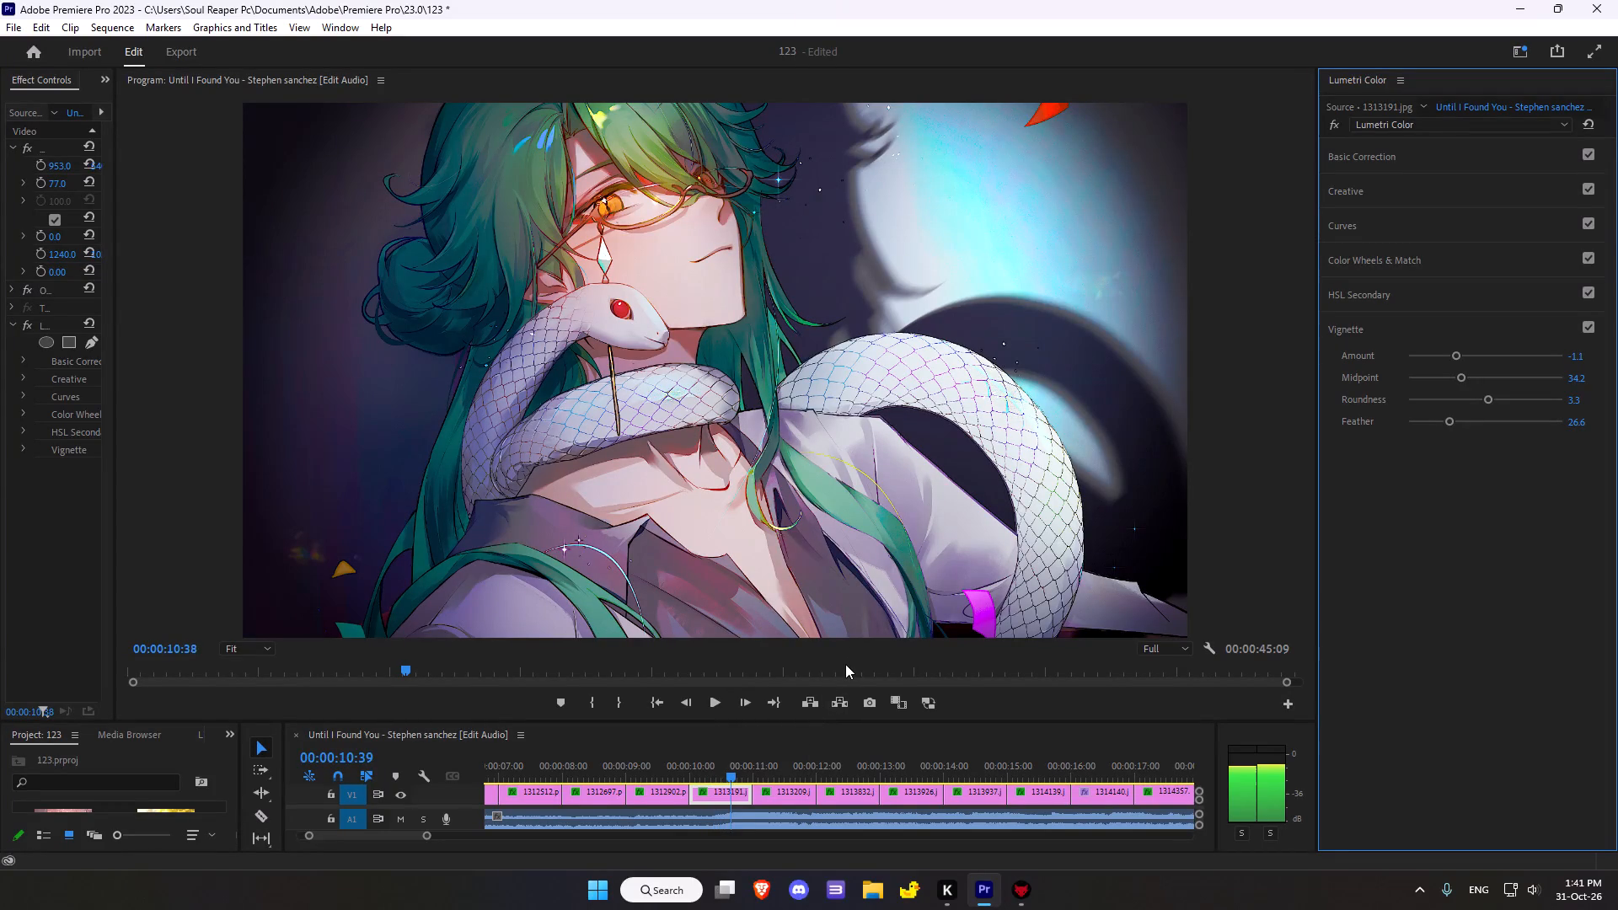
{"action": "scroll", "coordinate": [845, 664], "scroll_direction": "down", "scroll_amount": 20}
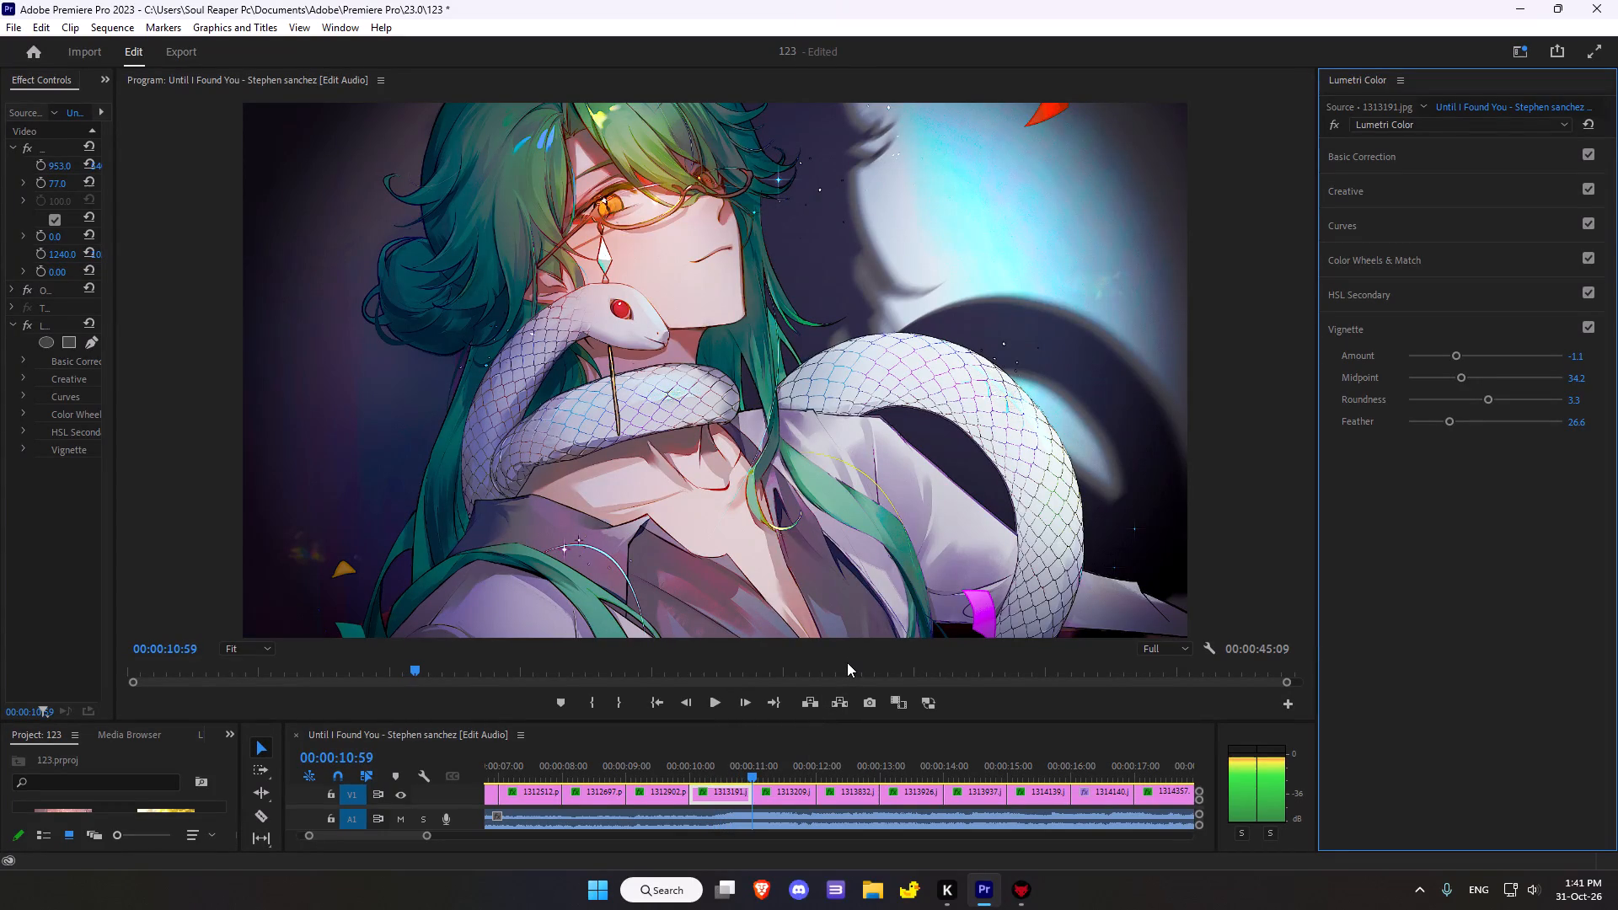
{"action": "scroll", "coordinate": [847, 662], "scroll_direction": "down", "scroll_amount": 19}
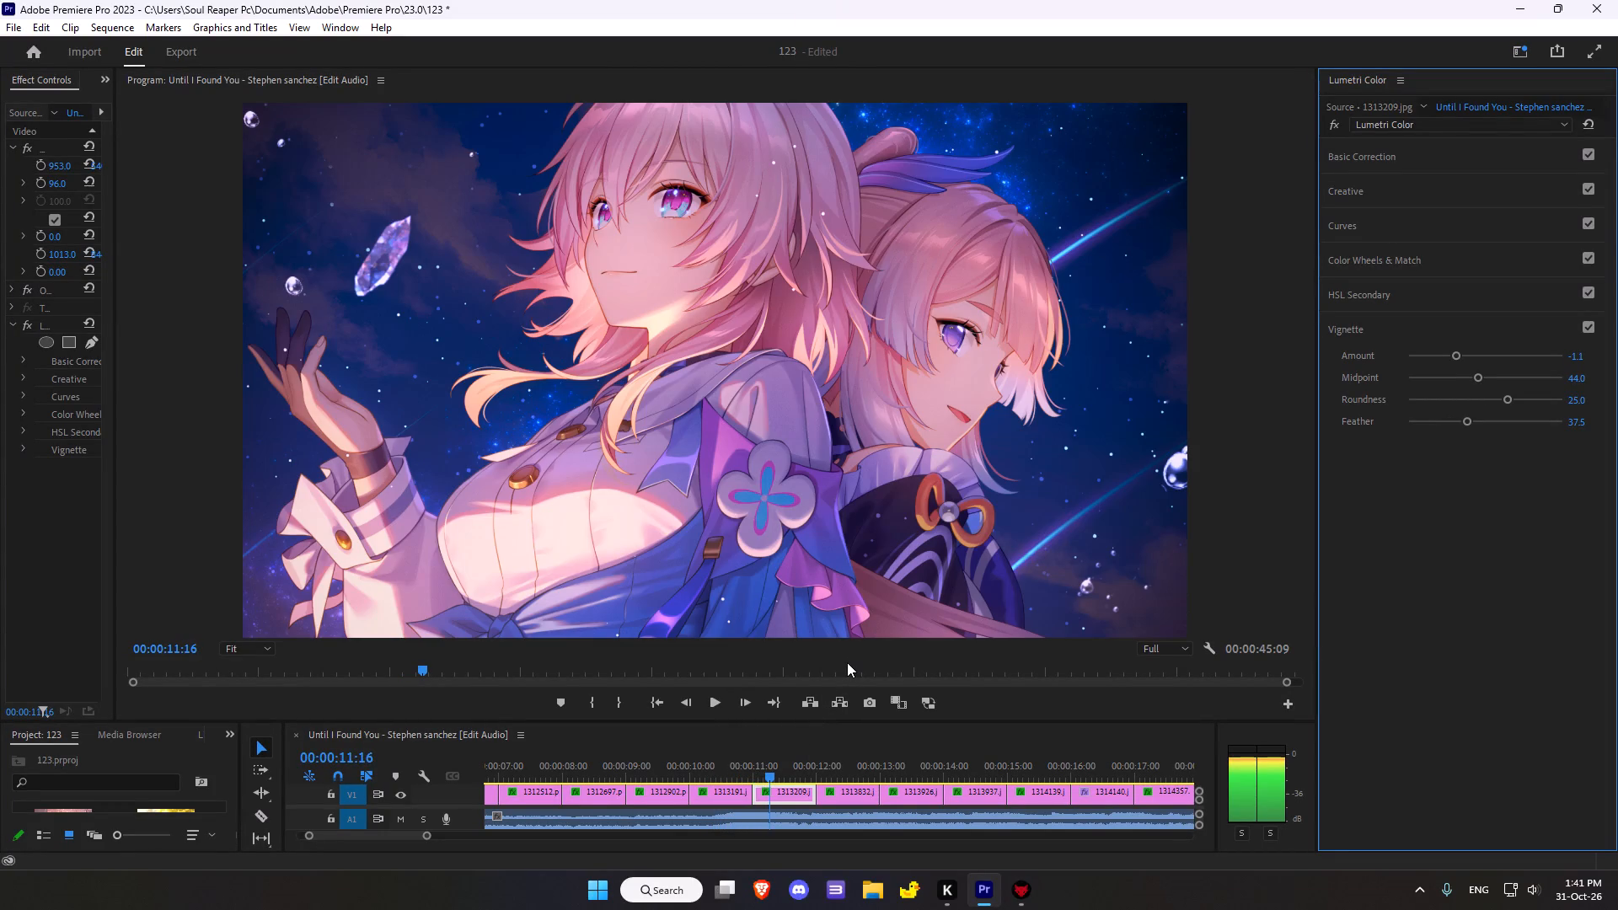
{"action": "scroll", "coordinate": [847, 662], "scroll_direction": "down", "scroll_amount": 20}
{"action": "scroll", "coordinate": [847, 662], "scroll_direction": "up", "scroll_amount": 2}
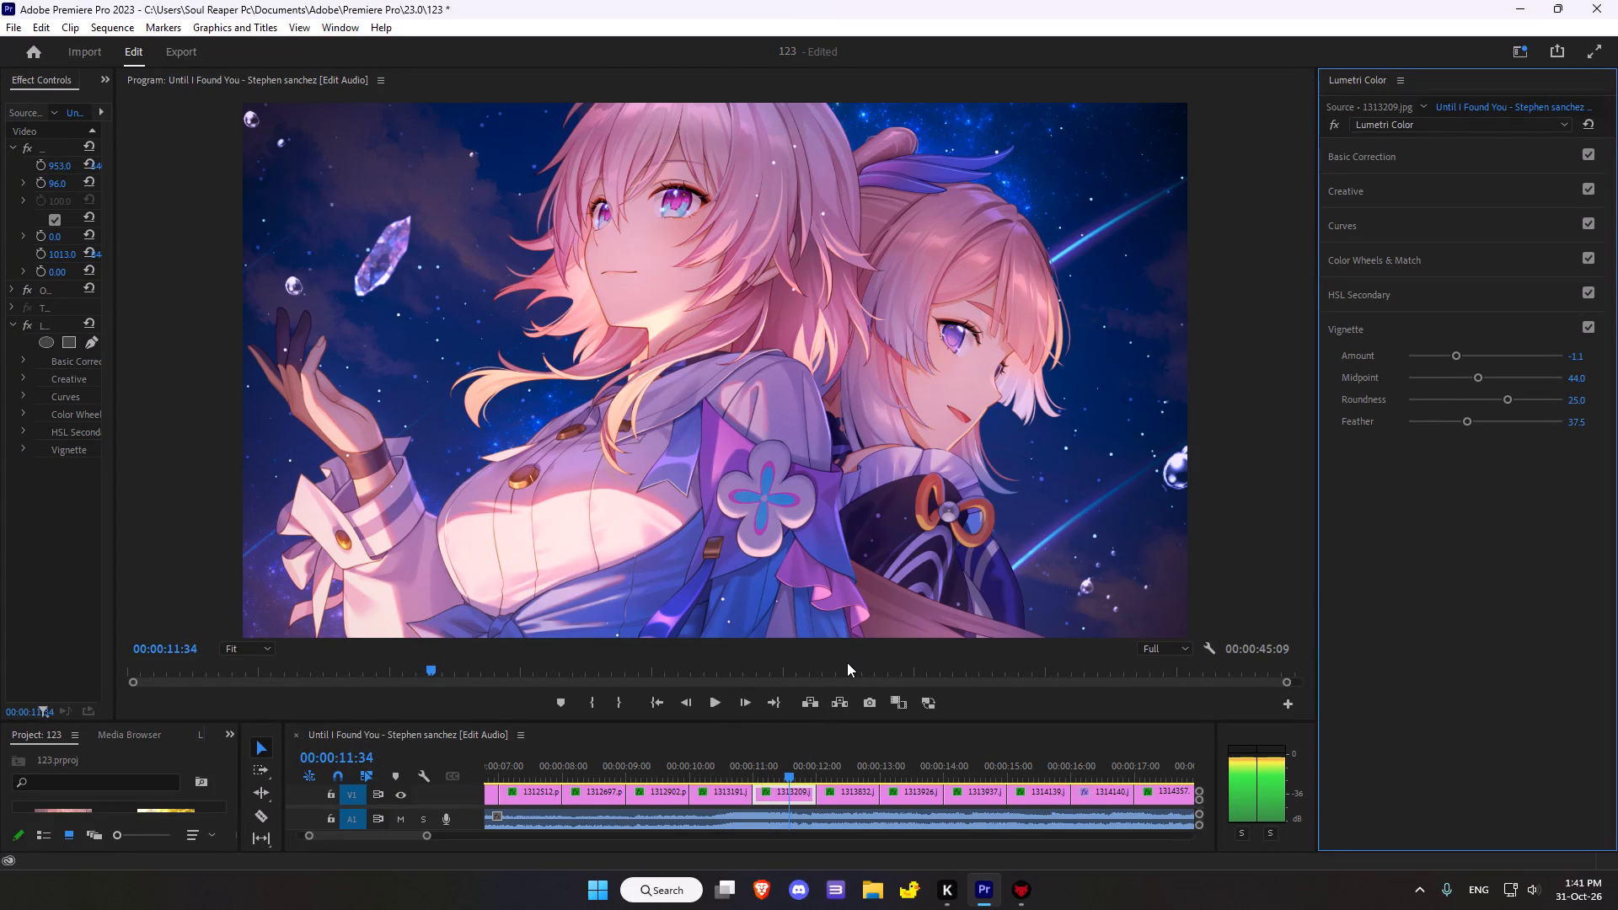
Compare clip 1313209.jpg with its Lumetri Color effect bypassed and enabled, with its Basic Correction values open.
{"action": "left_click", "coordinate": [1405, 159]}
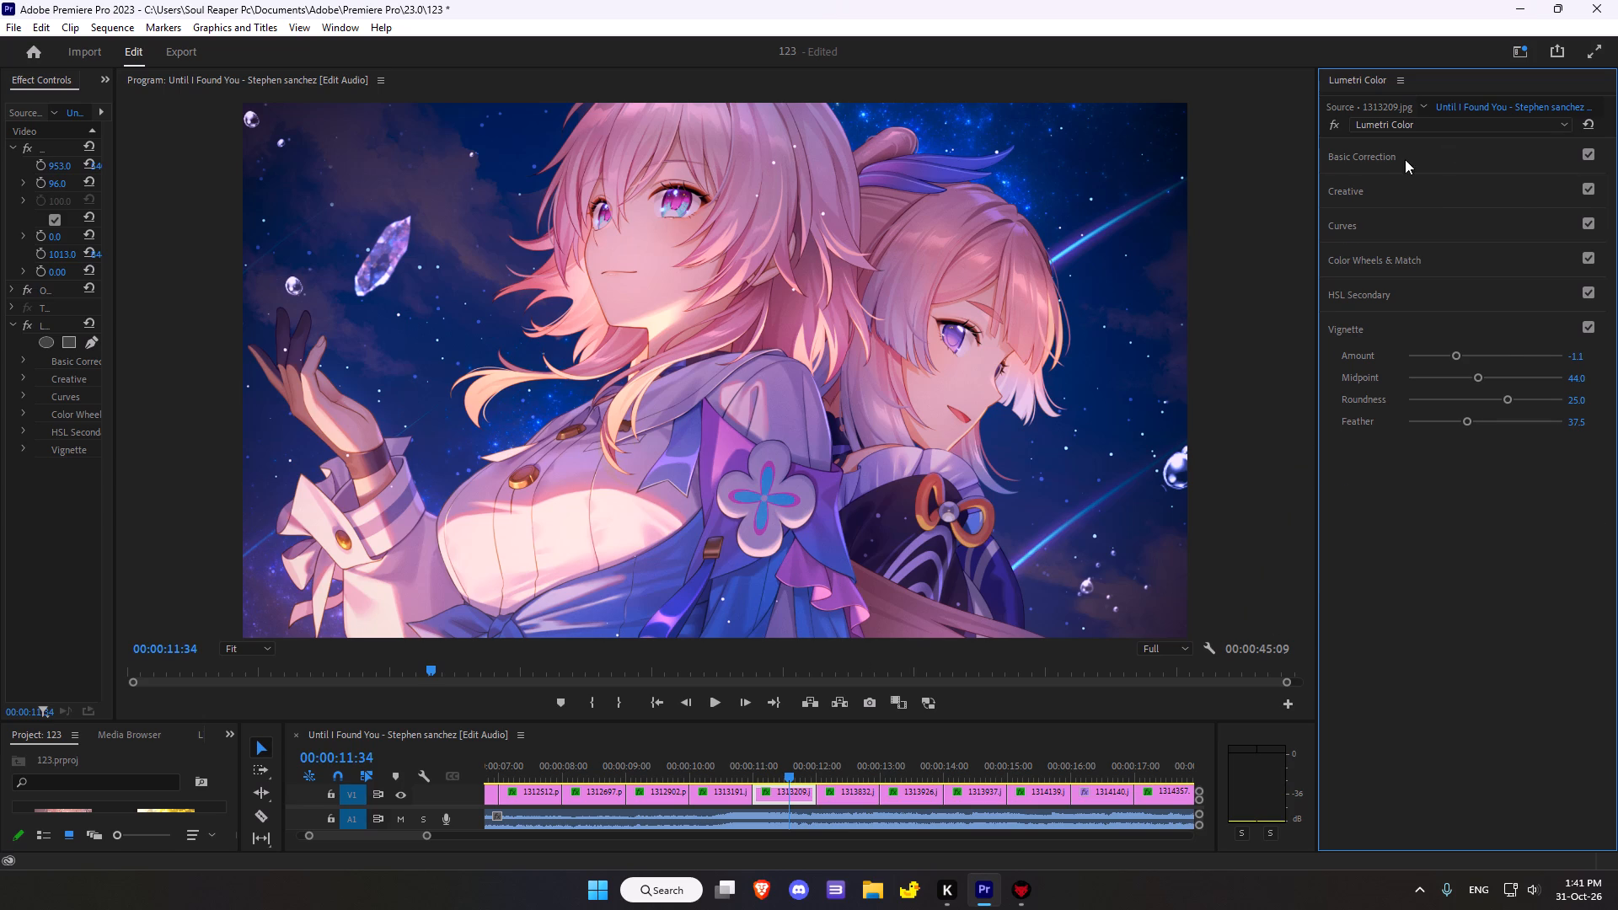
{"action": "left_click", "coordinate": [1331, 126]}
{"action": "left_click", "coordinate": [1331, 126]}
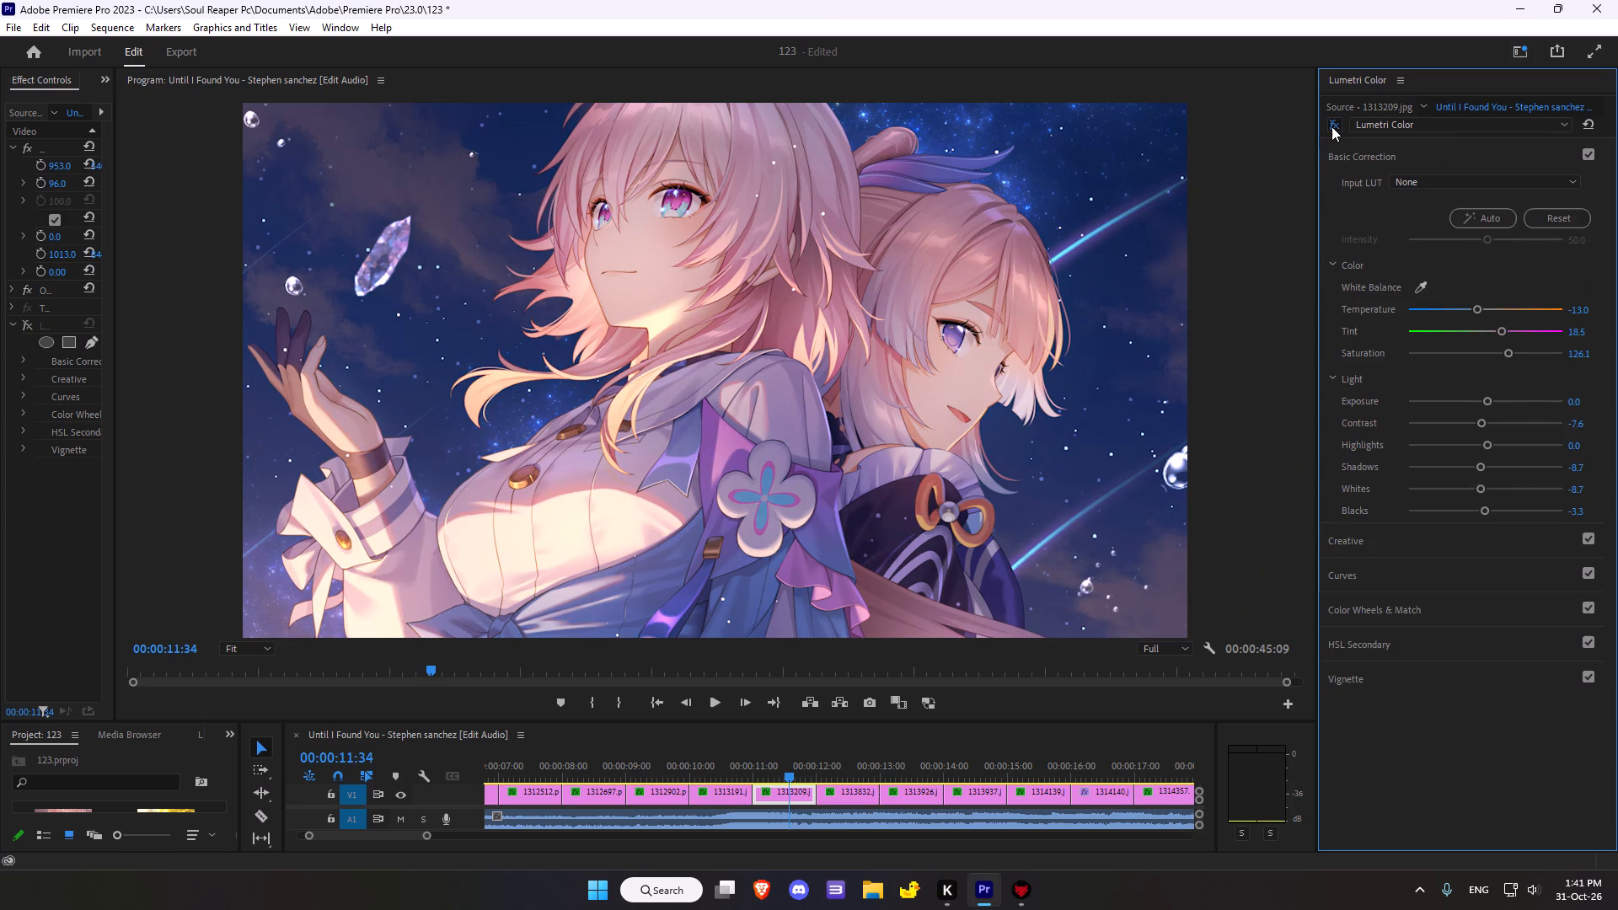
{"action": "left_click", "coordinate": [1331, 126]}
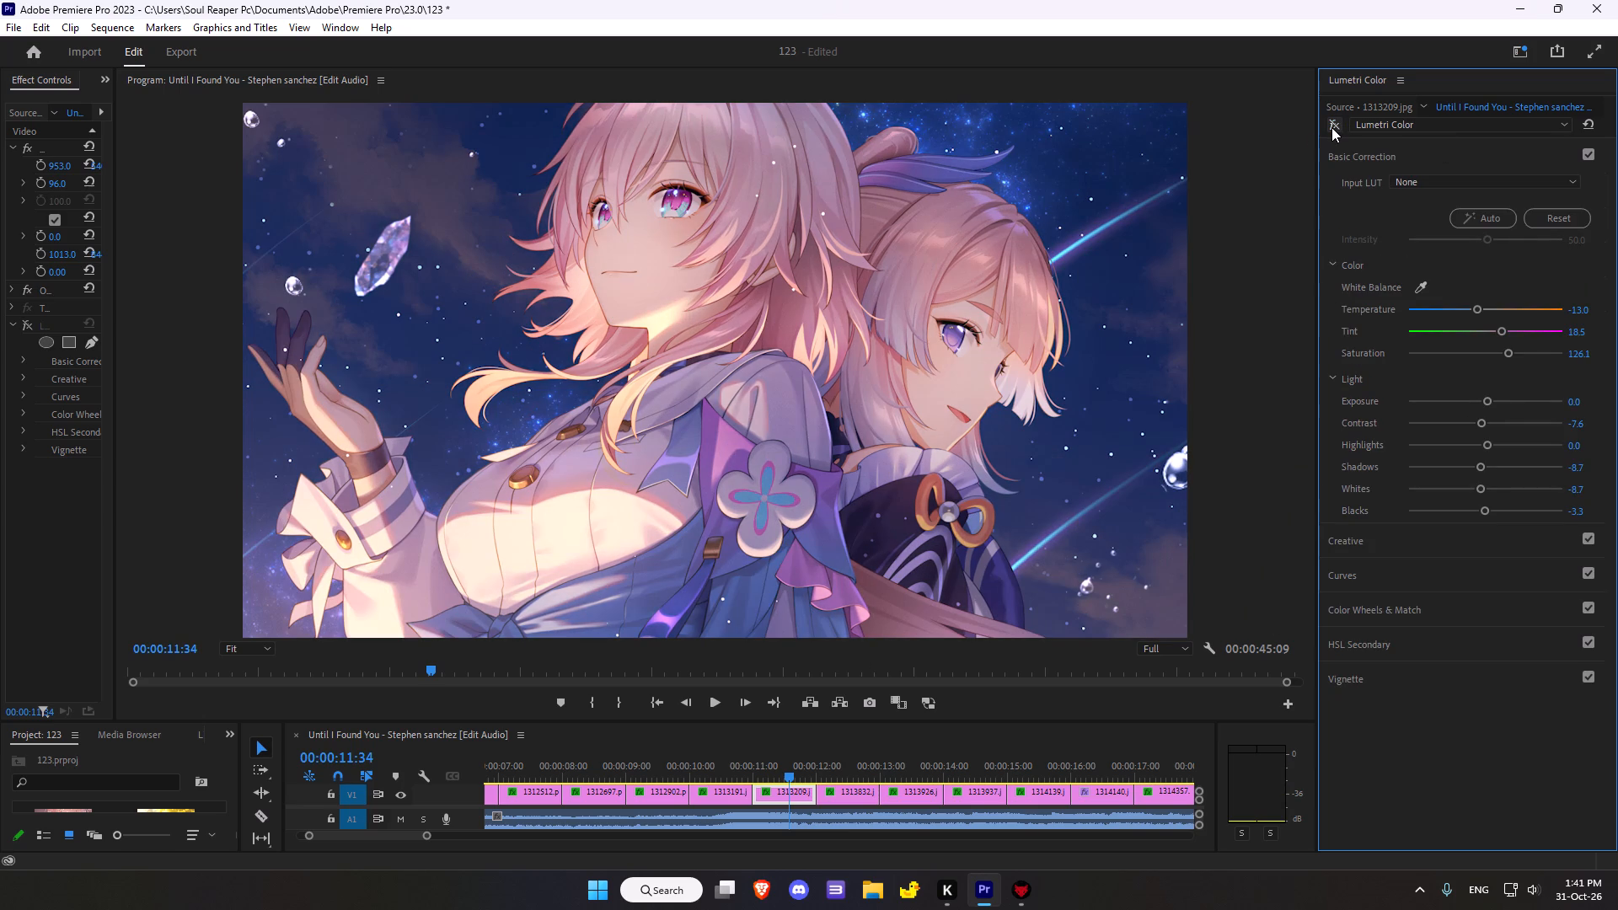
{"action": "left_click", "coordinate": [1331, 127]}
{"action": "left_click", "coordinate": [1331, 127]}
{"action": "left_click", "coordinate": [1331, 127]}
{"action": "left_click", "coordinate": [1331, 127]}
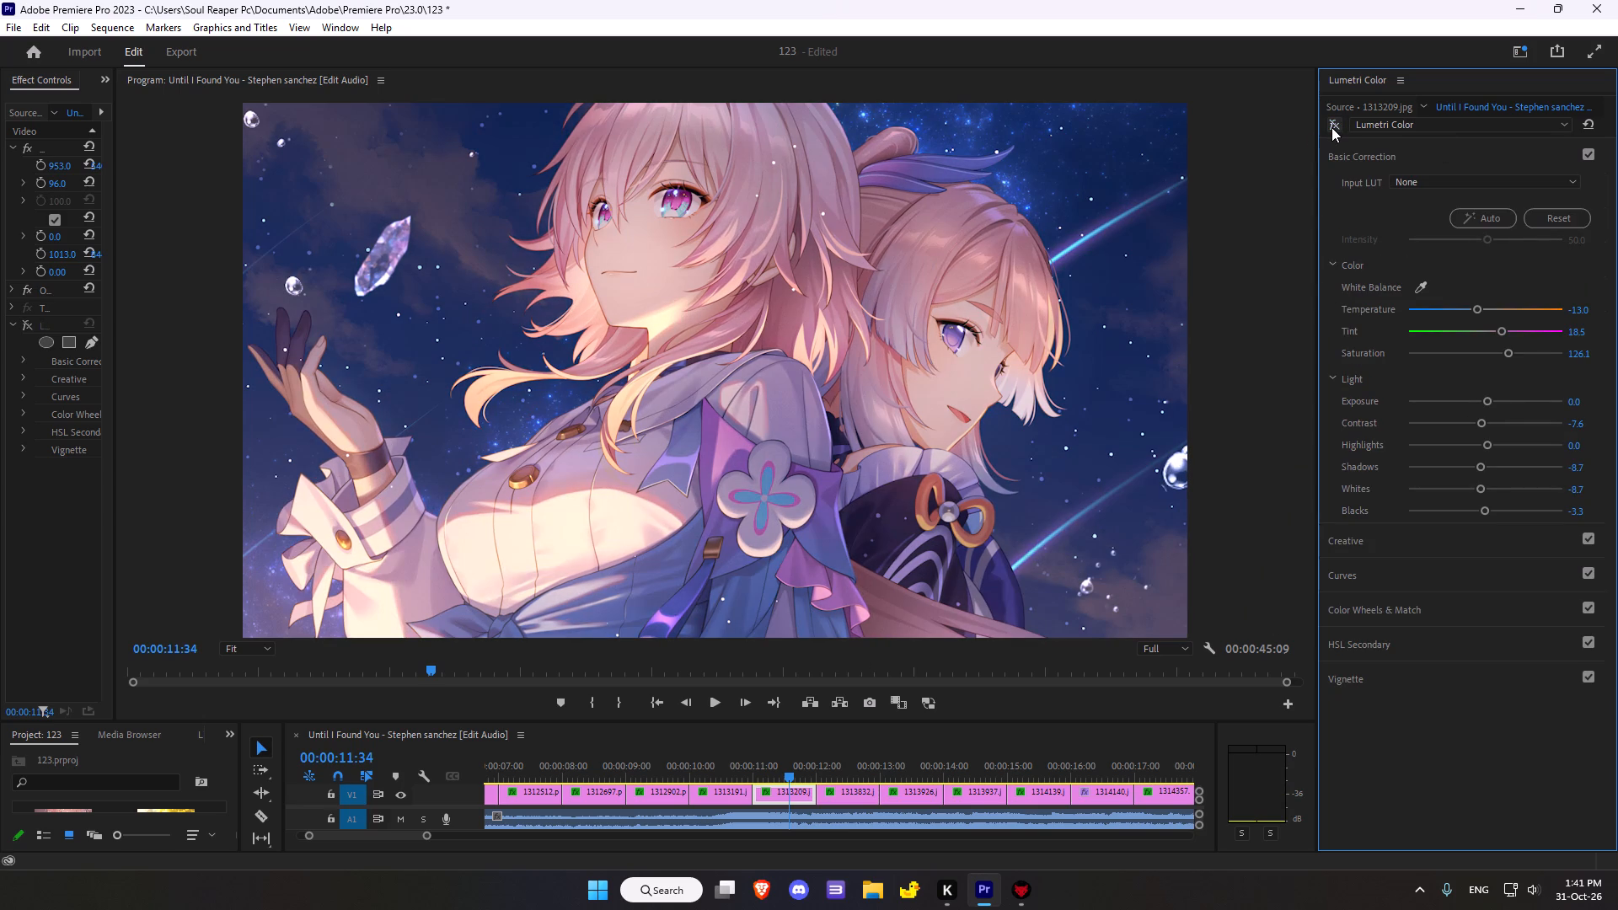
{"action": "left_click", "coordinate": [1331, 127]}
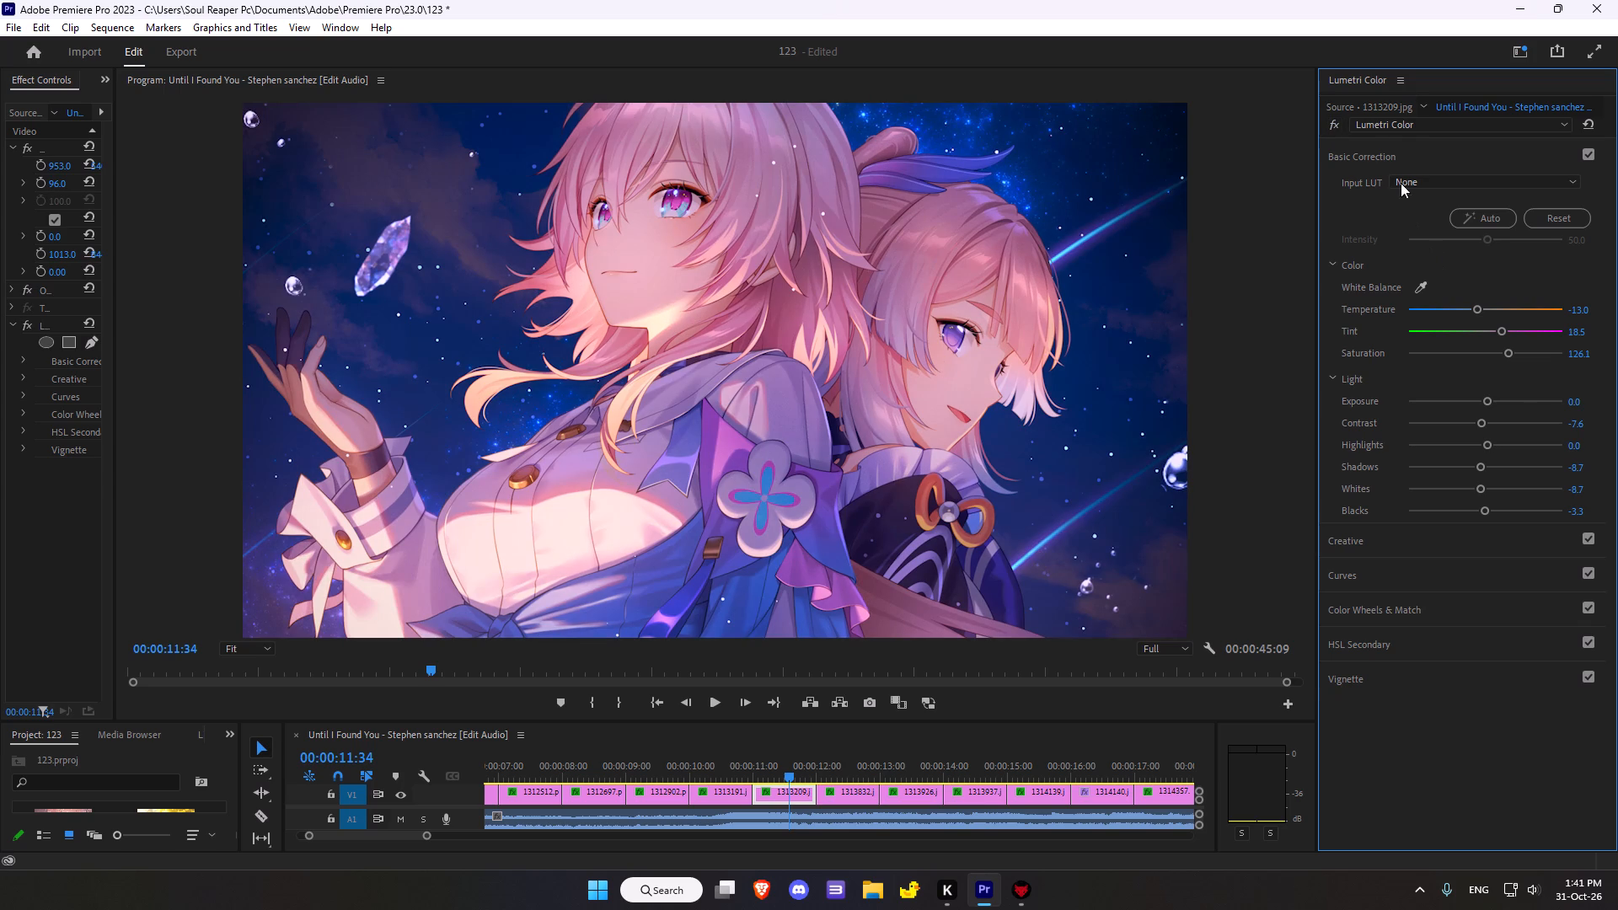
Reset the whole Lumetri Color effect on clip 1313209.jpg to its defaults.
{"action": "left_click", "coordinate": [1583, 124]}
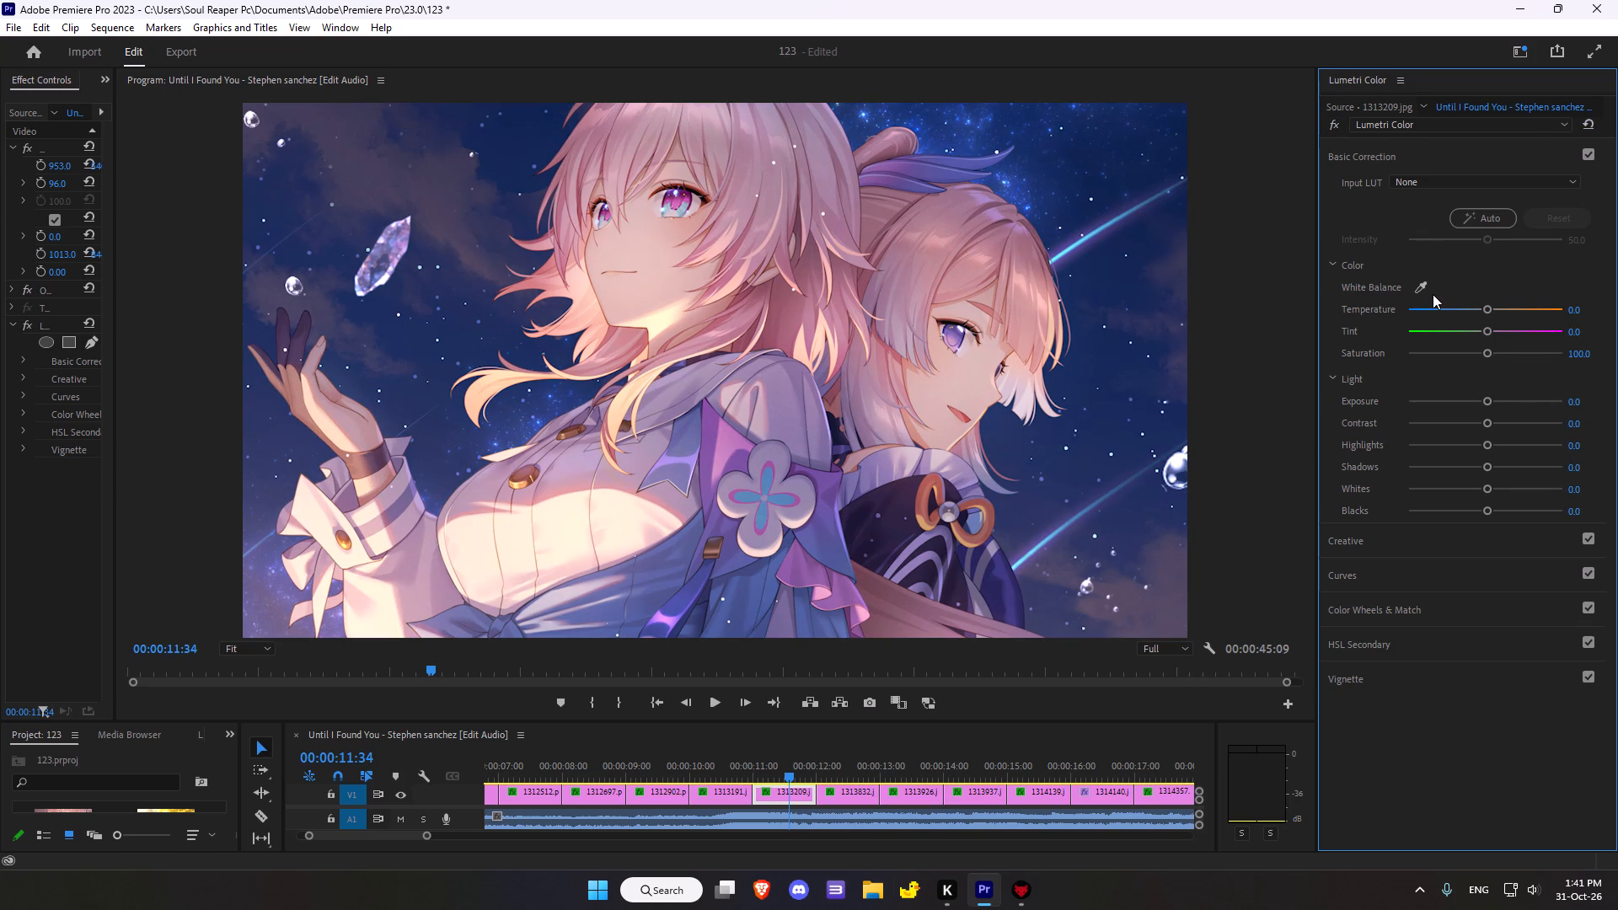
Set clip 1313209.jpg's Basic Correction colour to Temperature -5.4, Tint -1.1 and Saturation 113.0.
{"action": "left_click", "coordinate": [1486, 309]}
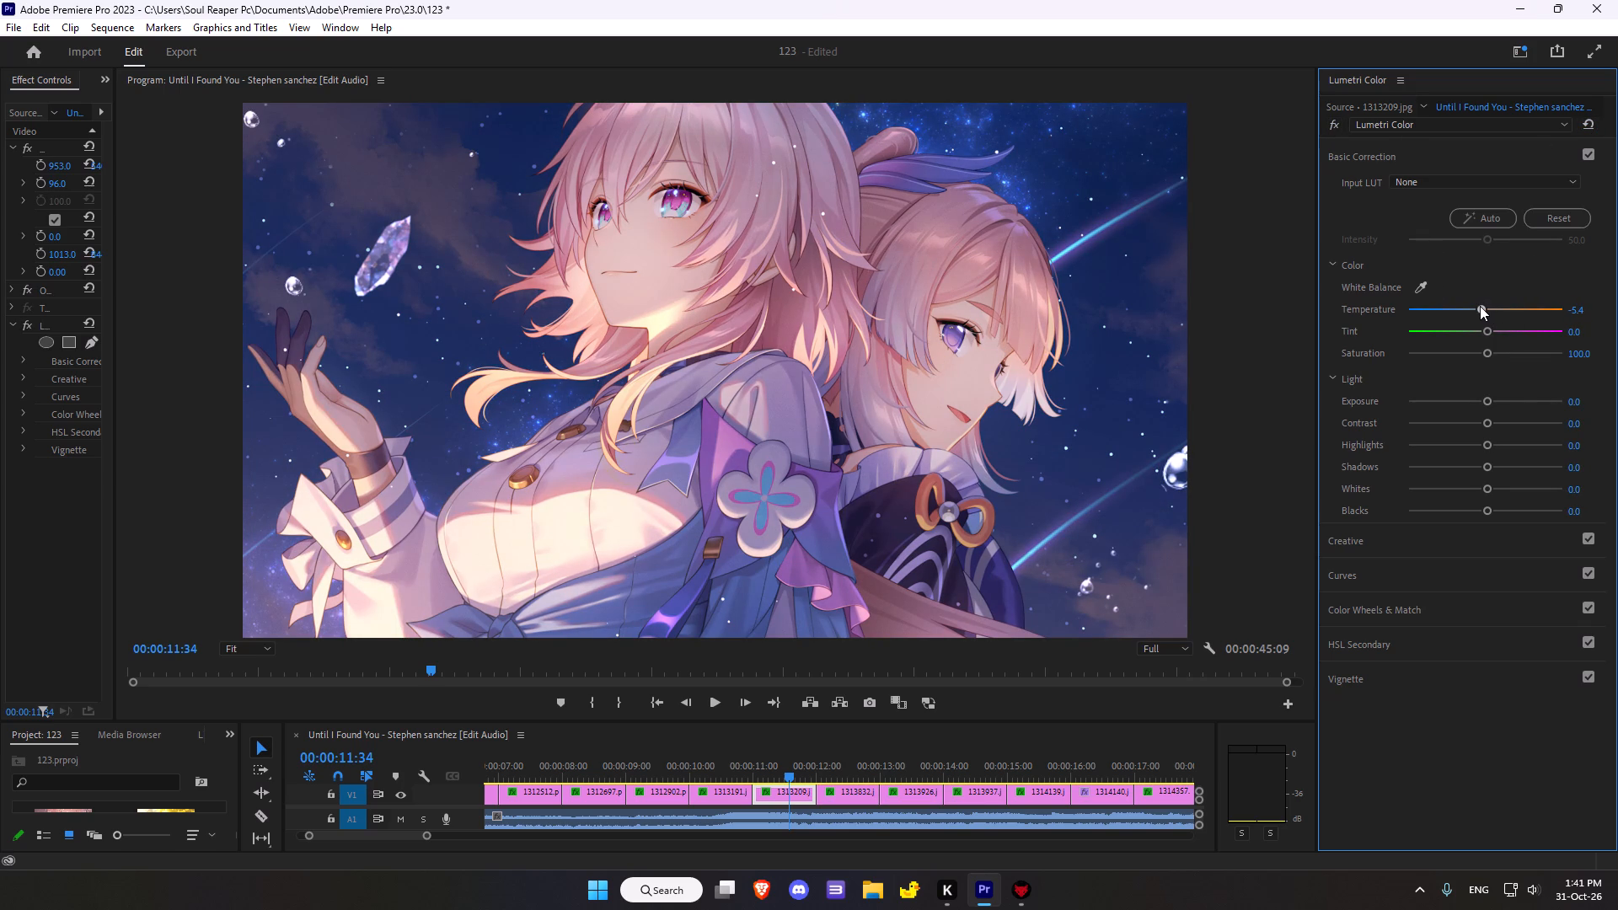
{"action": "left_click", "coordinate": [1485, 333]}
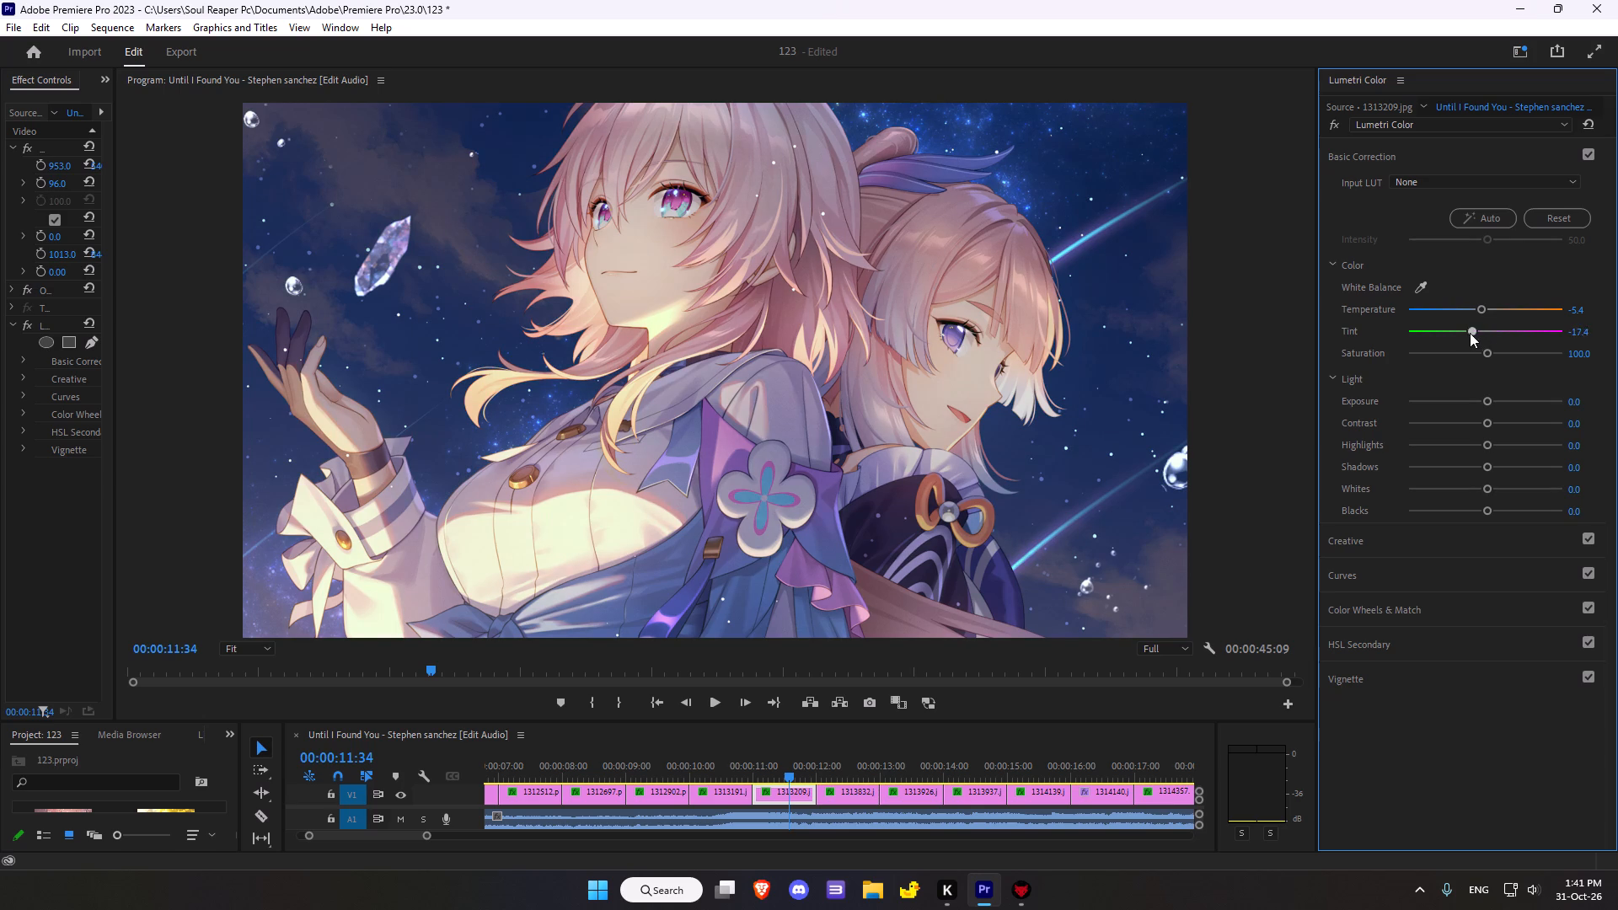
{"action": "left_click", "coordinate": [1487, 351]}
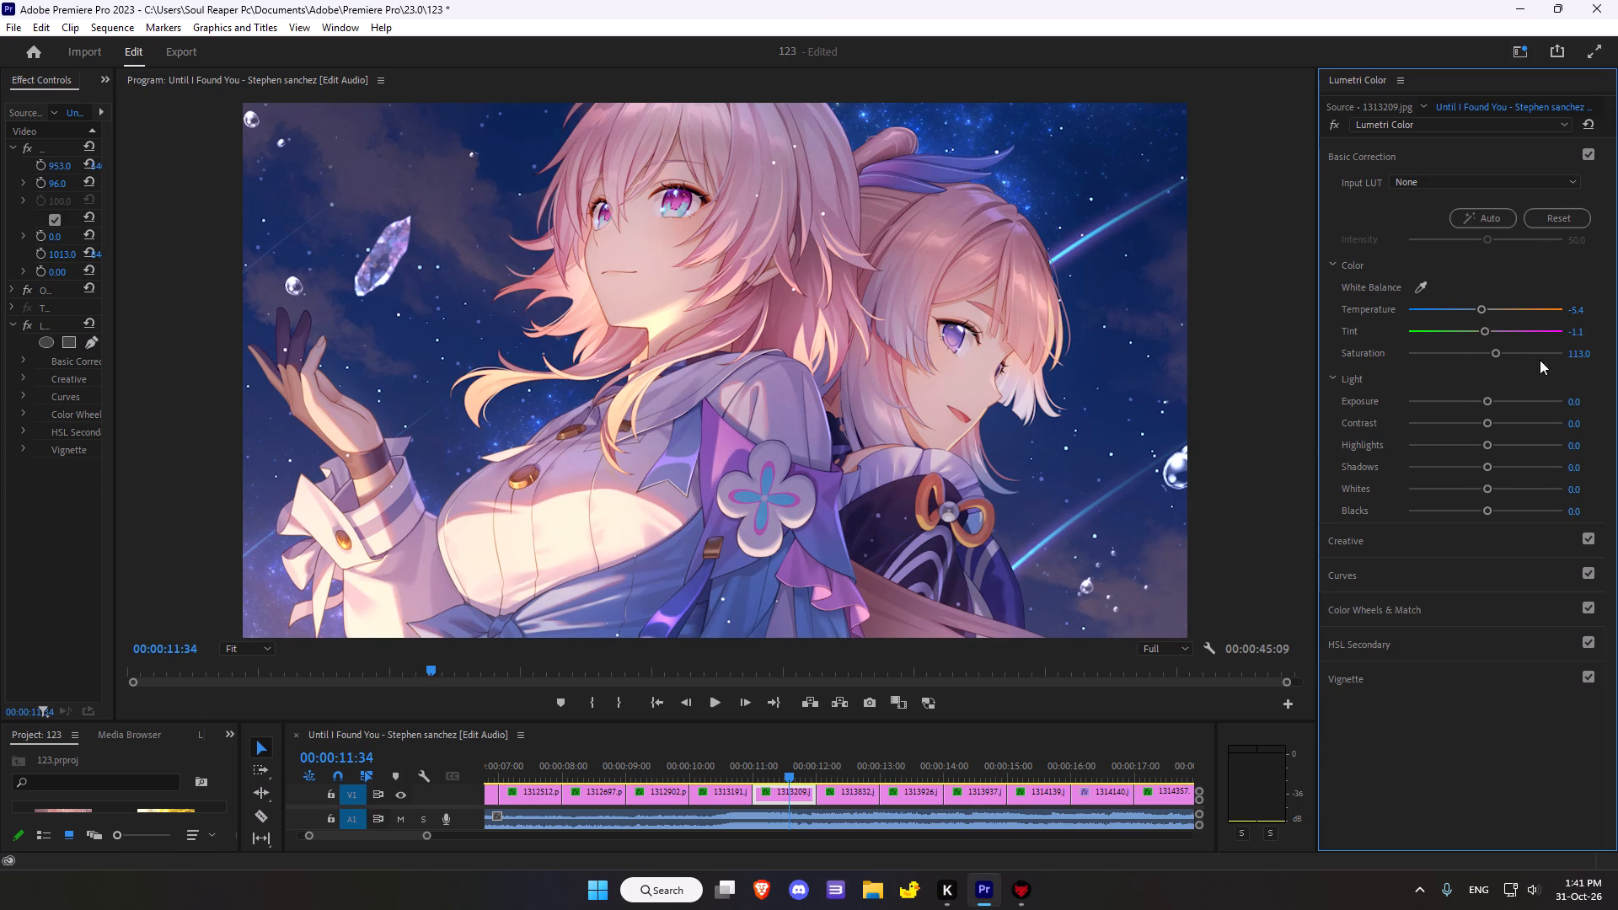
Set clip 1313209.jpg's Light values to Exposure 0.2, Contrast -17.4, Highlights -6.5 and Shadows 4.3, comparing with the ungraded image.
{"action": "left_click_drag", "start_coordinate": [1488, 402], "coordinate": [1478, 398]}
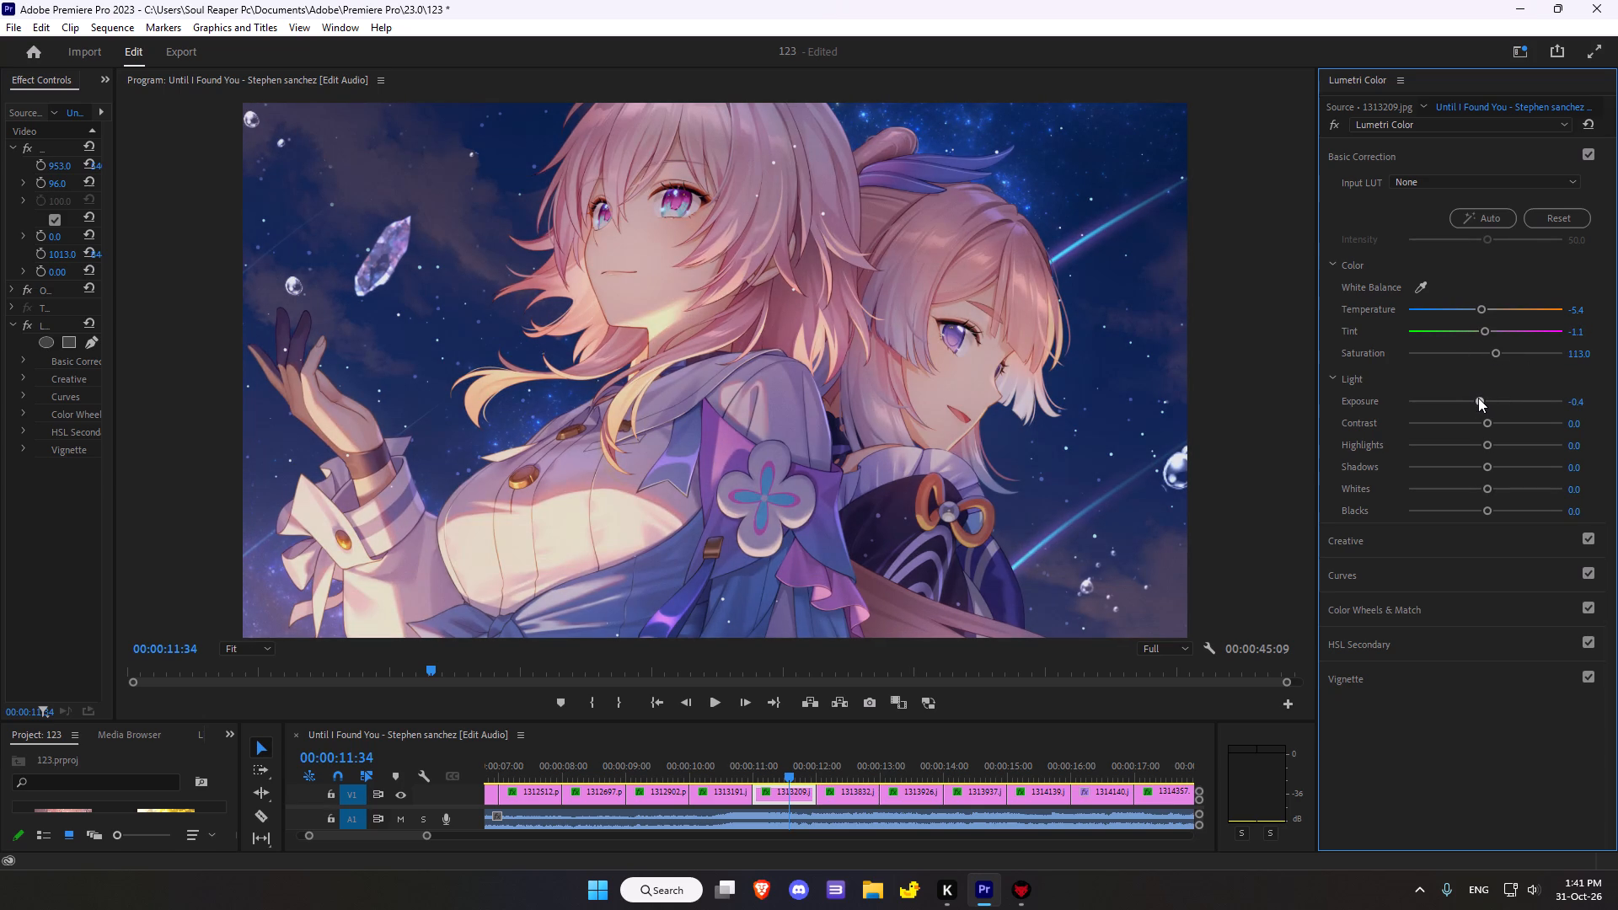
{"action": "left_click_drag", "start_coordinate": [1478, 398], "coordinate": [1478, 397]}
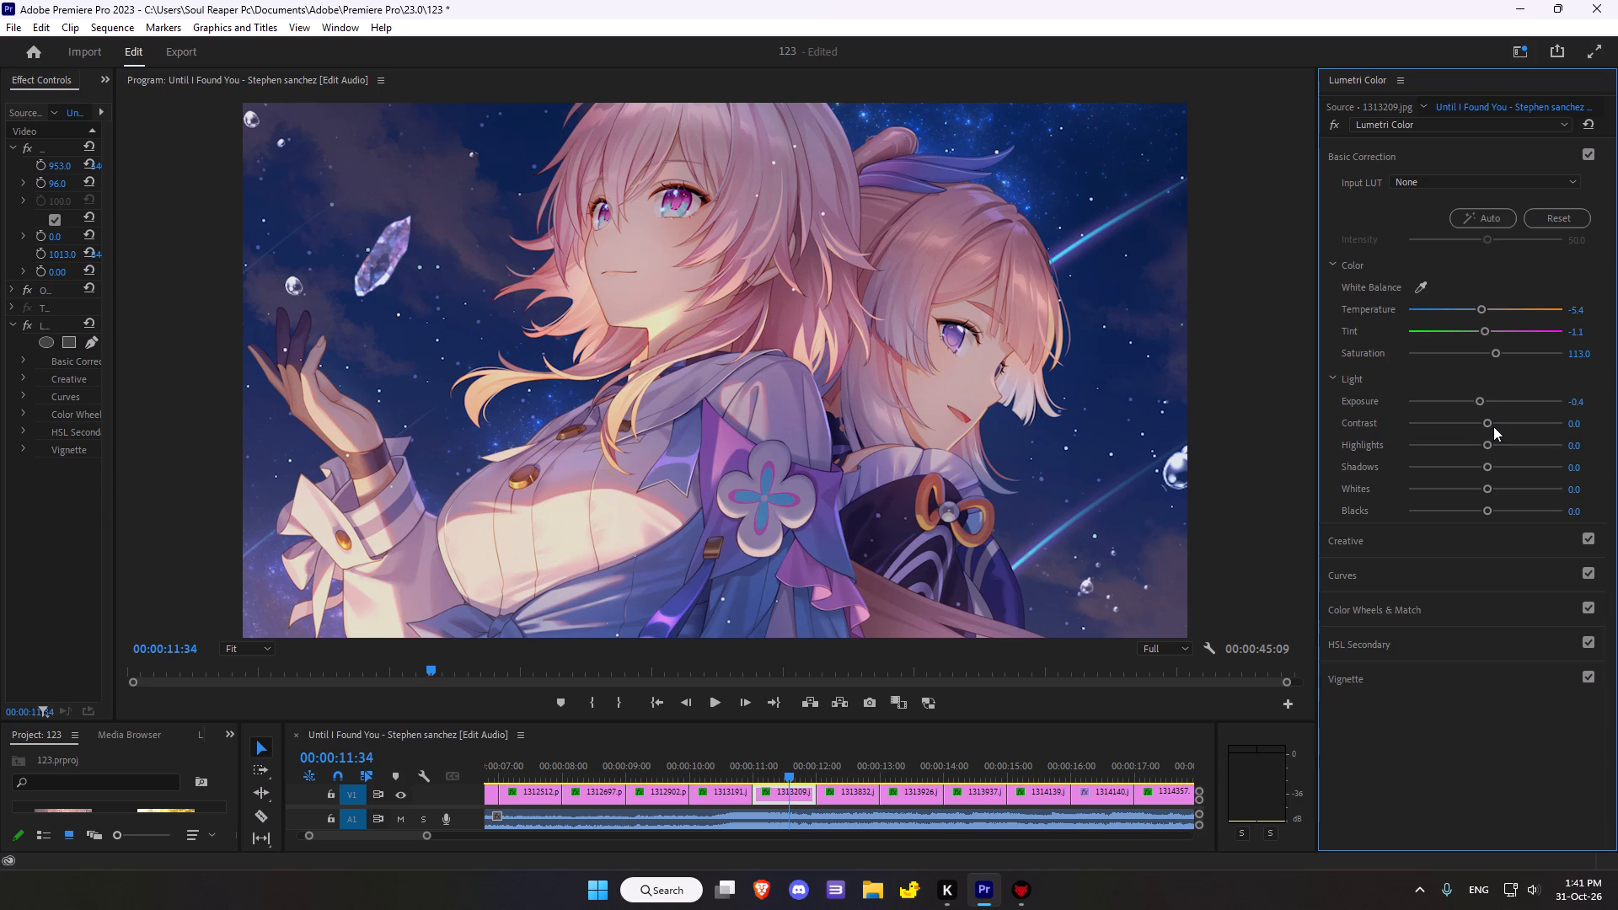
{"action": "left_click_drag", "start_coordinate": [1488, 426], "coordinate": [1471, 420]}
{"action": "left_click", "coordinate": [1486, 440]}
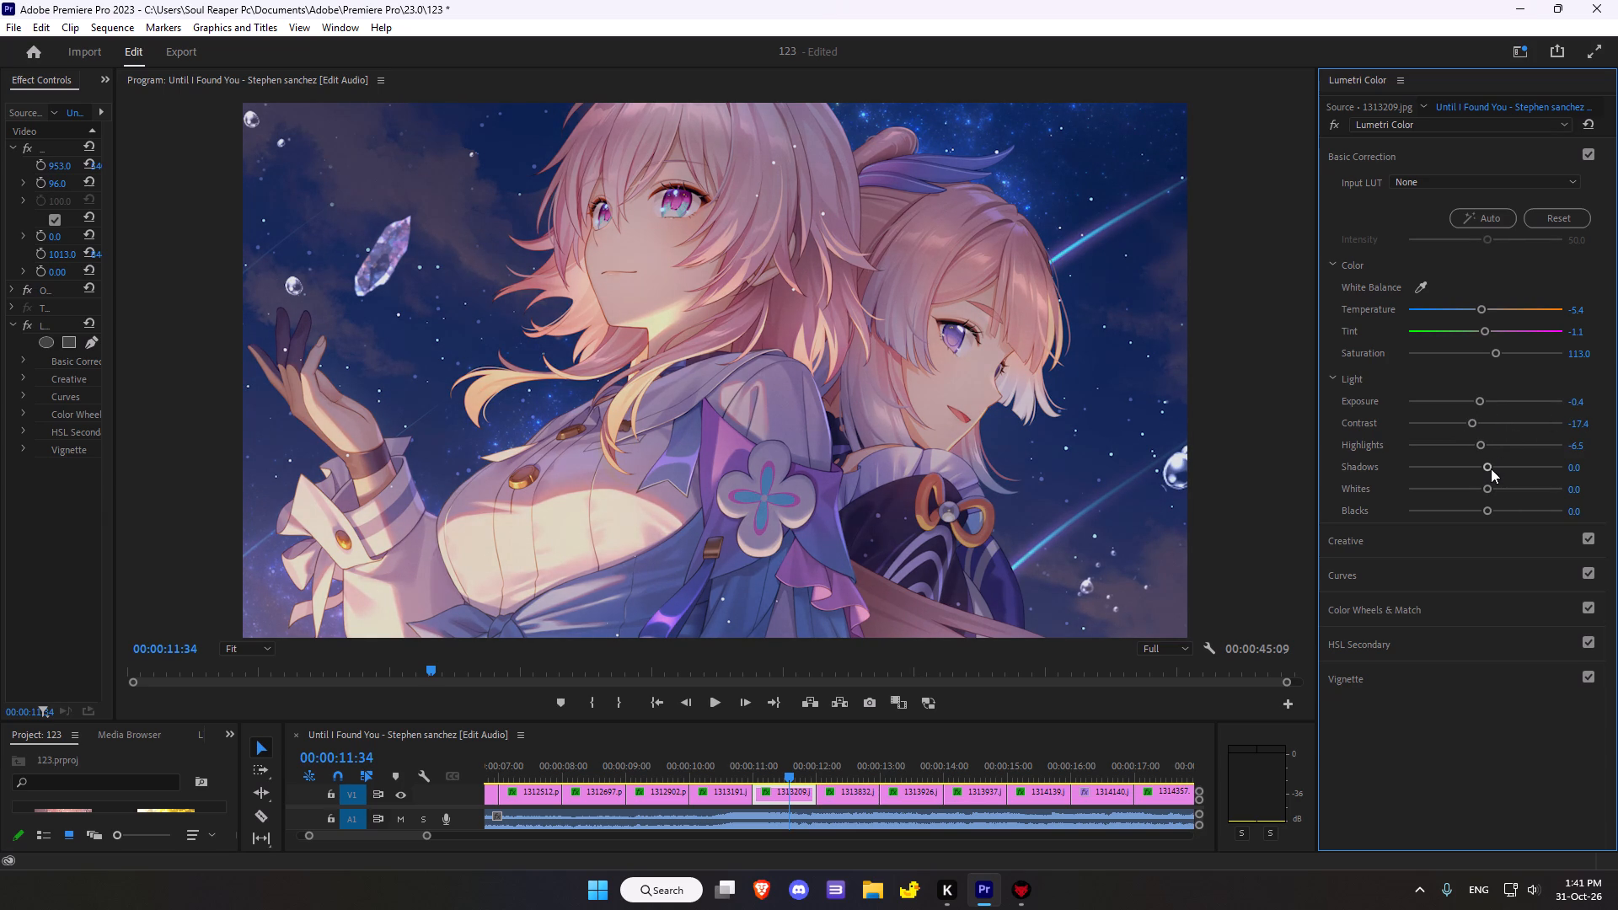
{"action": "left_click", "coordinate": [1491, 468]}
{"action": "left_click", "coordinate": [1333, 128]}
{"action": "left_click", "coordinate": [1333, 128]}
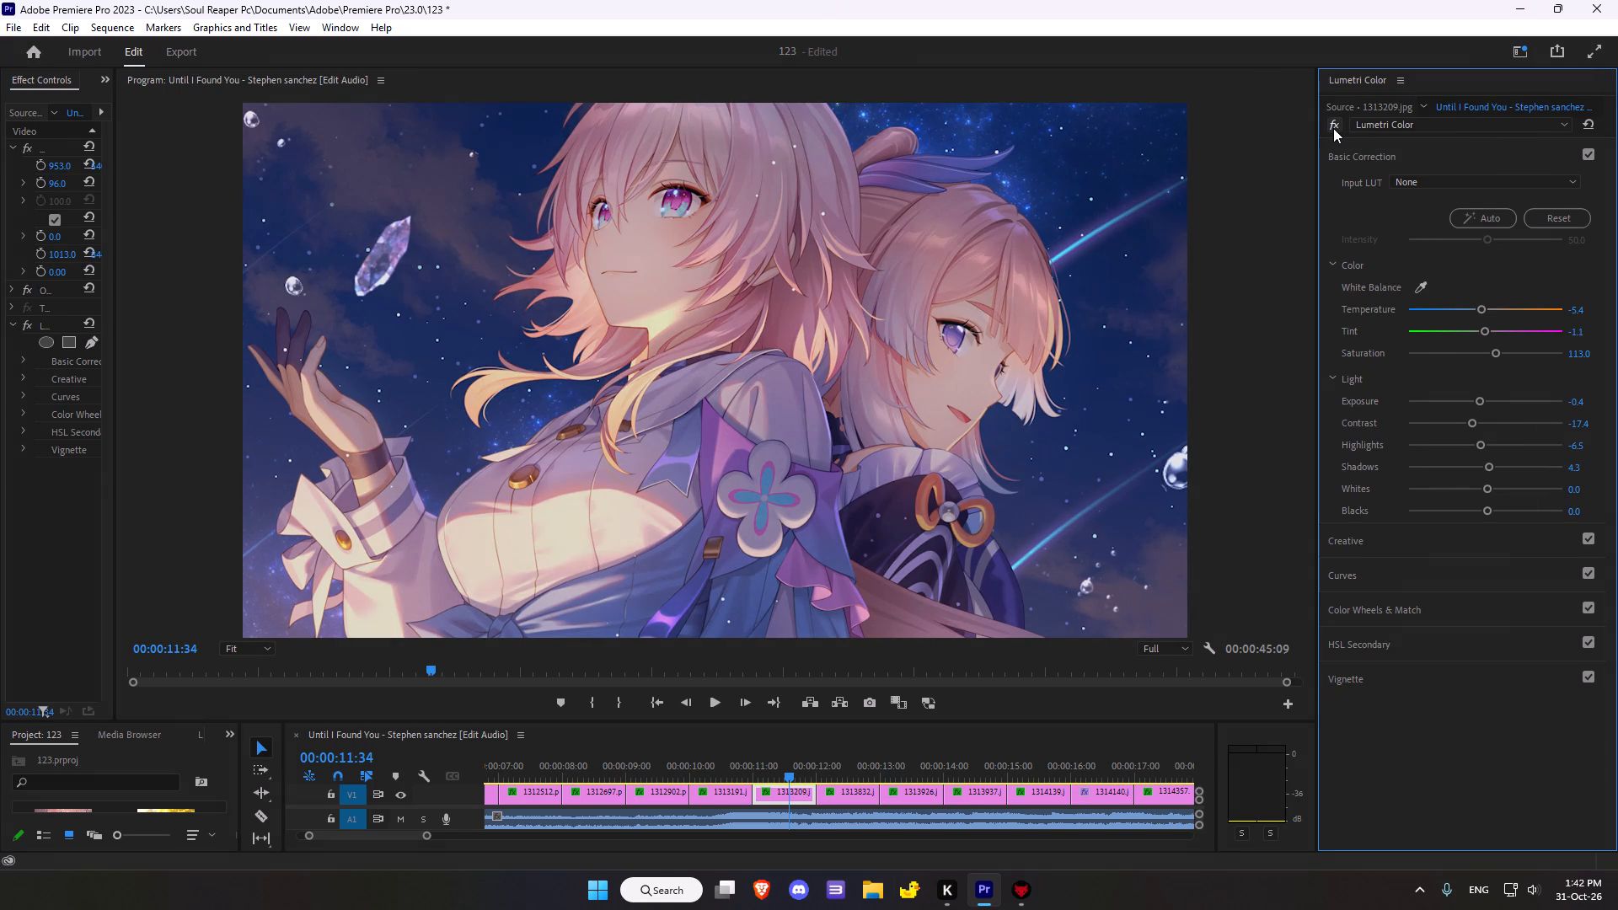
{"action": "left_click", "coordinate": [1480, 399]}
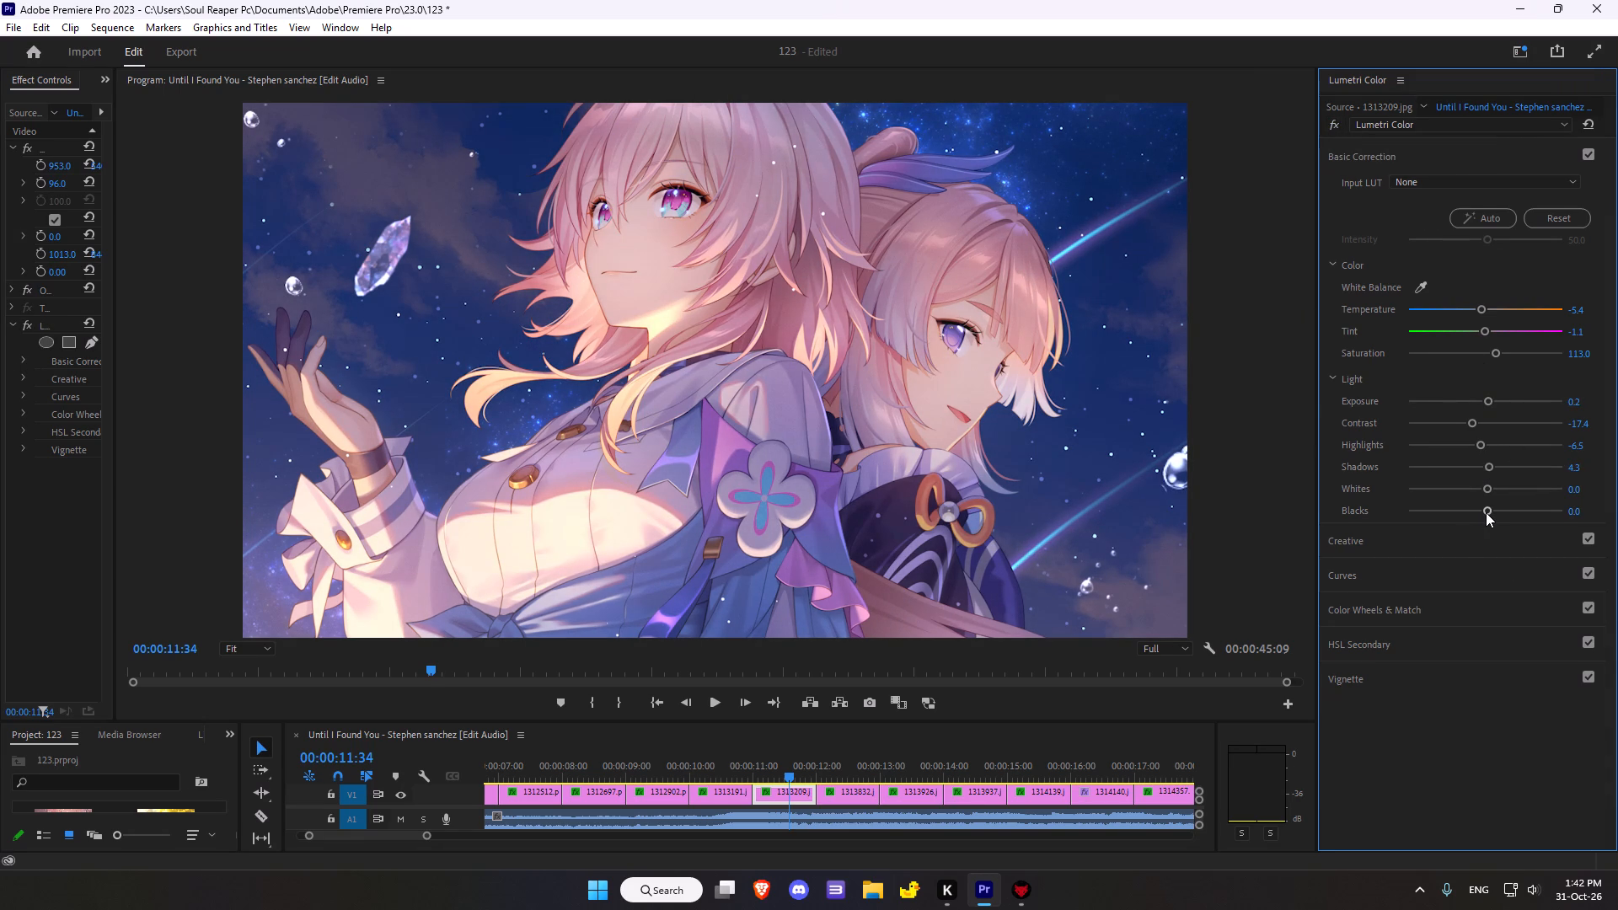
Try several levels for Blacks in clip 1313209.jpg's Basic Correction and settle on about -4.3.
{"action": "left_click_drag", "start_coordinate": [1486, 512], "coordinate": [1478, 510]}
{"action": "left_click_drag", "start_coordinate": [1478, 510], "coordinate": [1481, 511]}
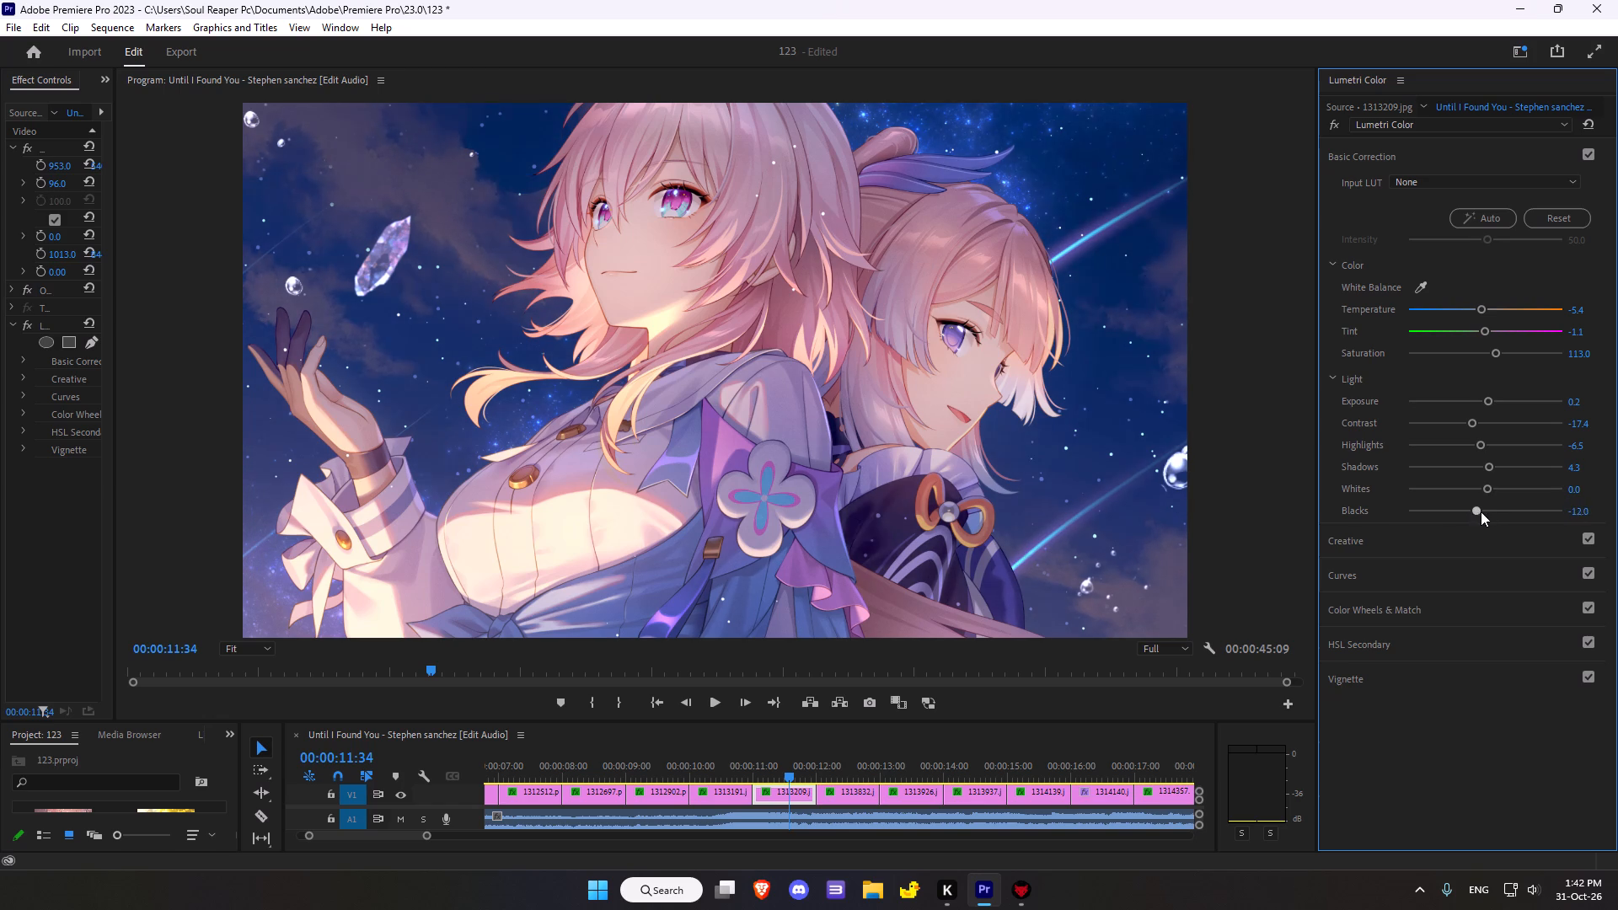
{"action": "left_click_drag", "start_coordinate": [1481, 511], "coordinate": [1478, 511]}
{"action": "left_click_drag", "start_coordinate": [1478, 511], "coordinate": [1475, 511]}
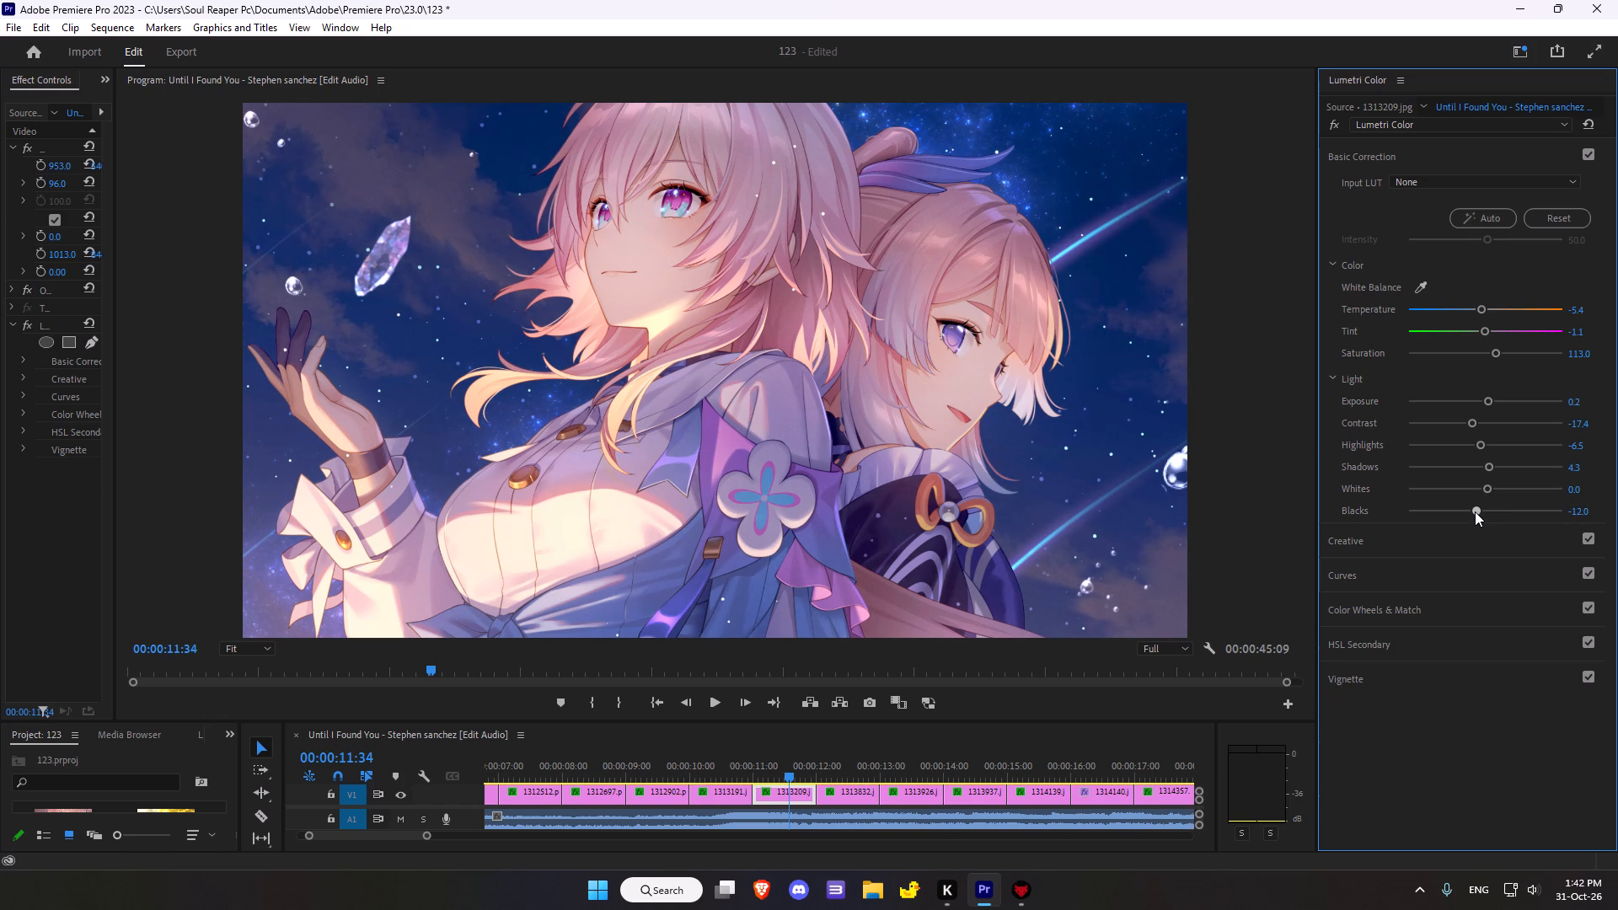
{"action": "left_click_drag", "start_coordinate": [1475, 511], "coordinate": [1475, 511]}
{"action": "left_click", "coordinate": [1476, 511]}
Set clip 1313209.jpg's Creative adjustments to Sharpen 56.5 and Saturation 123.9.
{"action": "left_click", "coordinate": [1343, 527]}
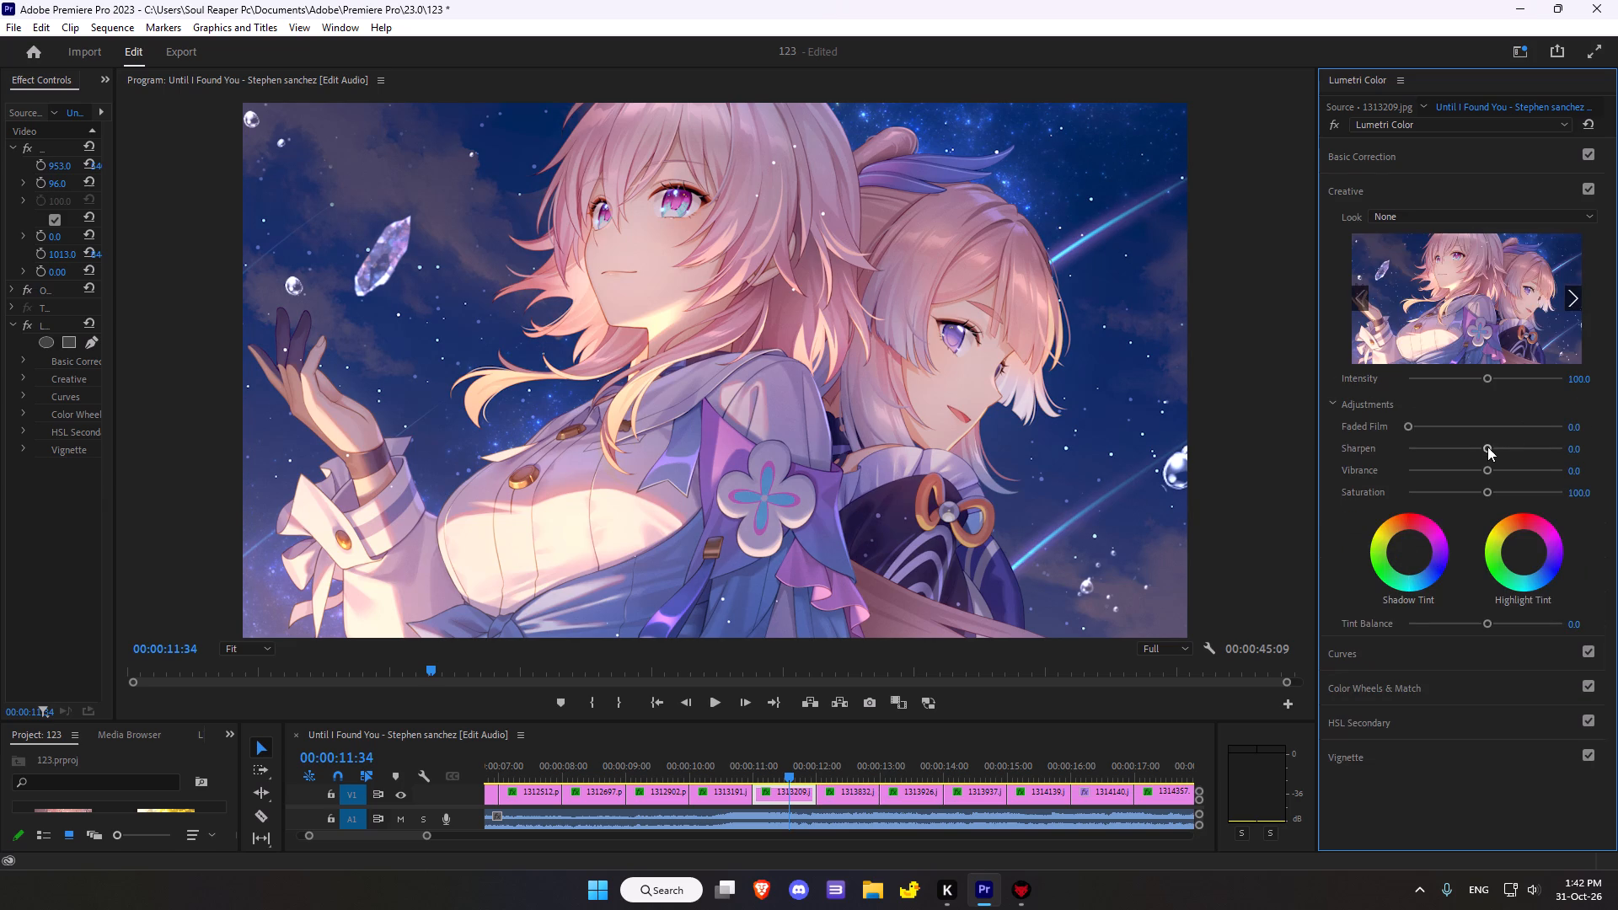
{"action": "left_click_drag", "start_coordinate": [1492, 449], "coordinate": [1527, 442]}
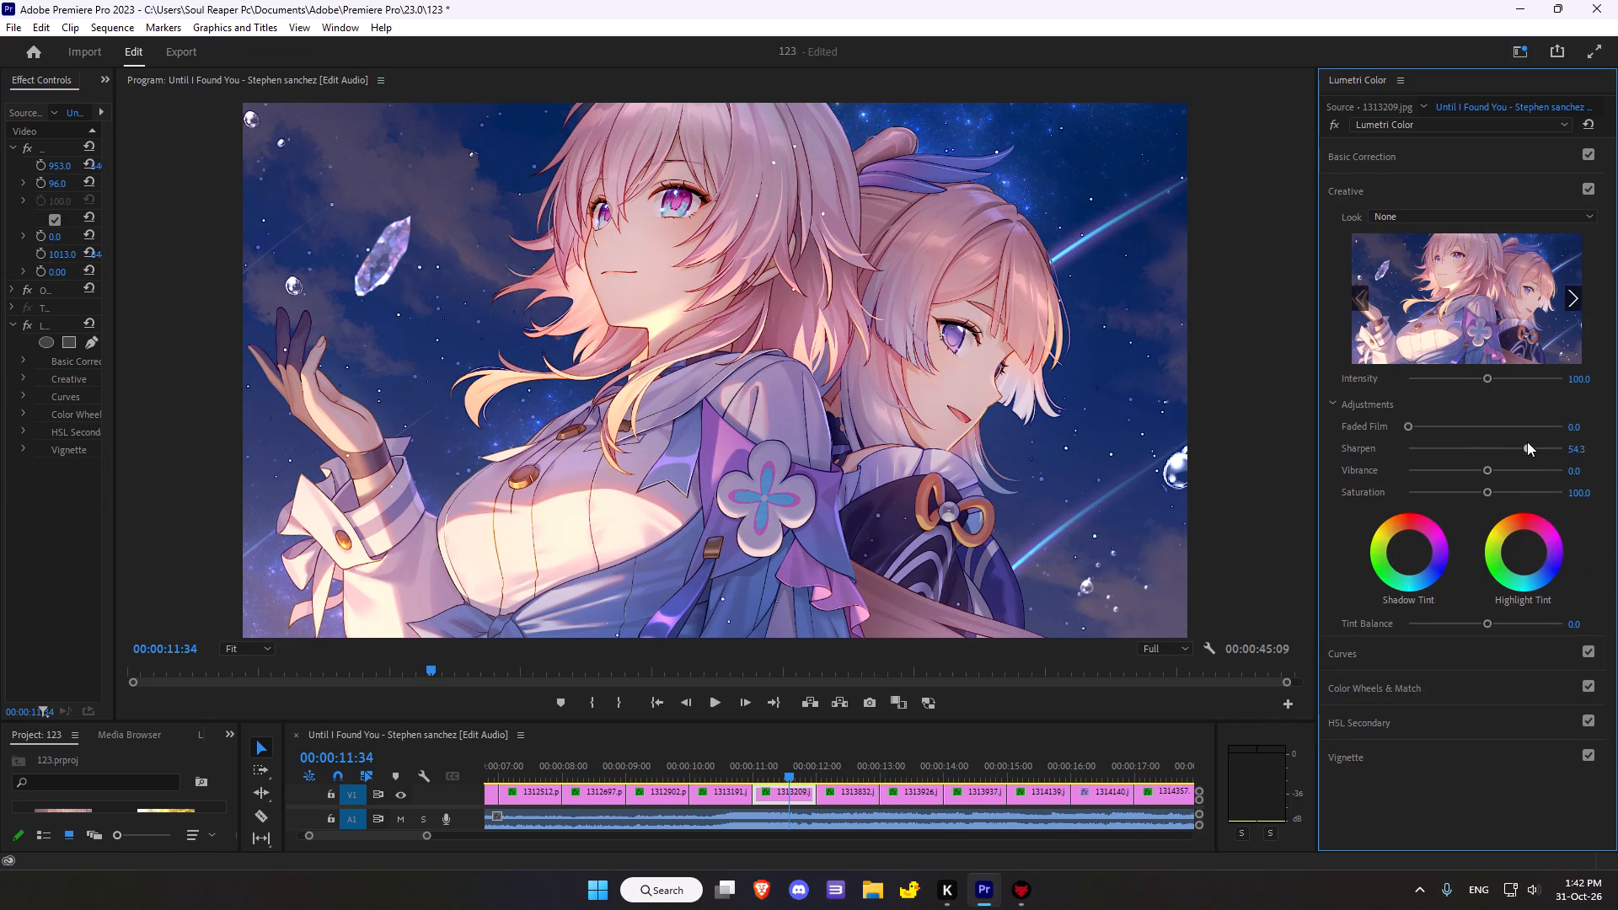
{"action": "left_click_drag", "start_coordinate": [1527, 442], "coordinate": [1528, 447]}
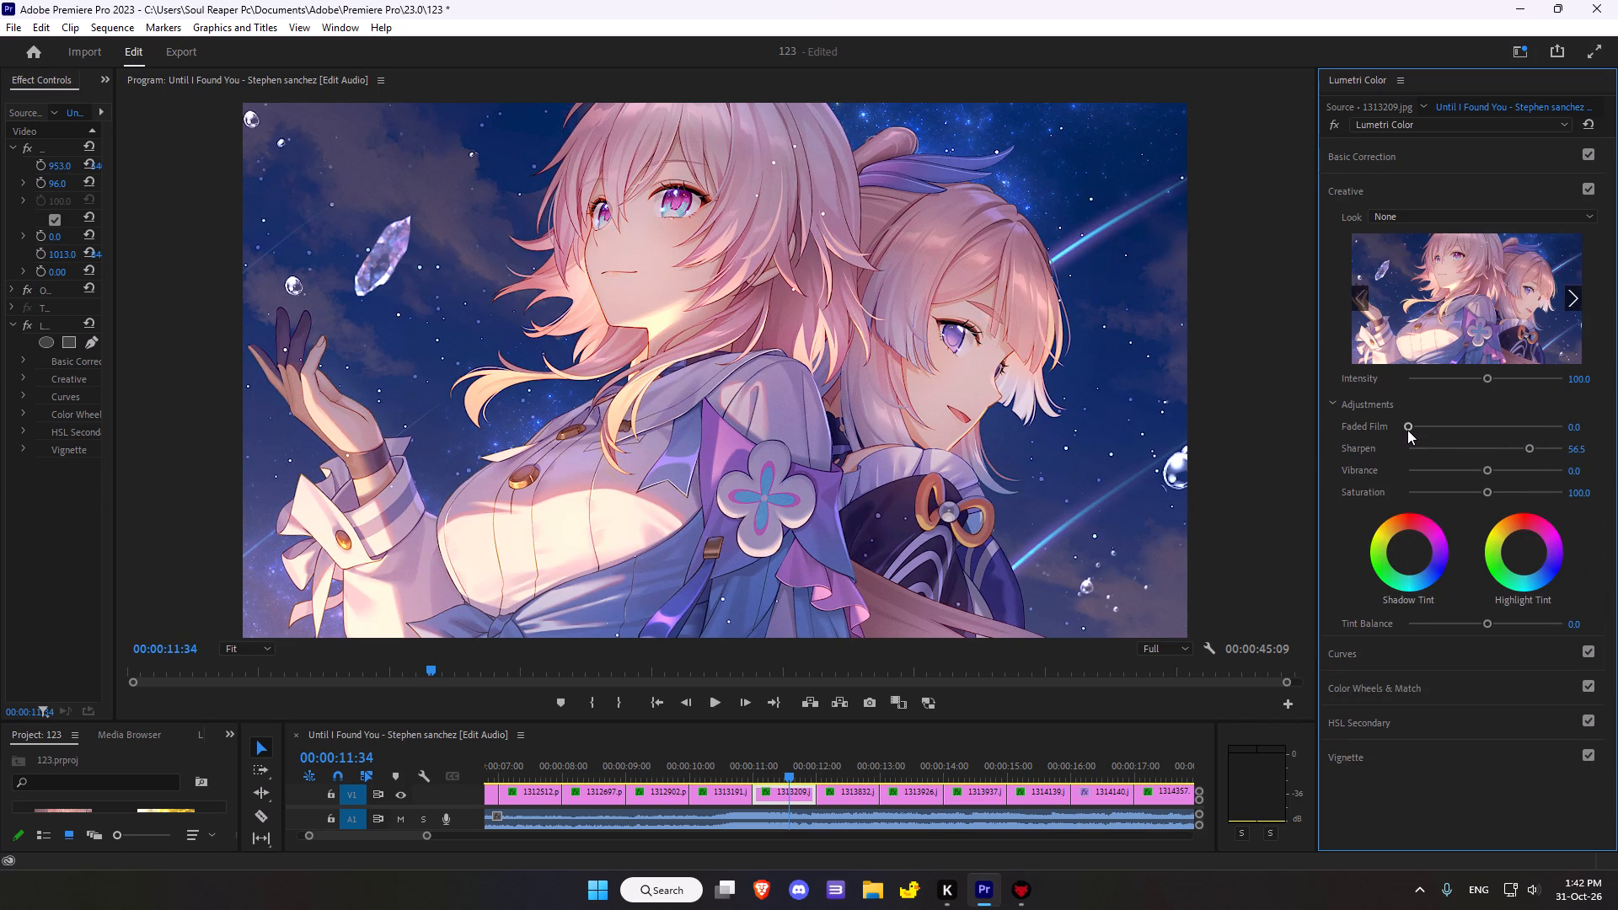
{"action": "left_click", "coordinate": [1407, 430]}
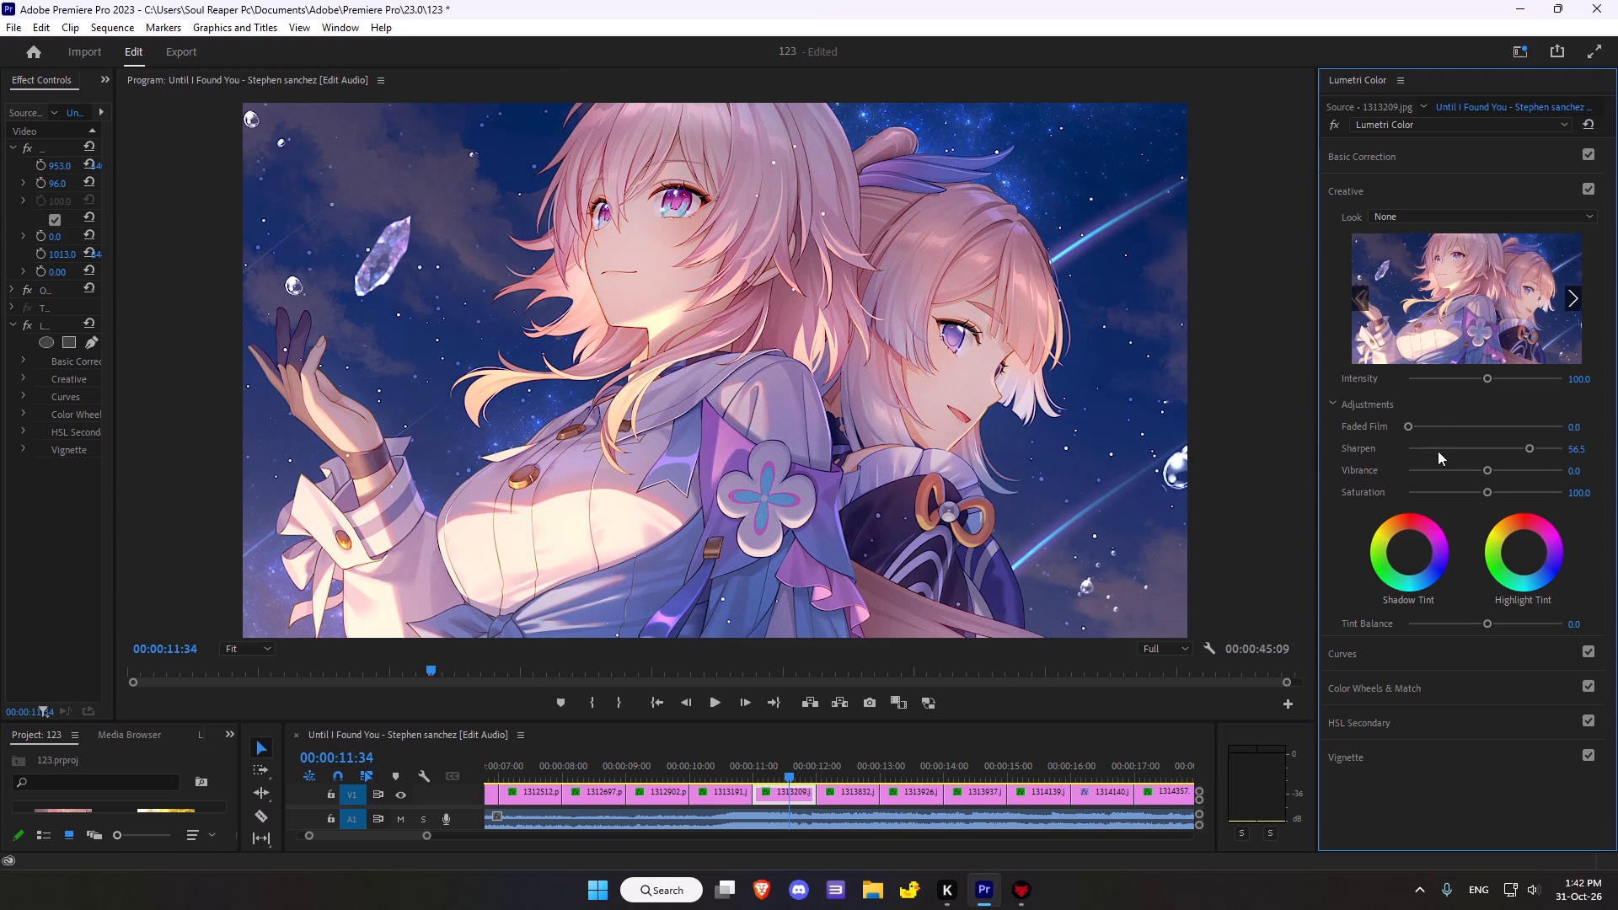
{"action": "left_click_drag", "start_coordinate": [1487, 492], "coordinate": [1501, 481]}
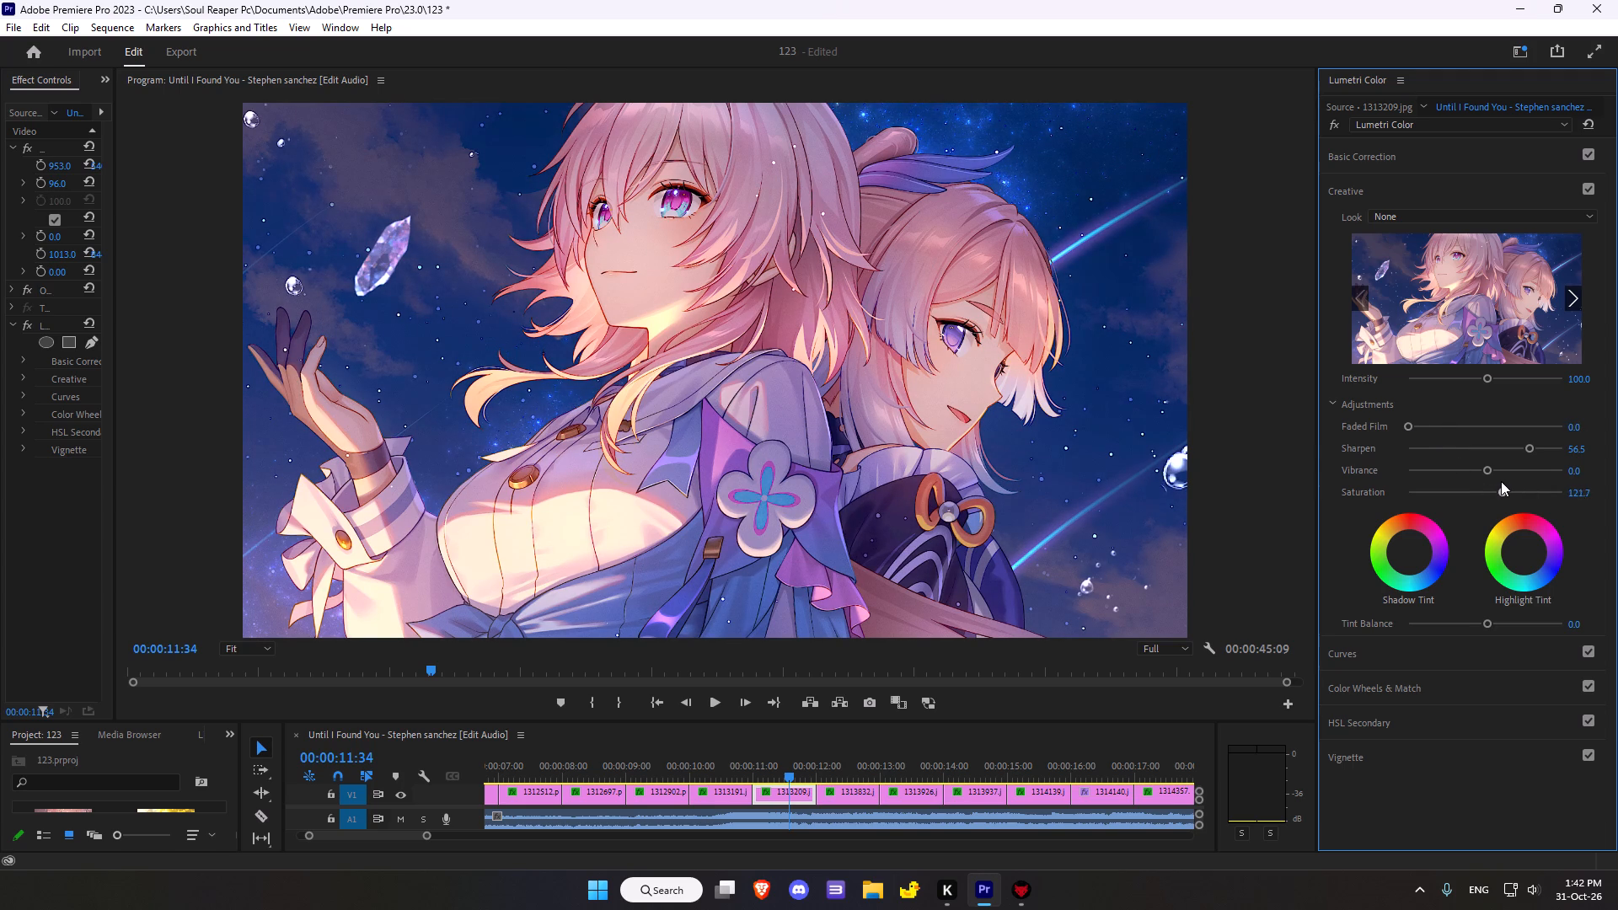
{"action": "left_click_drag", "start_coordinate": [1501, 481], "coordinate": [1482, 482]}
{"action": "left_click_drag", "start_coordinate": [1482, 482], "coordinate": [1500, 484]}
{"action": "left_click_drag", "start_coordinate": [1500, 484], "coordinate": [1503, 484]}
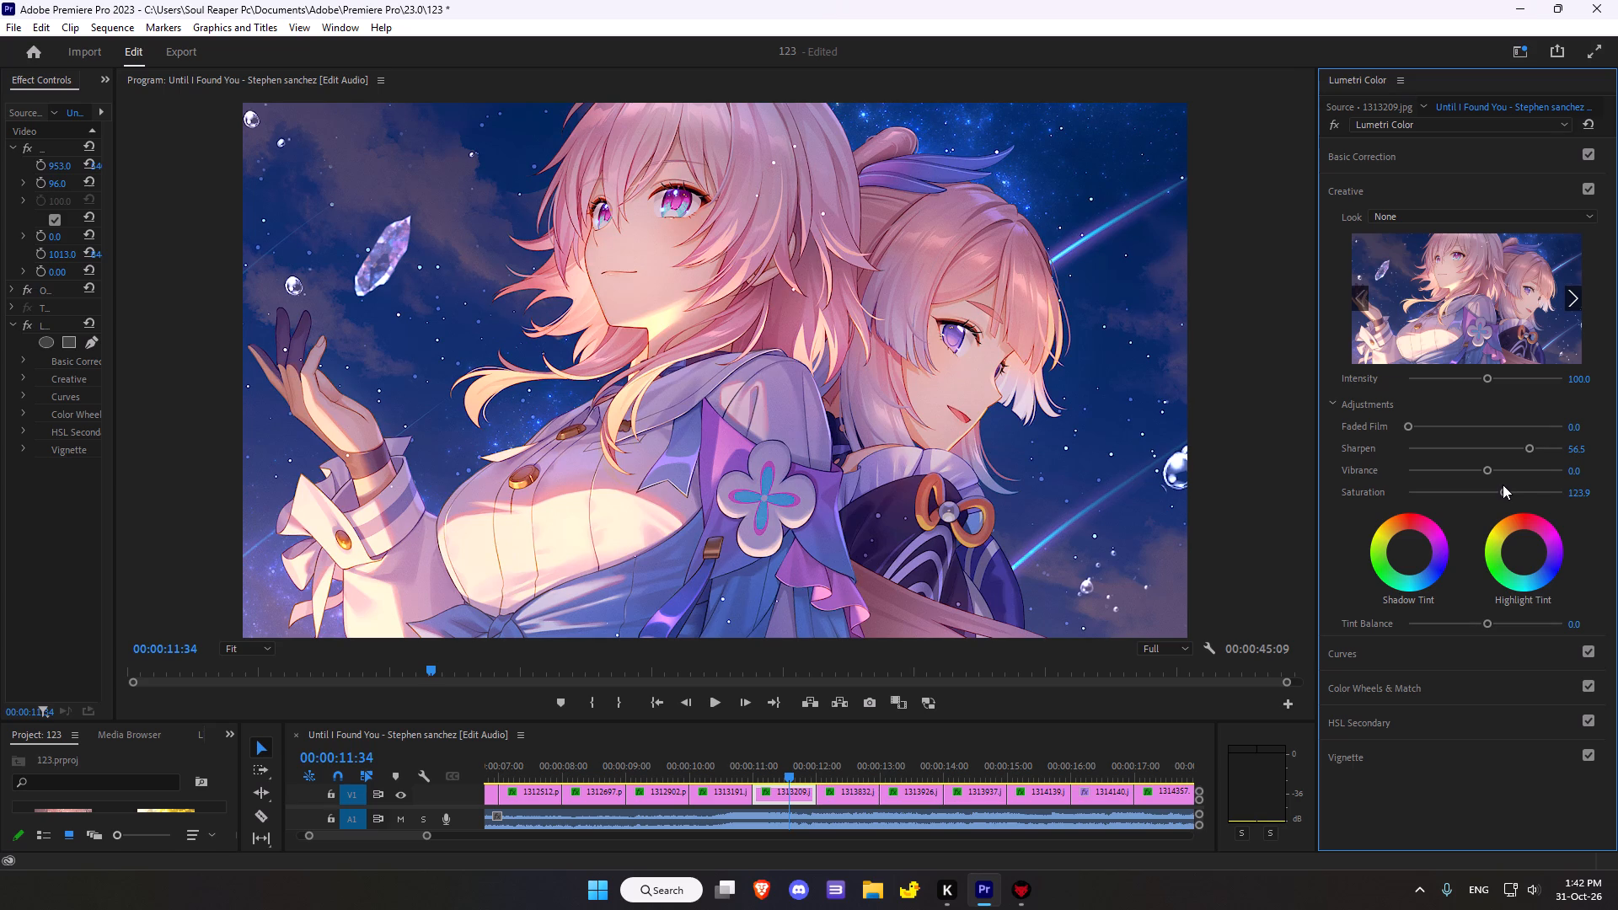
Nudge clip 1313209.jpg's Creative Shadow Tint slightly toward red-magenta and its Highlight Tint slightly toward red.
{"action": "scroll", "coordinate": [1514, 482], "scroll_direction": "down", "scroll_amount": 4}
{"action": "left_click_drag", "start_coordinate": [1408, 554], "coordinate": [1380, 500]}
{"action": "left_click_drag", "start_coordinate": [1380, 500], "coordinate": [1465, 496]}
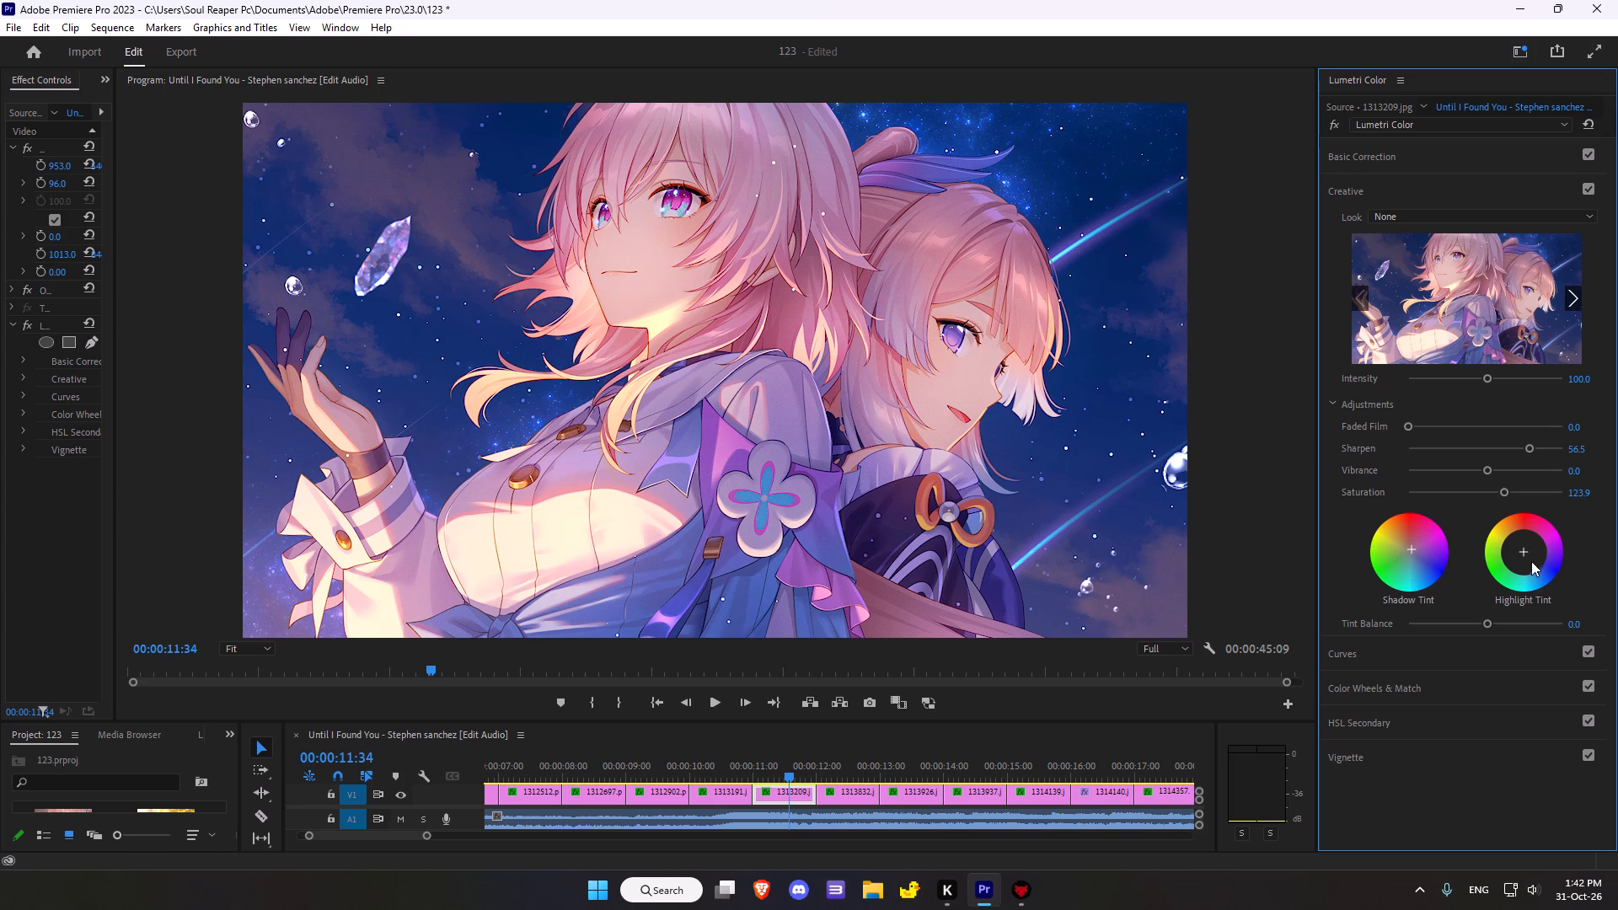
{"action": "left_click_drag", "start_coordinate": [1524, 549], "coordinate": [1526, 512]}
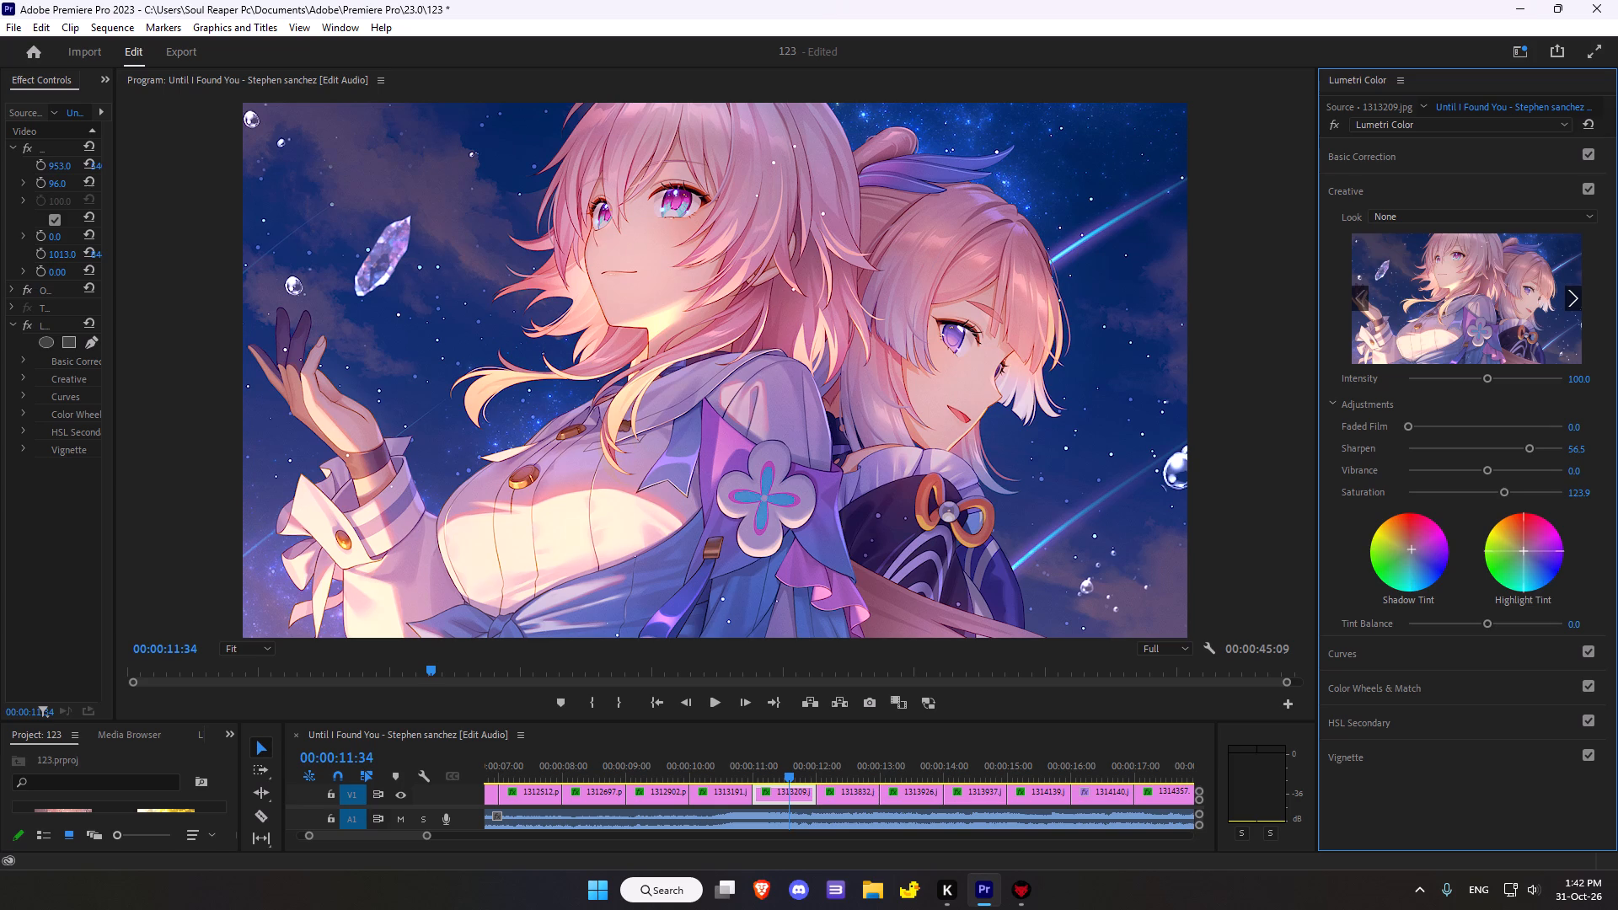
{"action": "left_click_drag", "start_coordinate": [1526, 512], "coordinate": [1537, 479]}
Add a midpoint to clip 1313209.jpg's white RGB curve and pull it slightly below the diagonal to darken the midtones.
{"action": "scroll", "coordinate": [1321, 622], "scroll_direction": "down", "scroll_amount": 5}
{"action": "left_click", "coordinate": [1342, 660]}
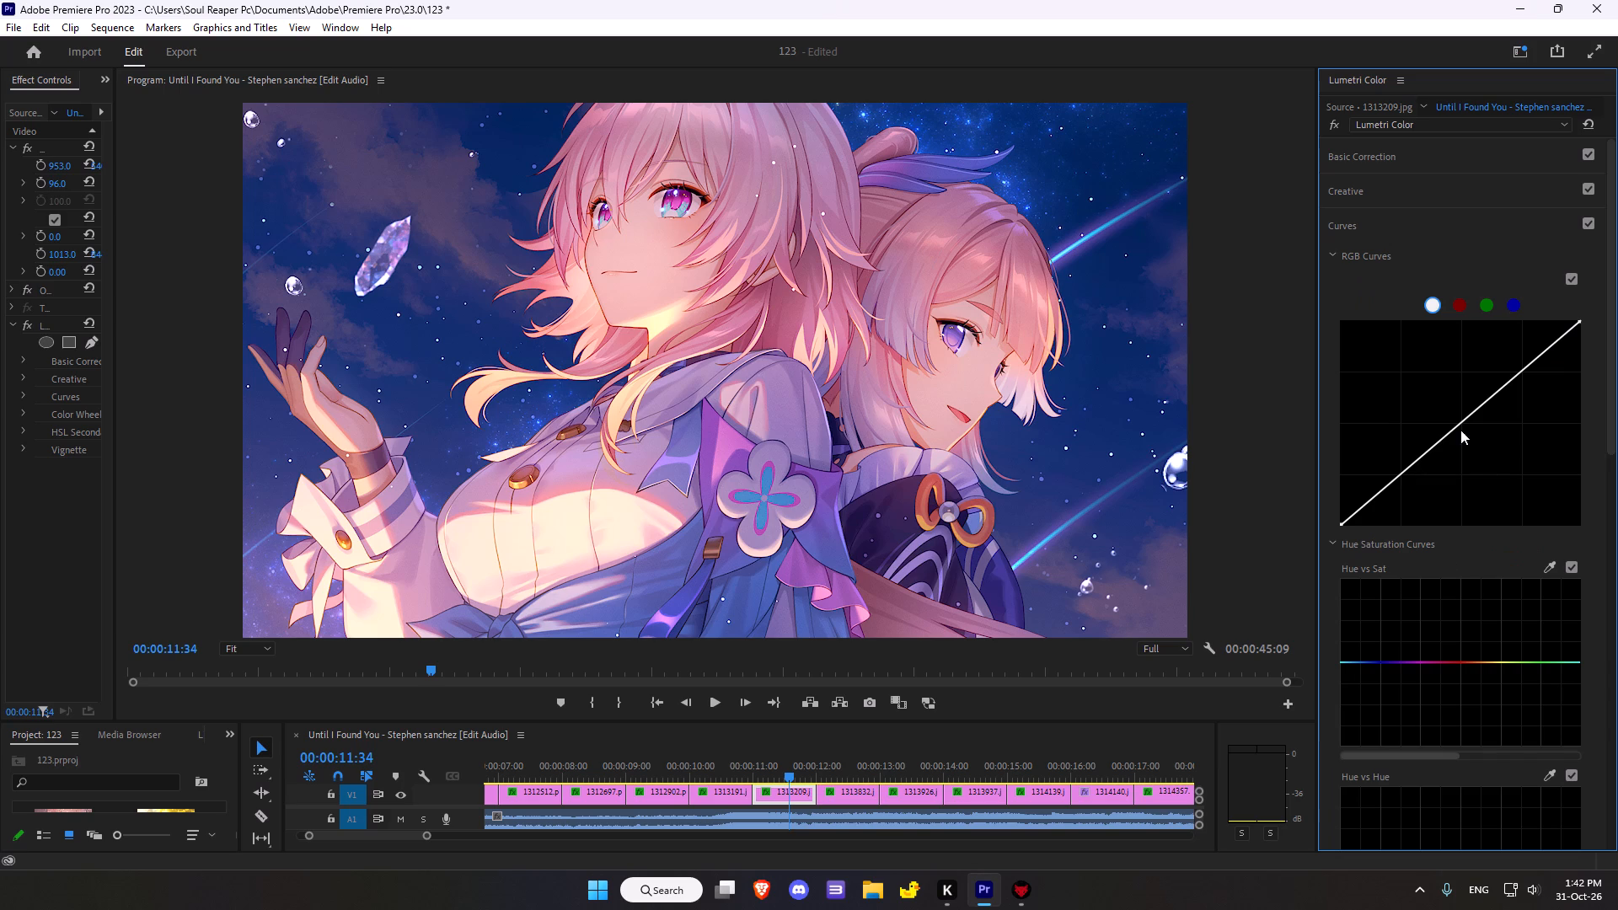
{"action": "left_click", "coordinate": [1465, 421]}
{"action": "left_click_drag", "start_coordinate": [1464, 420], "coordinate": [1473, 425]}
{"action": "left_click_drag", "start_coordinate": [1473, 425], "coordinate": [1481, 413]}
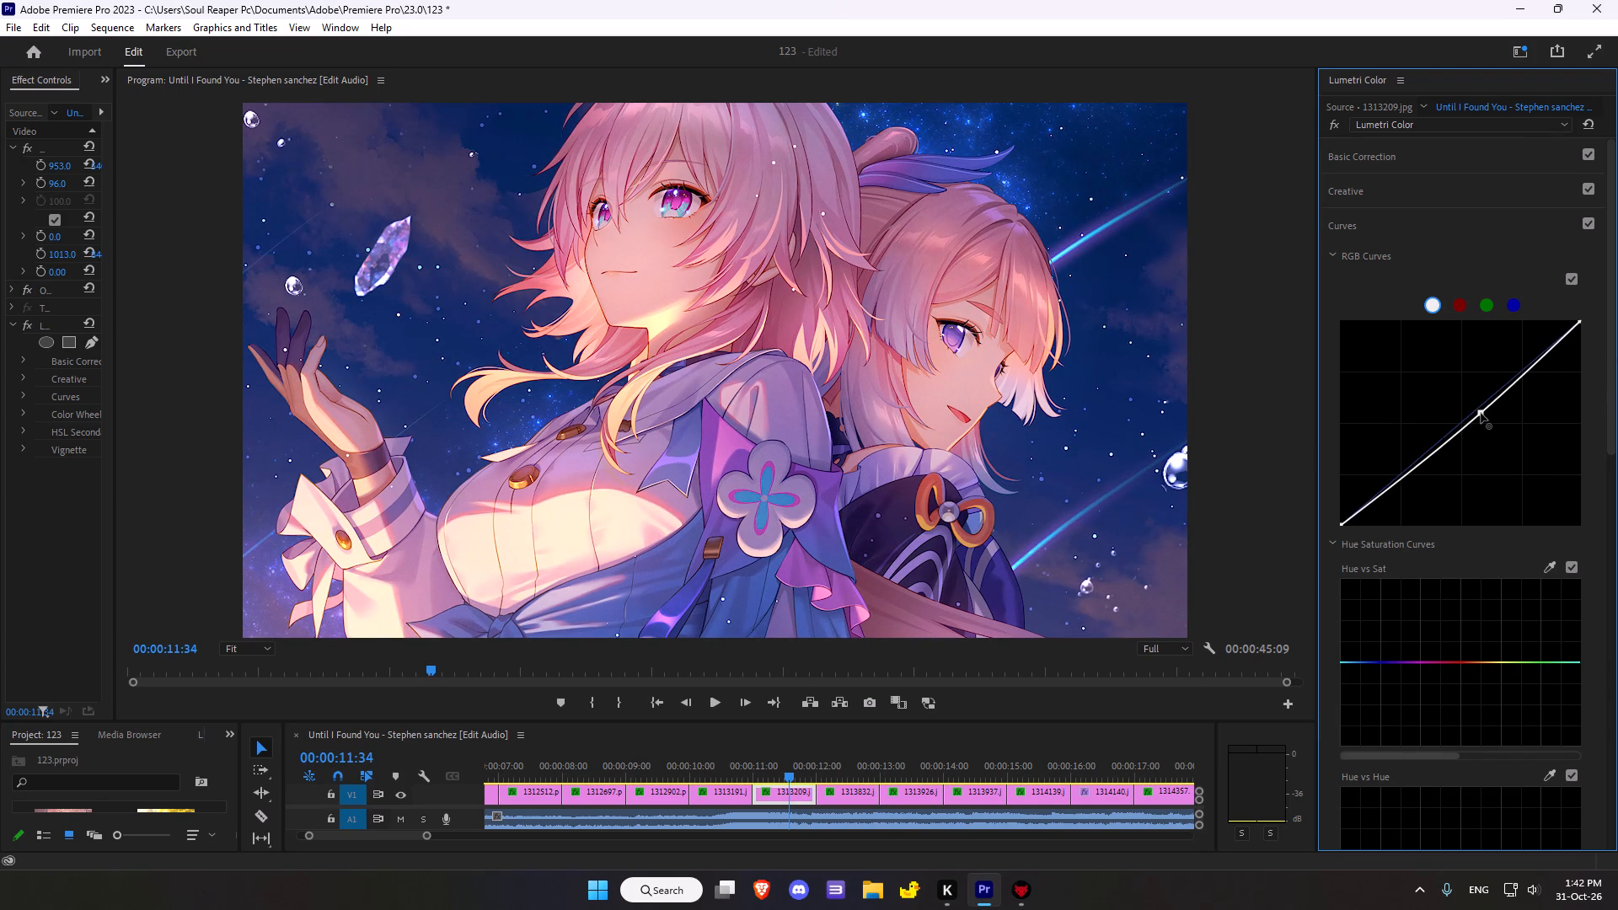
{"action": "left_click_drag", "start_coordinate": [1481, 413], "coordinate": [1473, 420]}
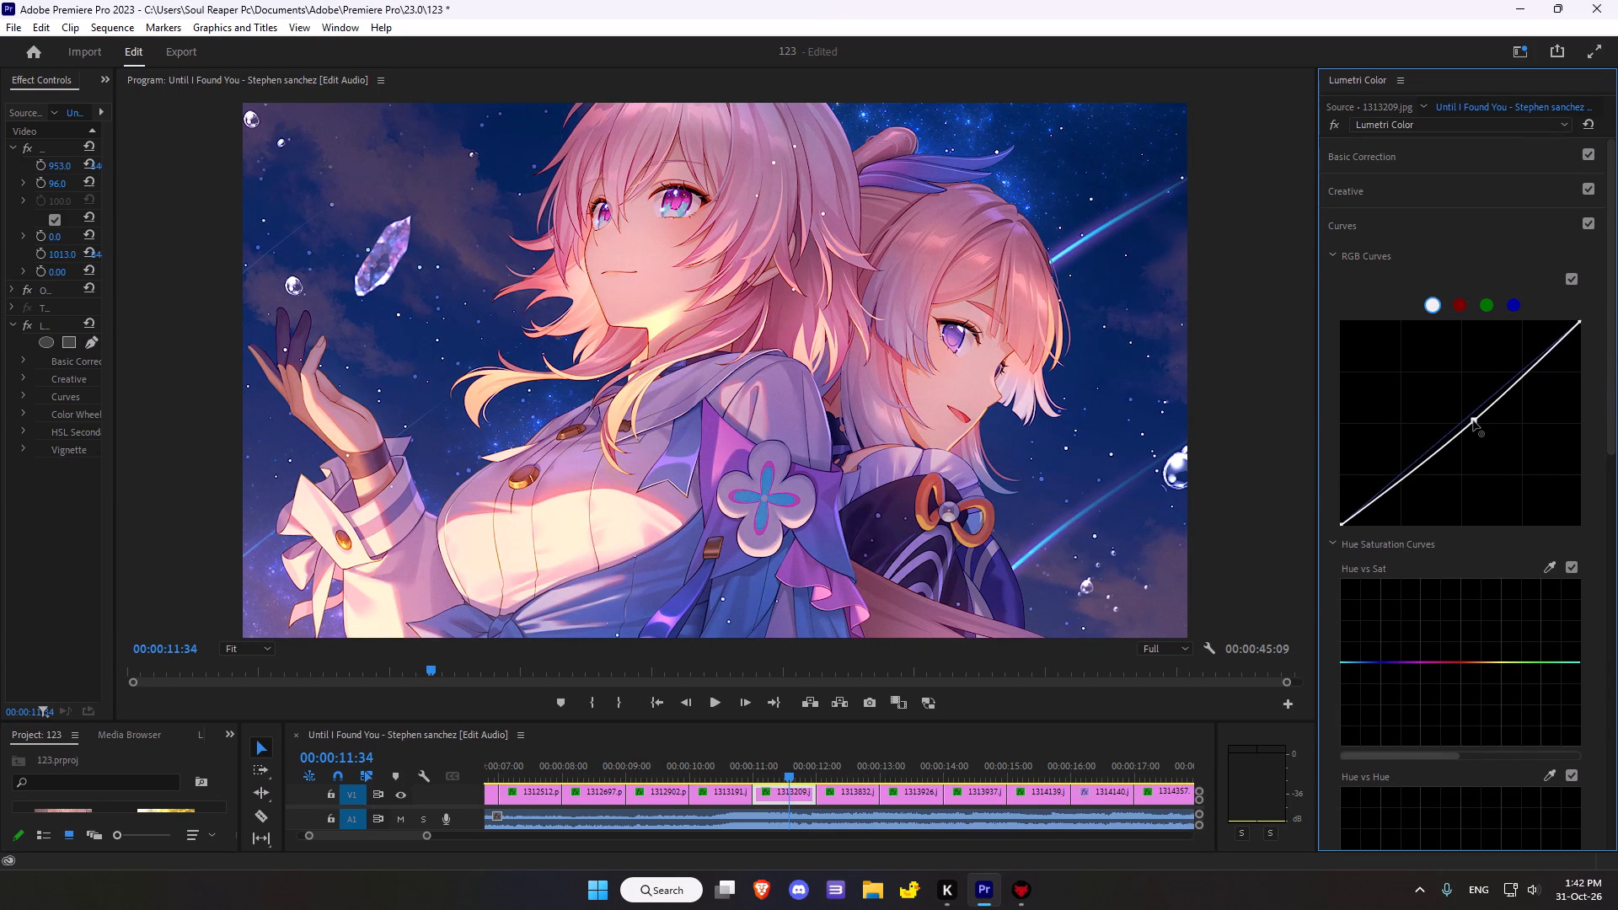
{"action": "left_click_drag", "start_coordinate": [1473, 420], "coordinate": [1472, 421]}
Sample the floating crystal's purple for the Hue vs Sat curve and raise its middle point to boost that hue's saturation.
{"action": "scroll", "coordinate": [1439, 544], "scroll_direction": "down", "scroll_amount": 4}
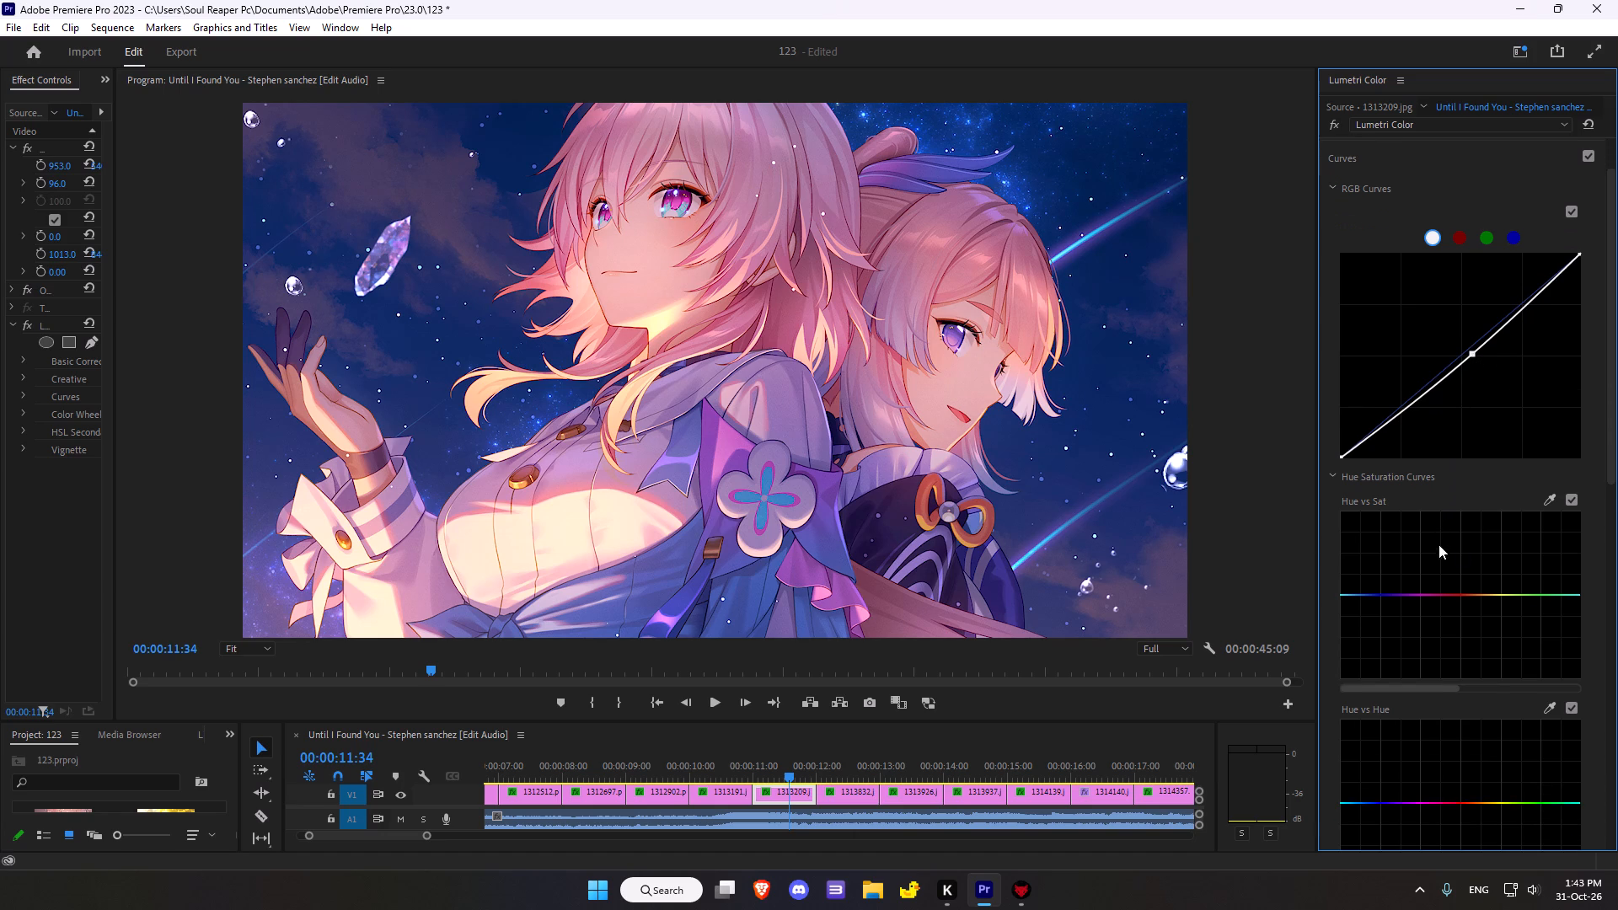
{"action": "left_click", "coordinate": [1543, 500]}
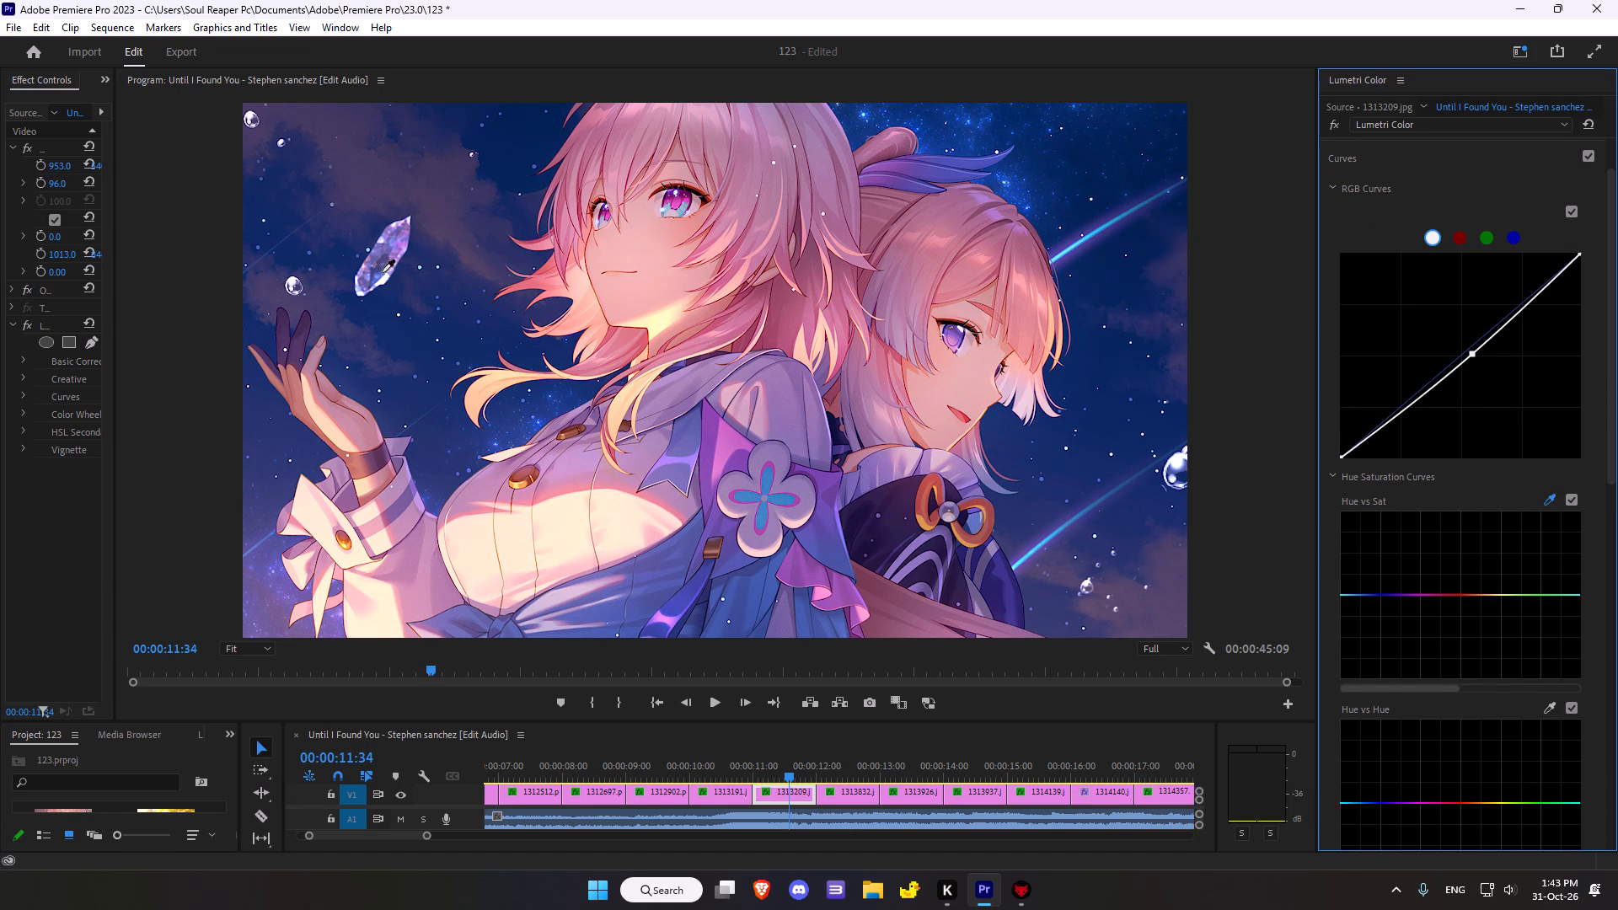
{"action": "left_click", "coordinate": [397, 252]}
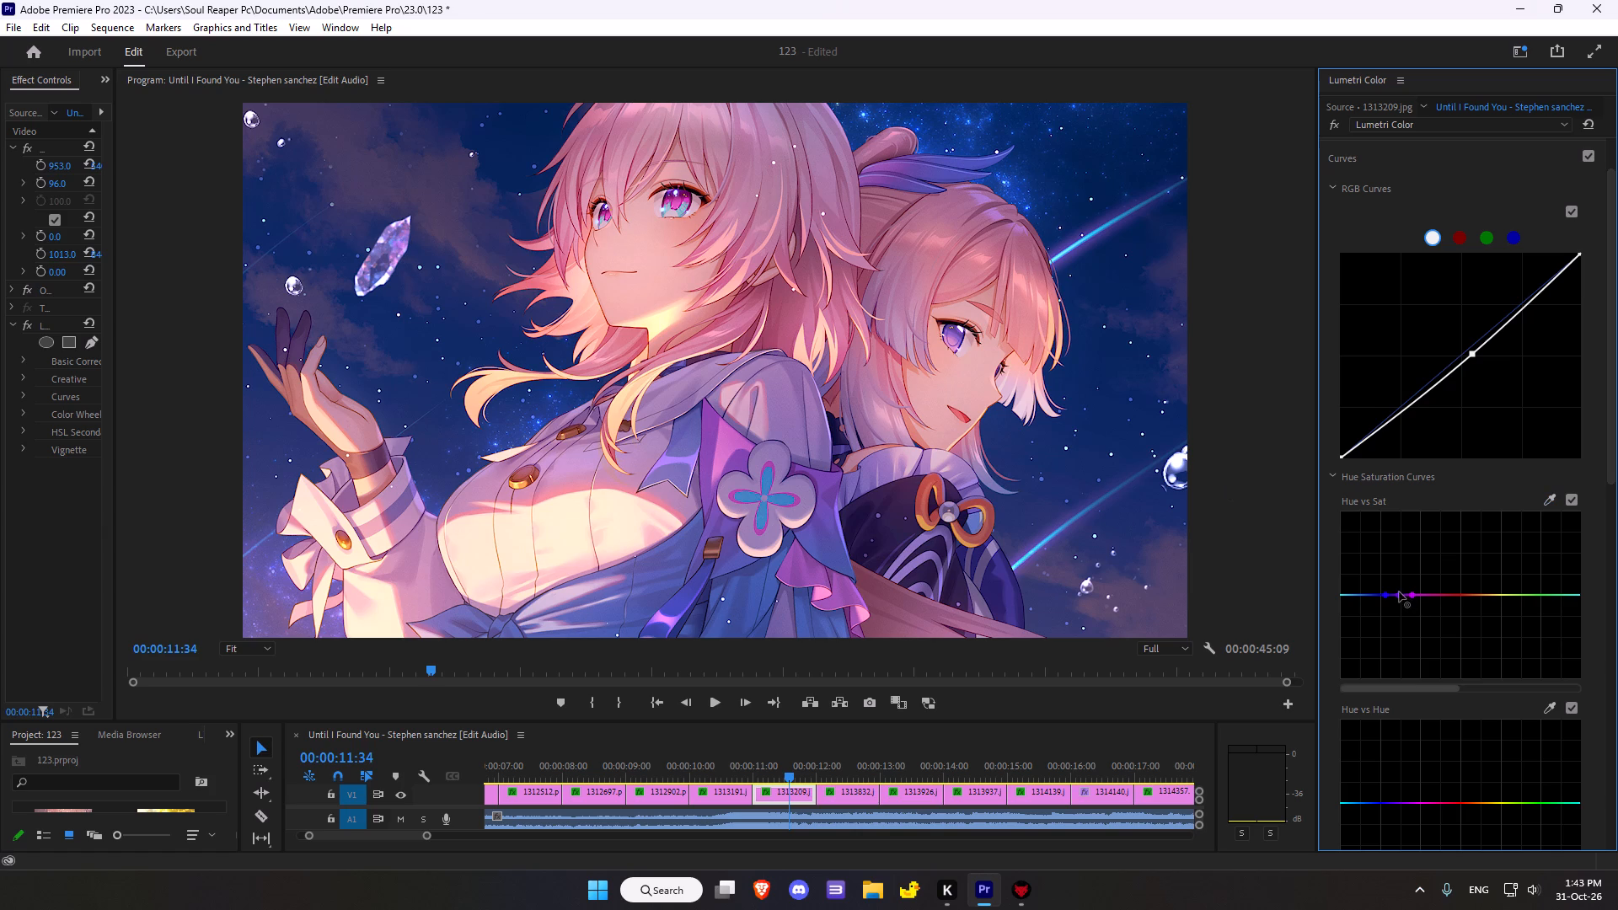
{"action": "left_click_drag", "start_coordinate": [1398, 596], "coordinate": [1398, 556]}
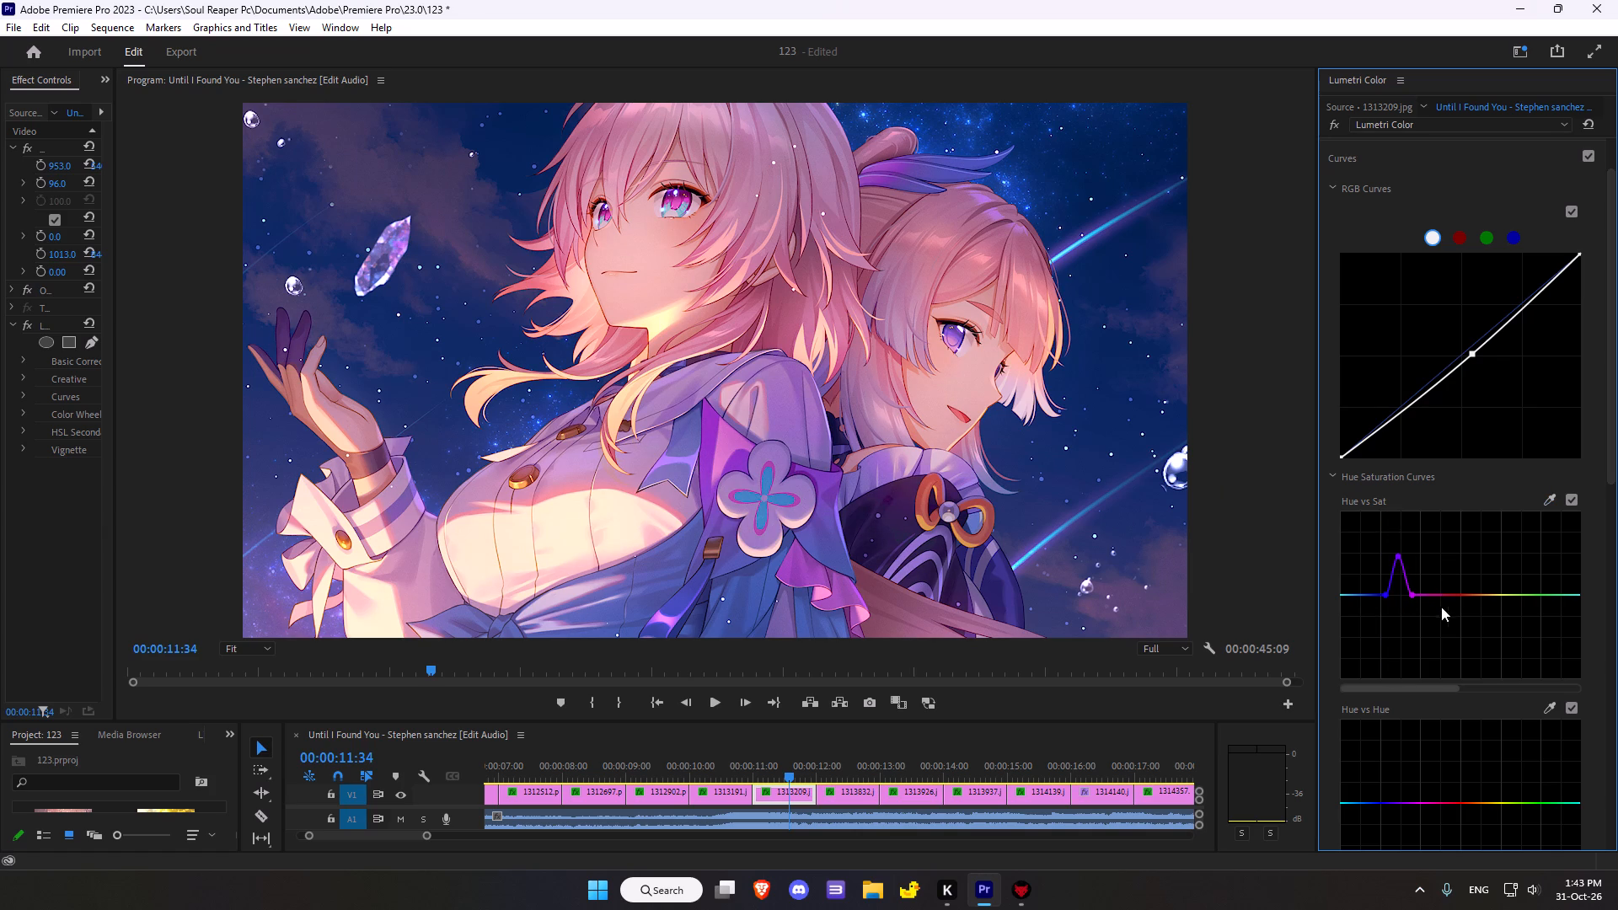
Sample the purple ribbon for the Hue vs Hue curve, try several shifts and settle its middle point slightly below the line.
{"action": "scroll", "coordinate": [1466, 613], "scroll_direction": "down", "scroll_amount": 10}
{"action": "left_click", "coordinate": [1550, 543]}
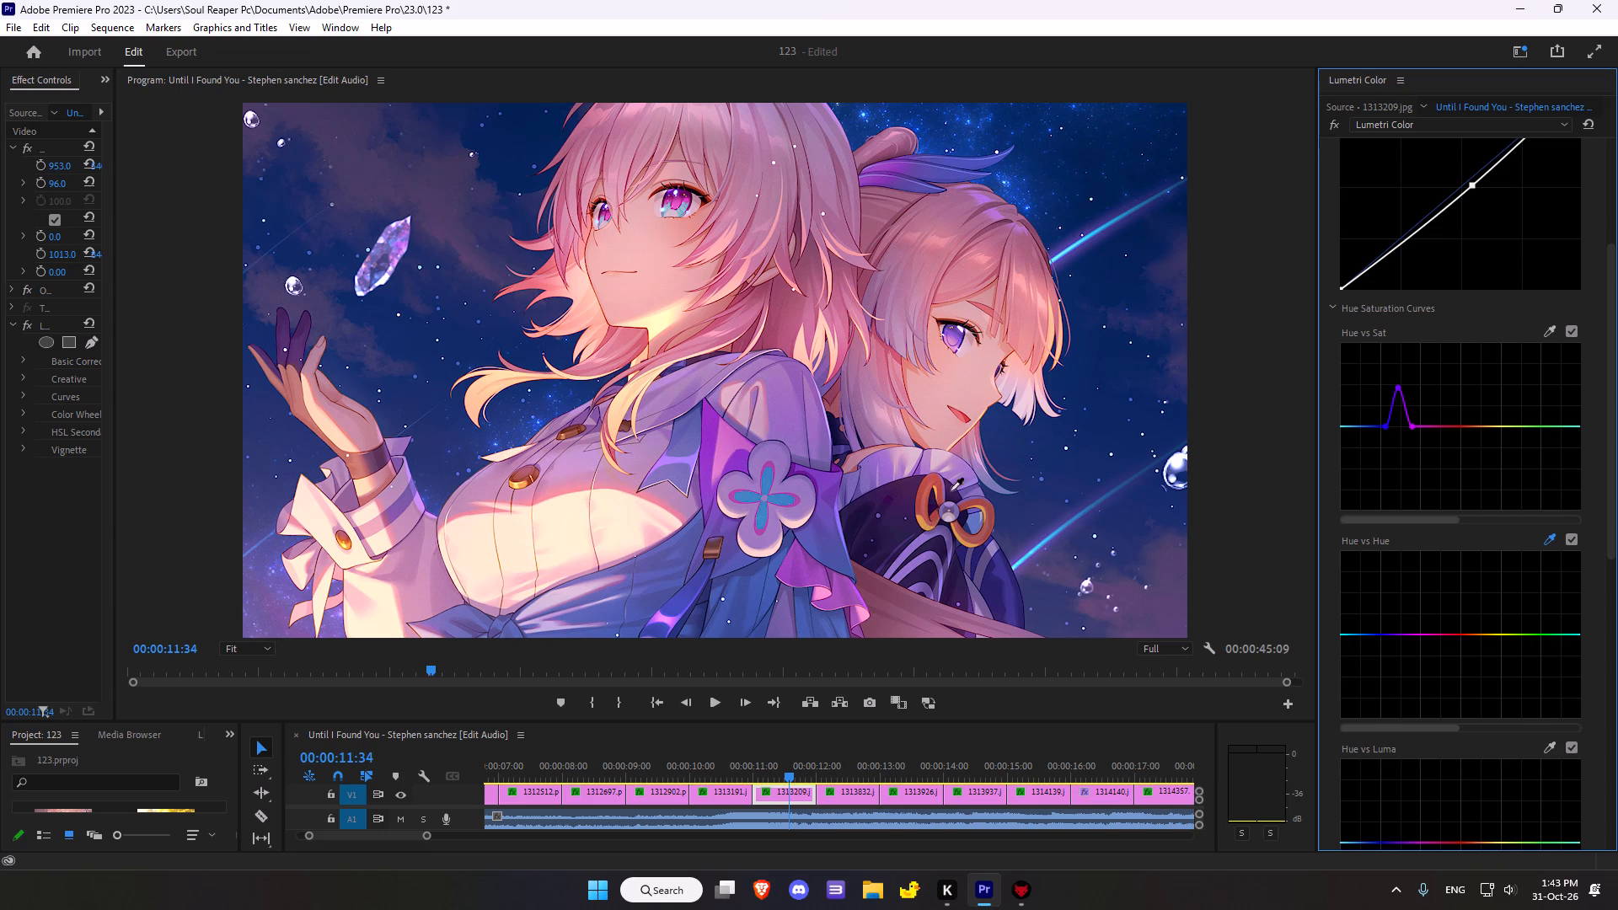
{"action": "left_click", "coordinate": [812, 580]}
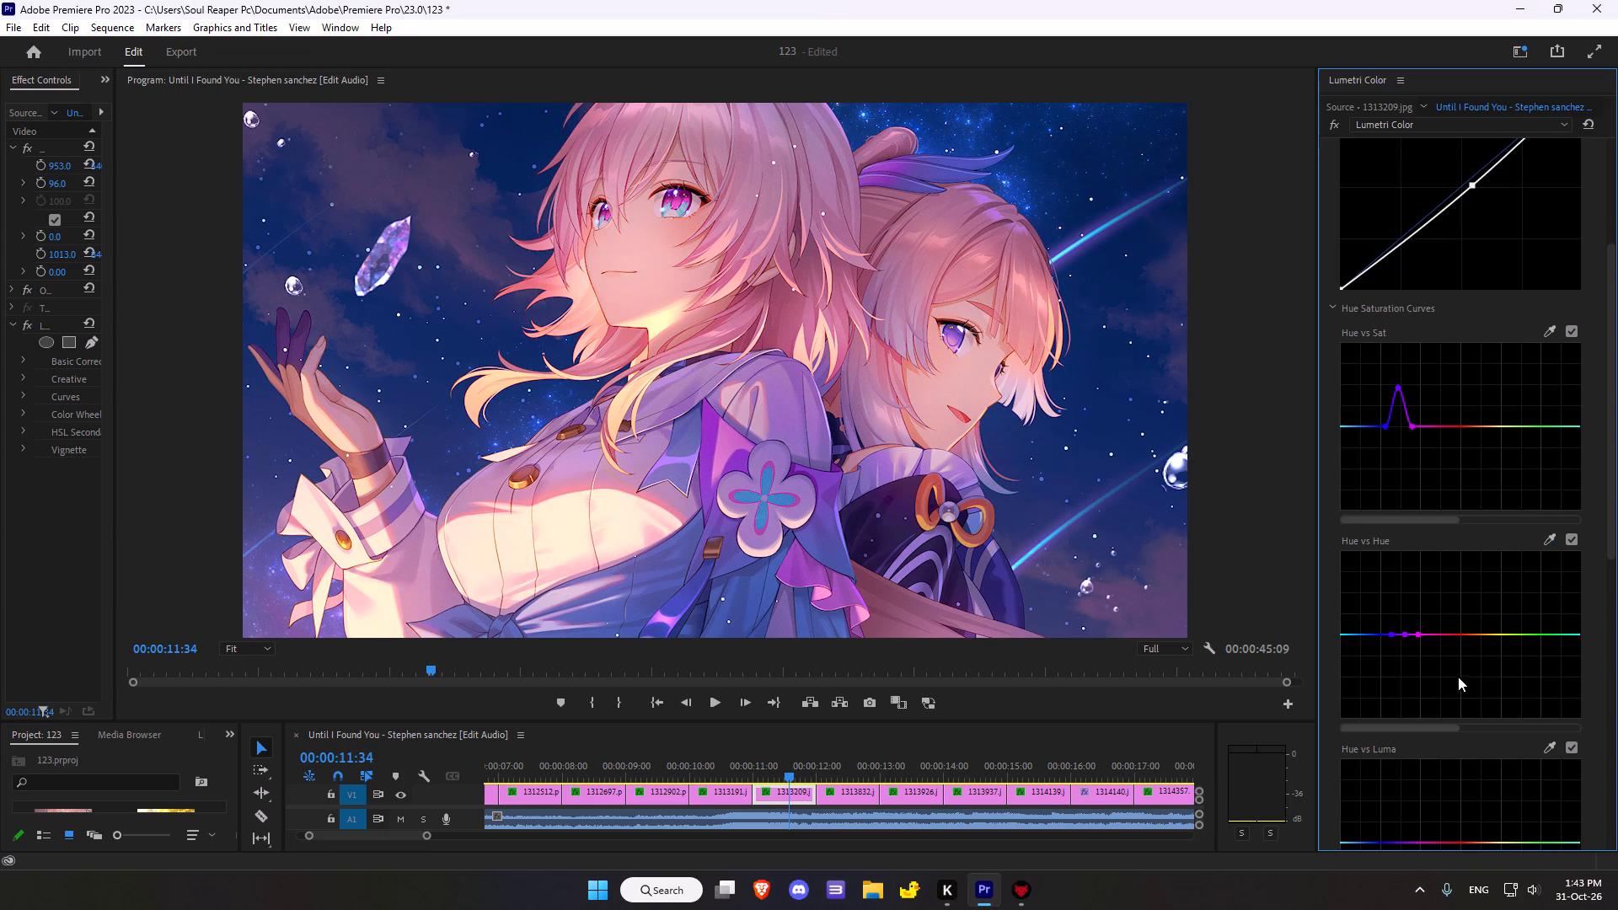
{"action": "left_click_drag", "start_coordinate": [1404, 637], "coordinate": [1409, 619]}
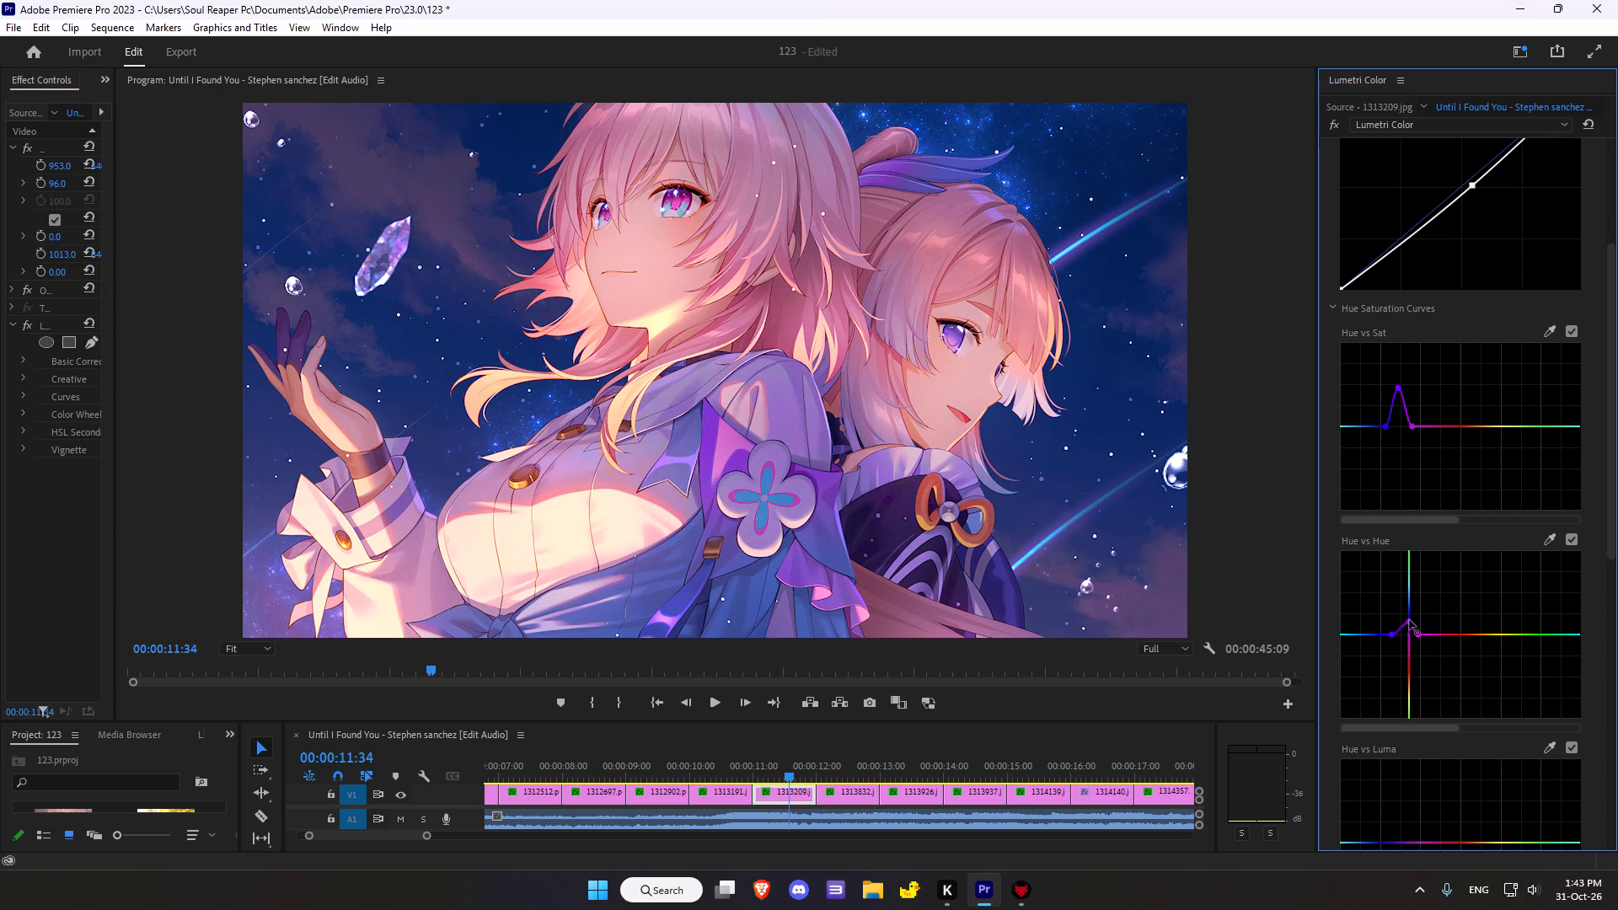
{"action": "left_click_drag", "start_coordinate": [1409, 619], "coordinate": [1417, 645]}
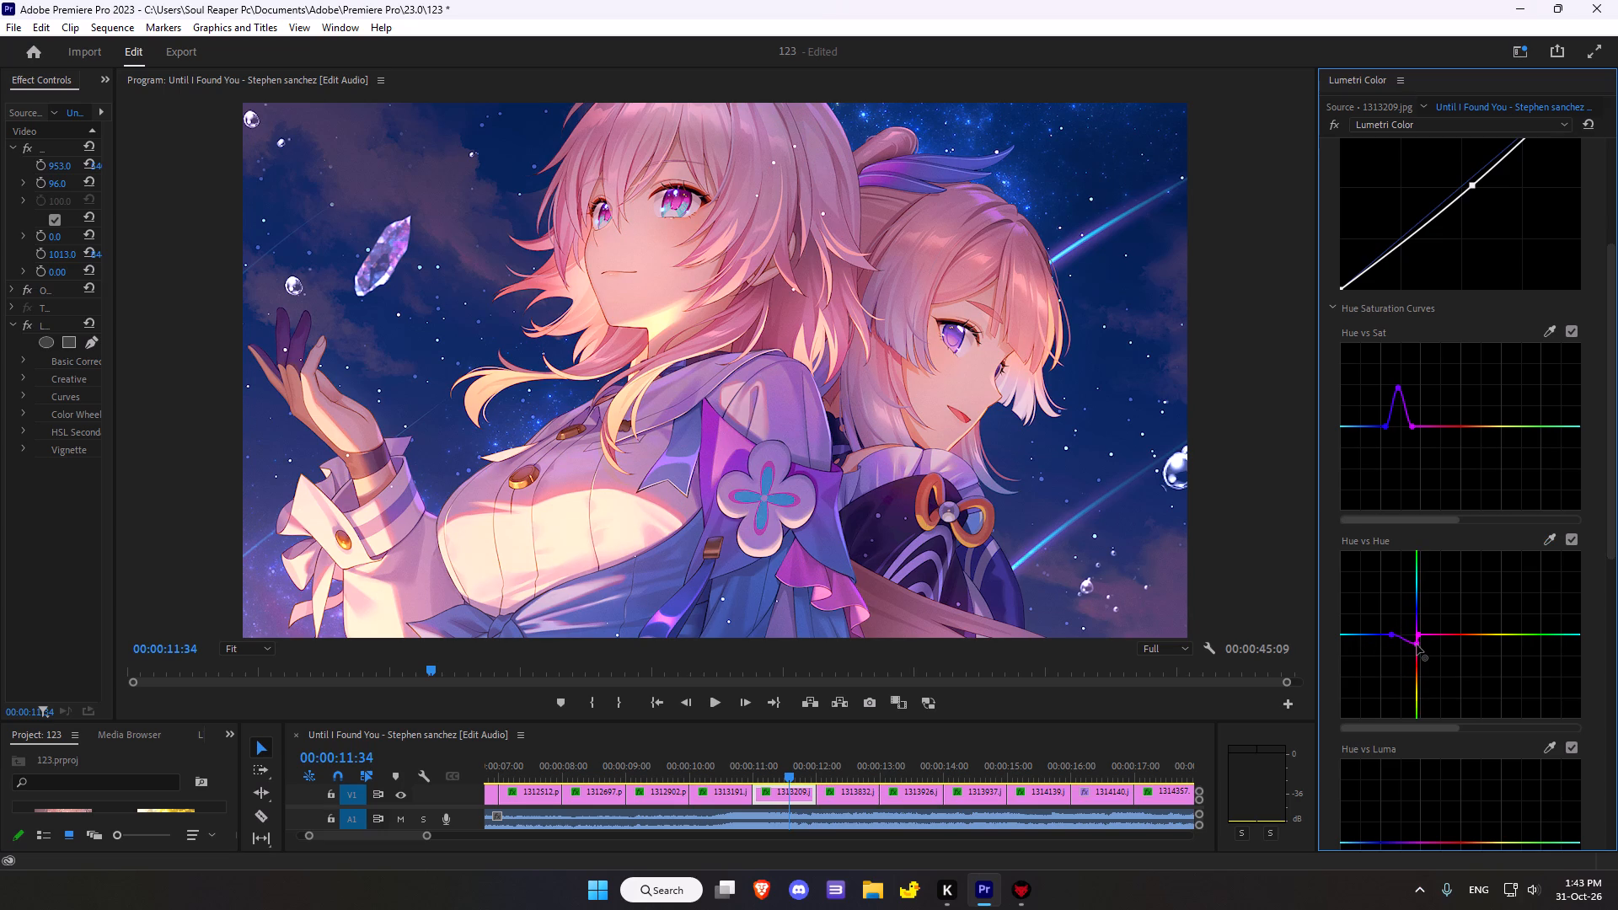
{"action": "left_click_drag", "start_coordinate": [1417, 645], "coordinate": [1417, 651]}
{"action": "left_click_drag", "start_coordinate": [1417, 653], "coordinate": [1398, 661]}
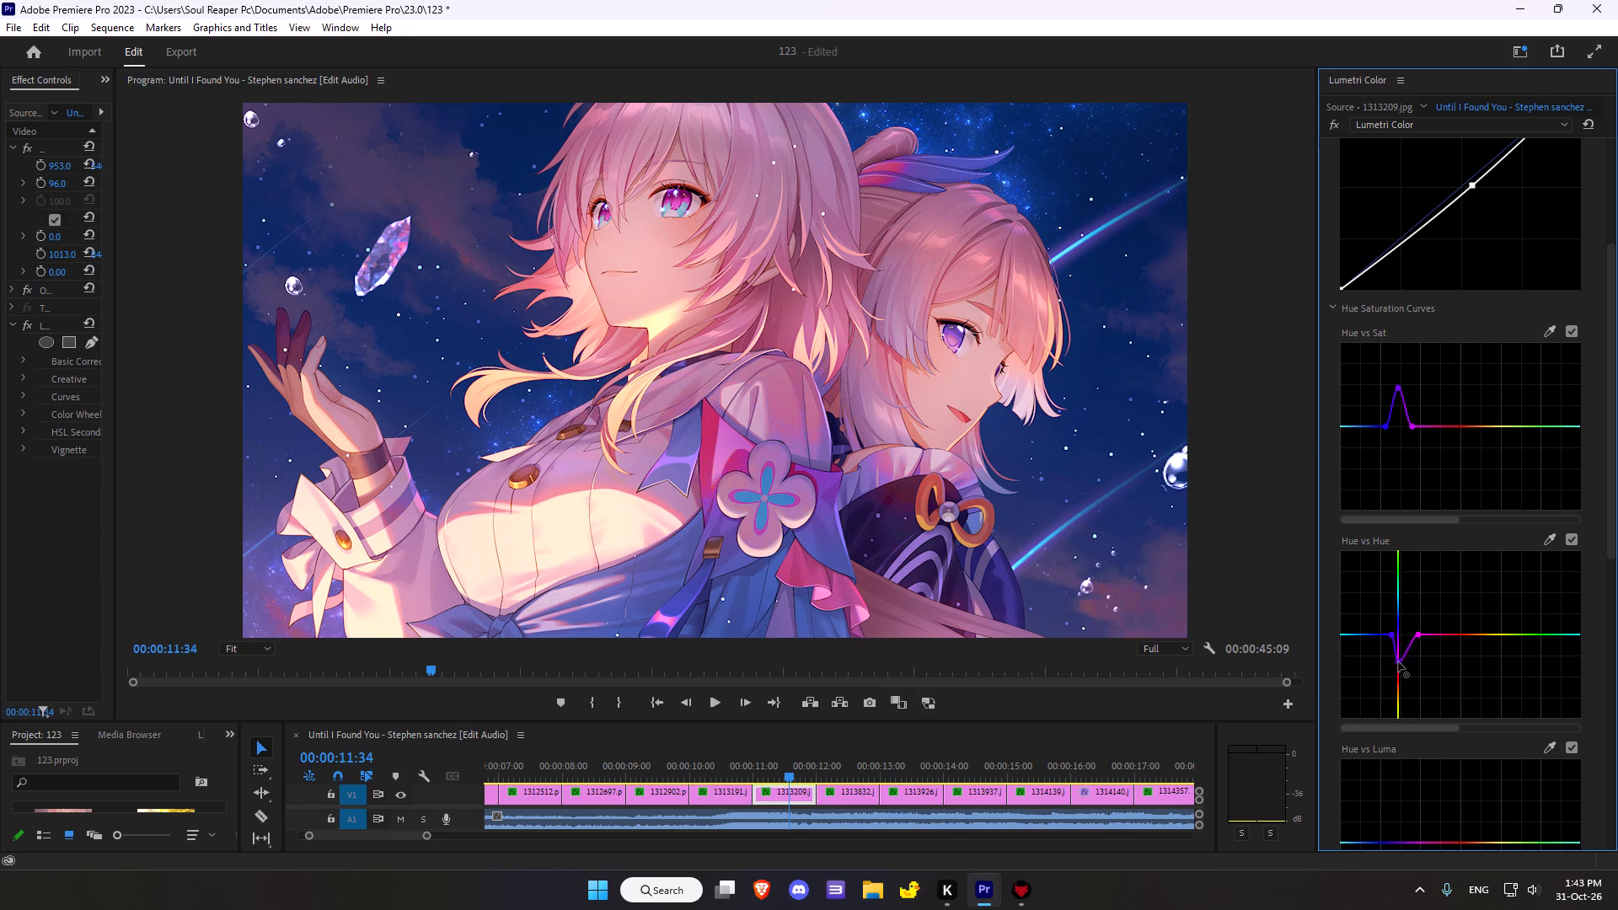
{"action": "left_click_drag", "start_coordinate": [1398, 661], "coordinate": [1404, 643]}
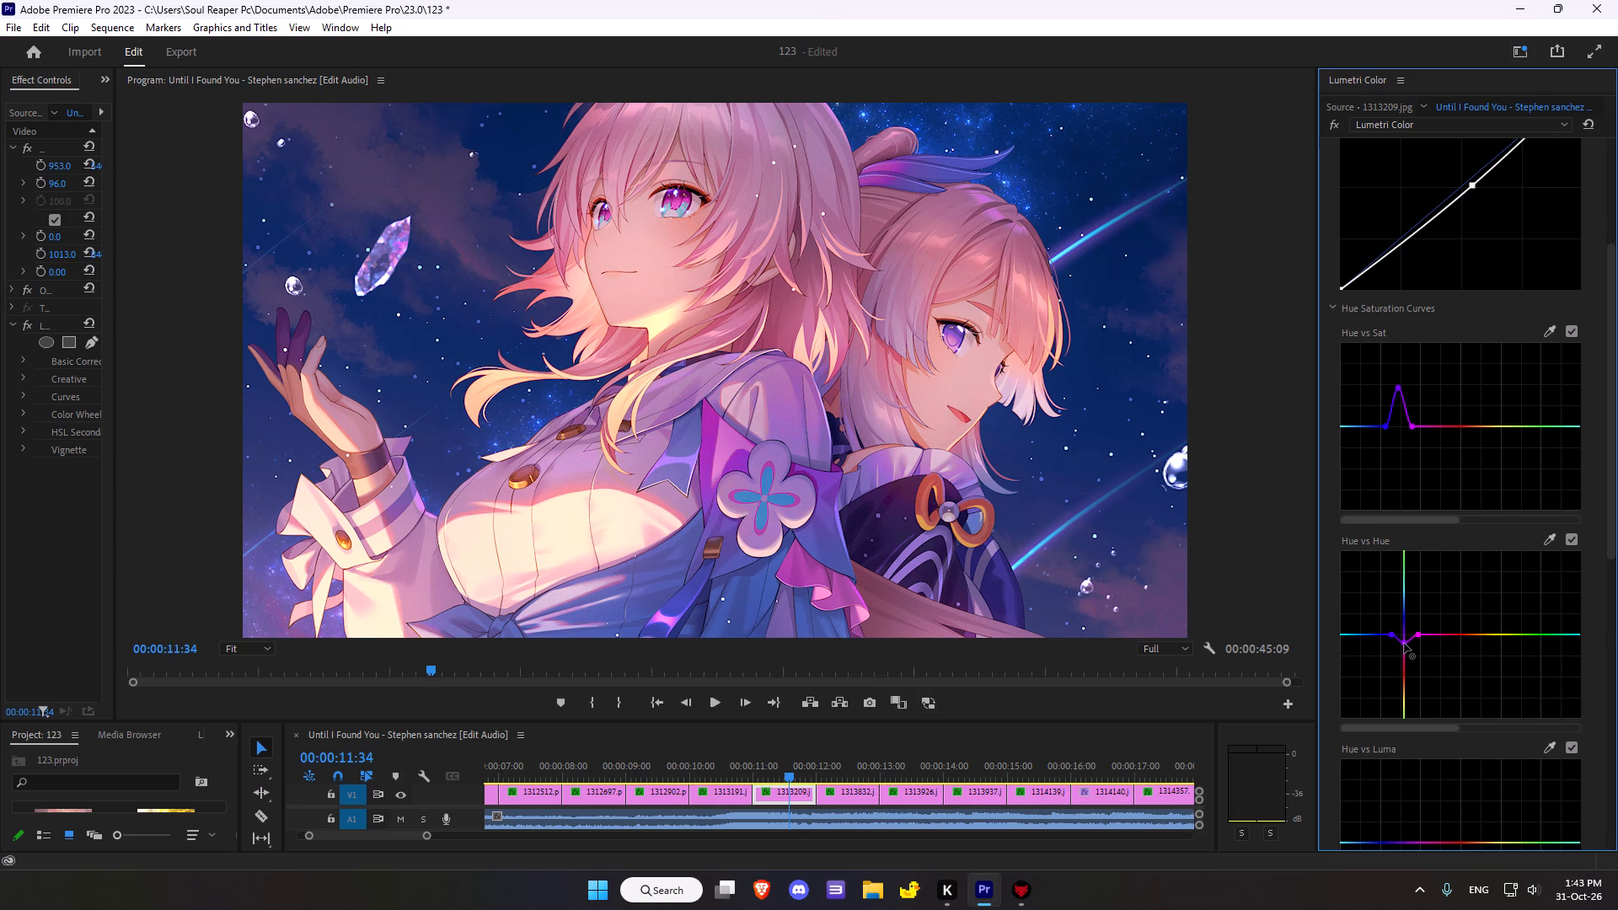
{"action": "left_click_drag", "start_coordinate": [1404, 643], "coordinate": [1405, 648]}
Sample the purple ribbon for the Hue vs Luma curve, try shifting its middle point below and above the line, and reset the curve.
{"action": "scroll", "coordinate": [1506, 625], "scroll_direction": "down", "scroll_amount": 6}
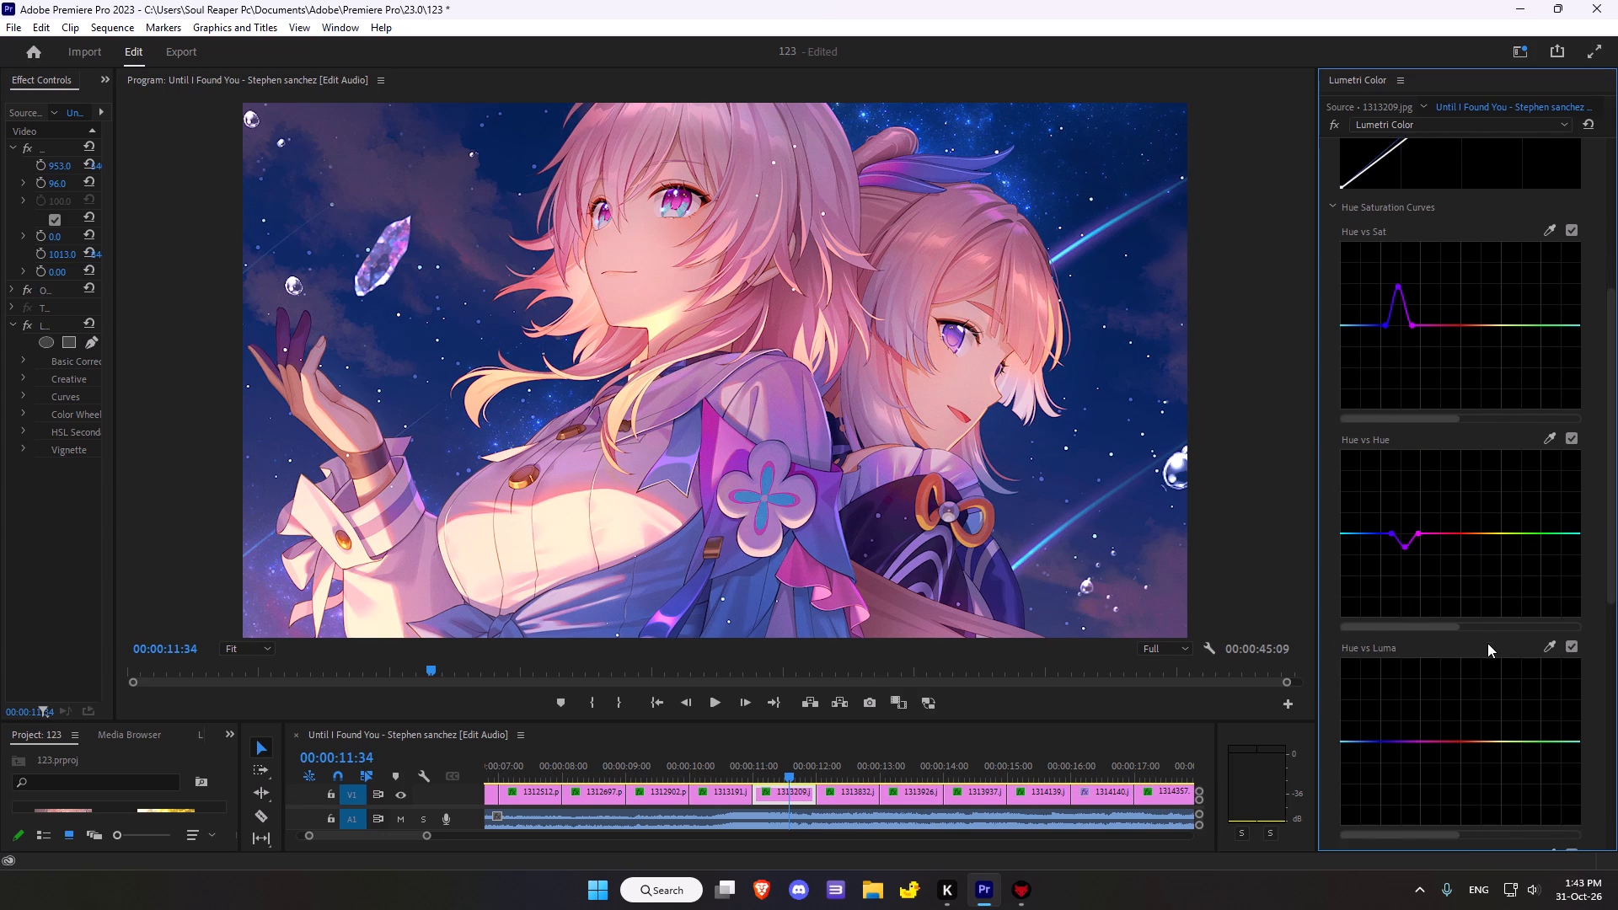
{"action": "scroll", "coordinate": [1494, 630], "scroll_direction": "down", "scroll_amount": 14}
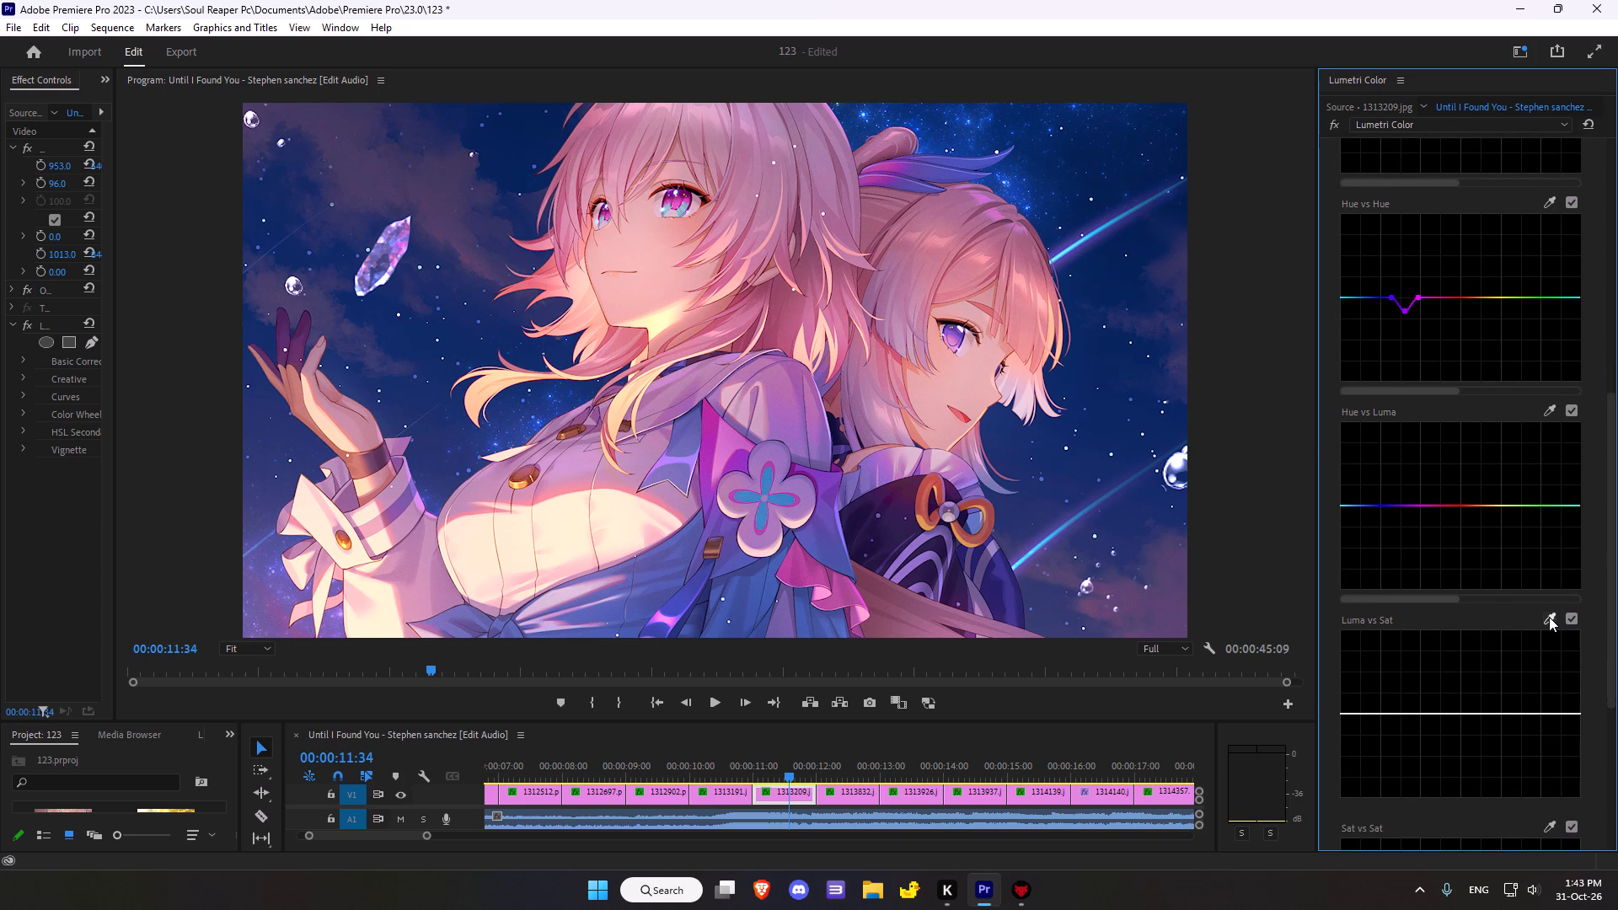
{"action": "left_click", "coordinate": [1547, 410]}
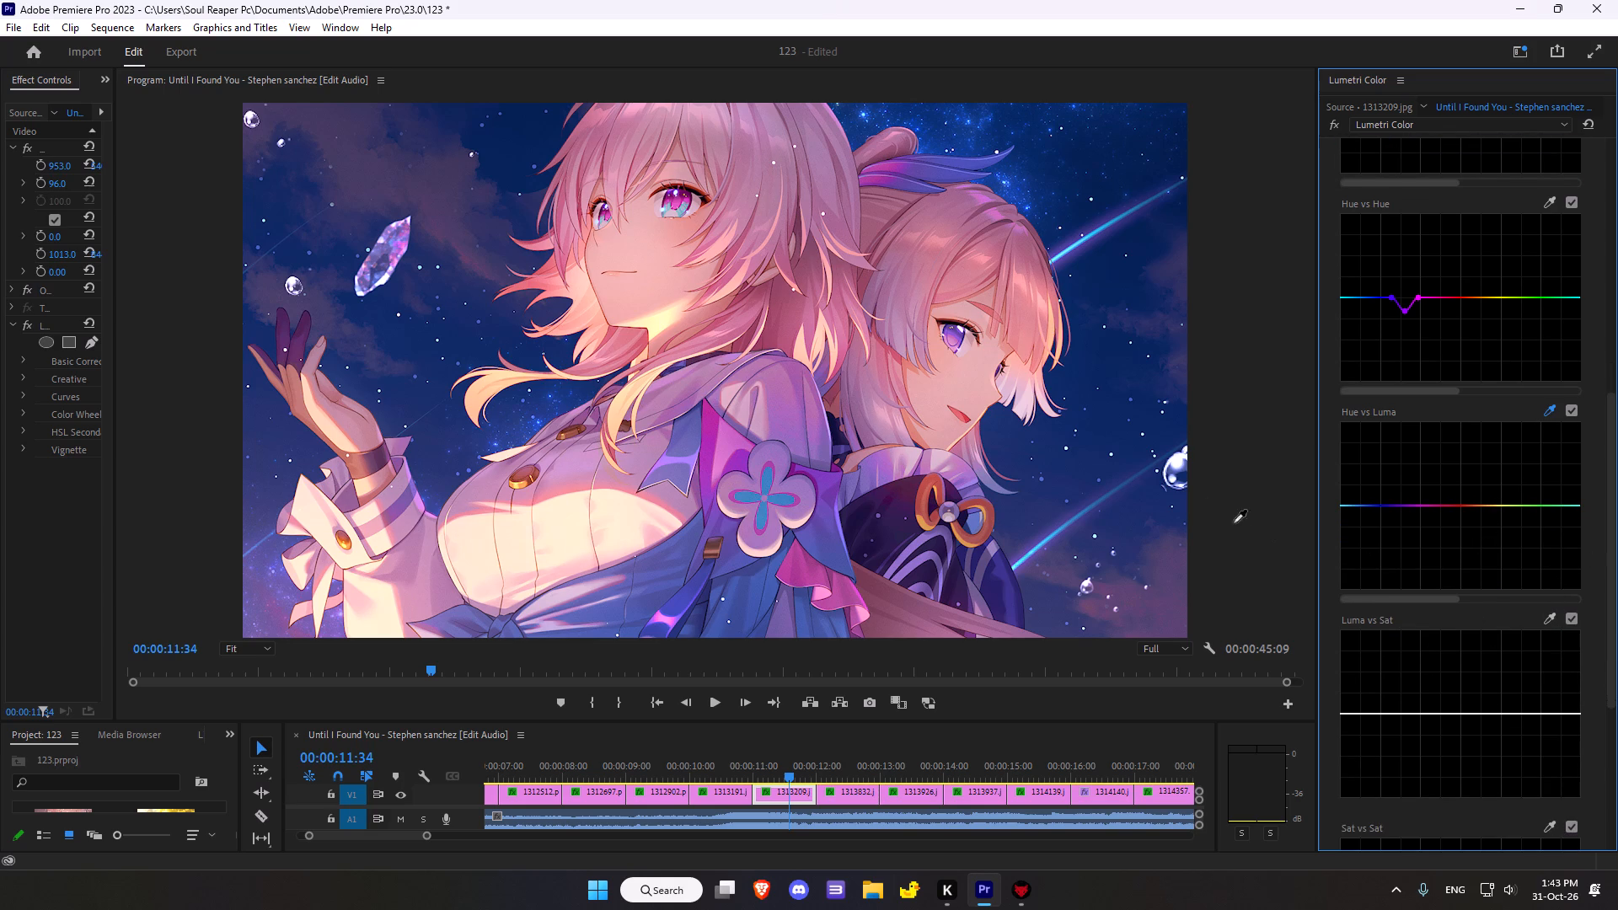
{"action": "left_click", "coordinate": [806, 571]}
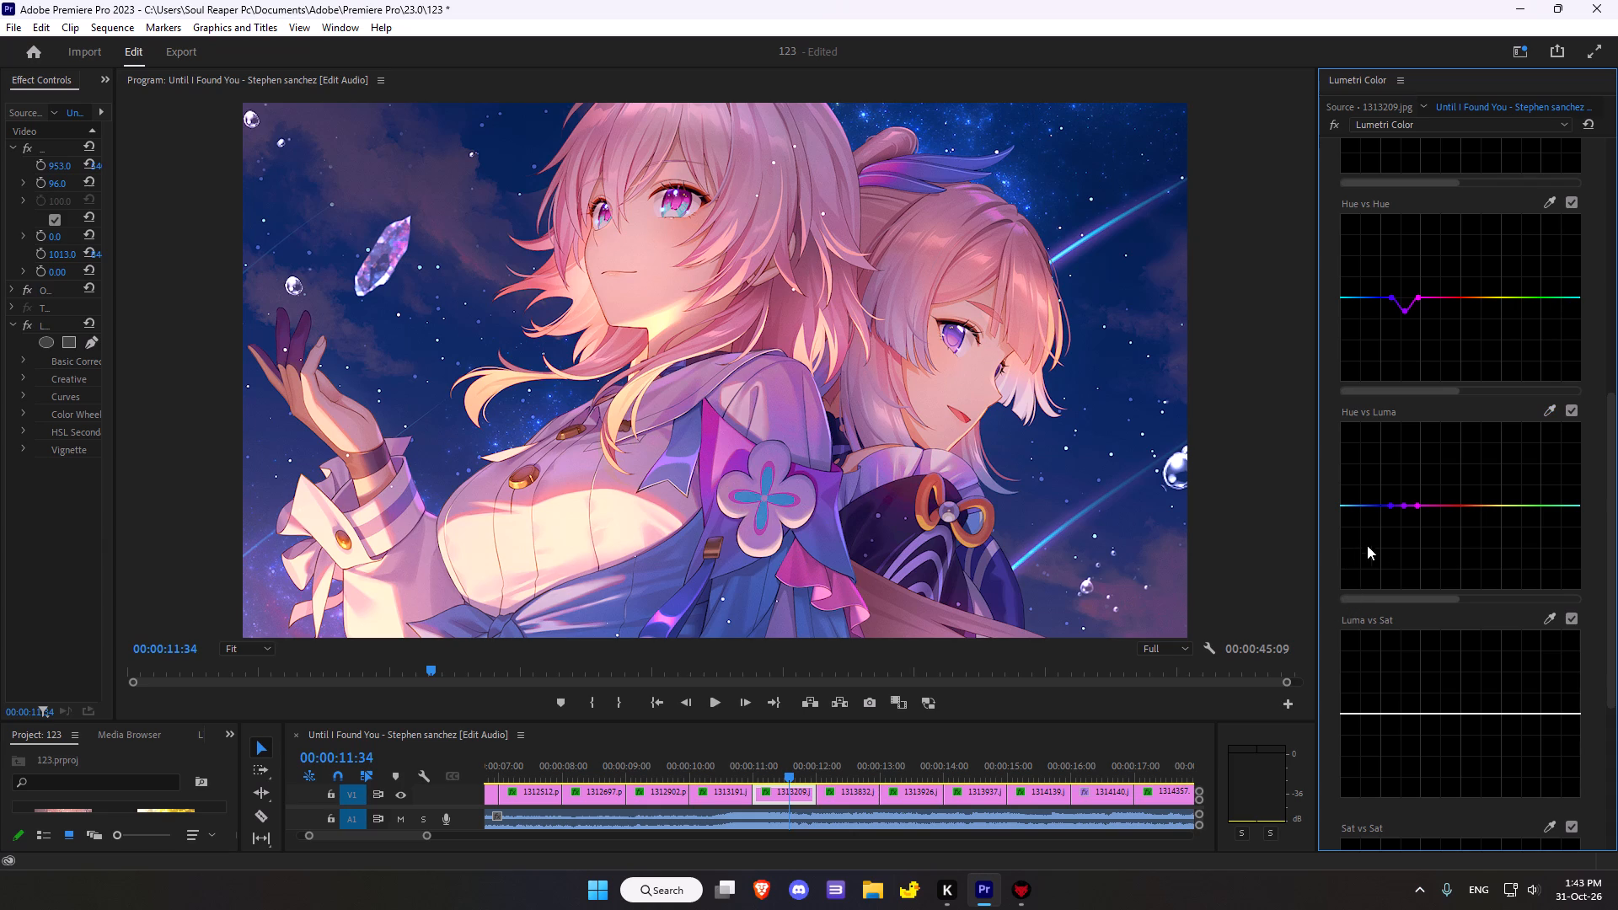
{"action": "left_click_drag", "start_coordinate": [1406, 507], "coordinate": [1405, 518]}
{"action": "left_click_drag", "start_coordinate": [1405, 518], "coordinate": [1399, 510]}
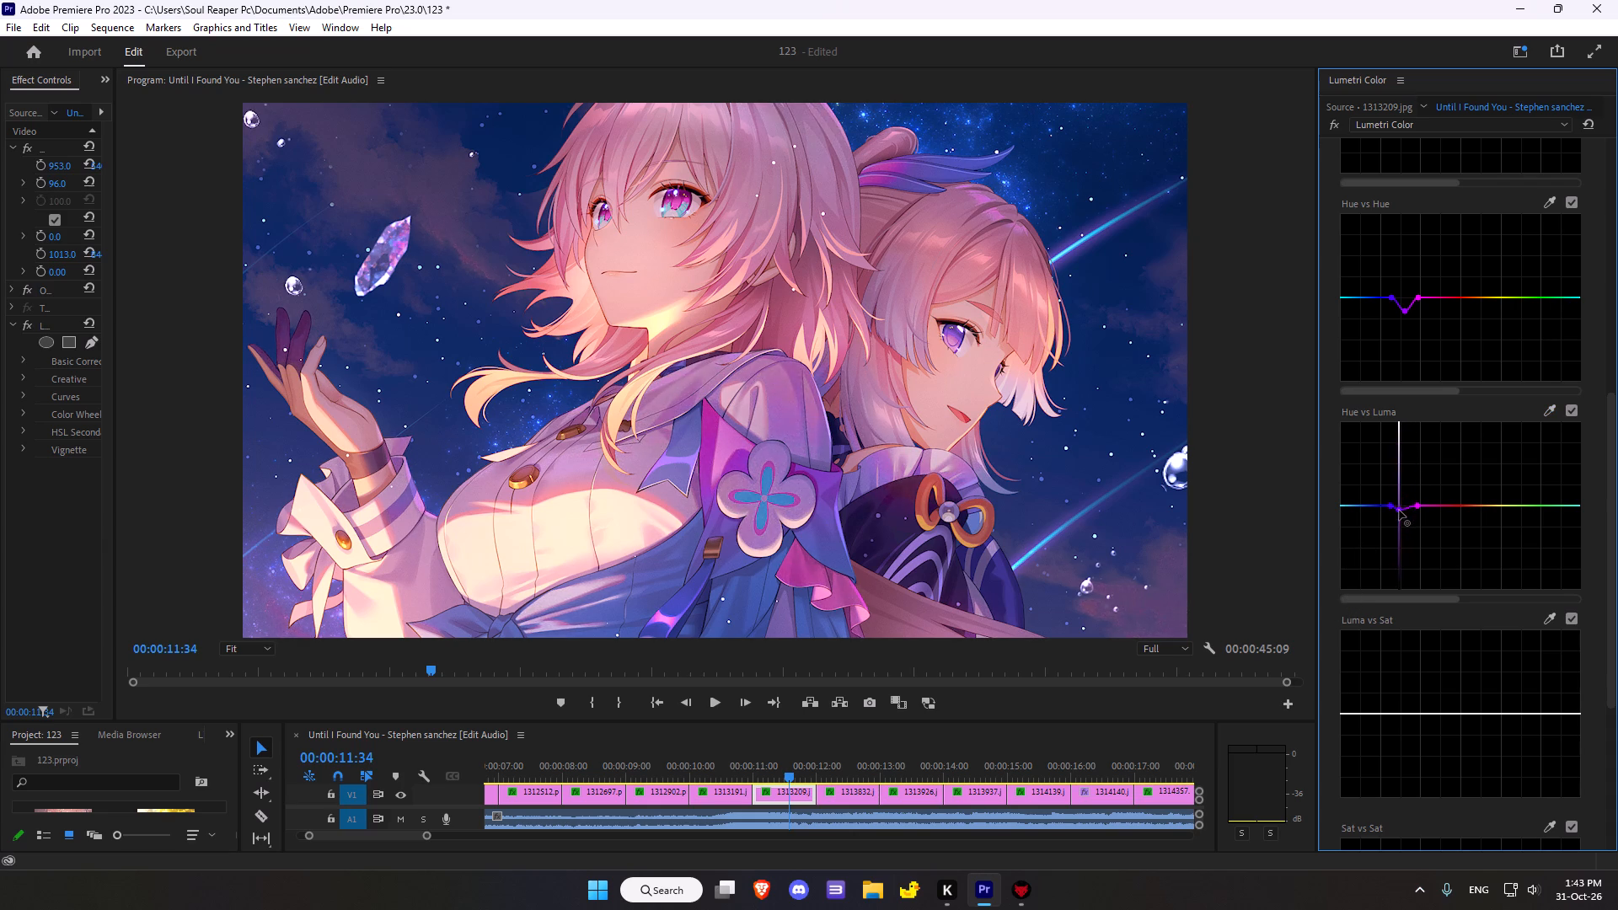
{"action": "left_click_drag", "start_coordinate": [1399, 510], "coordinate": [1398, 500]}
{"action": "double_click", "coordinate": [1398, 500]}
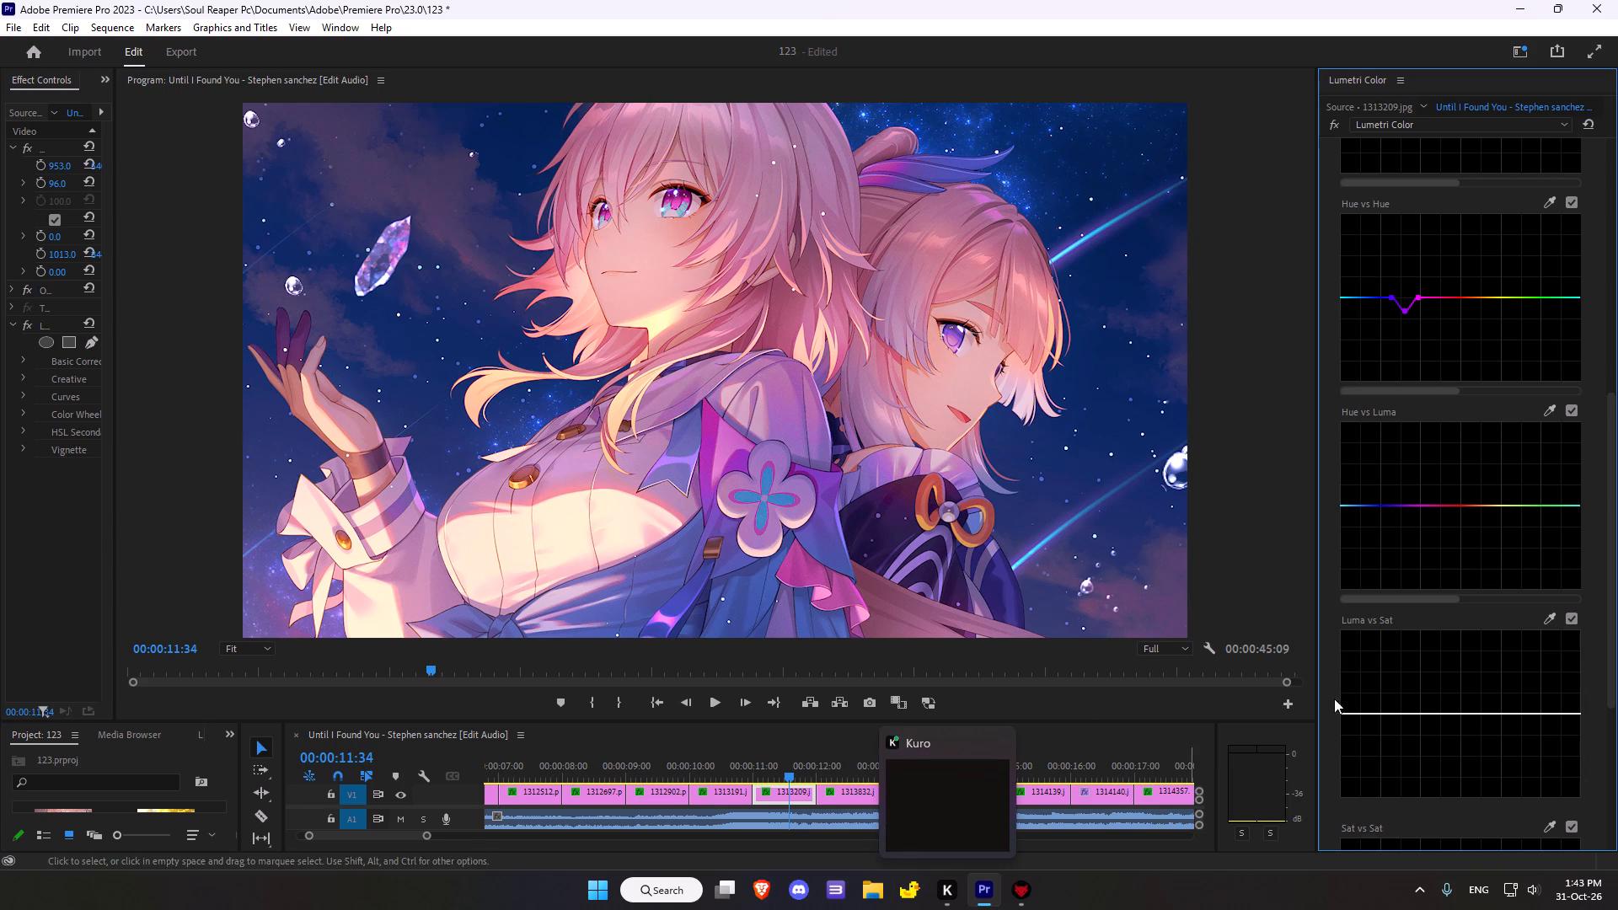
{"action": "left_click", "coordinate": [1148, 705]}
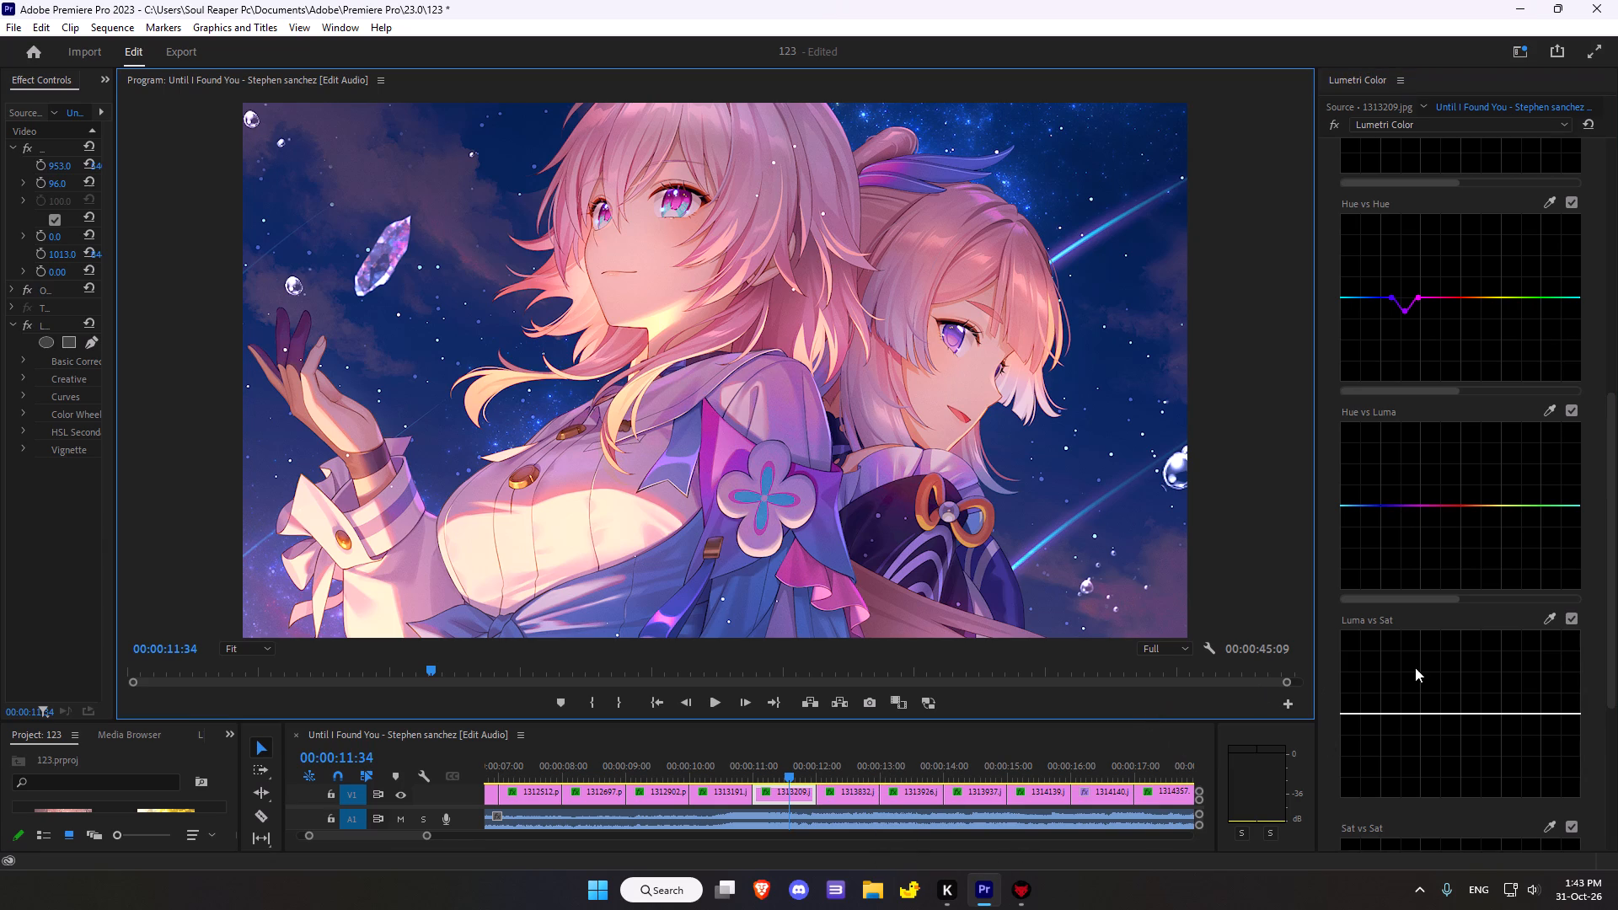
Sample the purple hair ornament for the Luma vs Sat curve and raise its middle point slightly above the line.
{"action": "scroll", "coordinate": [1426, 551], "scroll_direction": "down", "scroll_amount": 7}
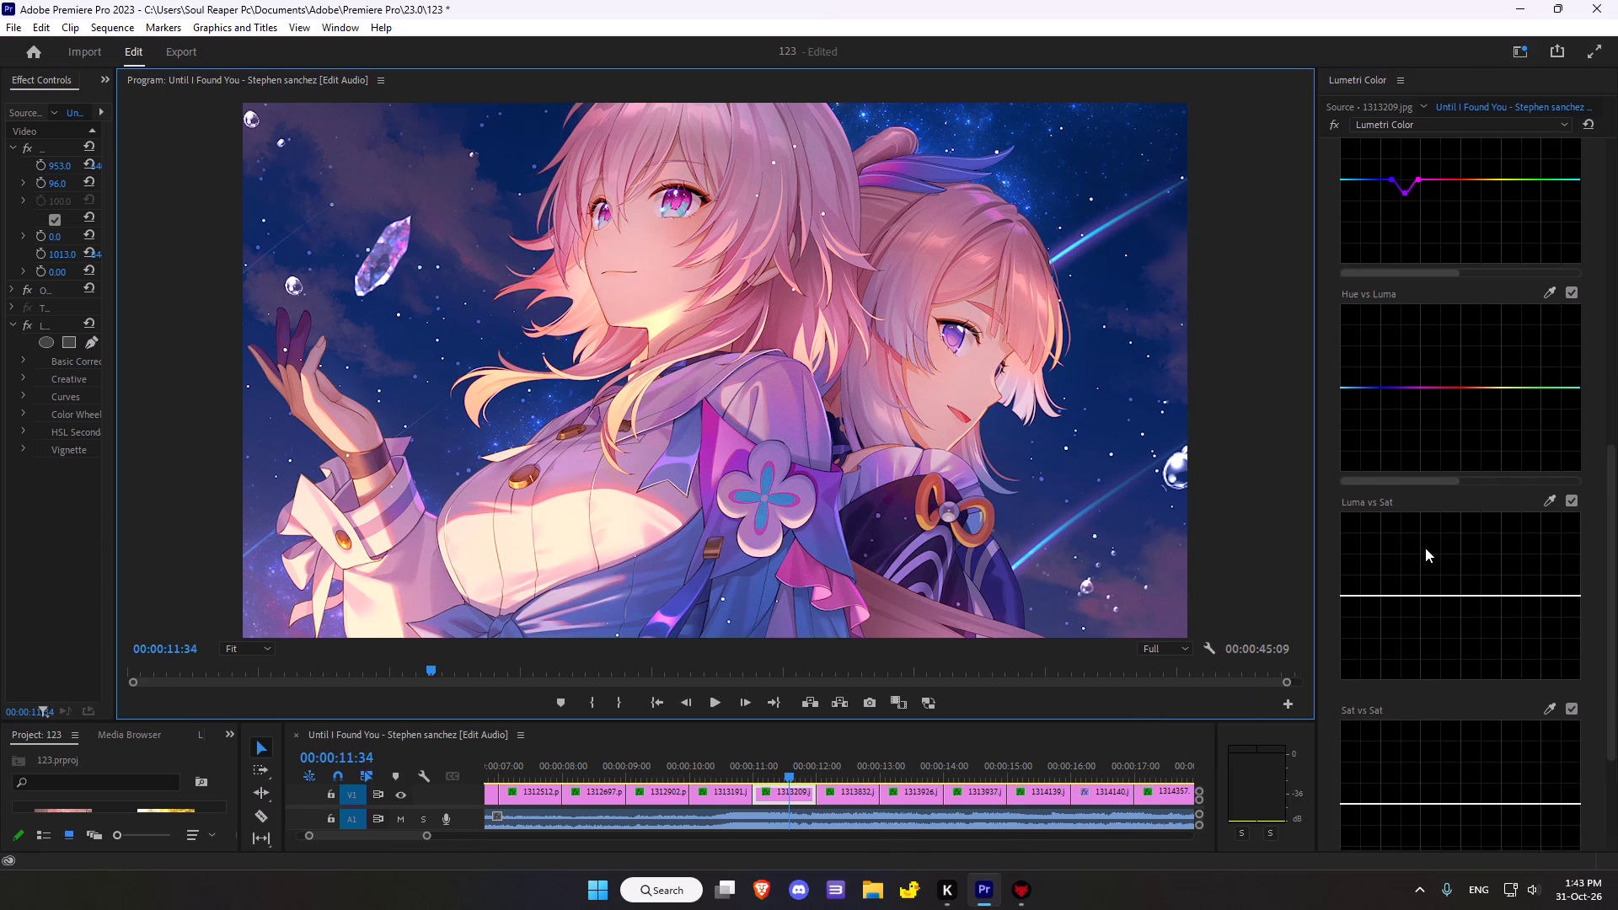
{"action": "scroll", "coordinate": [1425, 548], "scroll_direction": "down", "scroll_amount": 3}
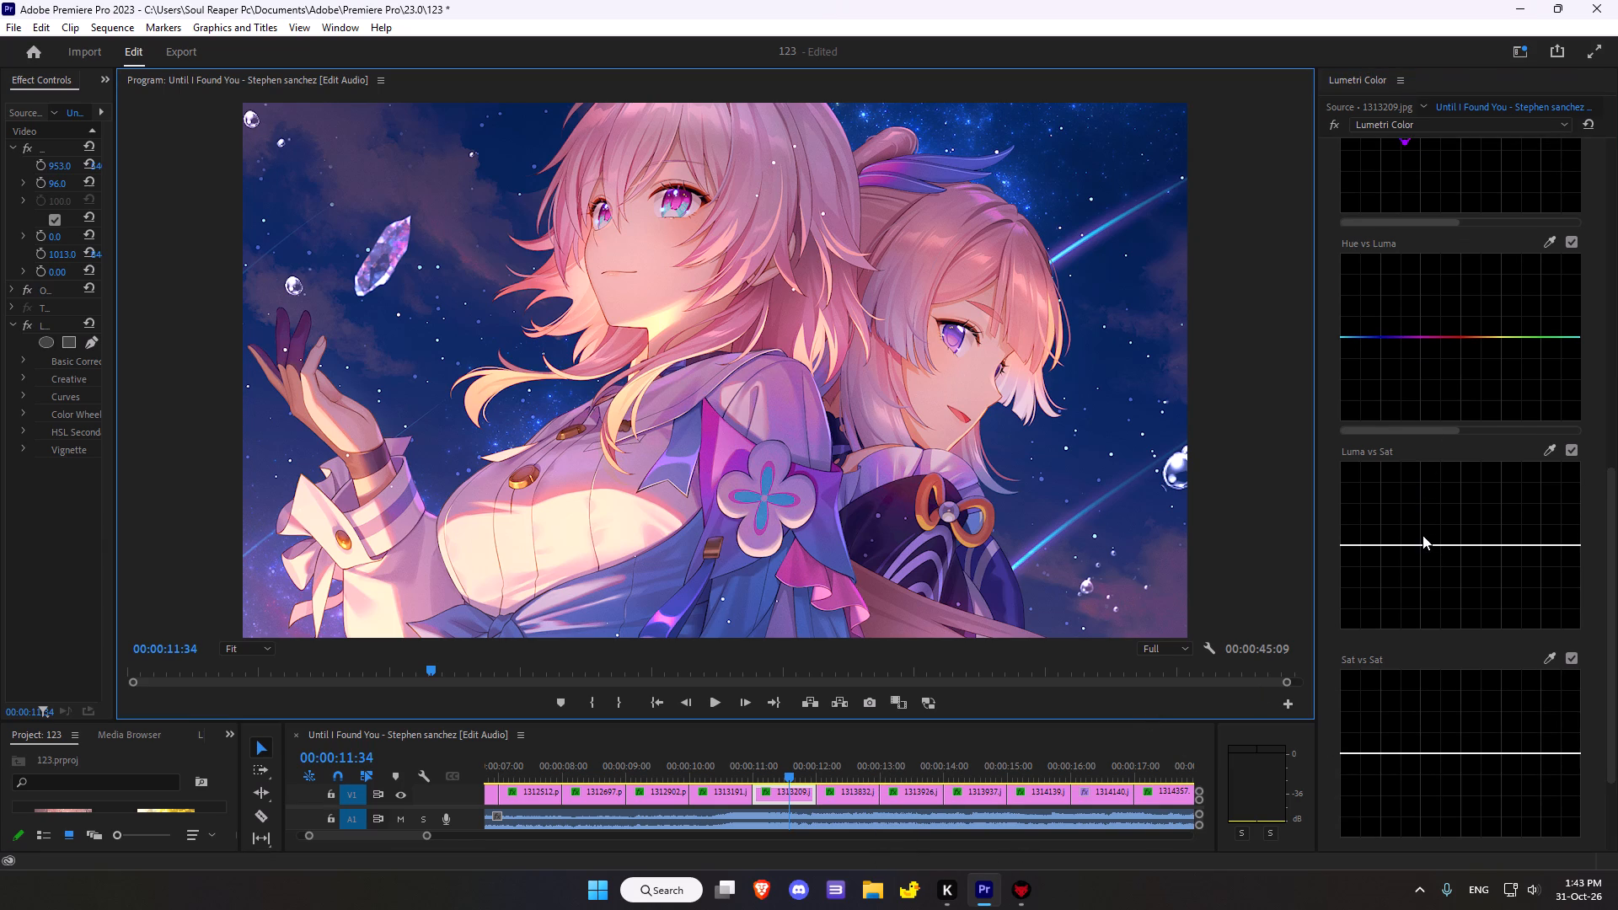
{"action": "scroll", "coordinate": [1456, 524], "scroll_direction": "down", "scroll_amount": 4}
{"action": "scroll", "coordinate": [1456, 524], "scroll_direction": "up", "scroll_amount": 4}
{"action": "scroll", "coordinate": [1455, 533], "scroll_direction": "down", "scroll_amount": 3}
{"action": "scroll", "coordinate": [1454, 534], "scroll_direction": "up", "scroll_amount": 3}
{"action": "scroll", "coordinate": [1490, 400], "scroll_direction": "down", "scroll_amount": 3}
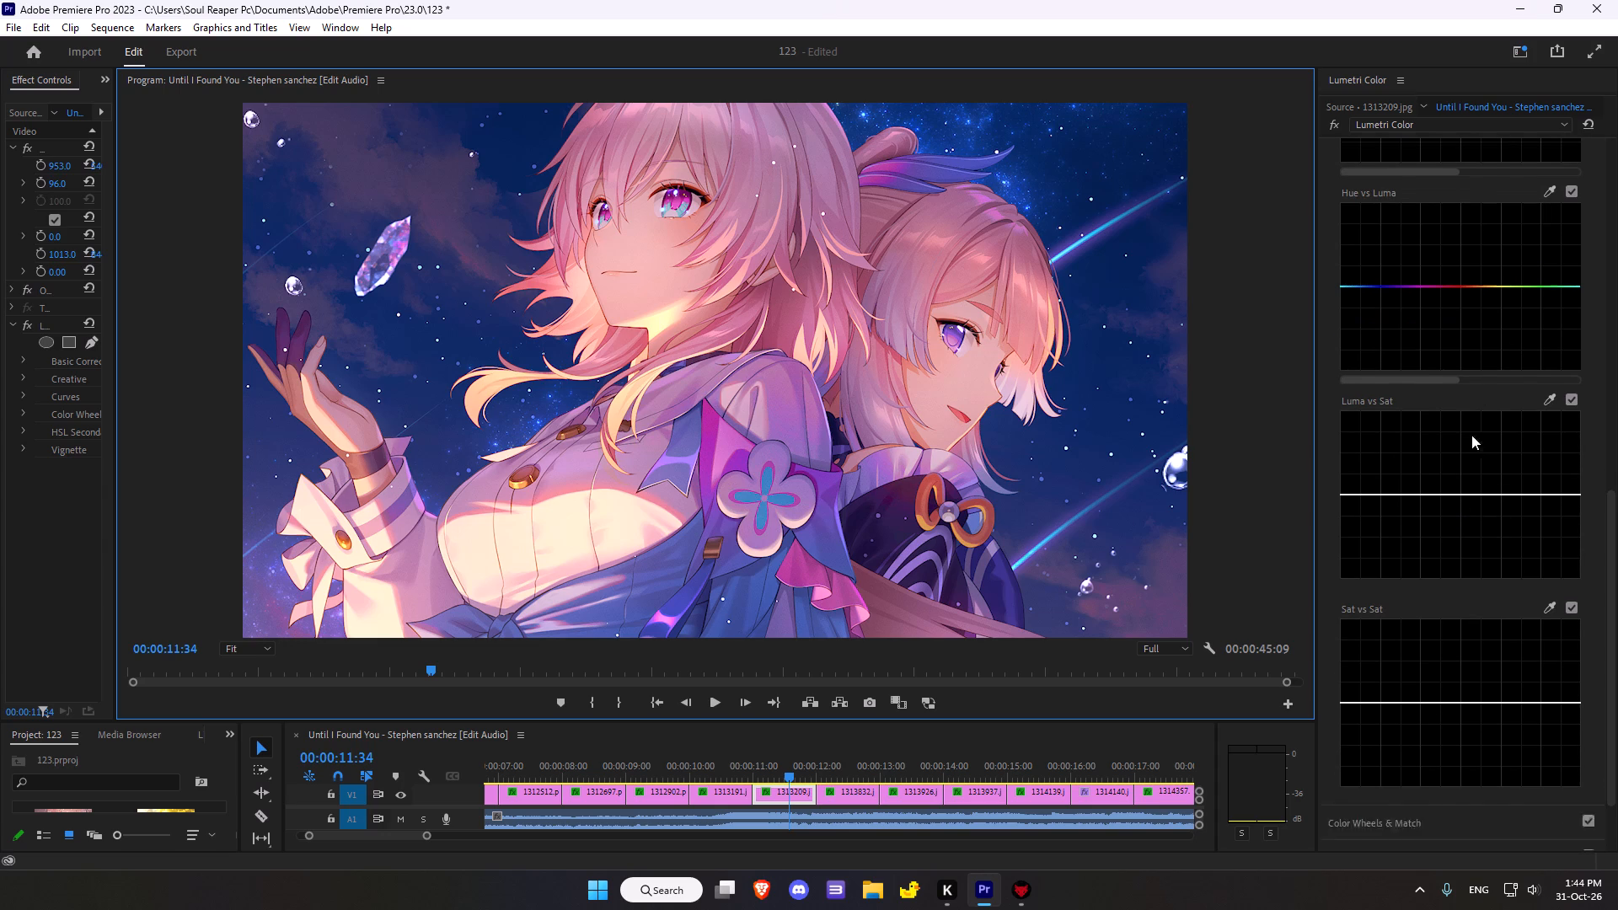
{"action": "scroll", "coordinate": [1471, 435], "scroll_direction": "down", "scroll_amount": 2}
{"action": "left_click", "coordinate": [1545, 368]}
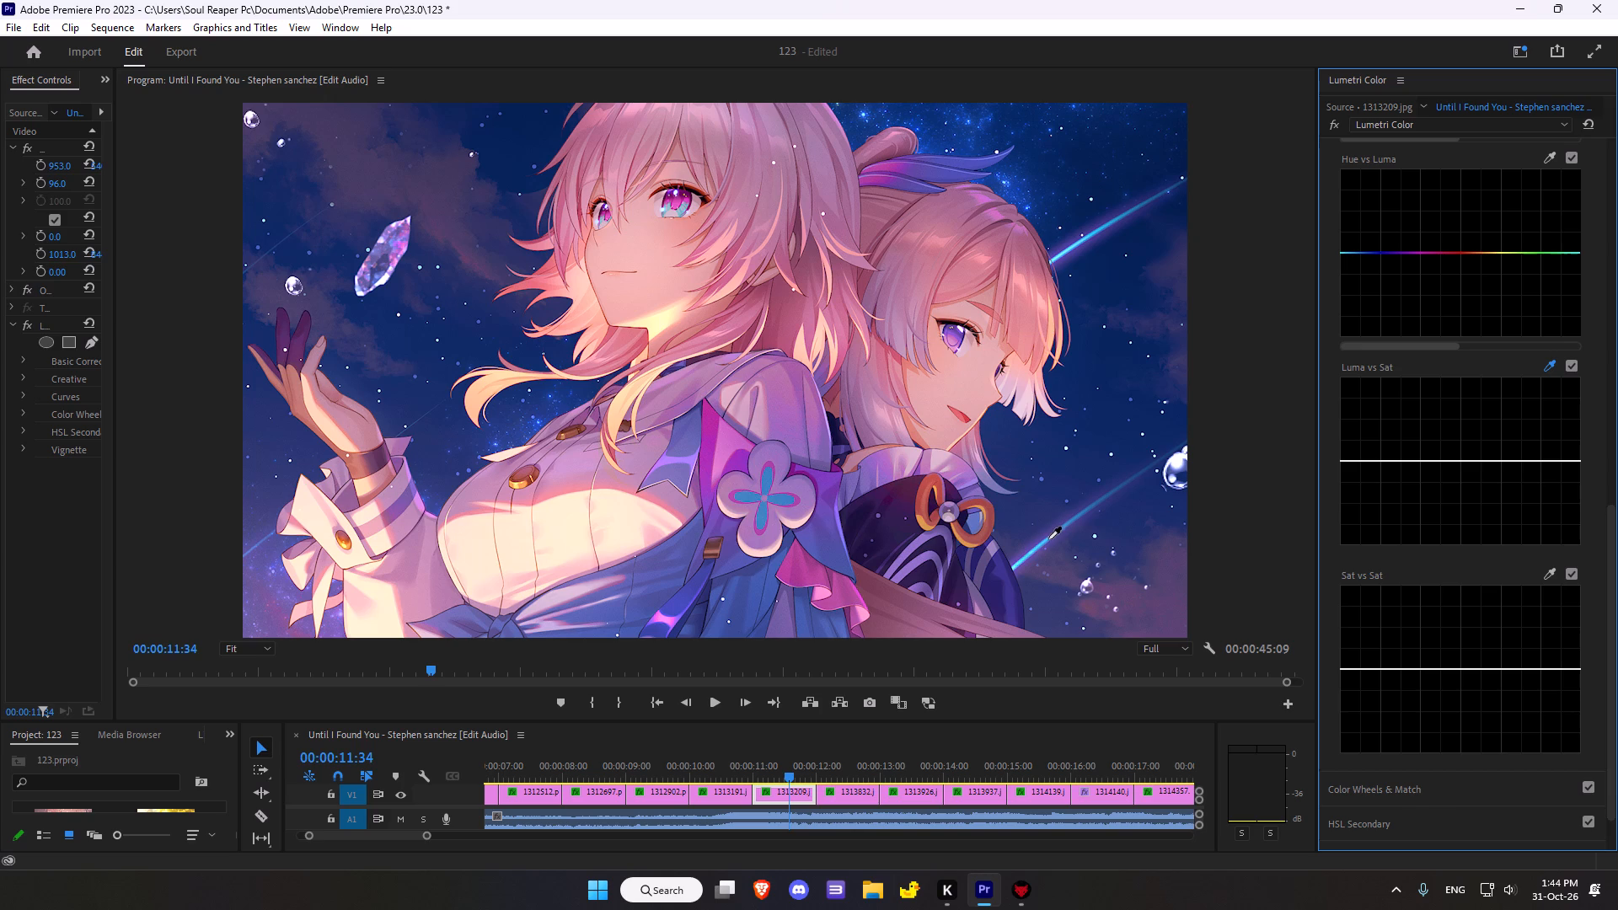
{"action": "left_click", "coordinate": [881, 169]}
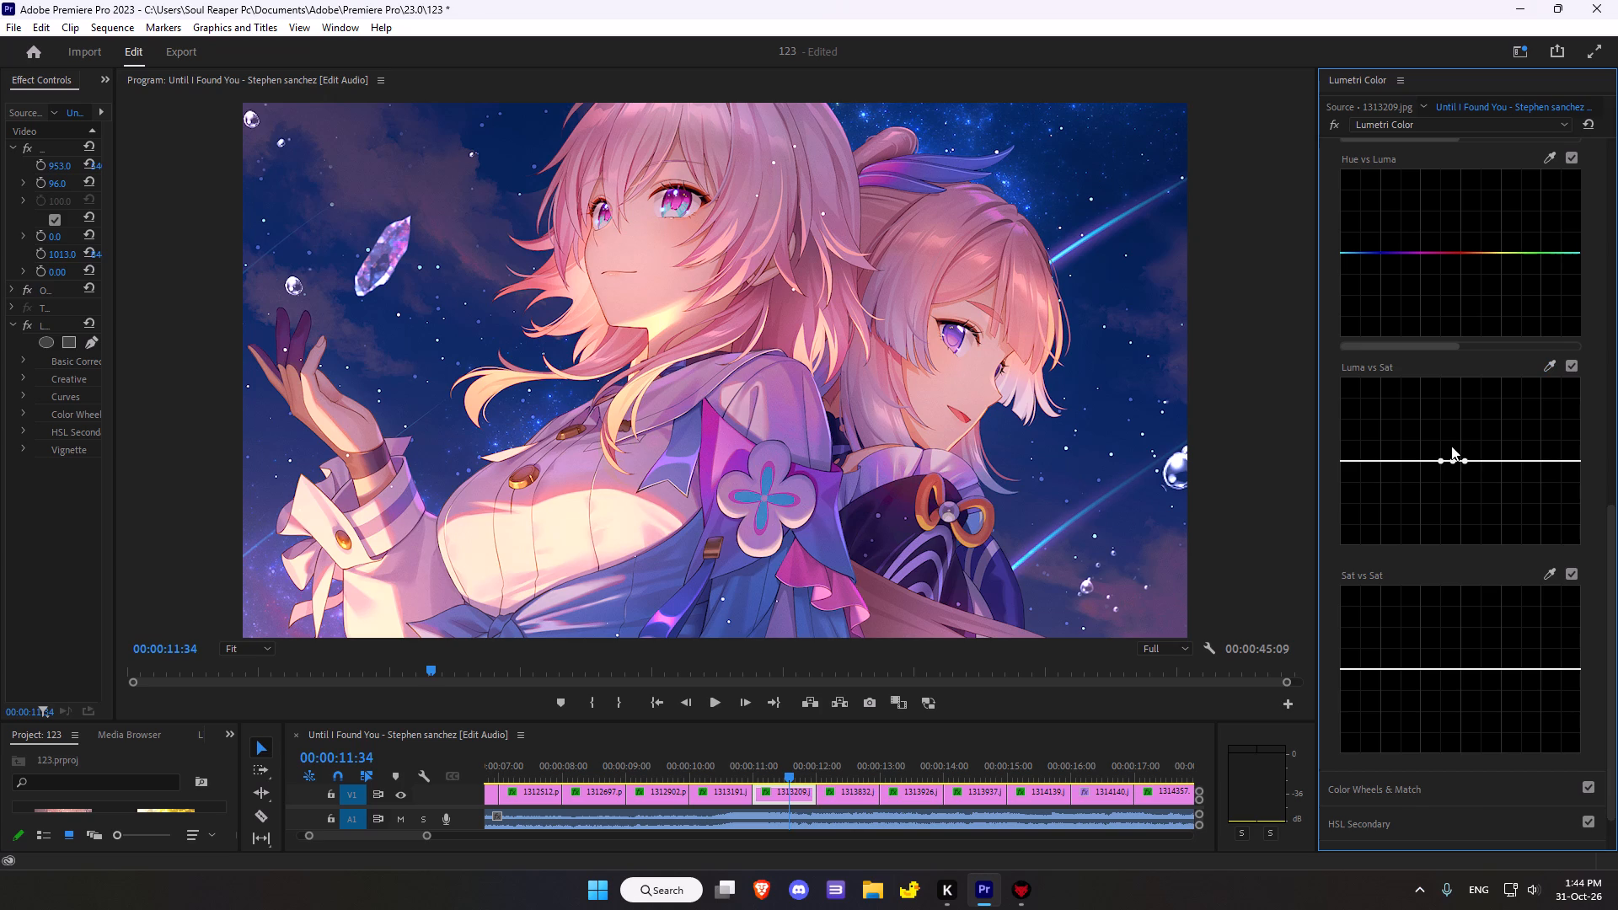
{"action": "left_click_drag", "start_coordinate": [1454, 463], "coordinate": [1448, 435]}
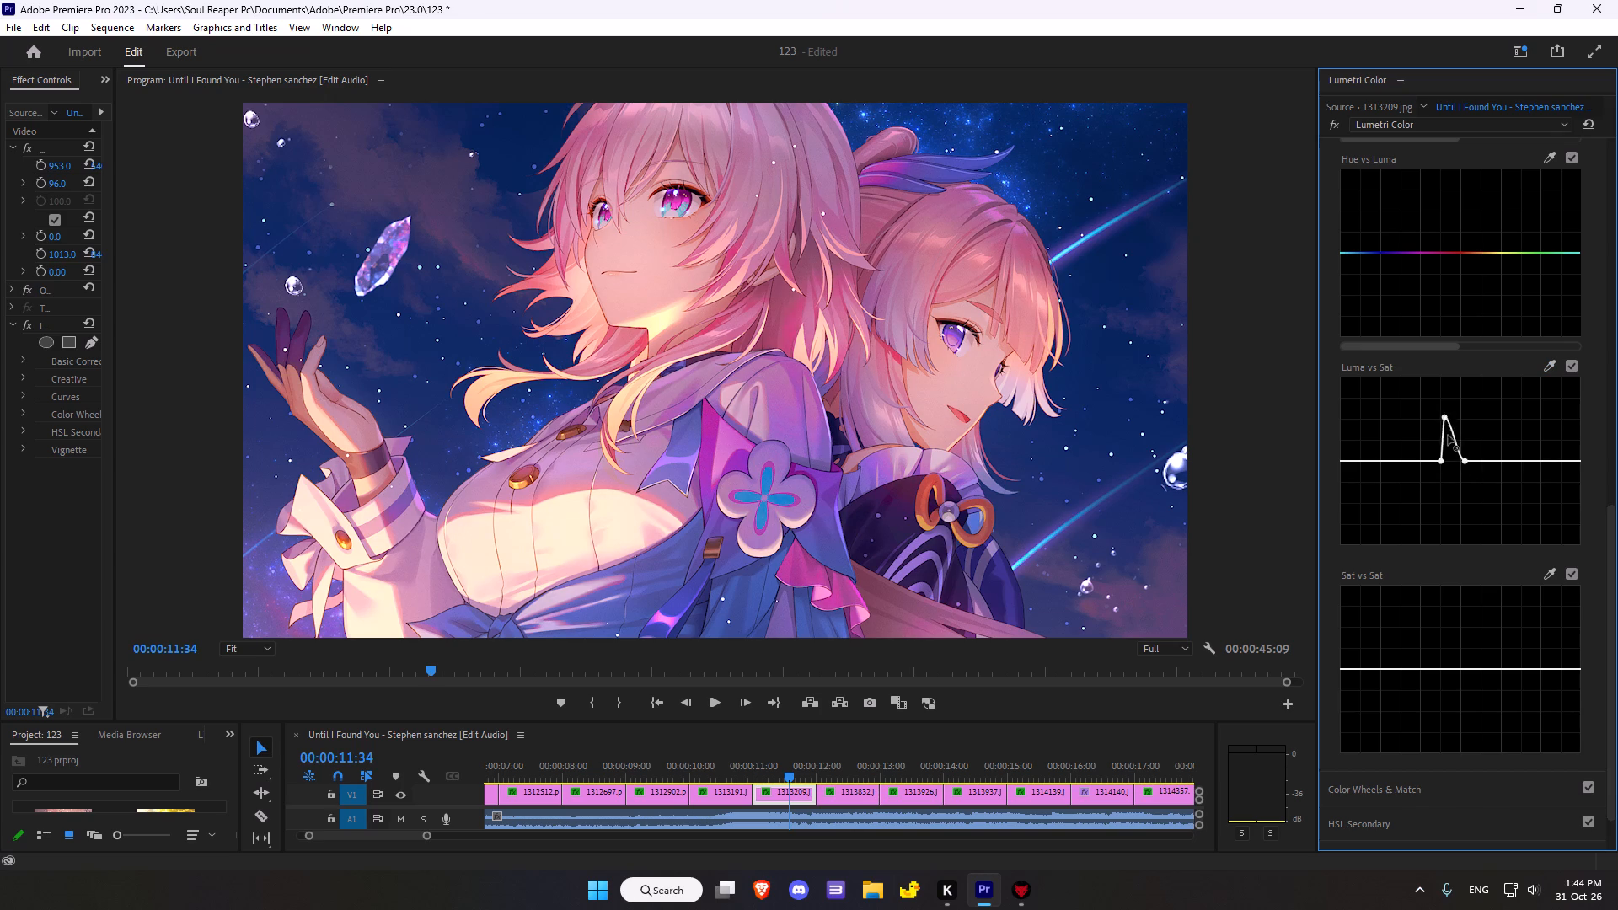
{"action": "left_click_drag", "start_coordinate": [1448, 435], "coordinate": [1451, 440]}
{"action": "left_click_drag", "start_coordinate": [1451, 440], "coordinate": [1453, 441]}
Sample the purple fabric beside the flower emblem for the Sat vs Sat curve and settle its middle point slightly below the line.
{"action": "scroll", "coordinate": [1472, 434], "scroll_direction": "down", "scroll_amount": 6}
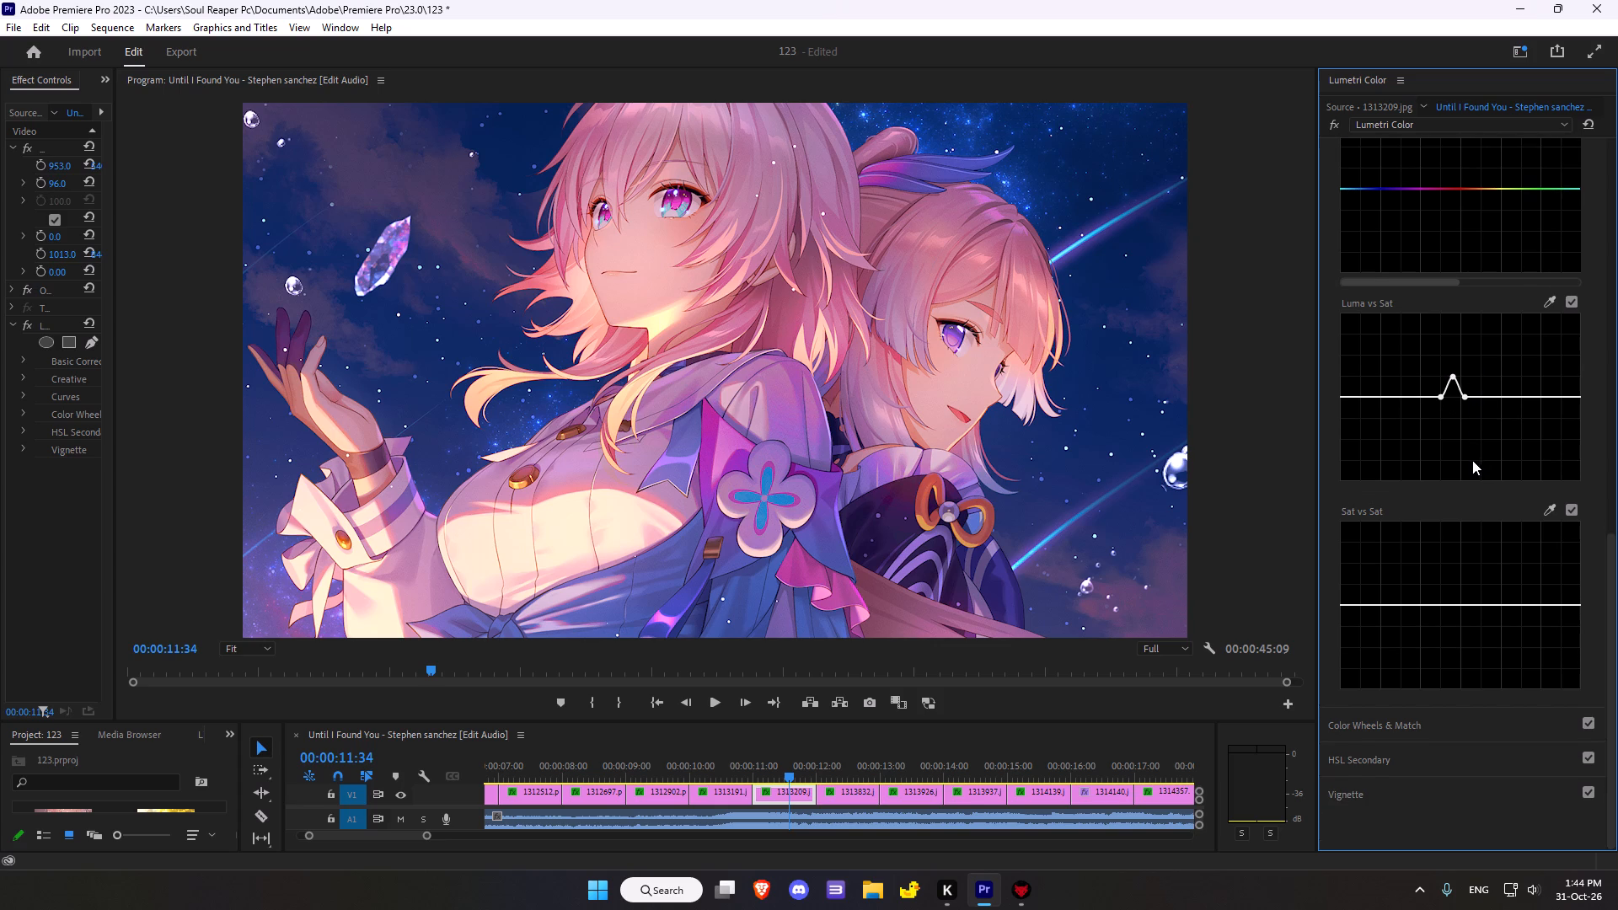
{"action": "scroll", "coordinate": [1471, 460], "scroll_direction": "down", "scroll_amount": 5}
{"action": "left_click", "coordinate": [1546, 511]}
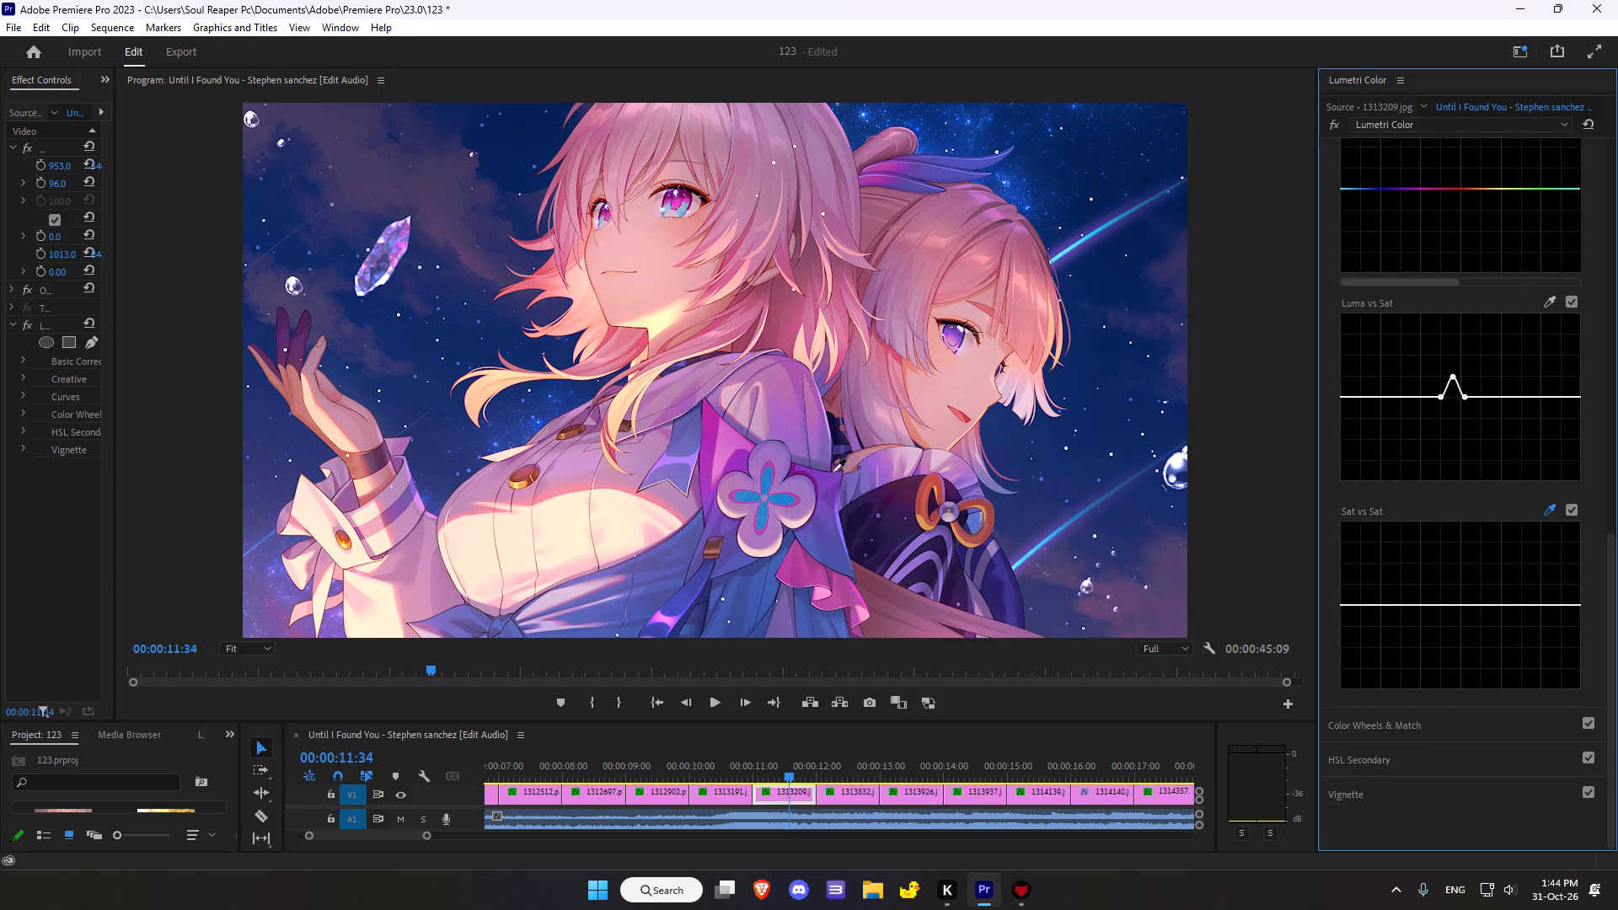
{"action": "left_click", "coordinate": [734, 464]}
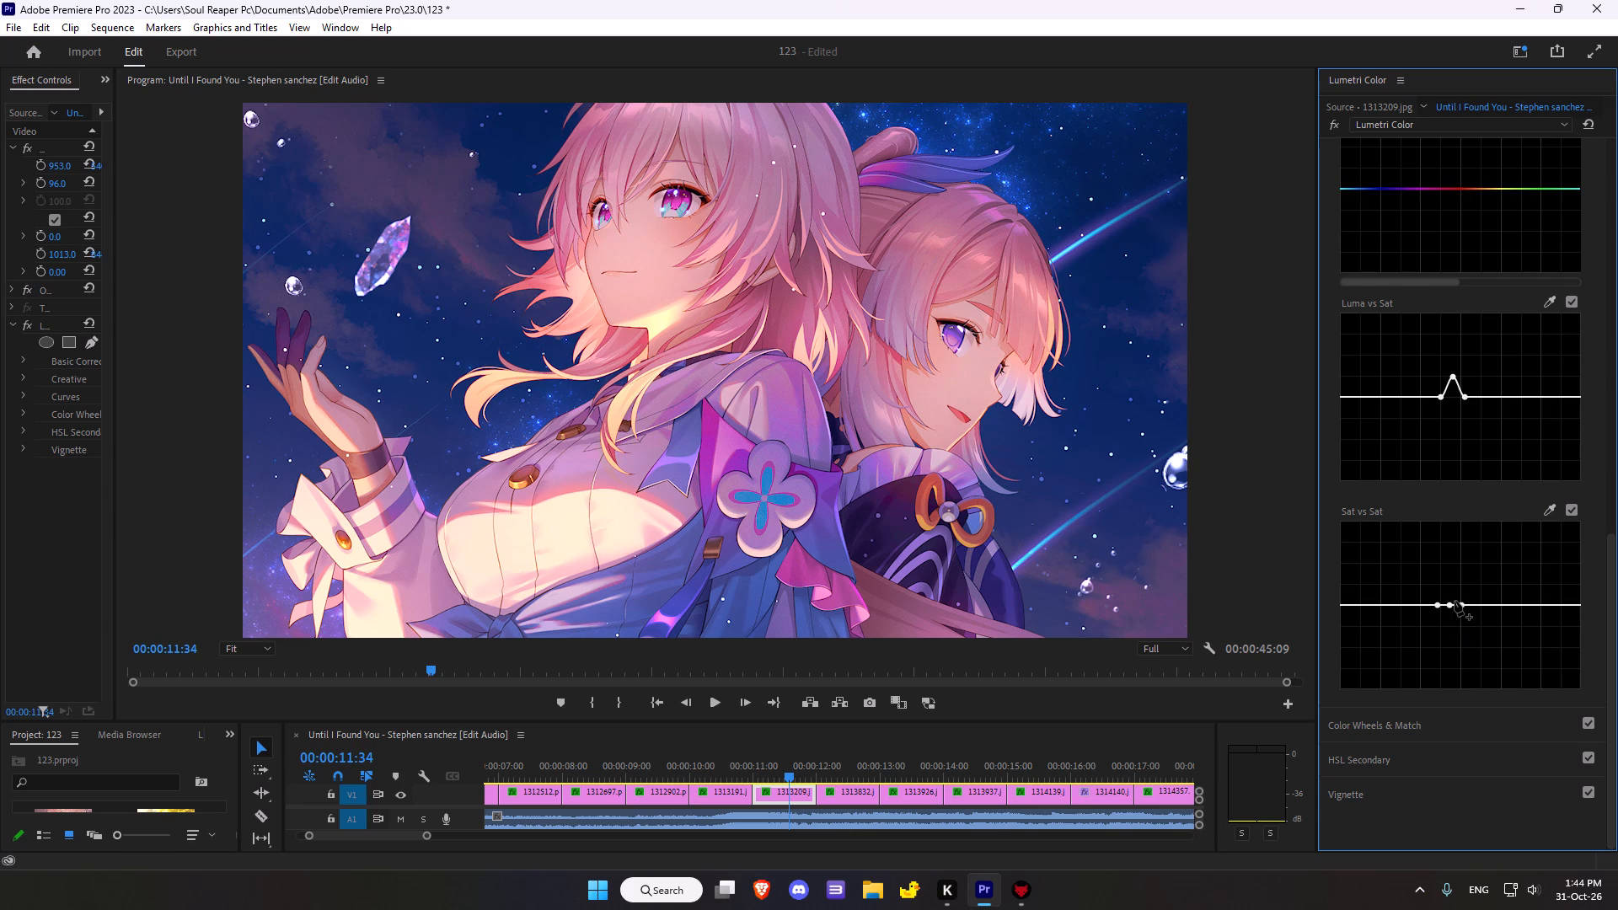
{"action": "left_click_drag", "start_coordinate": [1453, 606], "coordinate": [1432, 586]}
{"action": "left_click_drag", "start_coordinate": [1432, 586], "coordinate": [1435, 616]}
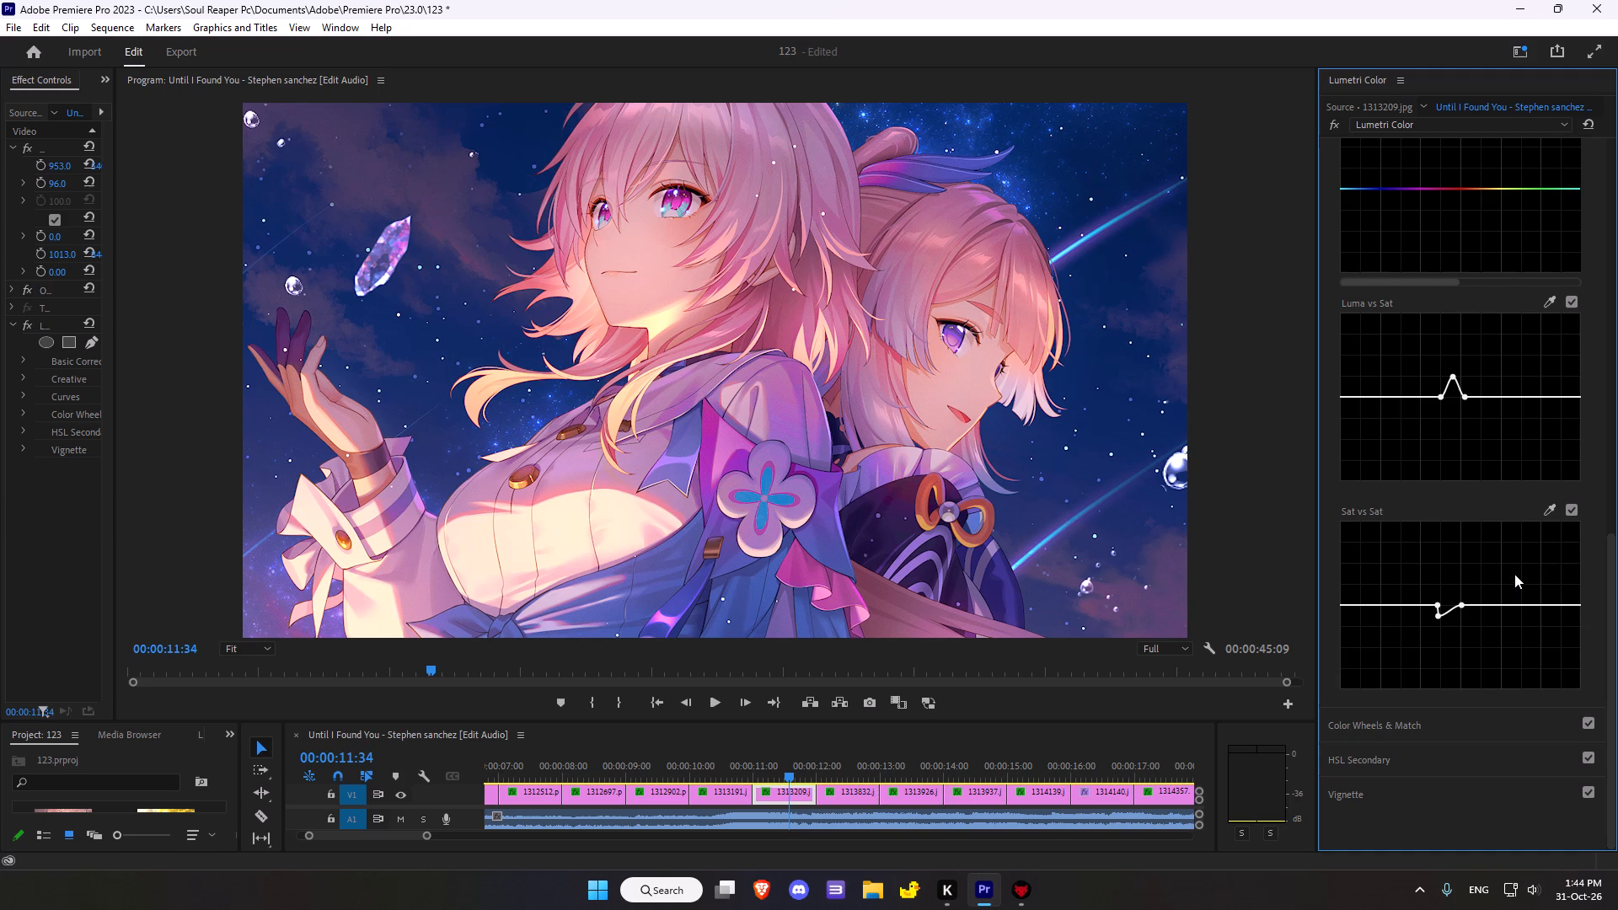
{"action": "scroll", "coordinate": [1514, 576], "scroll_direction": "down", "scroll_amount": 6}
{"action": "scroll", "coordinate": [1514, 576], "scroll_direction": "up", "scroll_amount": 3}
{"action": "scroll", "coordinate": [1514, 578], "scroll_direction": "down", "scroll_amount": 2}
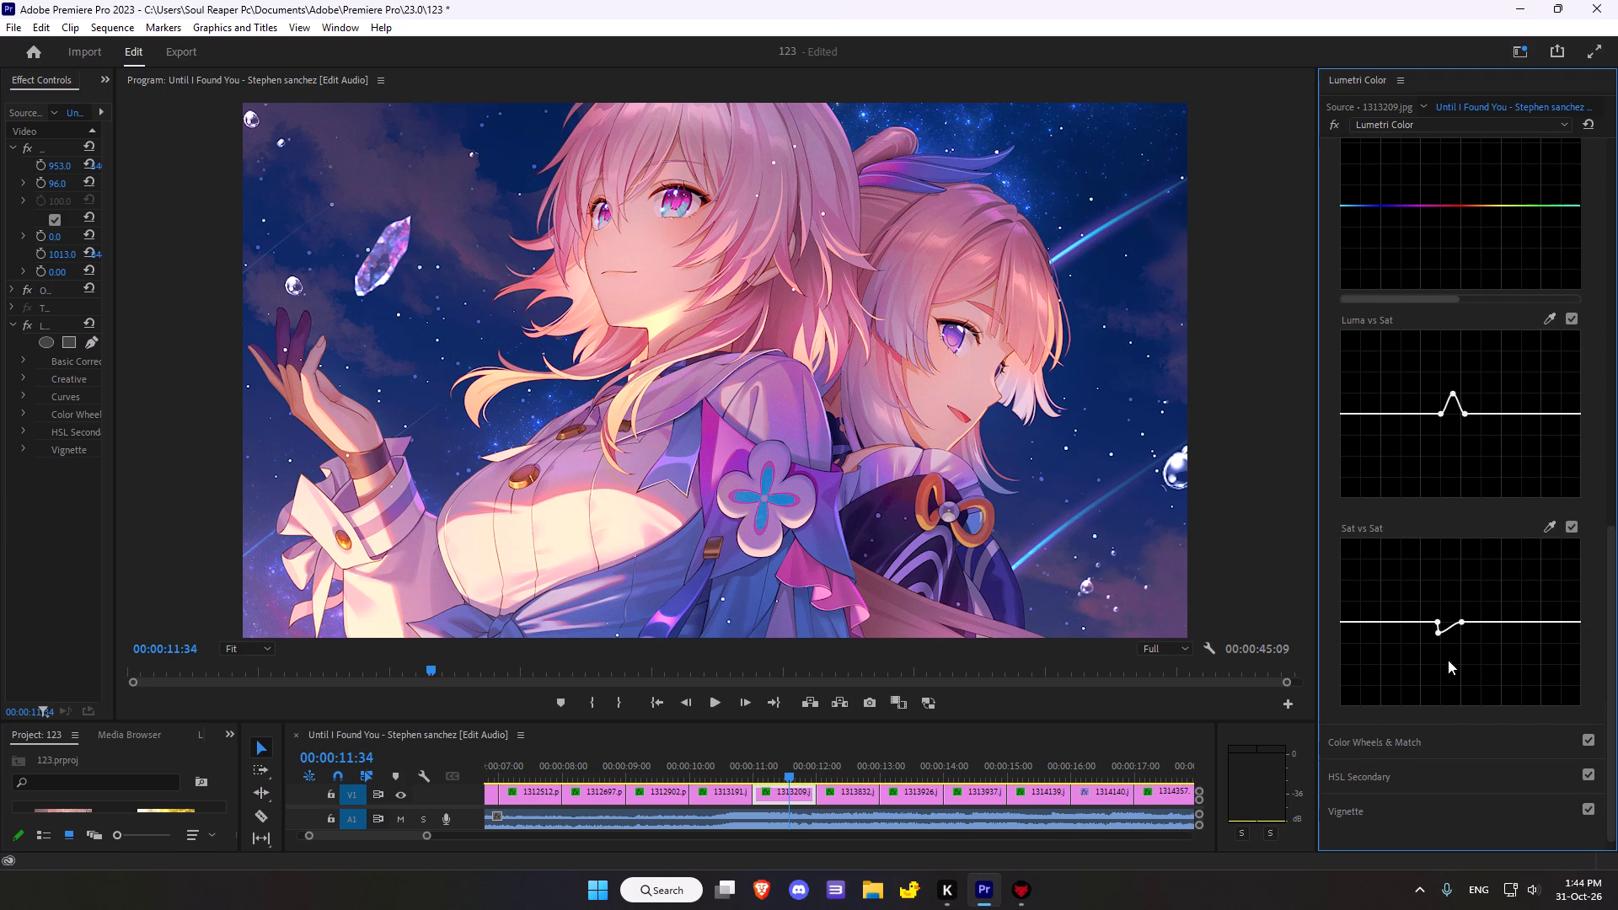
{"action": "left_click_drag", "start_coordinate": [1439, 633], "coordinate": [1447, 631]}
In Color Wheels & Match, nudge clip 1313209.jpg's Midtones wheel slightly toward red-orange.
{"action": "scroll", "coordinate": [1320, 618], "scroll_direction": "down", "scroll_amount": 7}
{"action": "left_click", "coordinate": [1359, 720]}
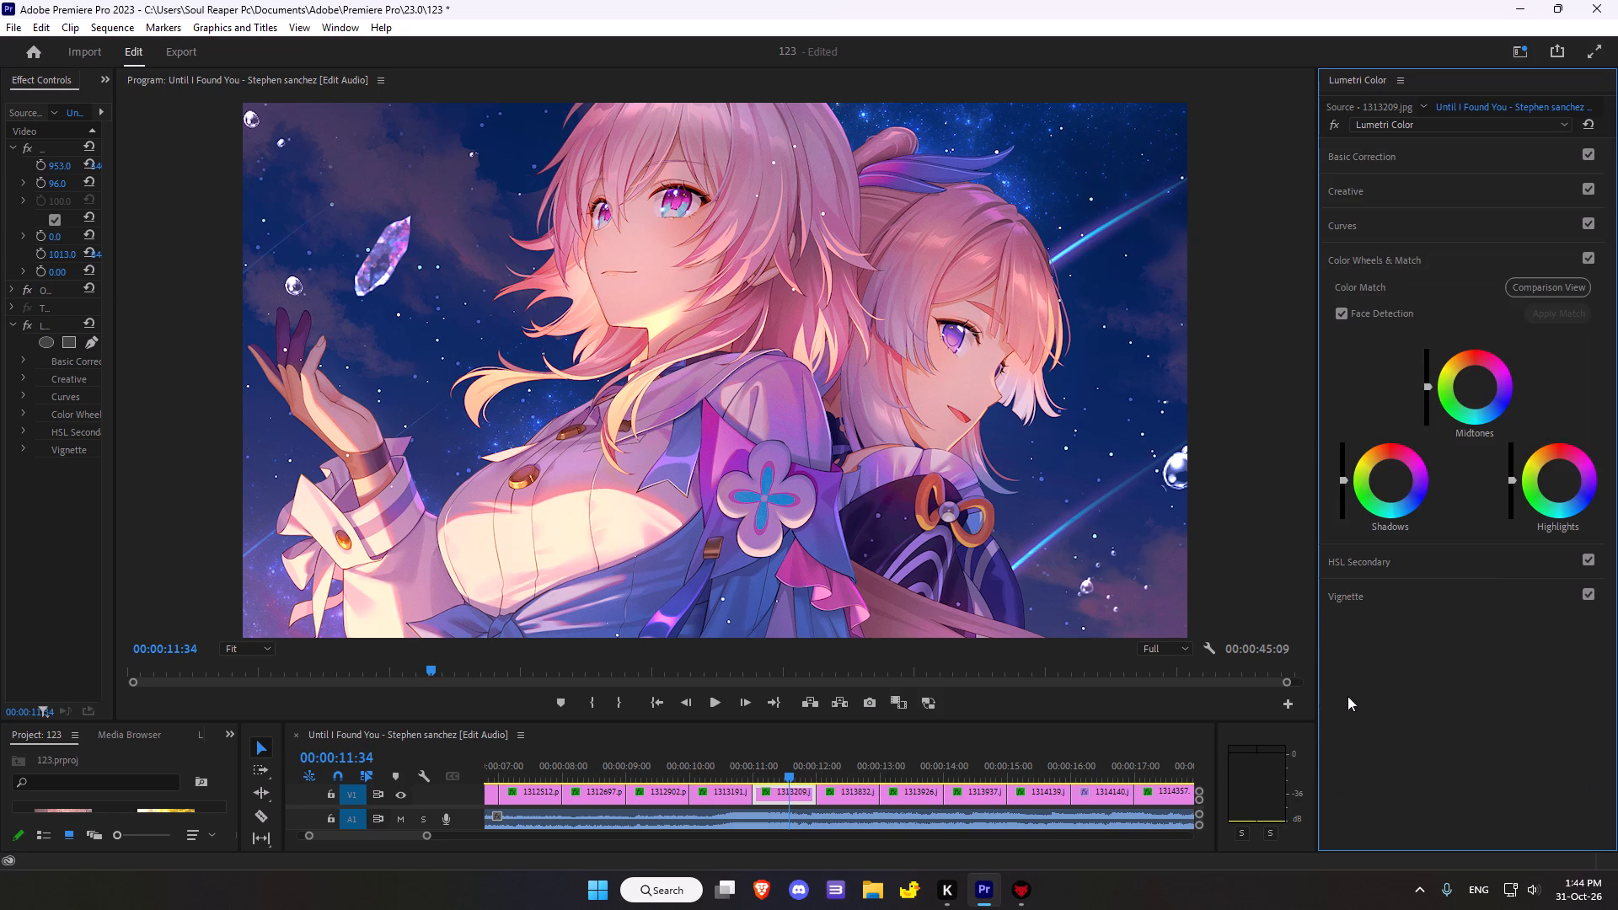
{"action": "left_click_drag", "start_coordinate": [1471, 386], "coordinate": [1478, 345]}
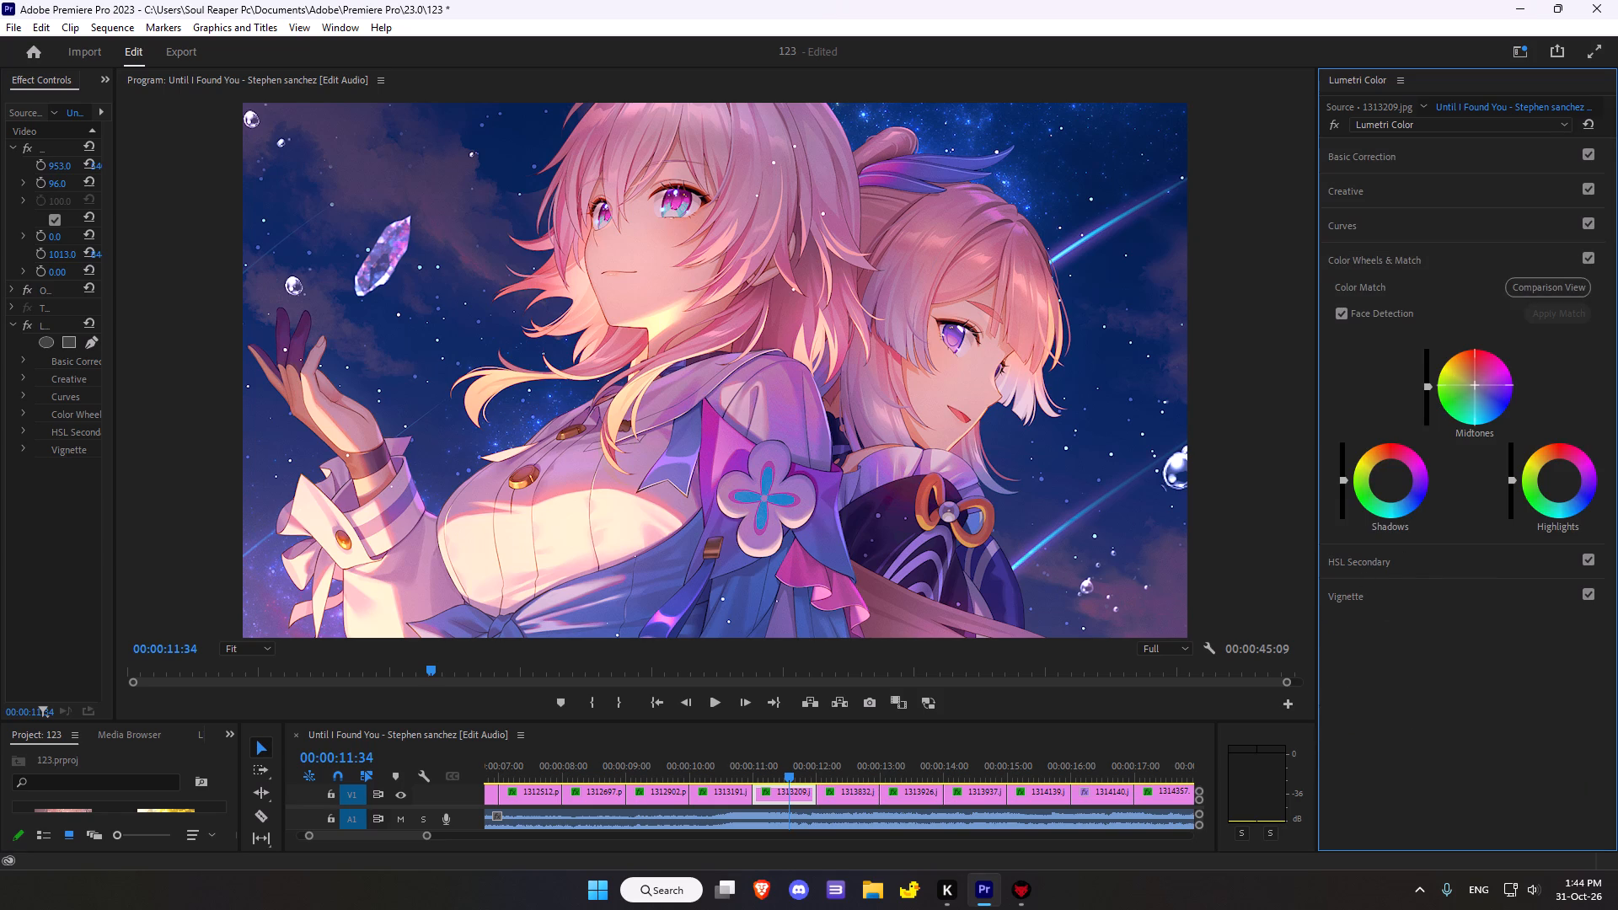
{"action": "left_click_drag", "start_coordinate": [1478, 345], "coordinate": [1454, 357]}
Try a yellow-orange shift on the Shadows wheel, reset it, and nudge it slightly toward magenta instead.
{"action": "left_click_drag", "start_coordinate": [1392, 480], "coordinate": [1331, 445]}
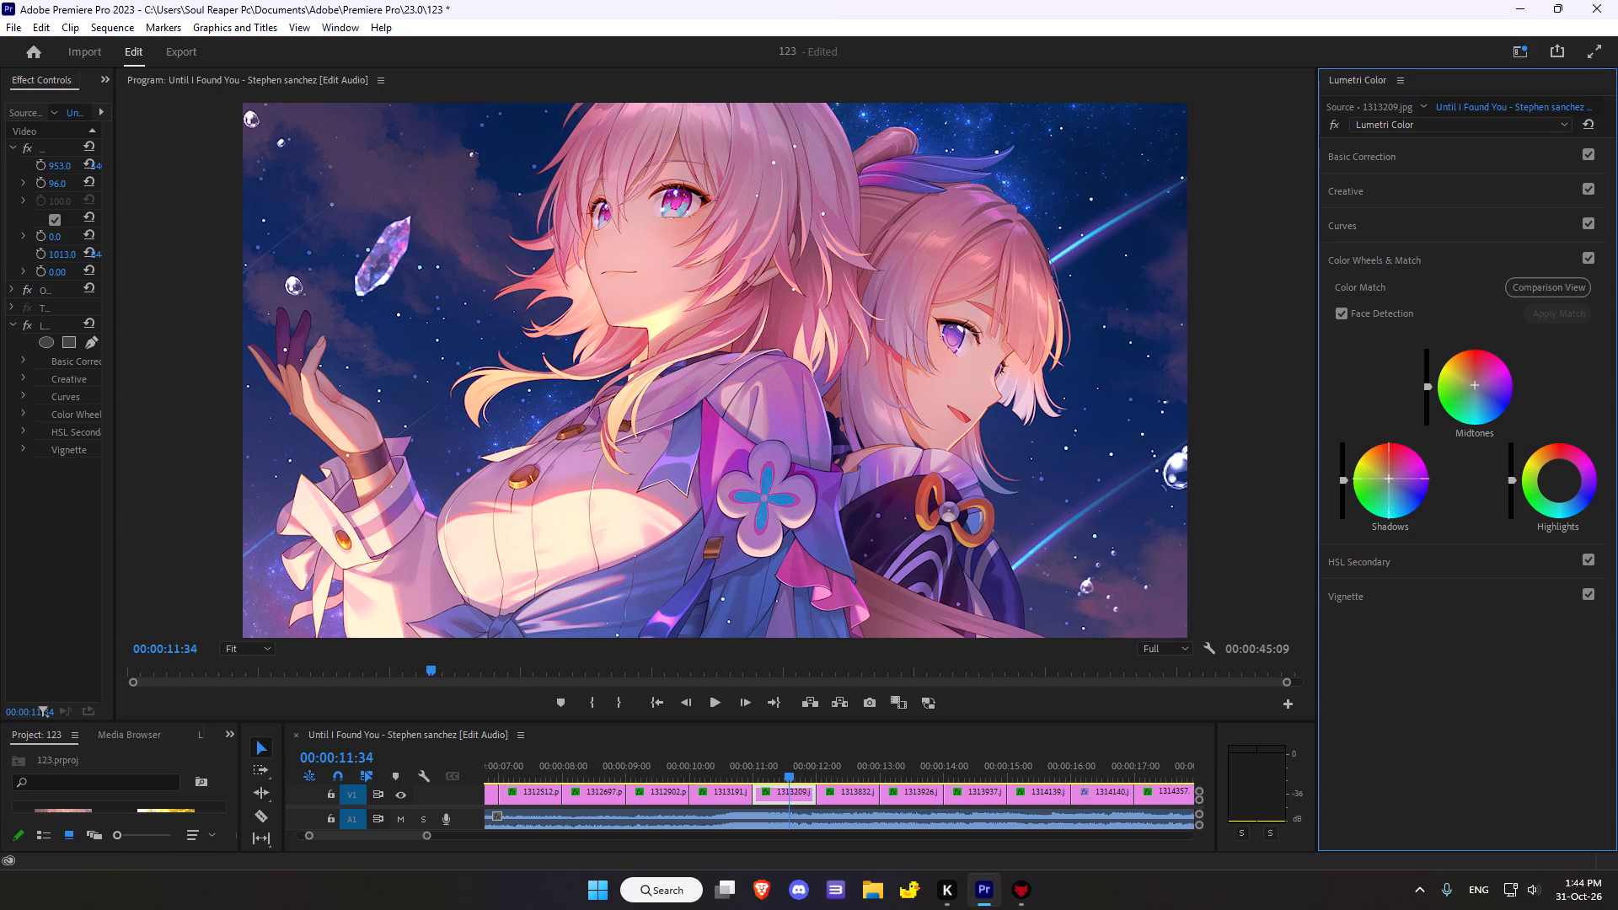
{"action": "left_click_drag", "start_coordinate": [1331, 445], "coordinate": [1287, 447]}
{"action": "double_click", "coordinate": [1392, 480]}
{"action": "left_click_drag", "start_coordinate": [1391, 480], "coordinate": [1427, 458]}
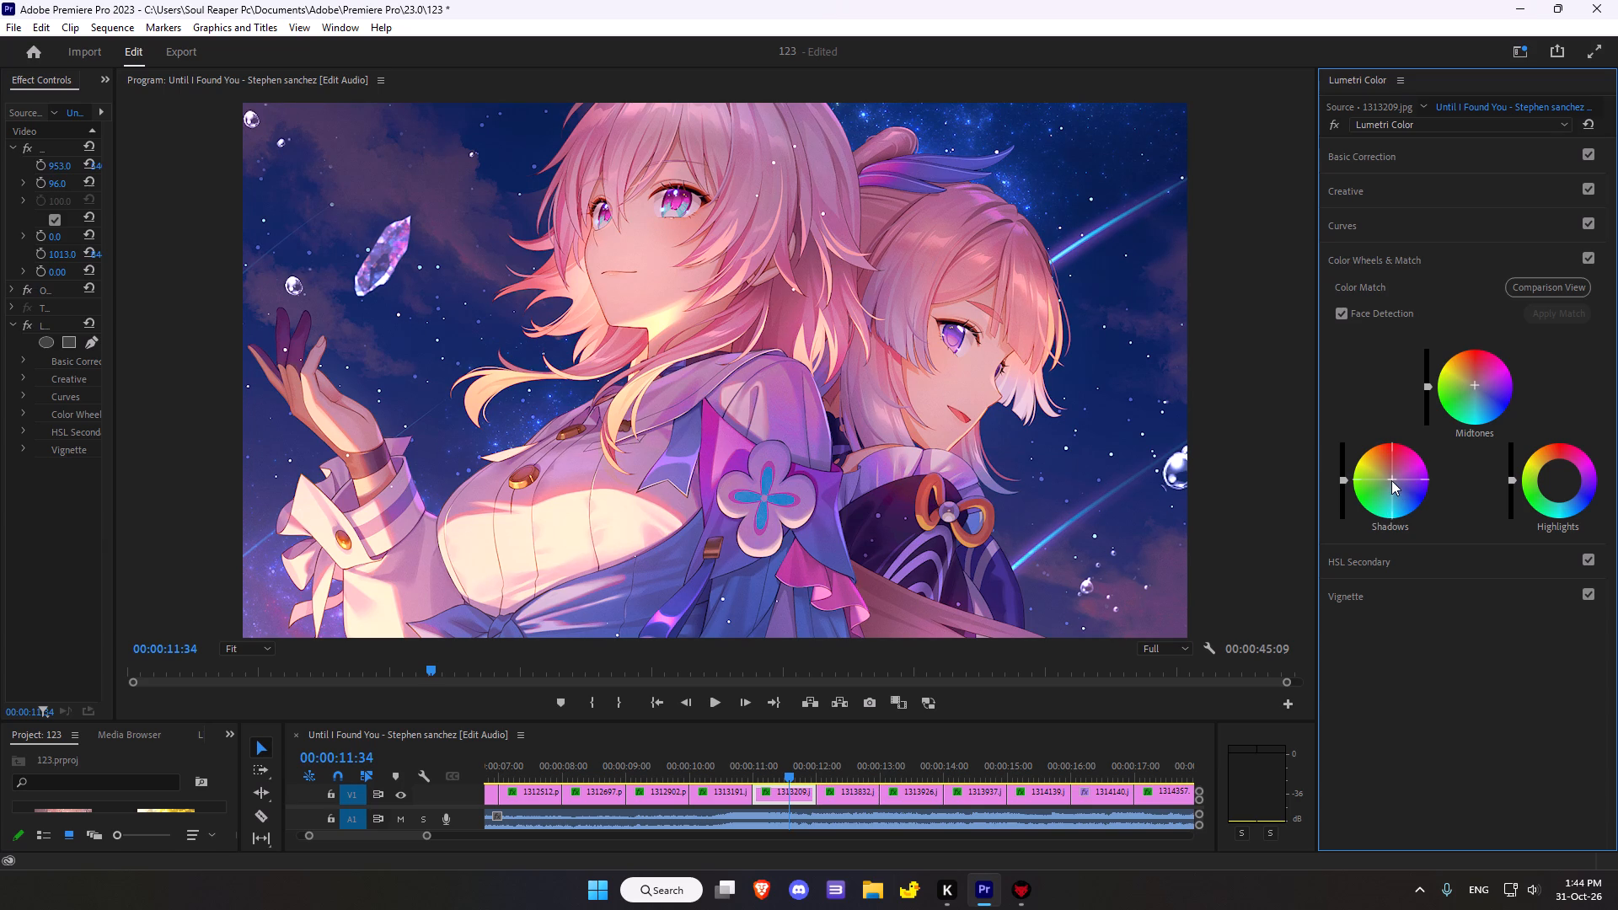
Try several shifts on clip 1313209.jpg's Highlights wheel and settle it slightly toward yellow-green.
{"action": "left_click_drag", "start_coordinate": [1560, 480], "coordinate": [1547, 522]}
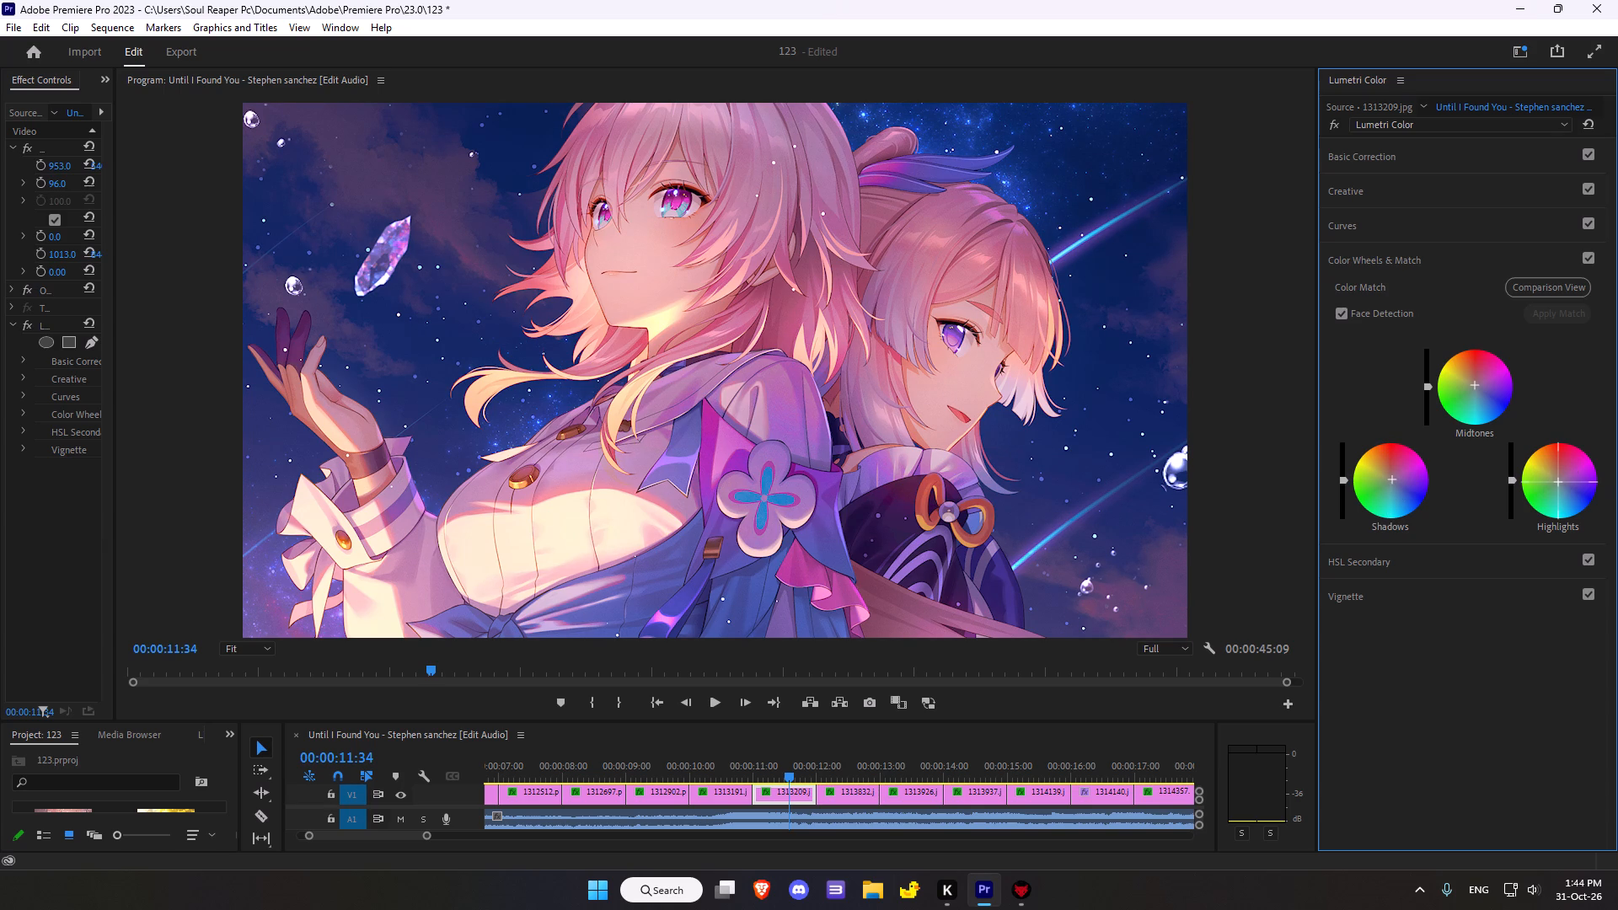
{"action": "left_click_drag", "start_coordinate": [1547, 522], "coordinate": [1584, 506]}
{"action": "left_click_drag", "start_coordinate": [1584, 506], "coordinate": [1411, 525]}
{"action": "left_click_drag", "start_coordinate": [1411, 525], "coordinate": [1390, 505]}
Settle the Highlights wheel of clip 1313209.jpg slightly toward yellow-green.
{"action": "left_click_drag", "start_coordinate": [1553, 479], "coordinate": [1602, 490]}
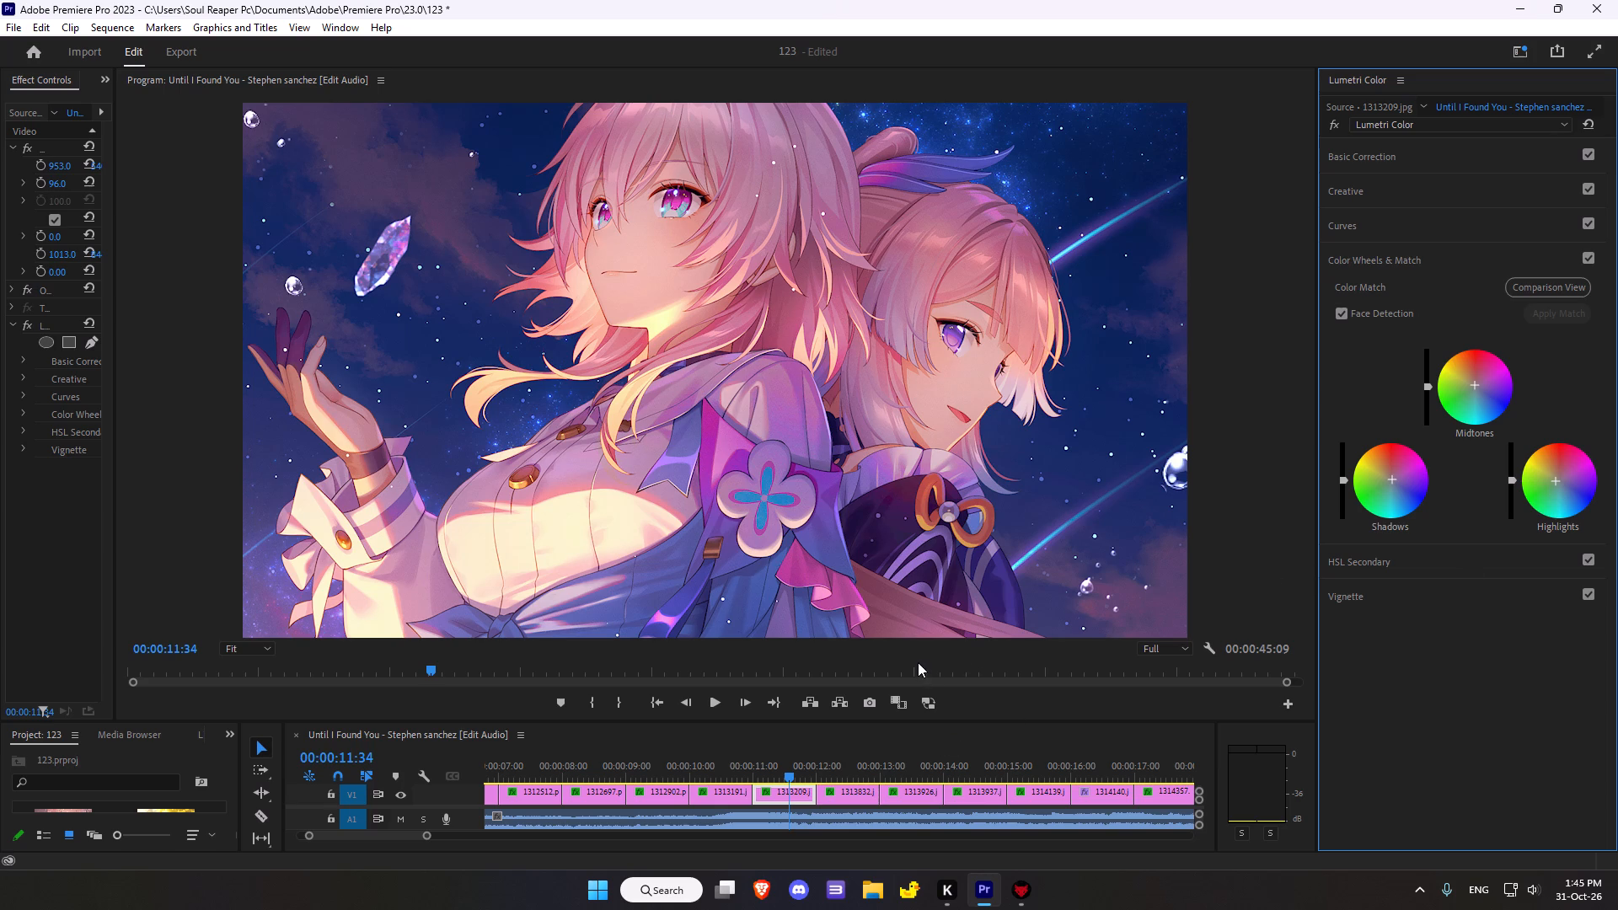
Compare clip 1313209.jpg with and without its Lumetri Color grade by repeatedly bypassing the effect.
{"action": "scroll", "coordinate": [908, 663], "scroll_direction": "down", "scroll_amount": 7}
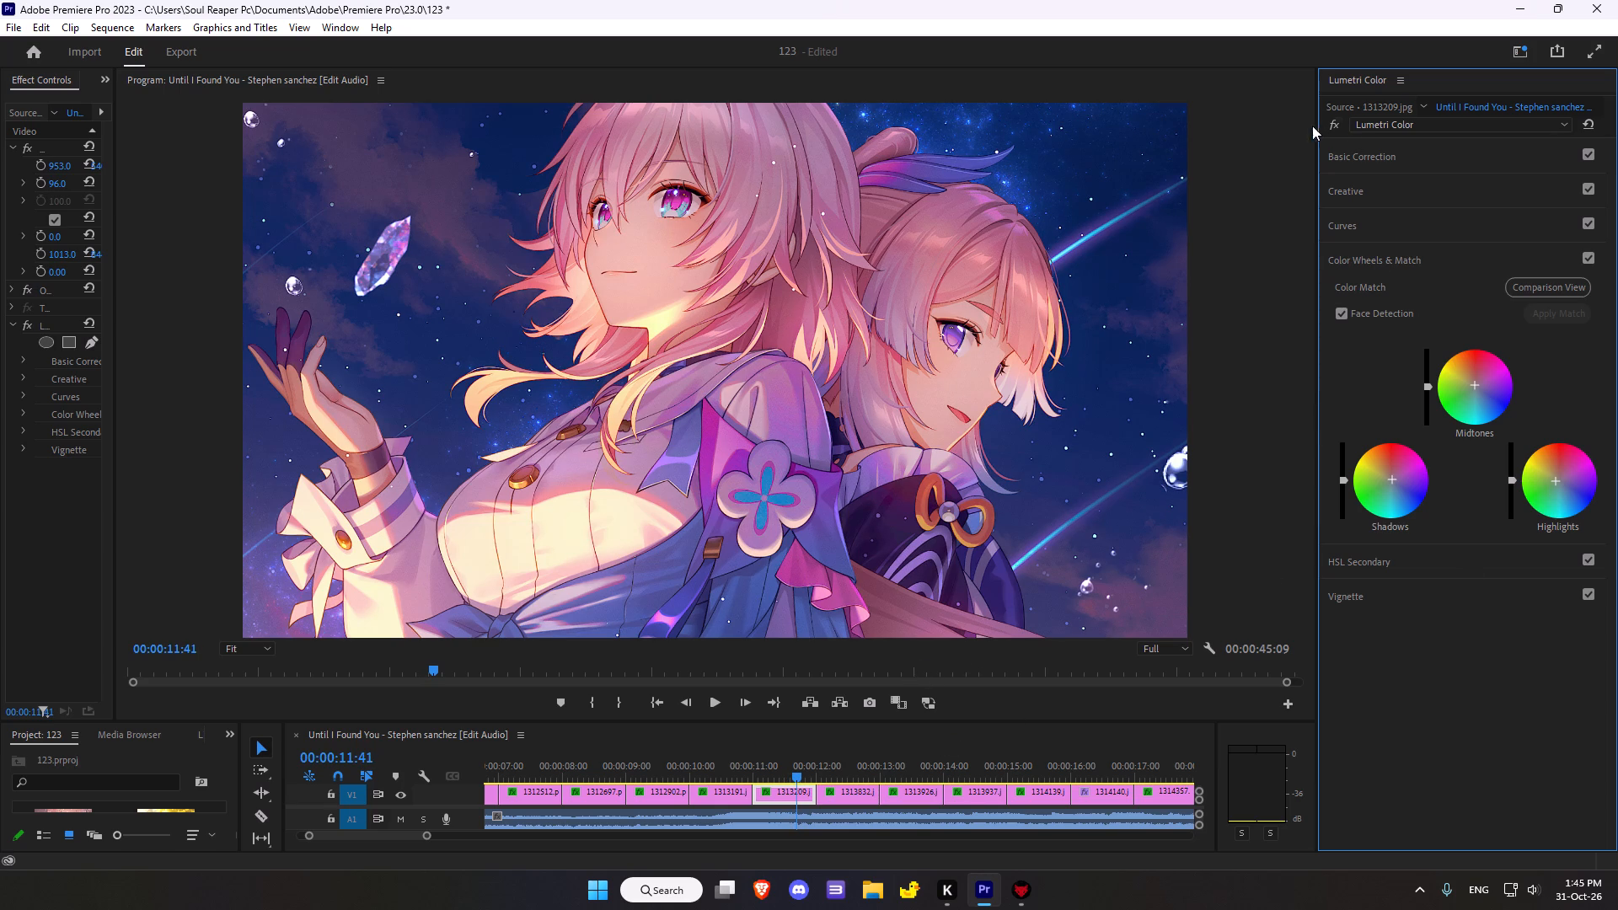
{"action": "left_click", "coordinate": [1338, 126]}
{"action": "left_click", "coordinate": [1338, 126]}
{"action": "left_click", "coordinate": [1338, 126]}
{"action": "left_click", "coordinate": [1338, 126]}
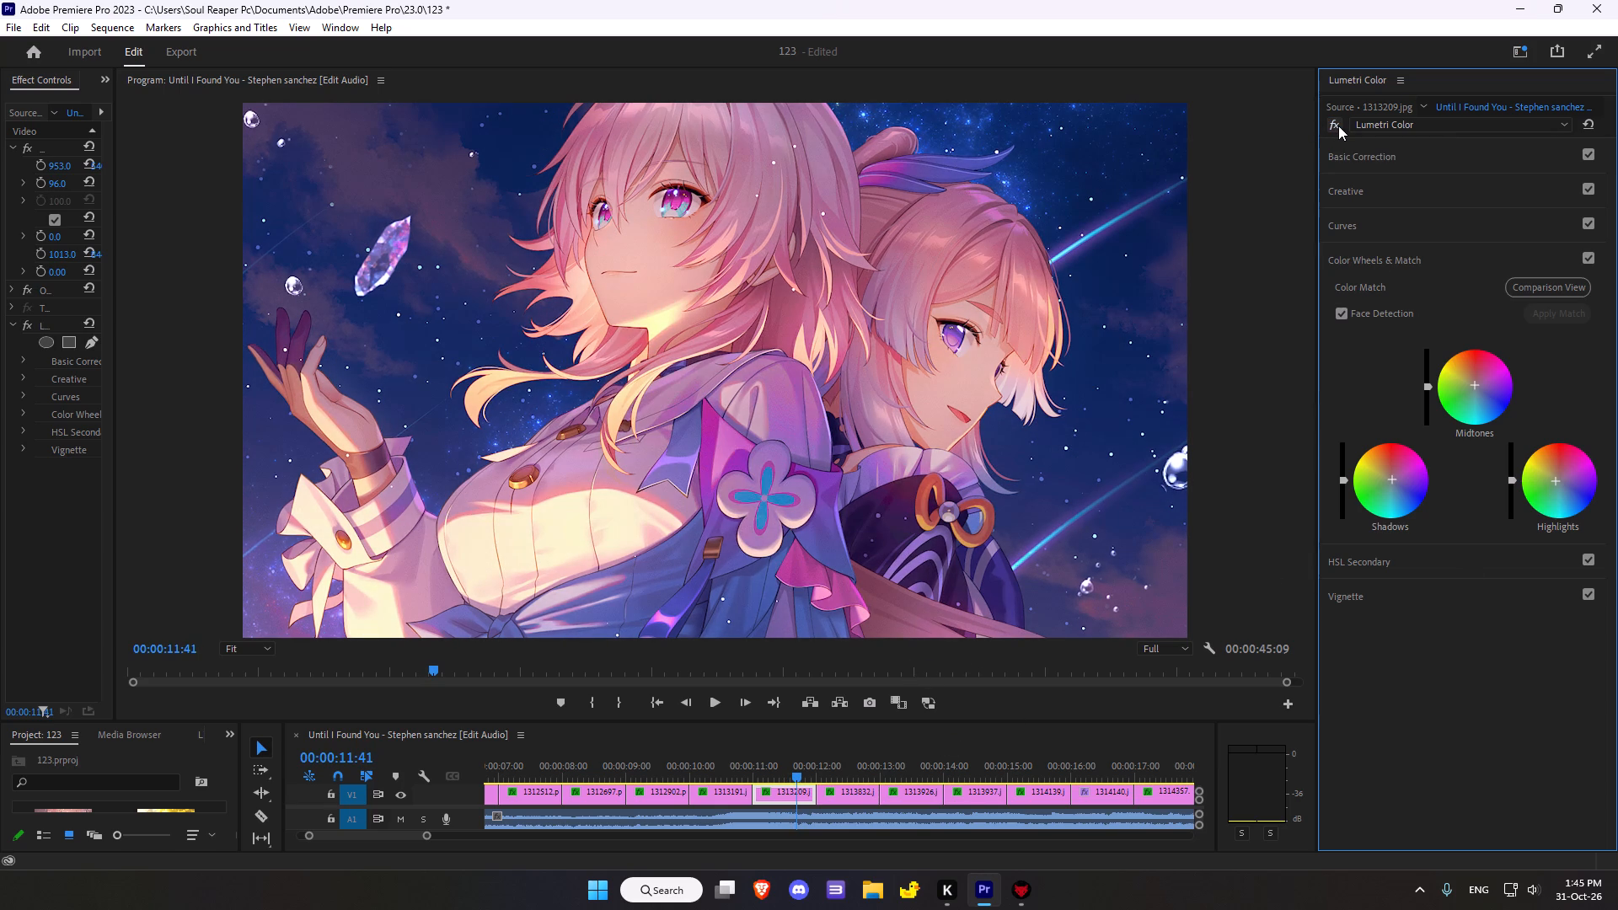
{"action": "left_click", "coordinate": [1338, 126]}
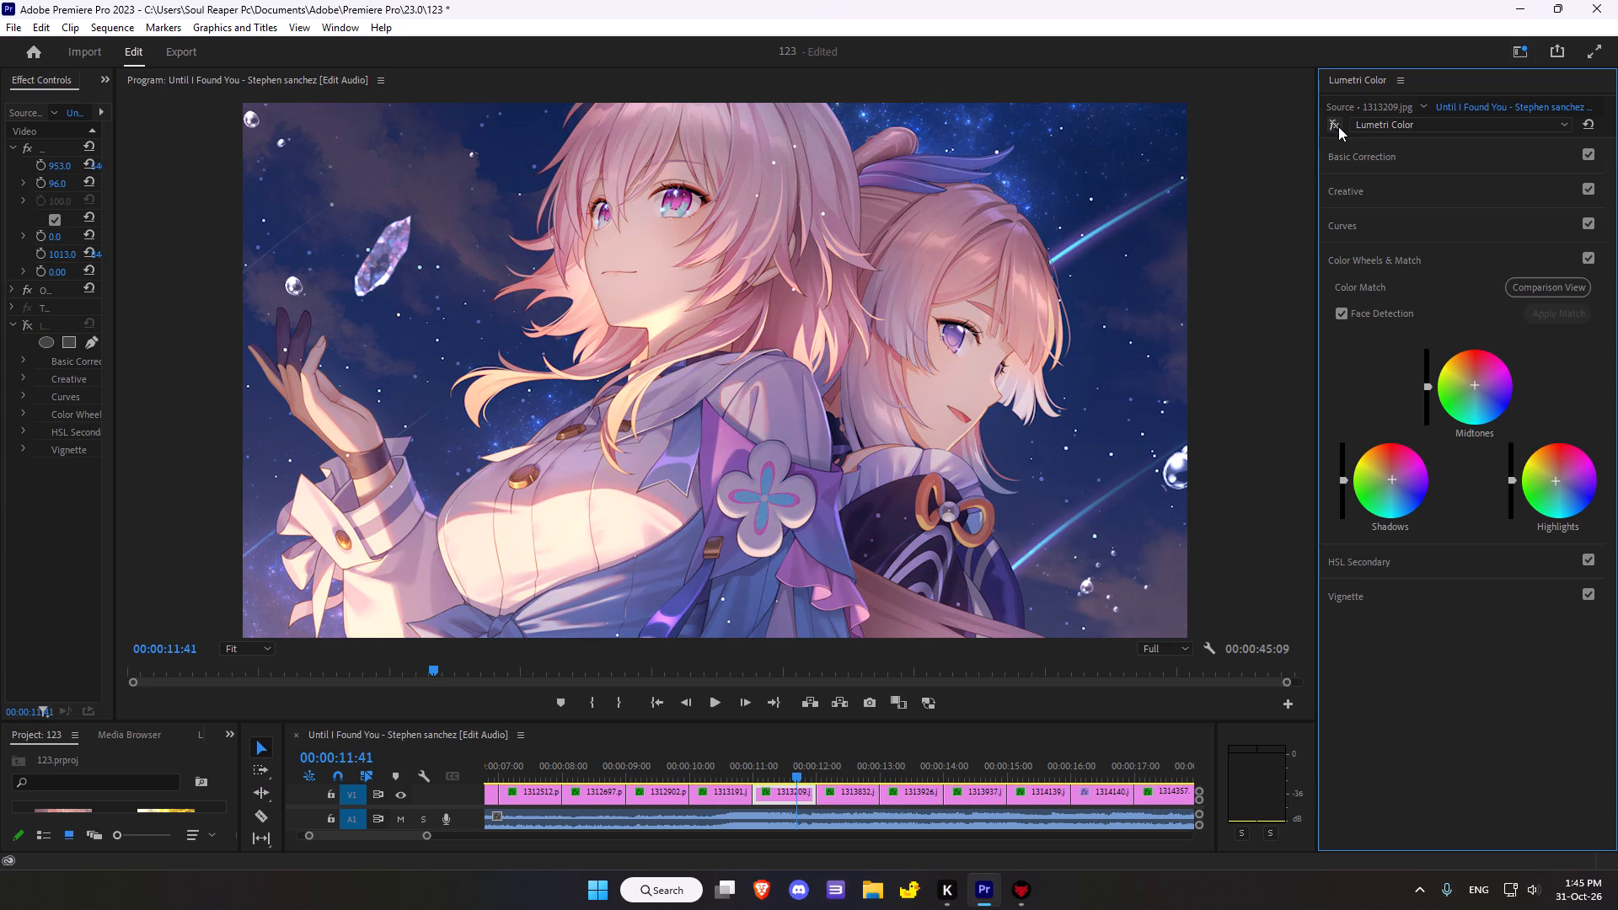
{"action": "left_click", "coordinate": [1336, 128]}
{"action": "left_click", "coordinate": [1336, 128]}
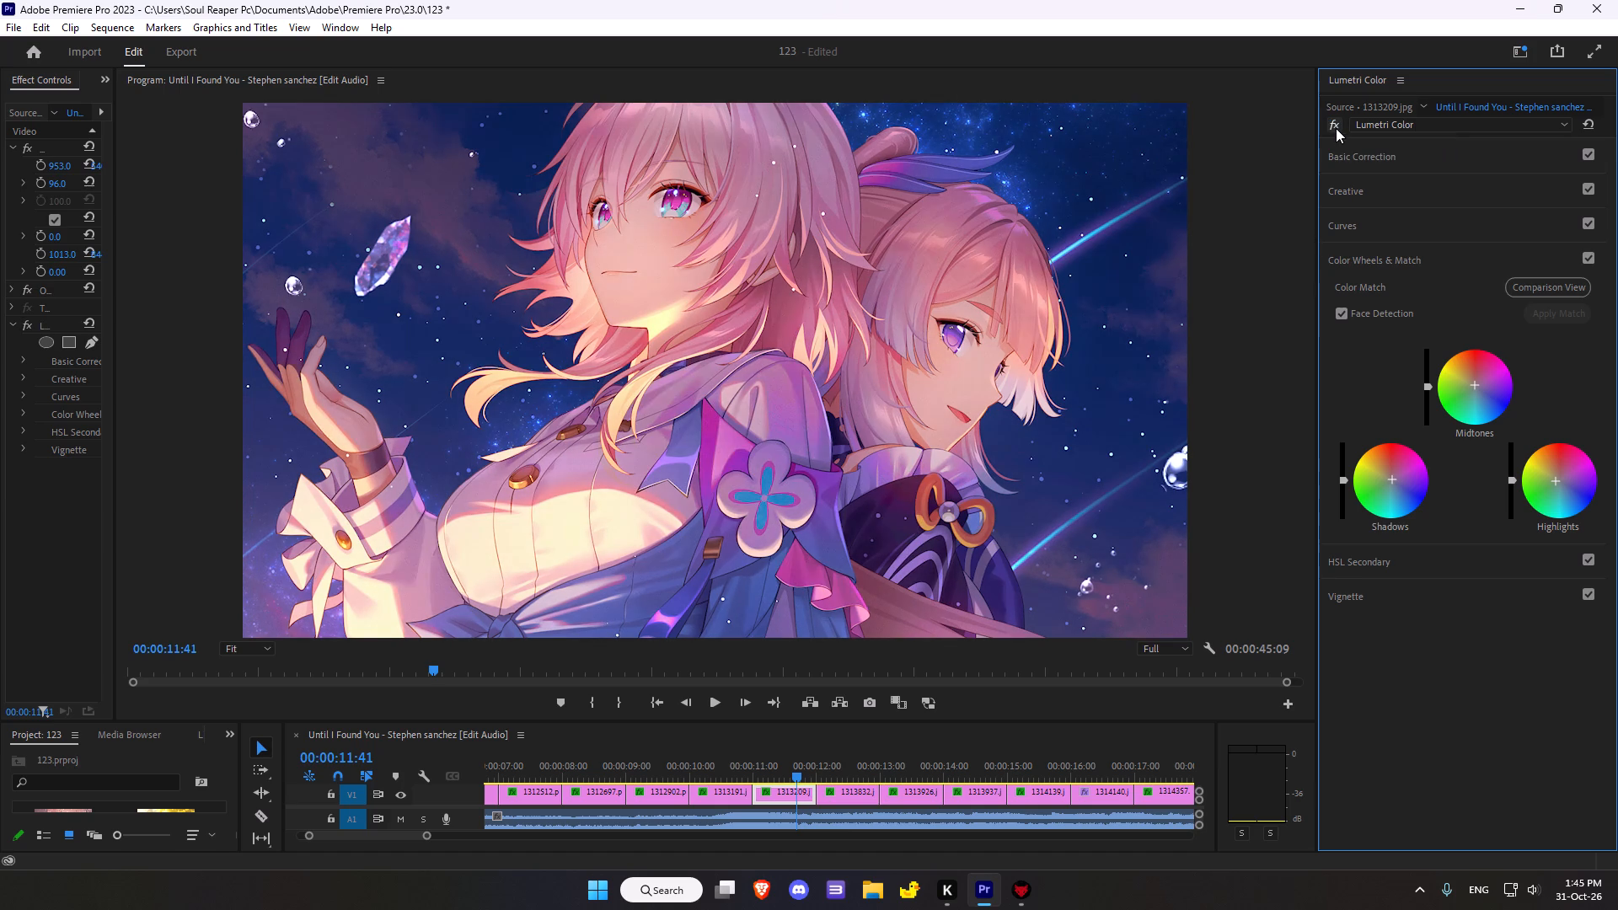
{"action": "left_click", "coordinate": [1336, 128]}
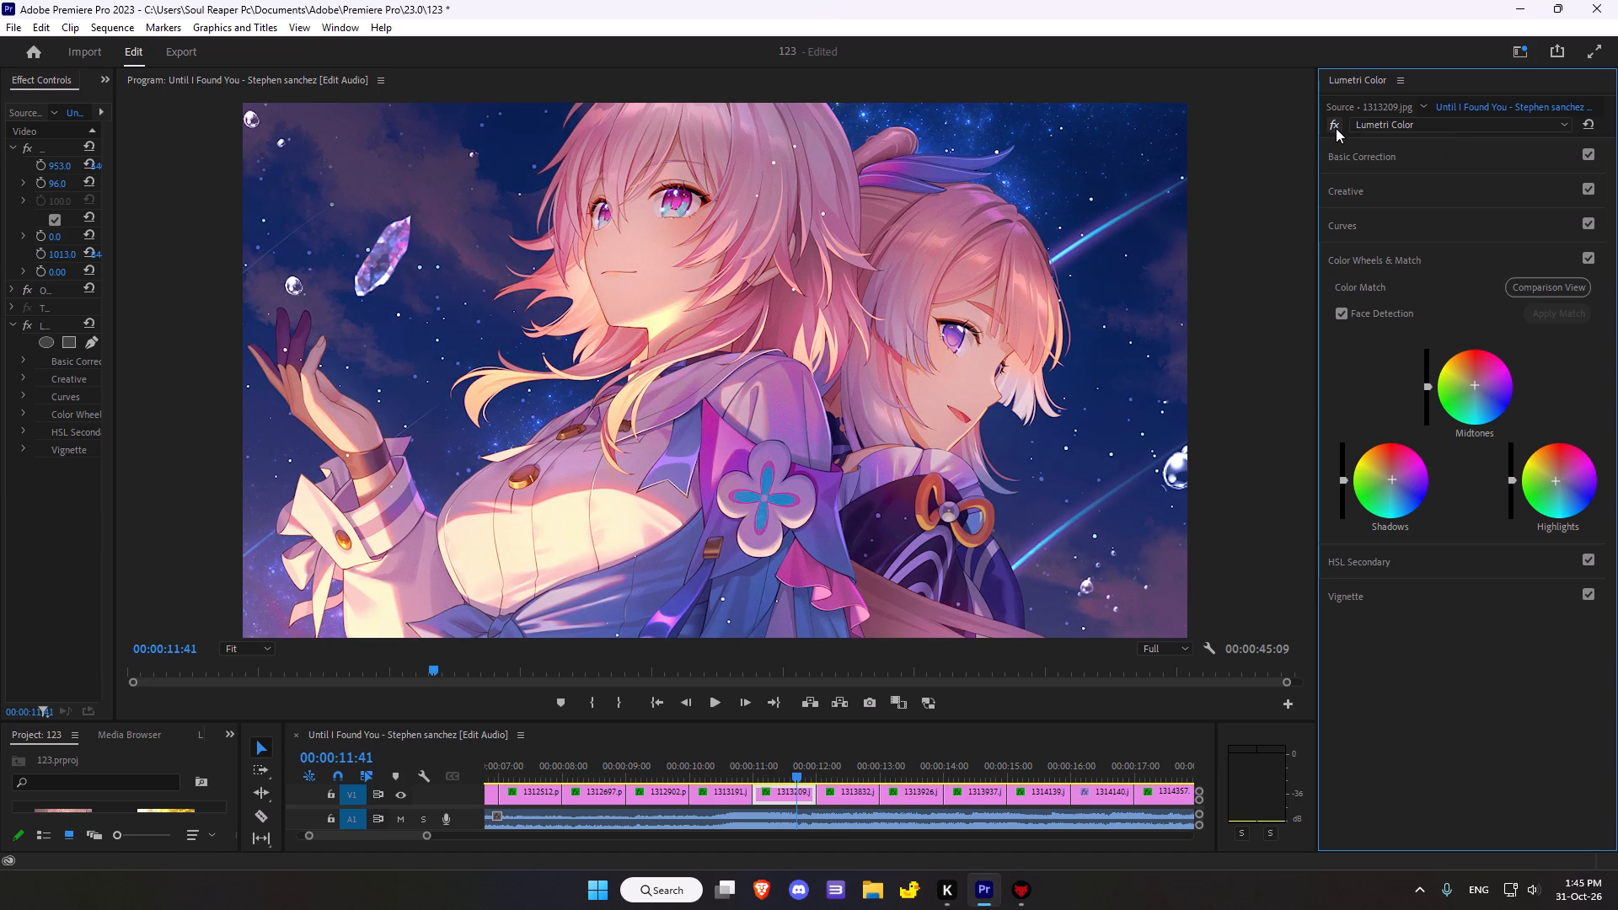
{"action": "left_click", "coordinate": [1336, 128]}
{"action": "left_click", "coordinate": [1336, 128]}
Advance to clip 1313832.jpg and compare its existing Lumetri Color grade with the ungraded image.
{"action": "scroll", "coordinate": [927, 666], "scroll_direction": "down", "scroll_amount": 5}
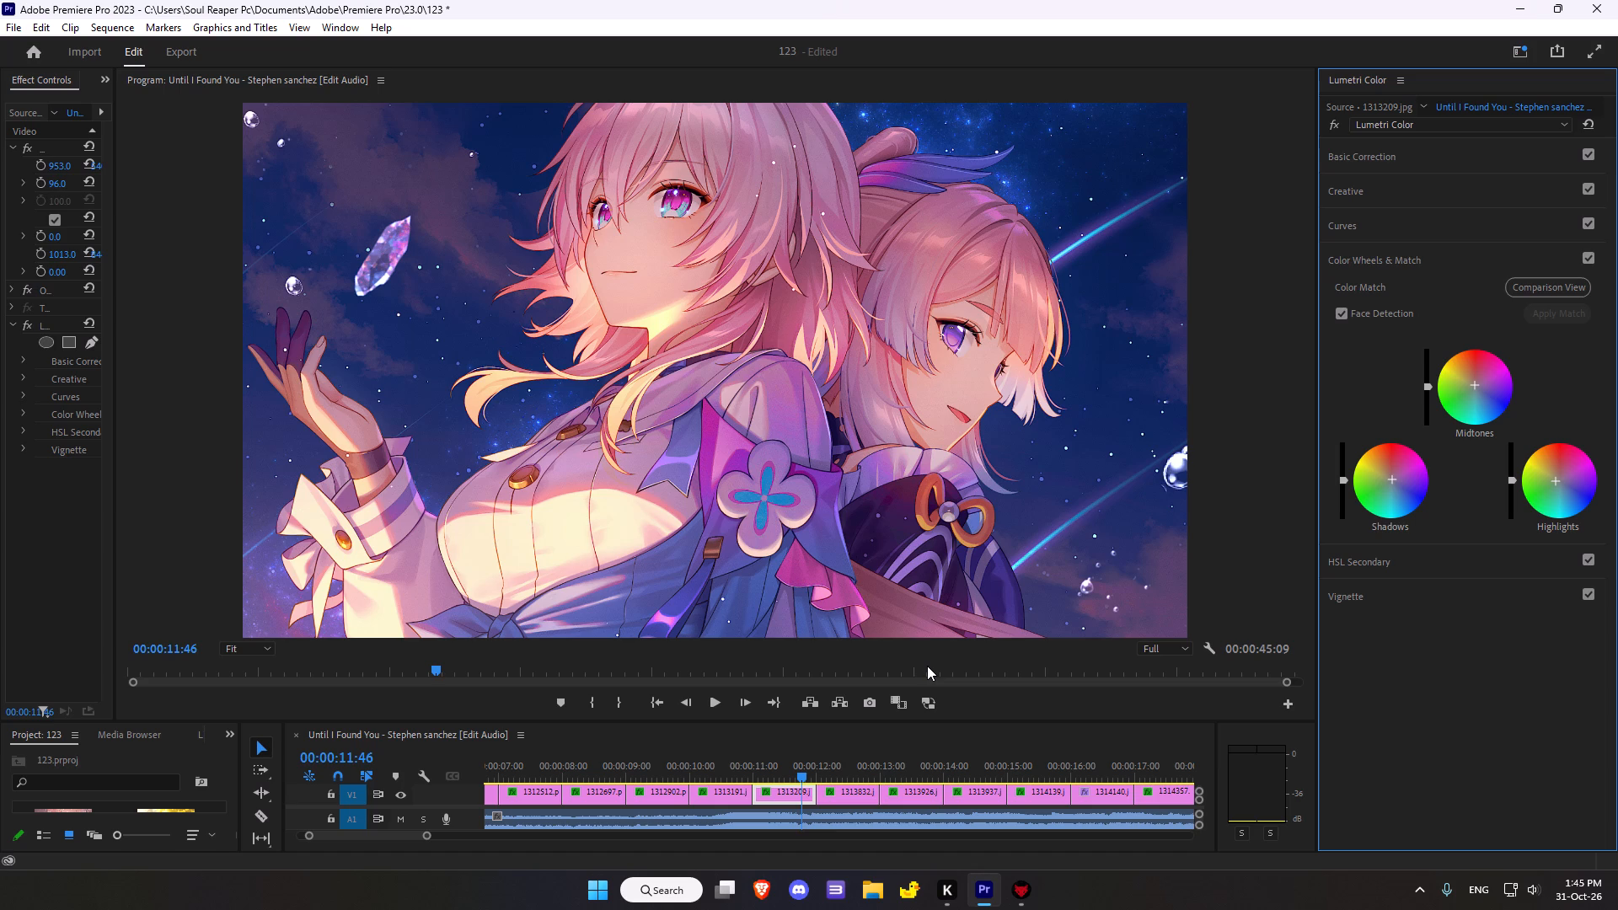
{"action": "scroll", "coordinate": [927, 666], "scroll_direction": "down", "scroll_amount": 15}
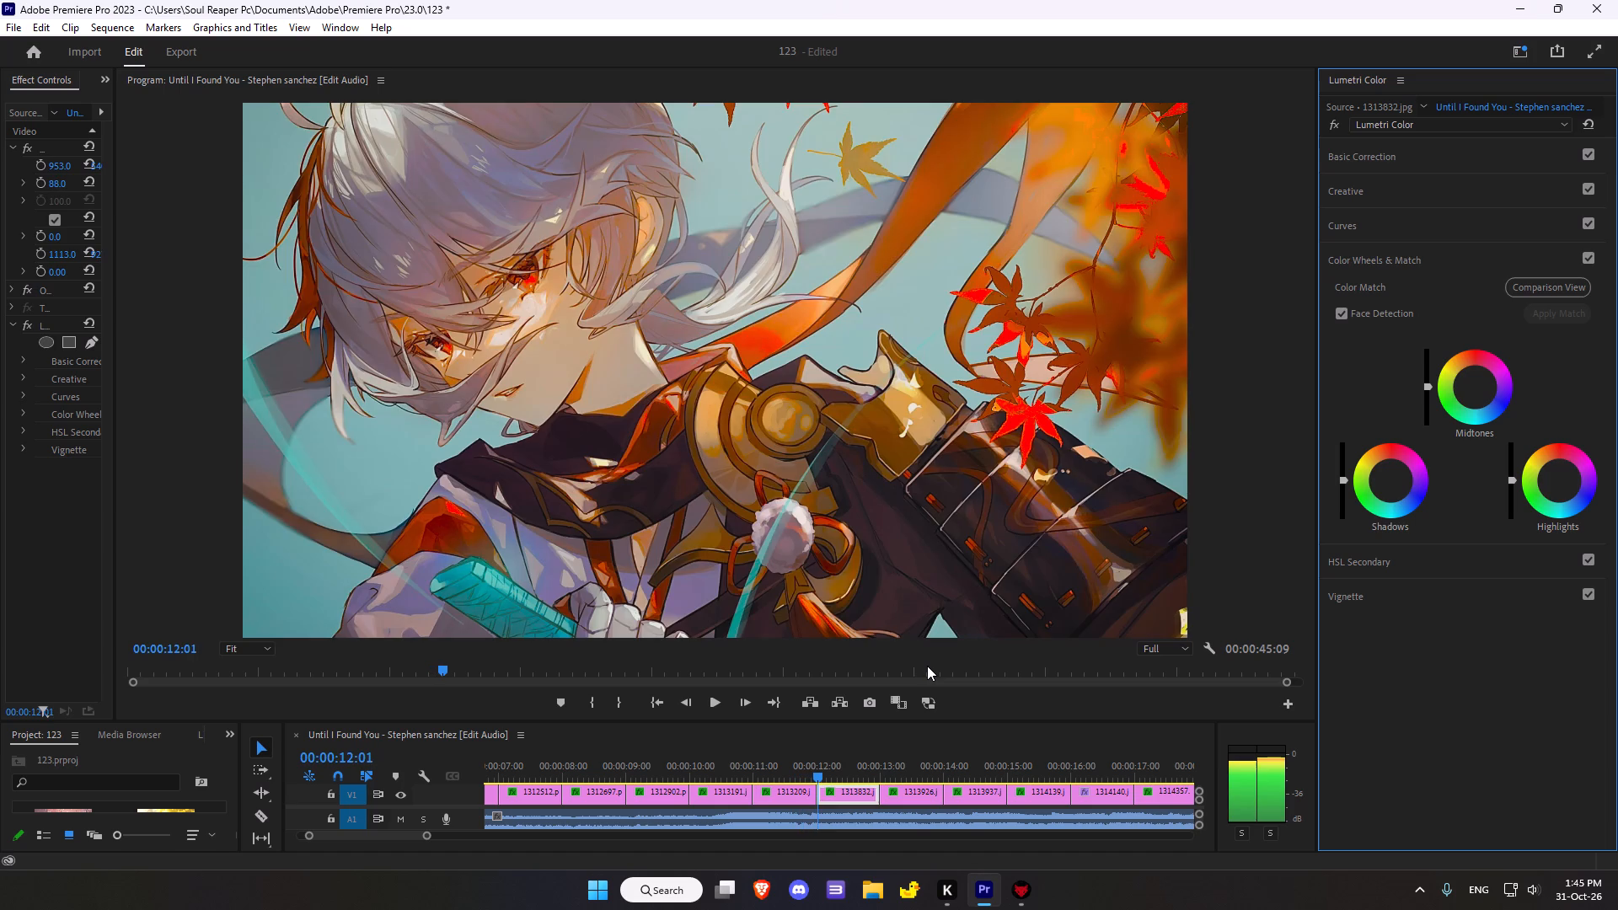
{"action": "scroll", "coordinate": [927, 666], "scroll_direction": "down", "scroll_amount": 5}
{"action": "scroll", "coordinate": [927, 666], "scroll_direction": "up", "scroll_amount": 4}
{"action": "scroll", "coordinate": [927, 666], "scroll_direction": "down", "scroll_amount": 14}
{"action": "scroll", "coordinate": [927, 666], "scroll_direction": "down", "scroll_amount": 12}
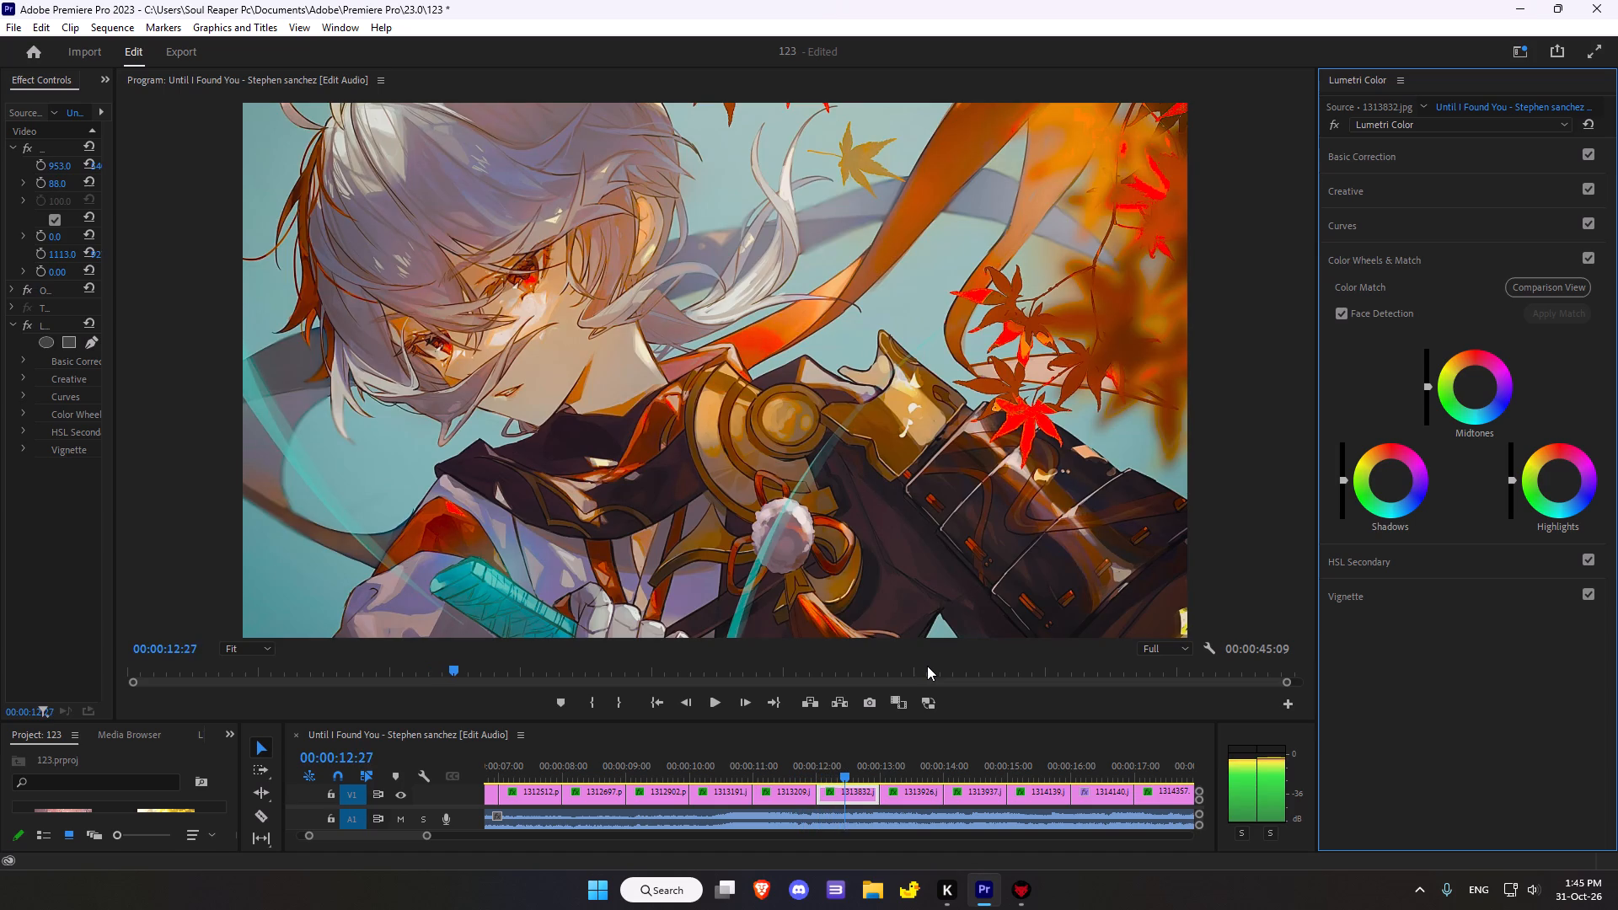
{"action": "scroll", "coordinate": [927, 666], "scroll_direction": "down", "scroll_amount": 3}
{"action": "scroll", "coordinate": [927, 666], "scroll_direction": "up", "scroll_amount": 1}
{"action": "left_click", "coordinate": [1337, 131]}
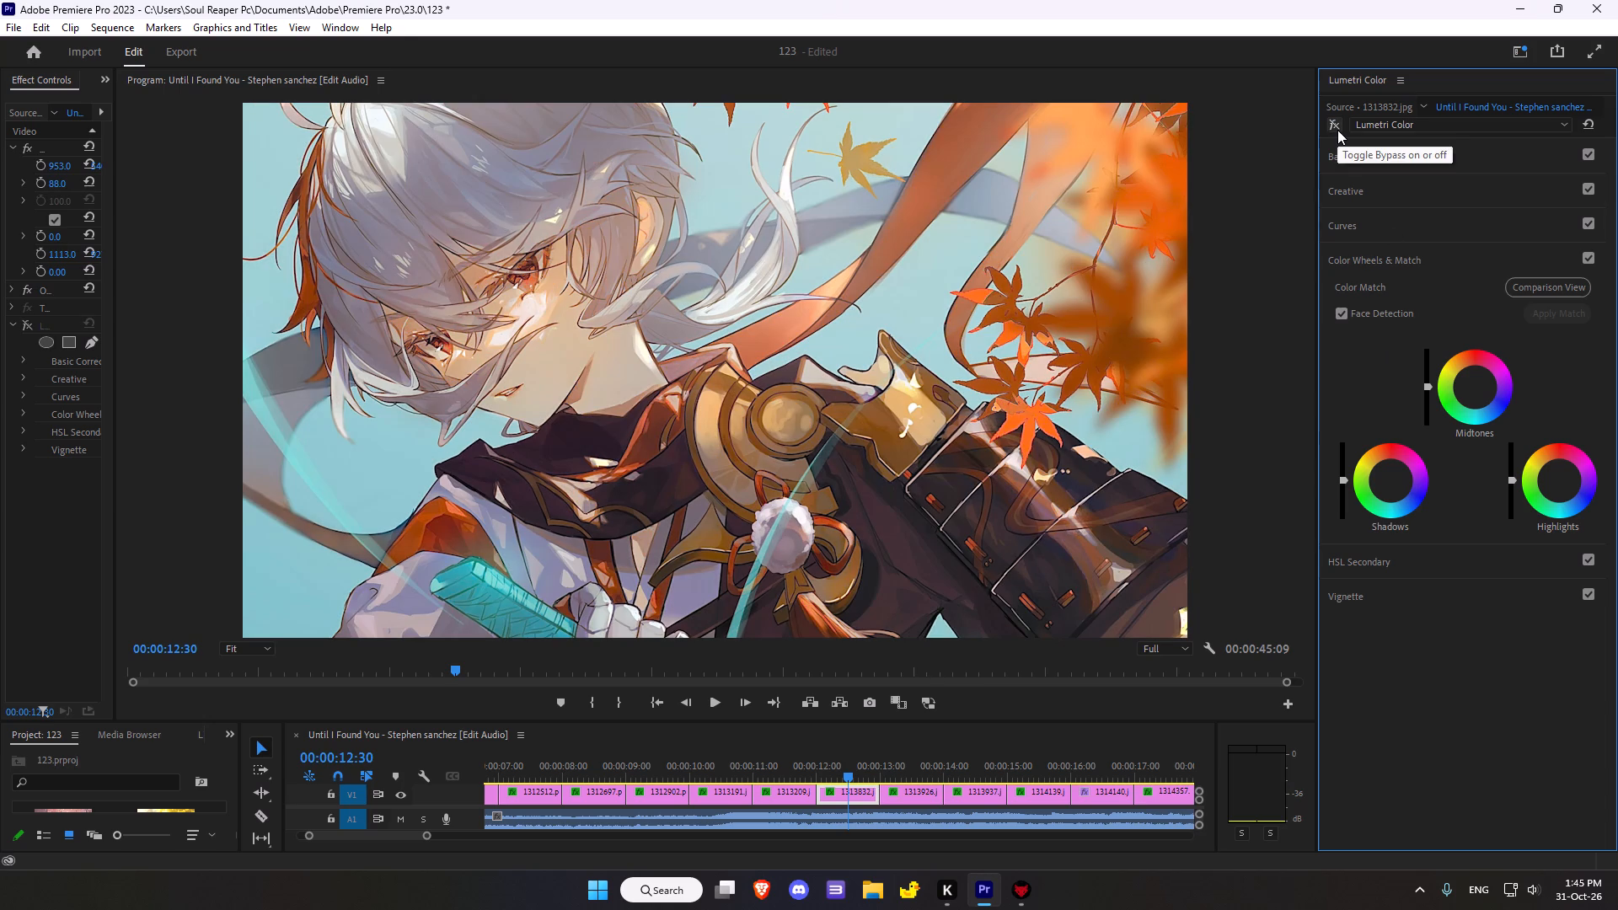
{"action": "left_click", "coordinate": [1337, 130]}
{"action": "left_click", "coordinate": [1337, 130]}
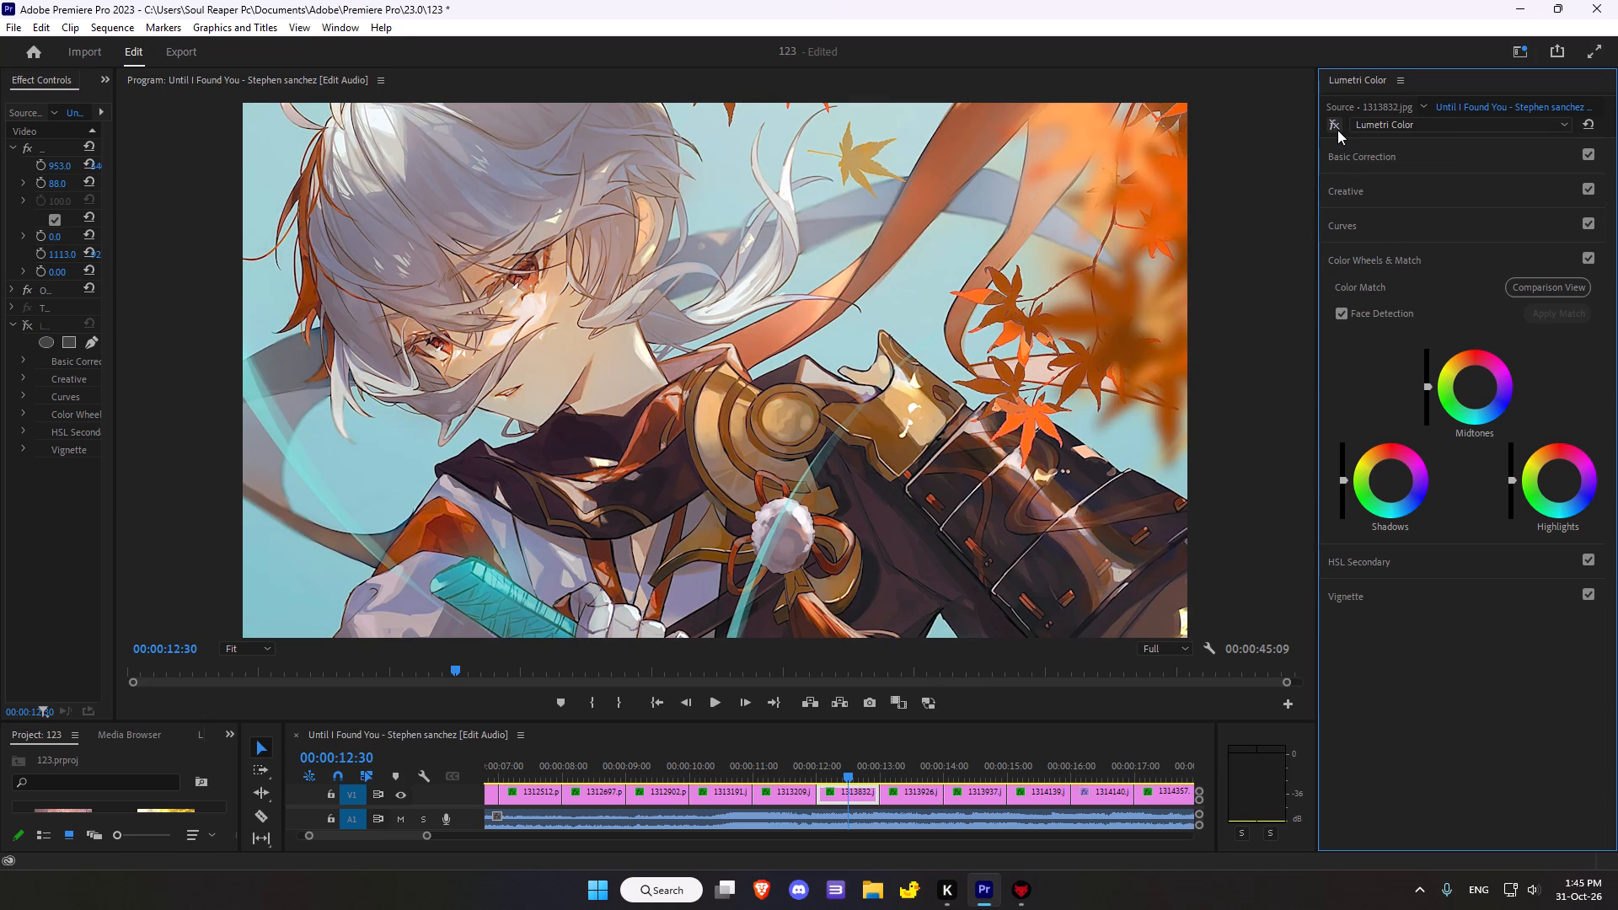
{"action": "left_click", "coordinate": [1337, 130]}
{"action": "left_click", "coordinate": [1337, 130]}
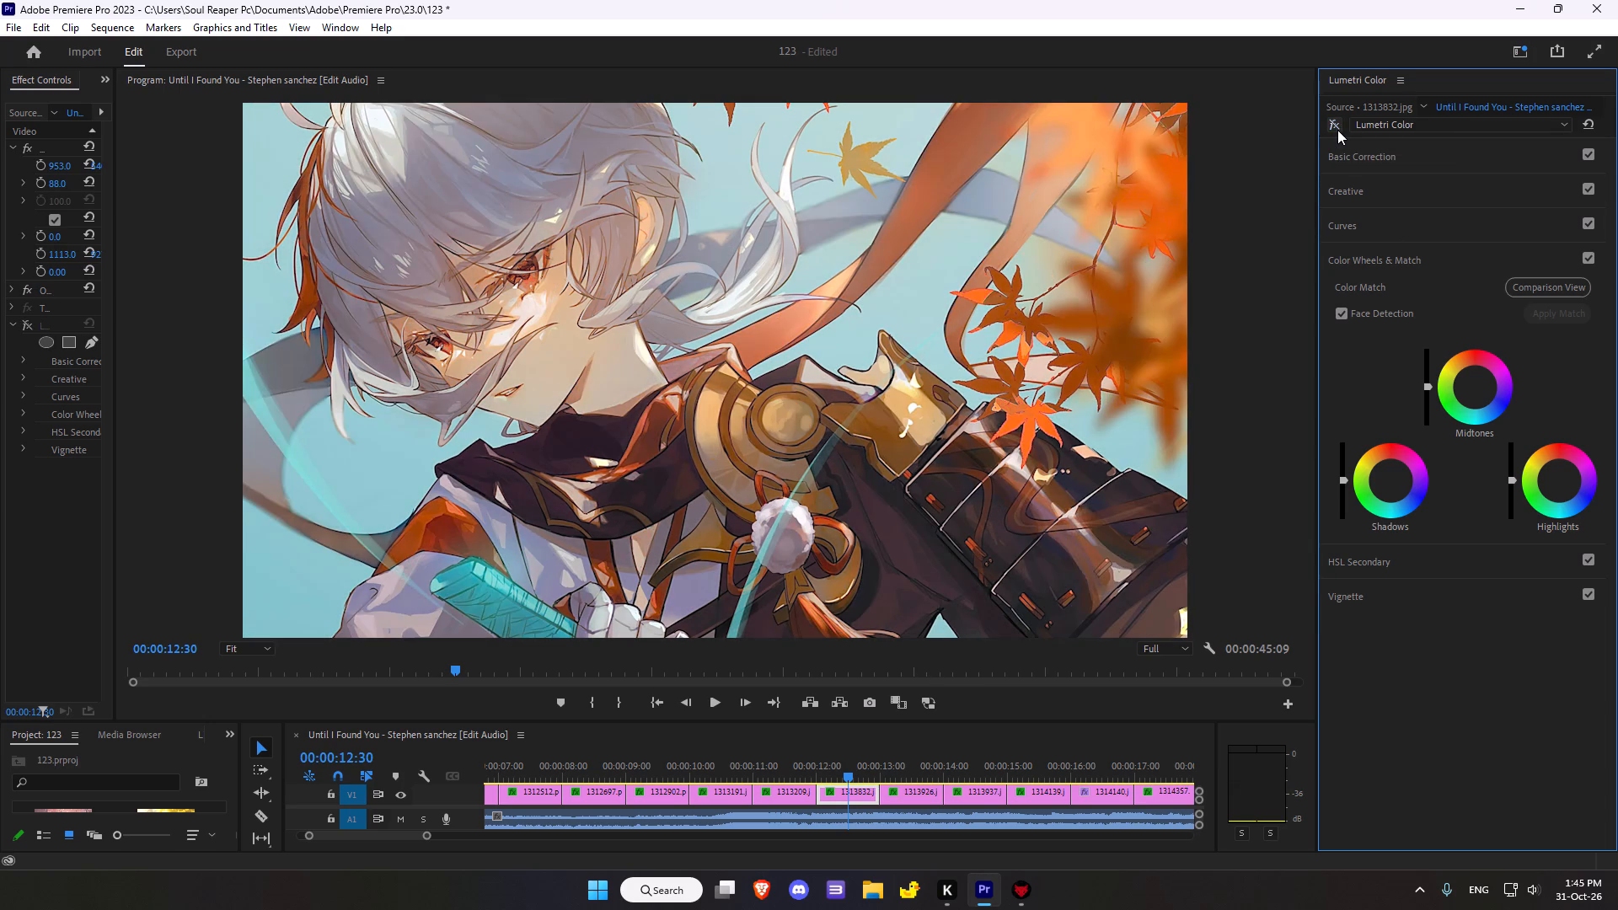
{"action": "left_click", "coordinate": [1337, 130]}
{"action": "left_click", "coordinate": [1337, 130]}
{"action": "left_click", "coordinate": [1337, 130]}
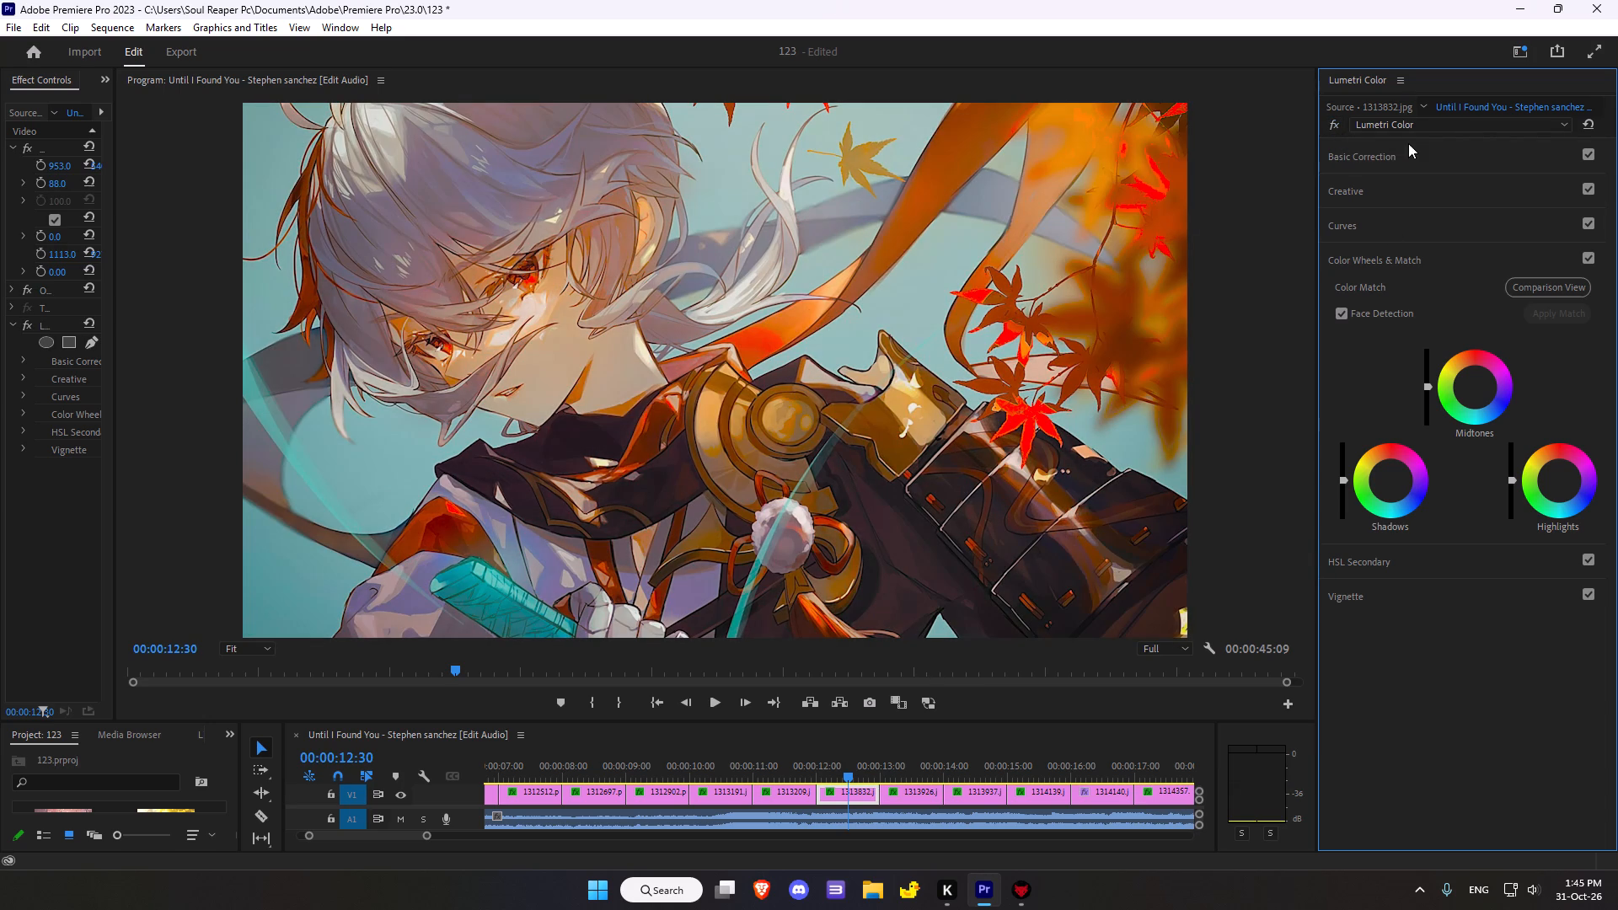
Reset the Lumetri Color effect on clip 1313832.jpg.
{"action": "left_click", "coordinate": [1592, 120]}
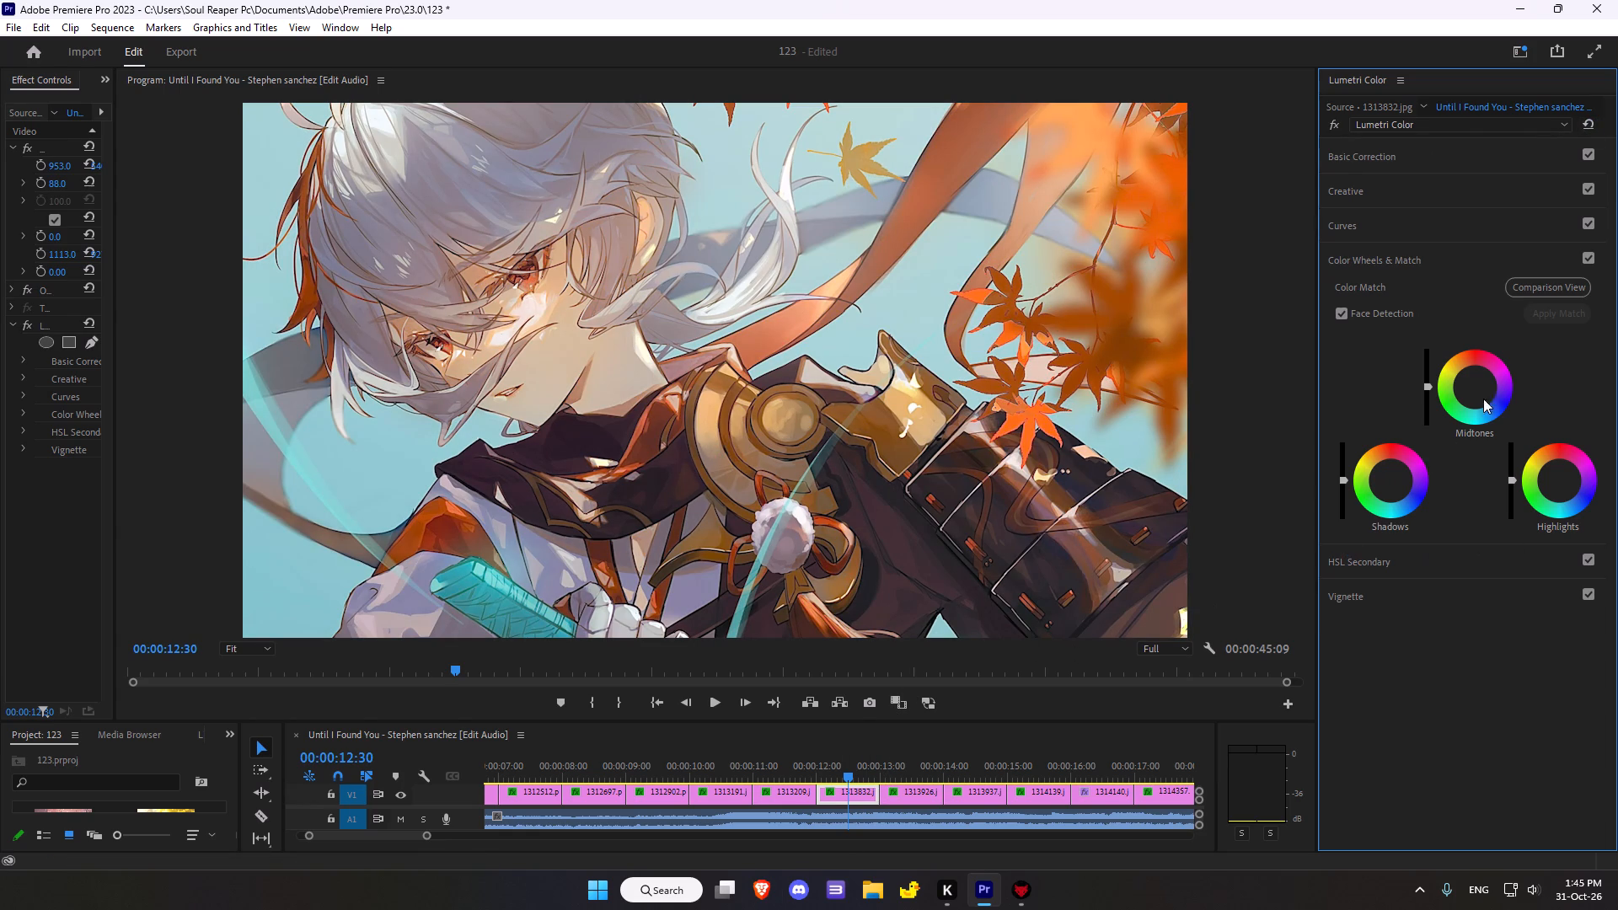
In Color Wheels & Match, nudge clip 1313832.jpg's Midtones wheel very slightly toward red.
{"action": "left_click_drag", "start_coordinate": [1478, 387], "coordinate": [1482, 324]}
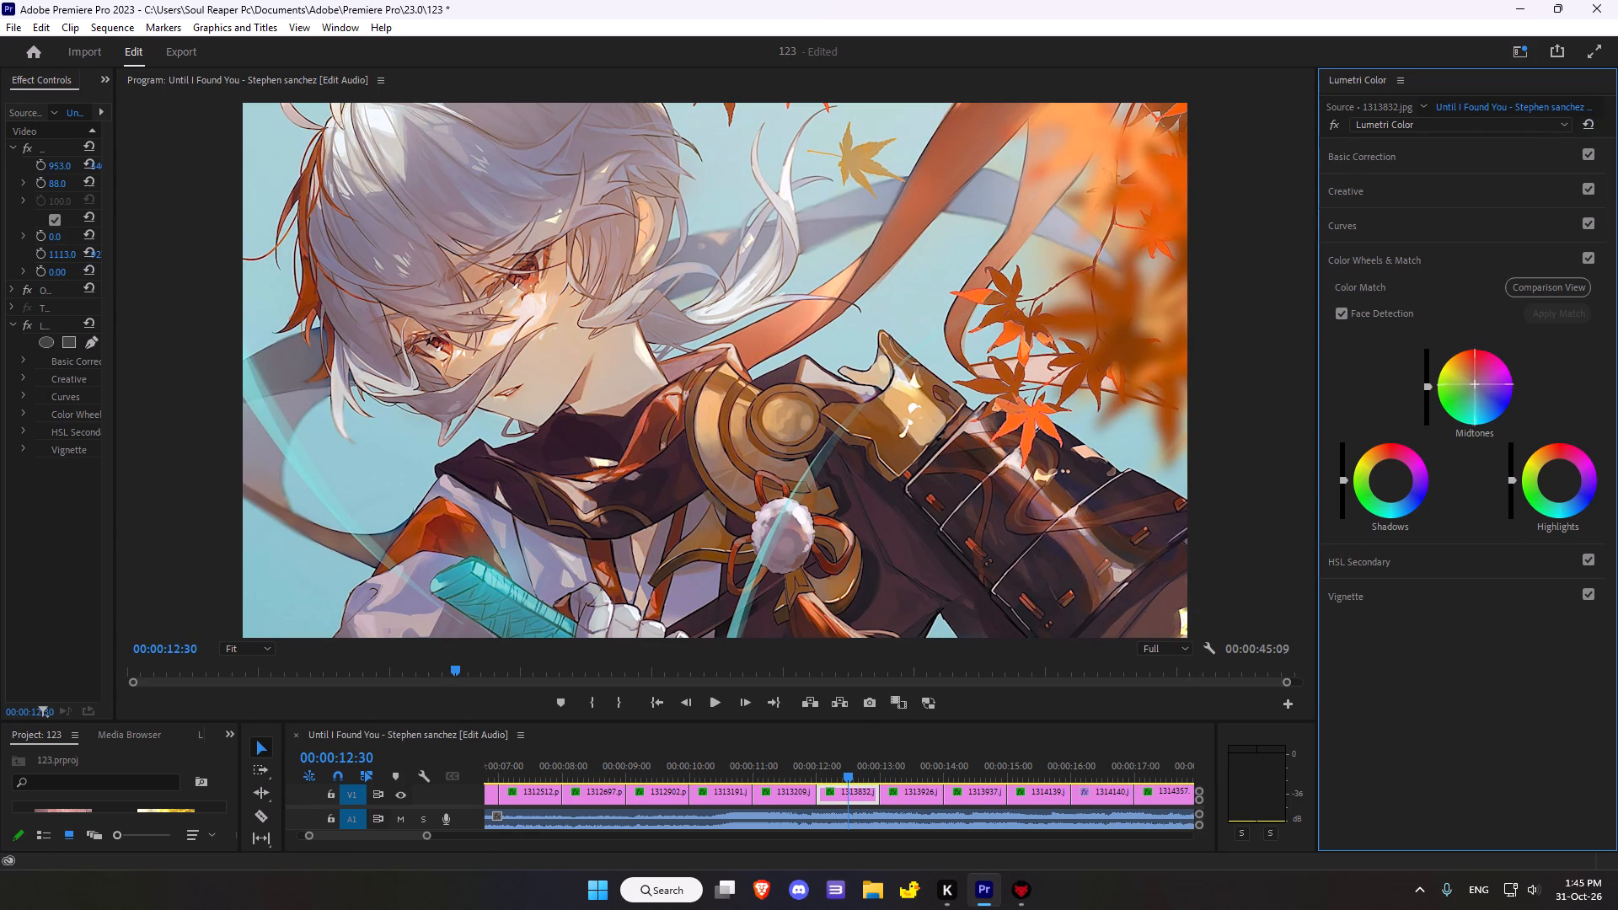
{"action": "left_click_drag", "start_coordinate": [1482, 324], "coordinate": [1490, 323]}
In Basic Correction, set clip 1313832.jpg's Temperature to -8.7, Tint to 3.3 and Saturation to 112.0.
{"action": "left_click", "coordinate": [1359, 156]}
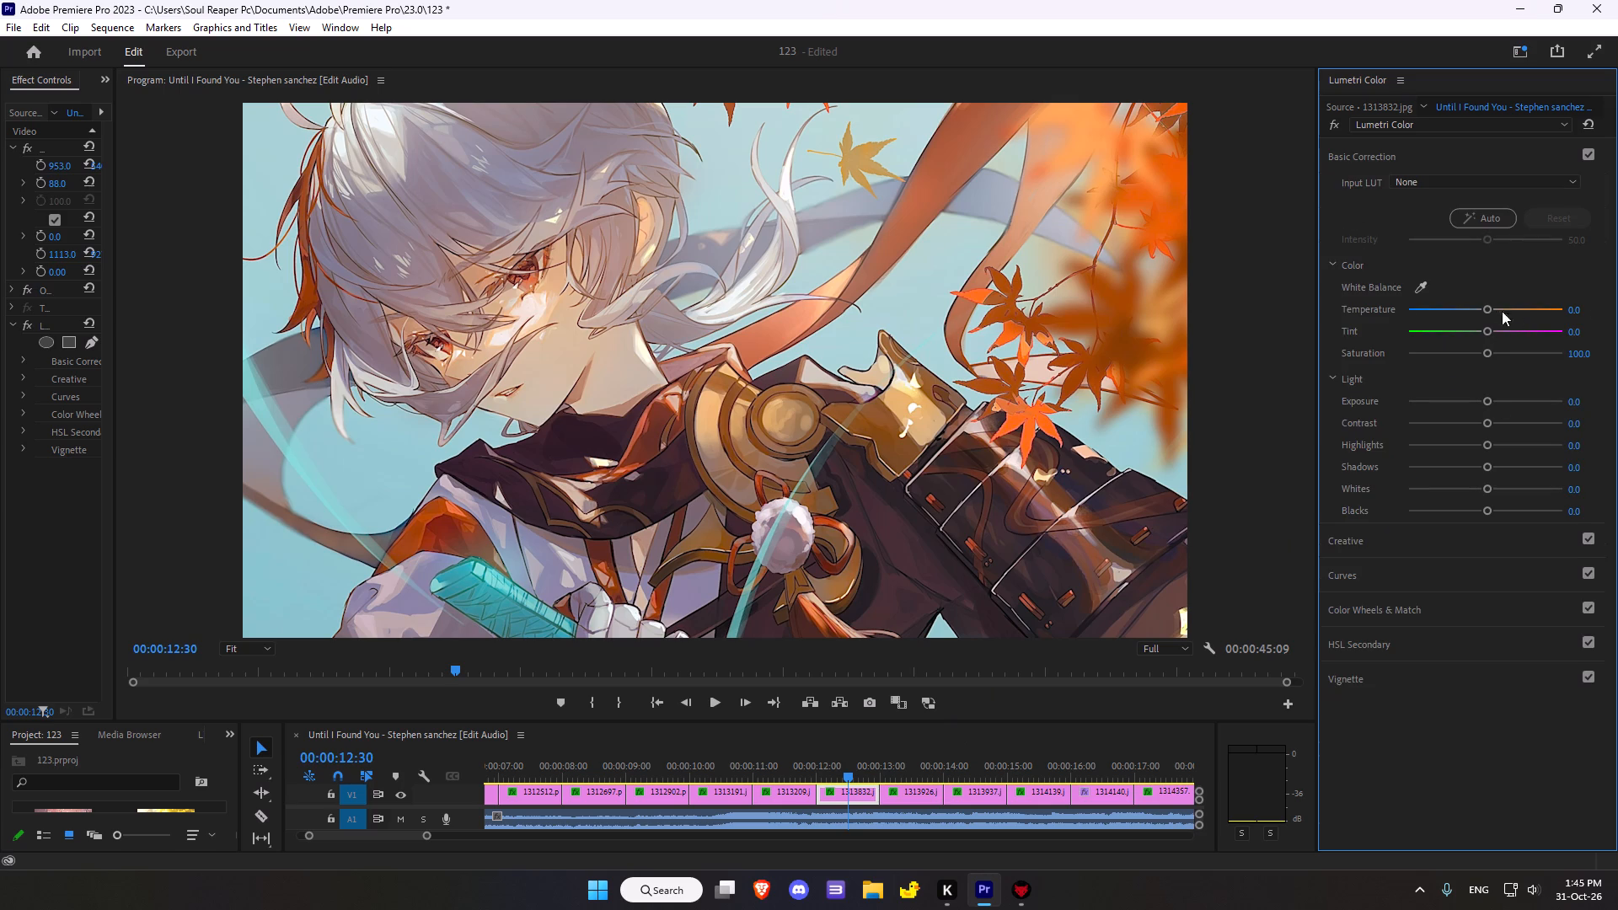
{"action": "left_click_drag", "start_coordinate": [1486, 308], "coordinate": [1480, 298]}
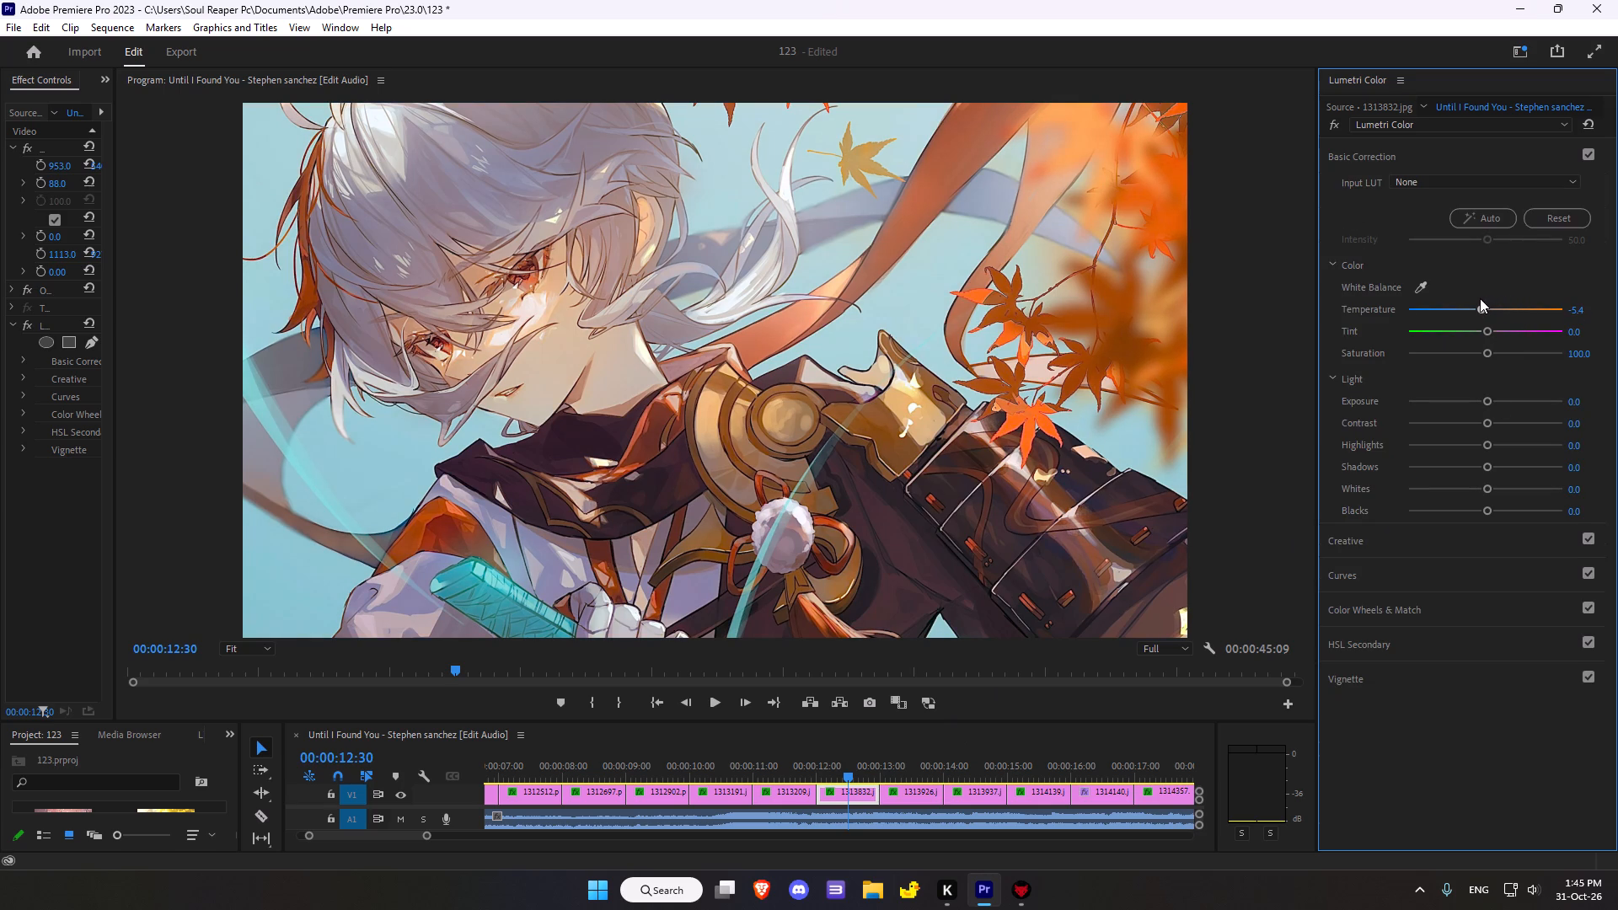
{"action": "left_click_drag", "start_coordinate": [1480, 298], "coordinate": [1477, 299]}
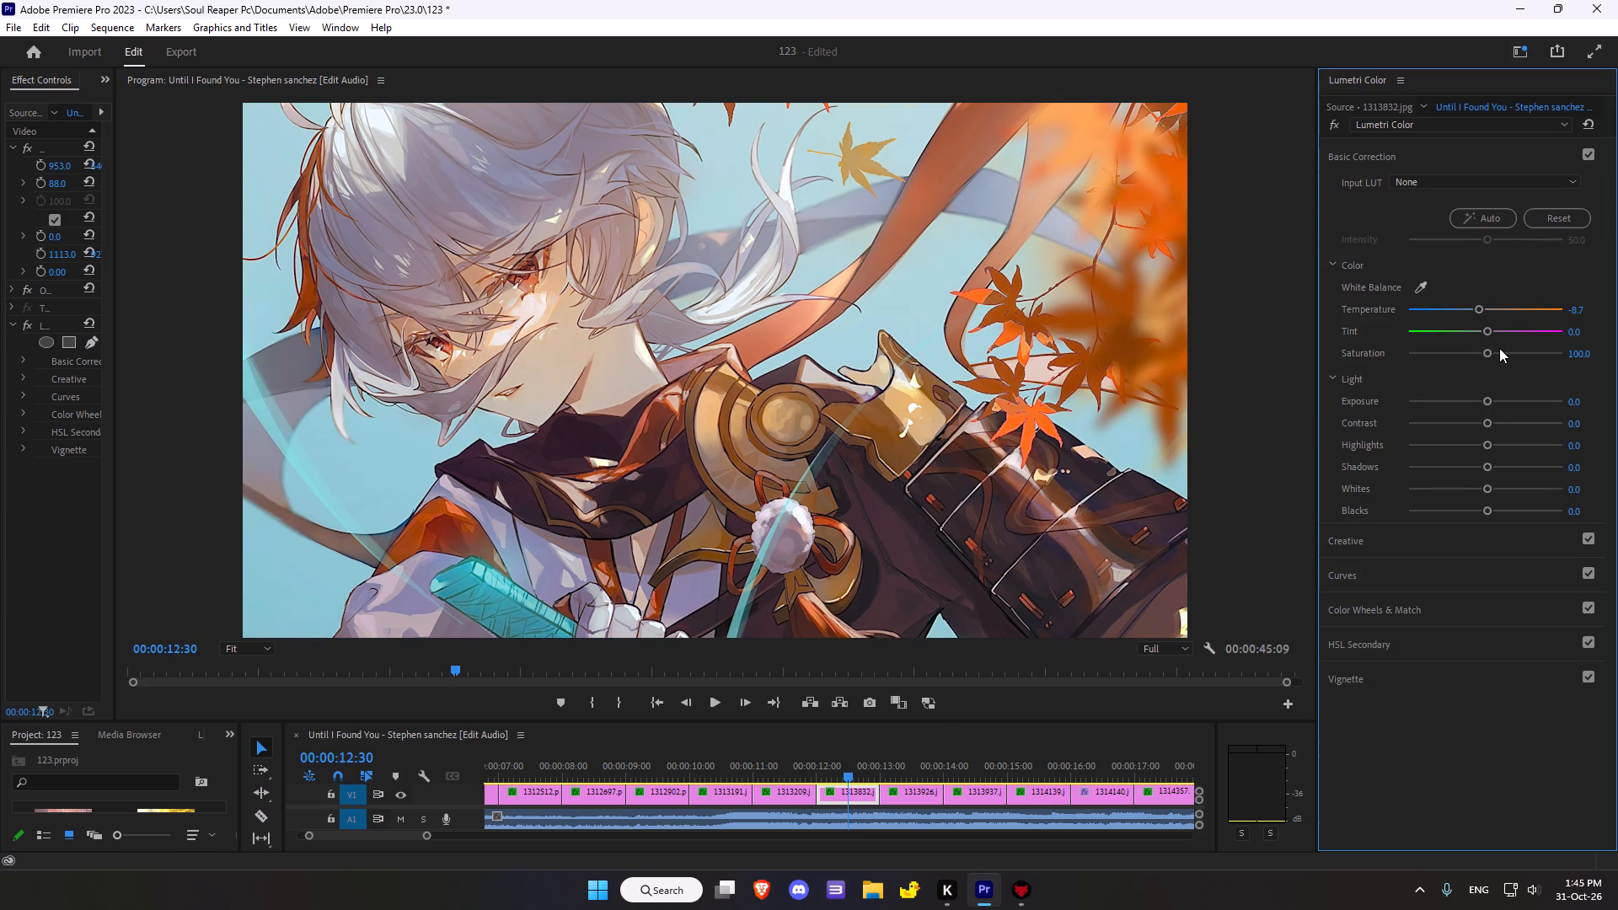
{"action": "left_click", "coordinate": [1489, 330]}
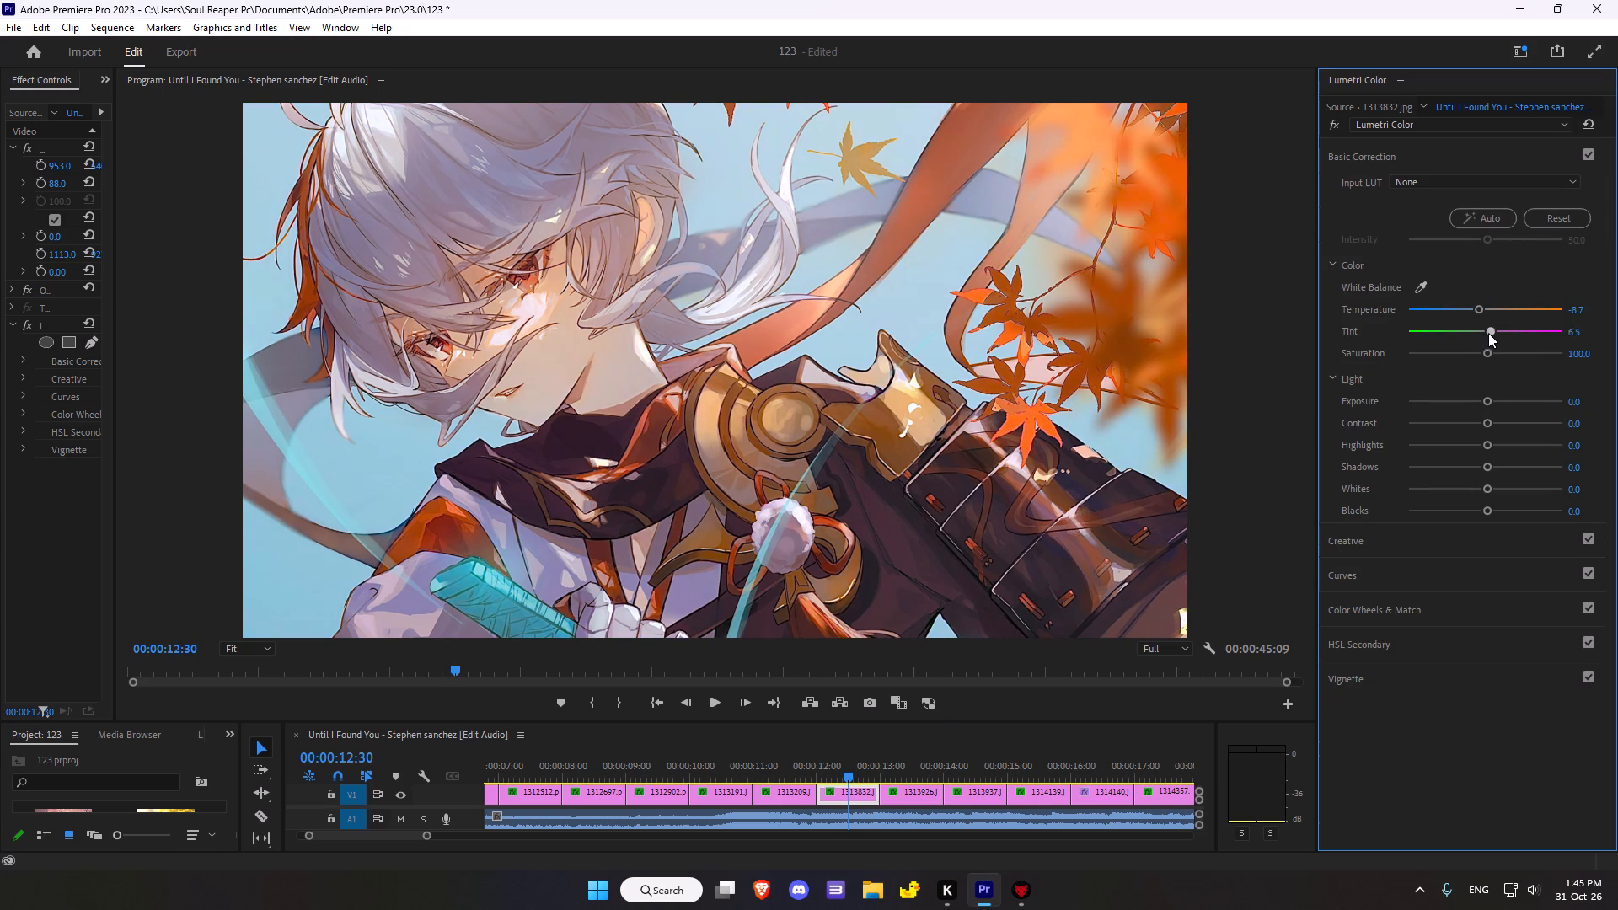
{"action": "left_click_drag", "start_coordinate": [1490, 355], "coordinate": [1481, 353]}
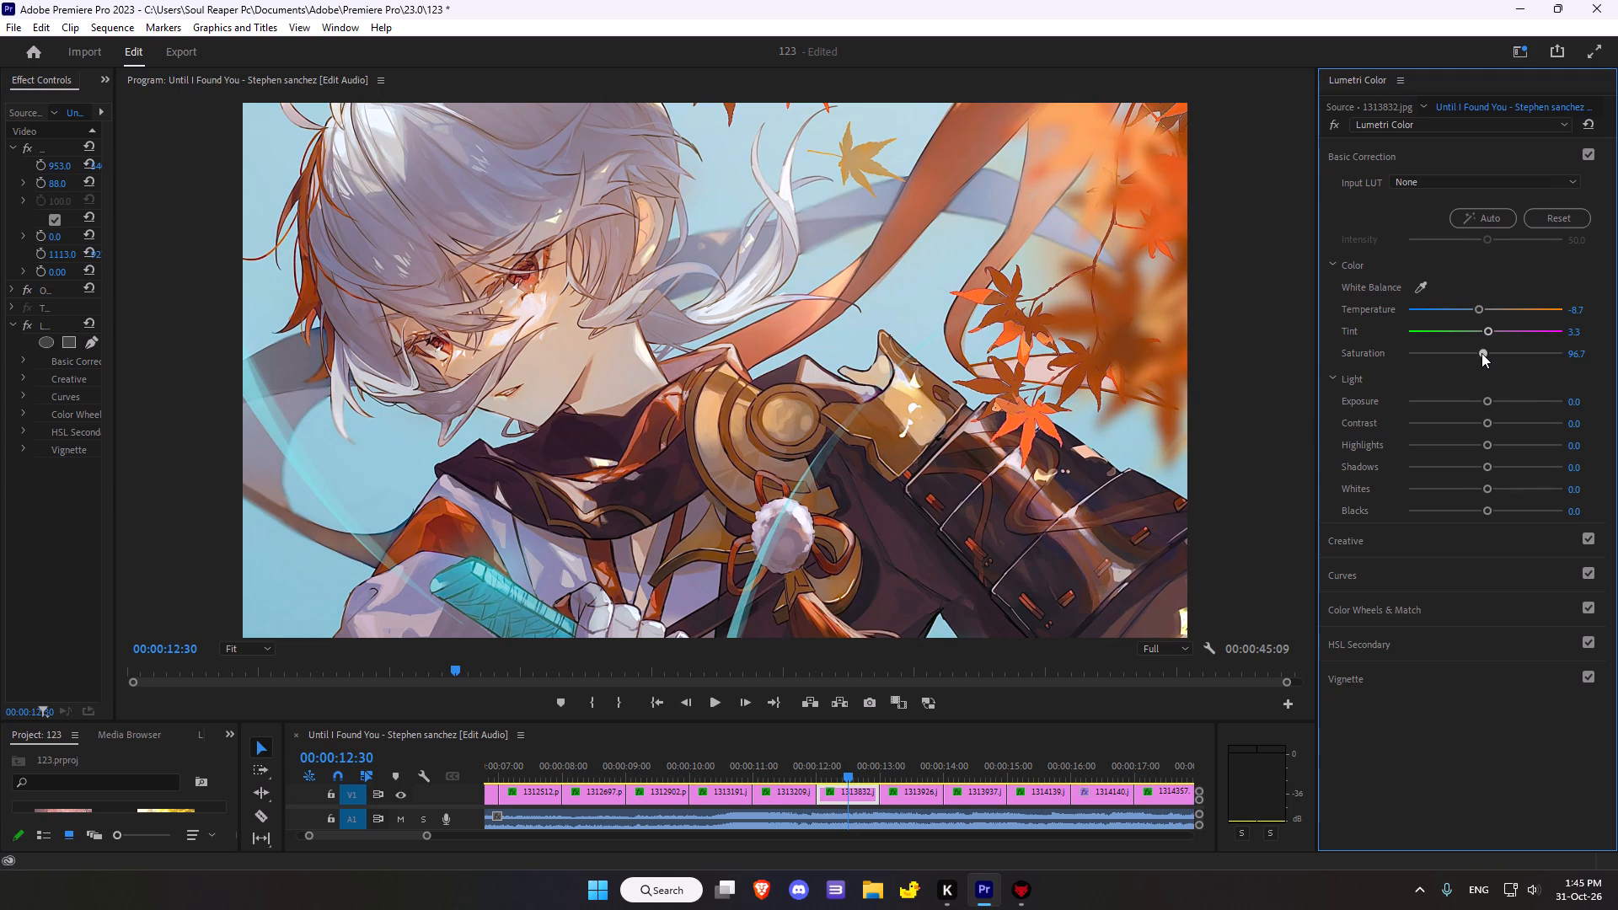
{"action": "left_click_drag", "start_coordinate": [1481, 353], "coordinate": [1493, 346]}
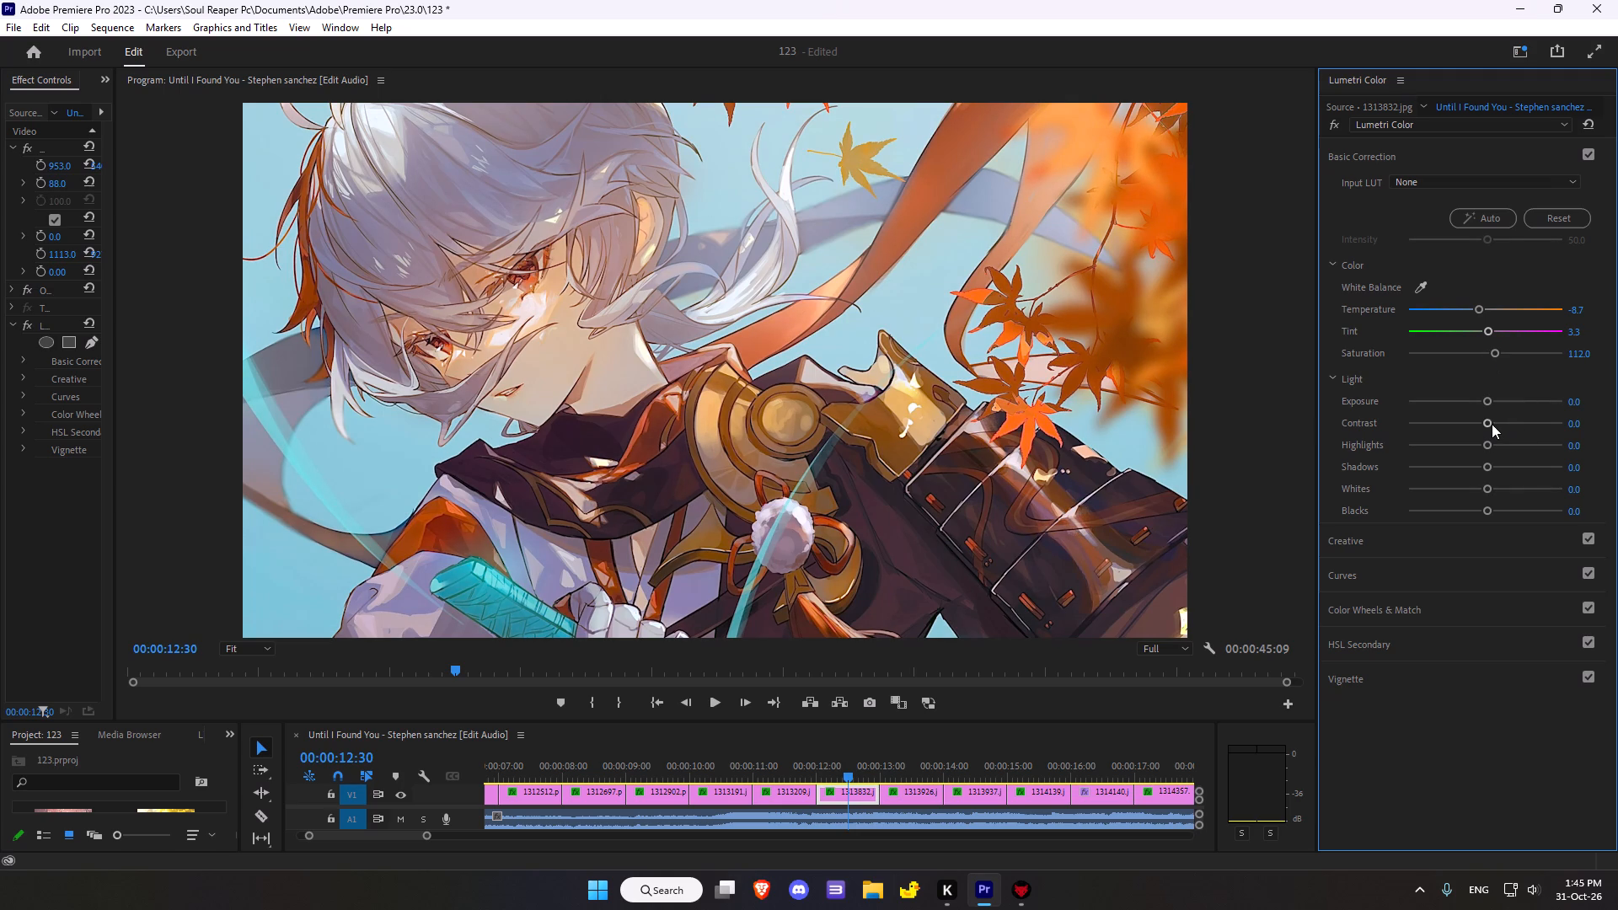
Set clip 1313832.jpg's Exposure to 0.5, Contrast to 10.9, Highlights to -8.7, Shadows to -12.0, Whites to 2.2 and Blacks to -3.3.
{"action": "left_click_drag", "start_coordinate": [1485, 399], "coordinate": [1490, 388]}
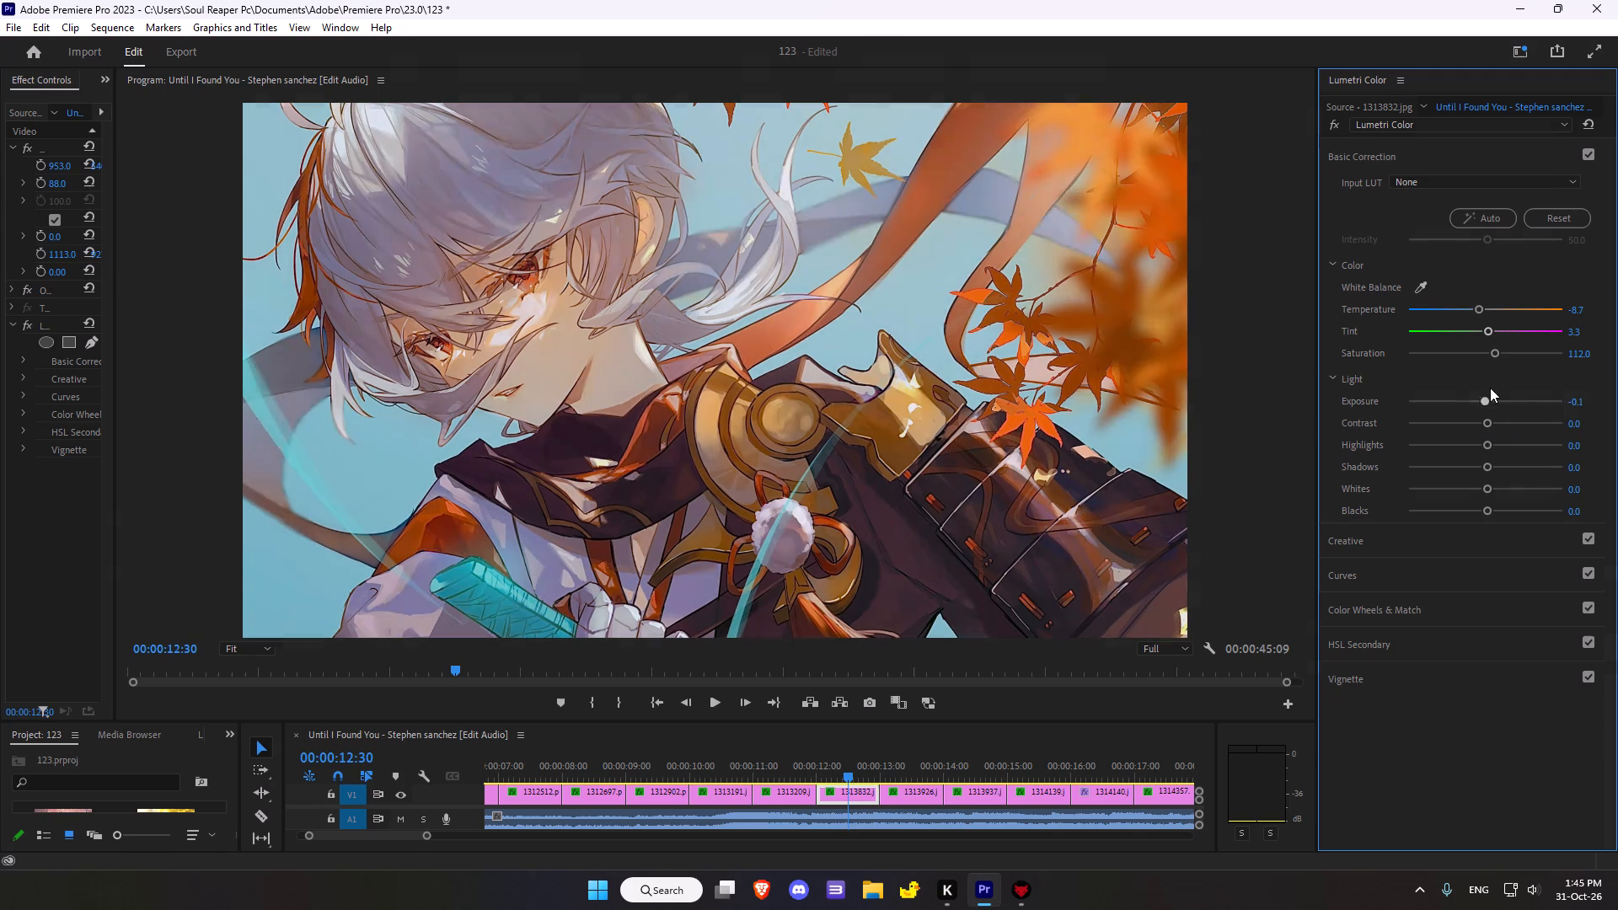
{"action": "left_click_drag", "start_coordinate": [1490, 388], "coordinate": [1492, 384]}
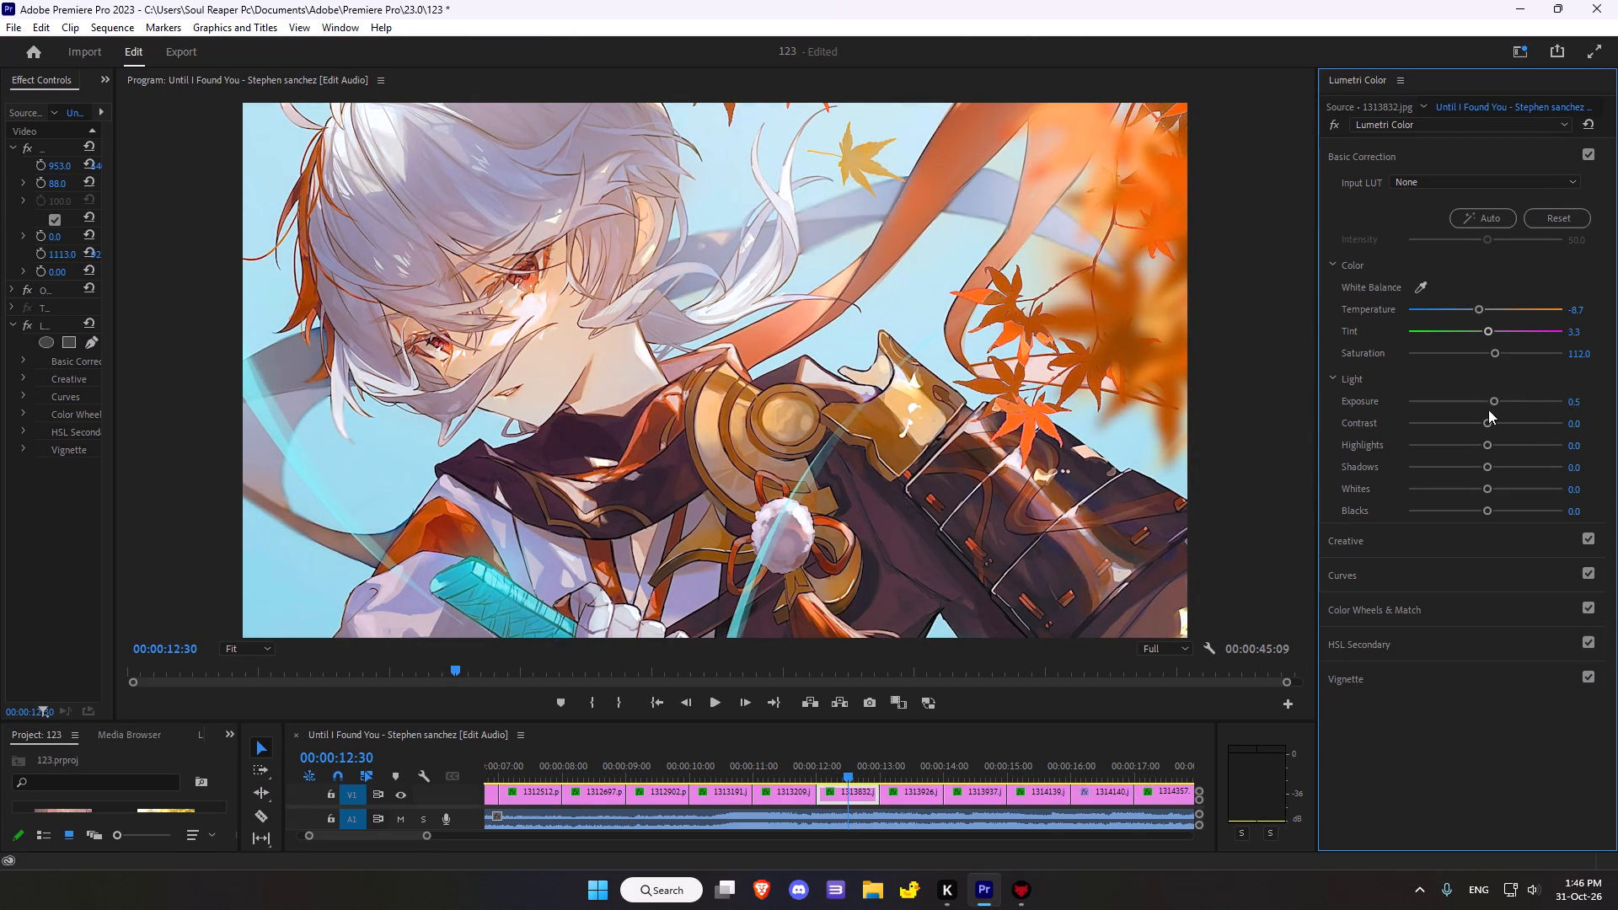
{"action": "left_click_drag", "start_coordinate": [1487, 425], "coordinate": [1492, 415]}
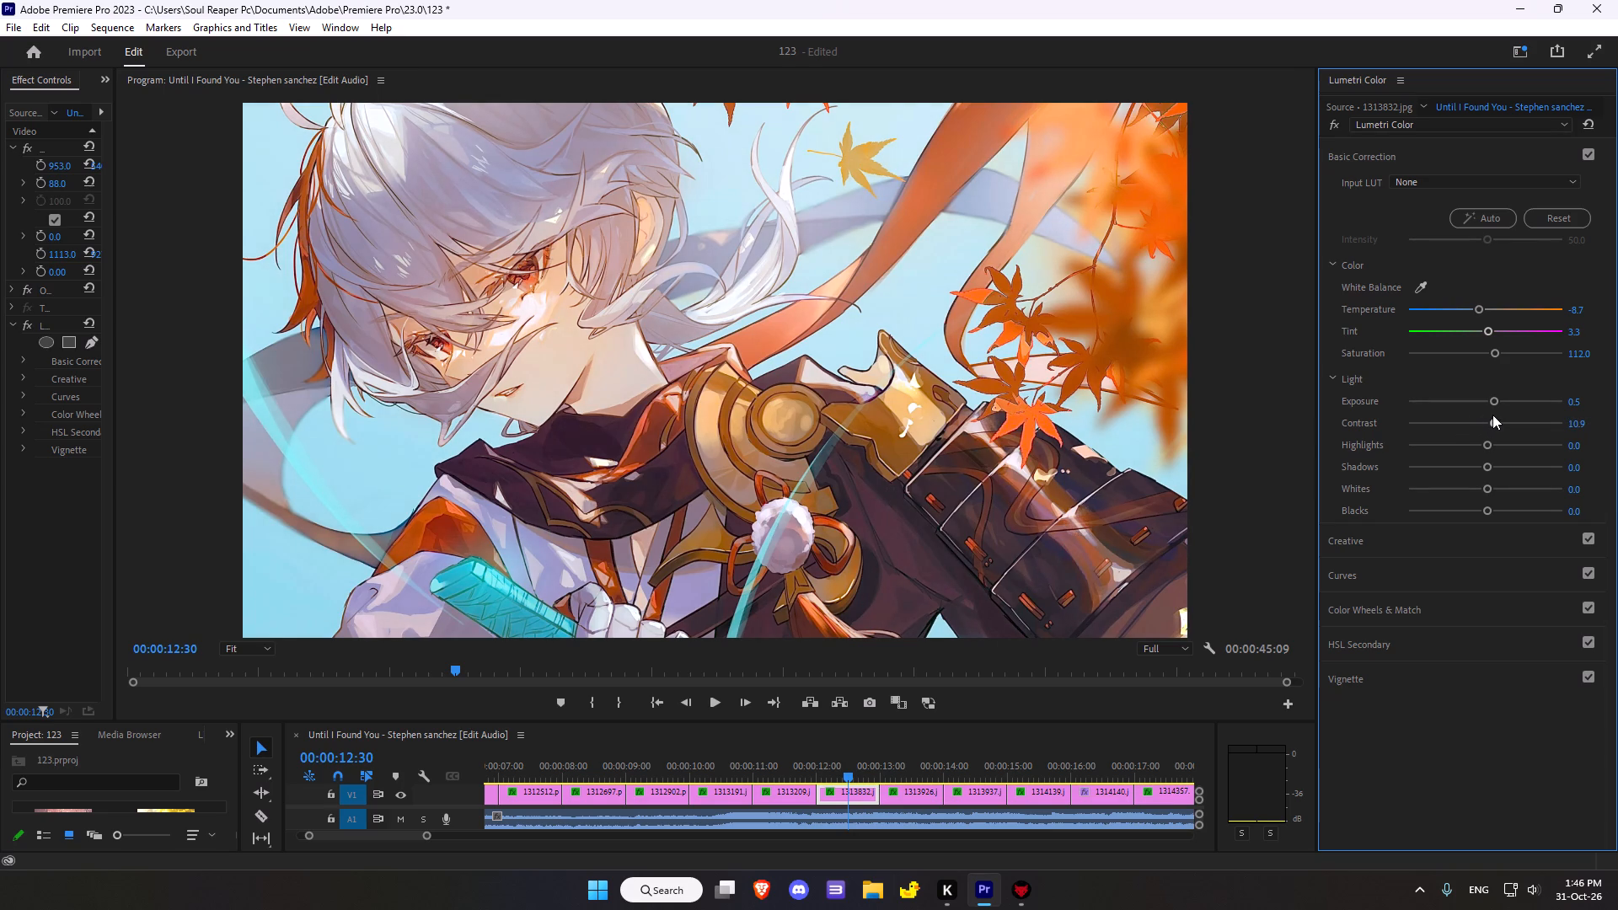
{"action": "left_click_drag", "start_coordinate": [1492, 415], "coordinate": [1492, 414]}
{"action": "left_click_drag", "start_coordinate": [1487, 443], "coordinate": [1477, 440]}
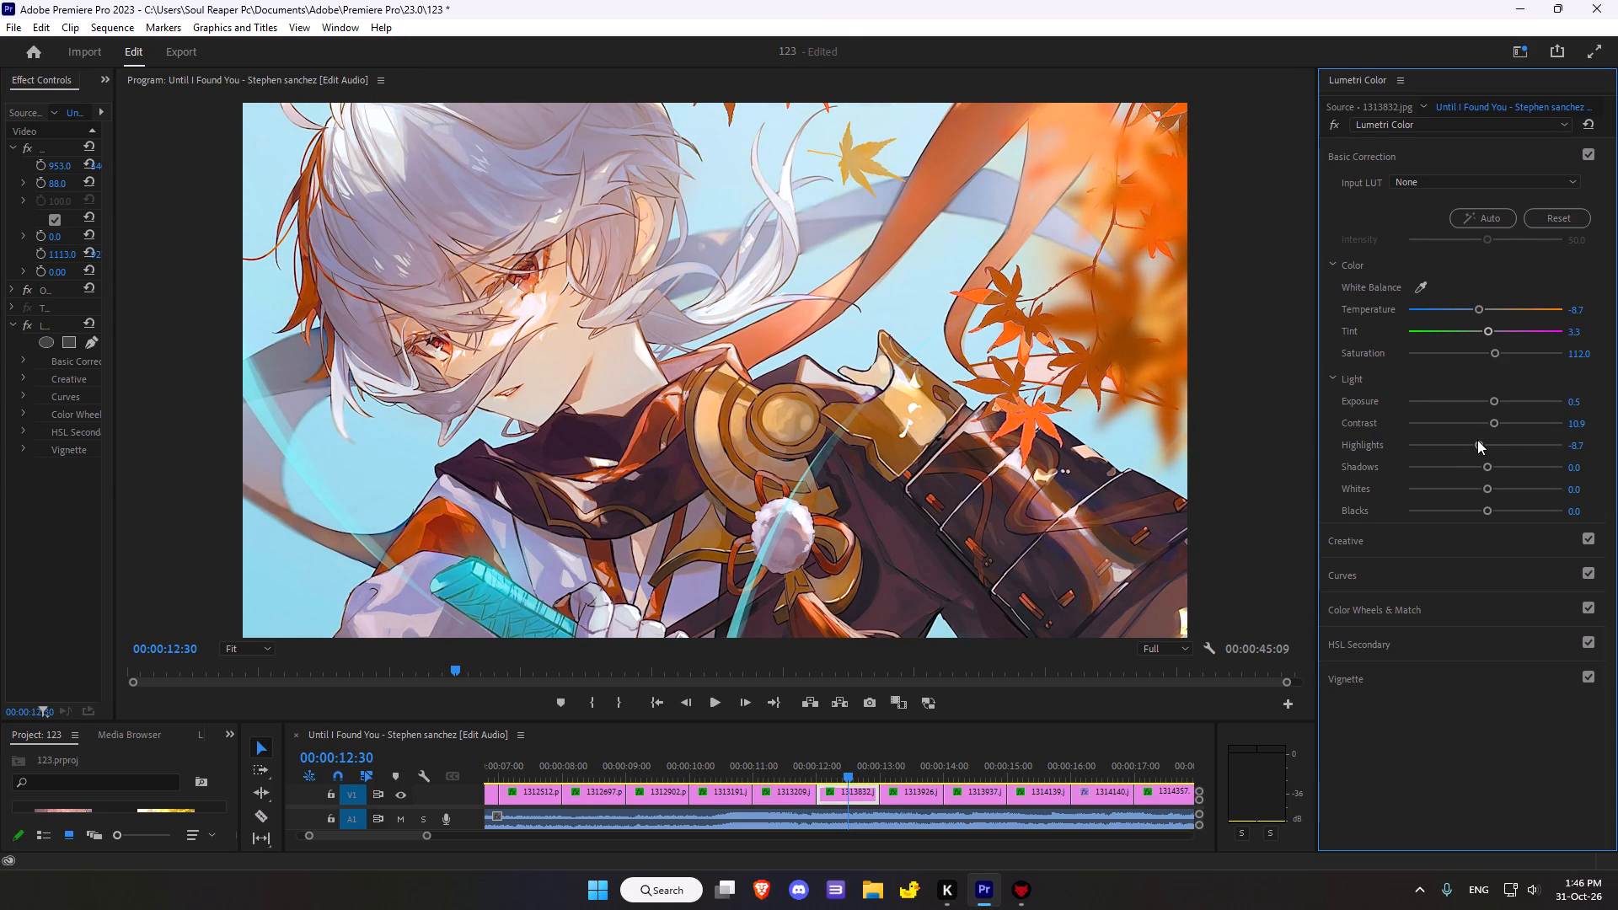
{"action": "left_click_drag", "start_coordinate": [1489, 470], "coordinate": [1475, 466]}
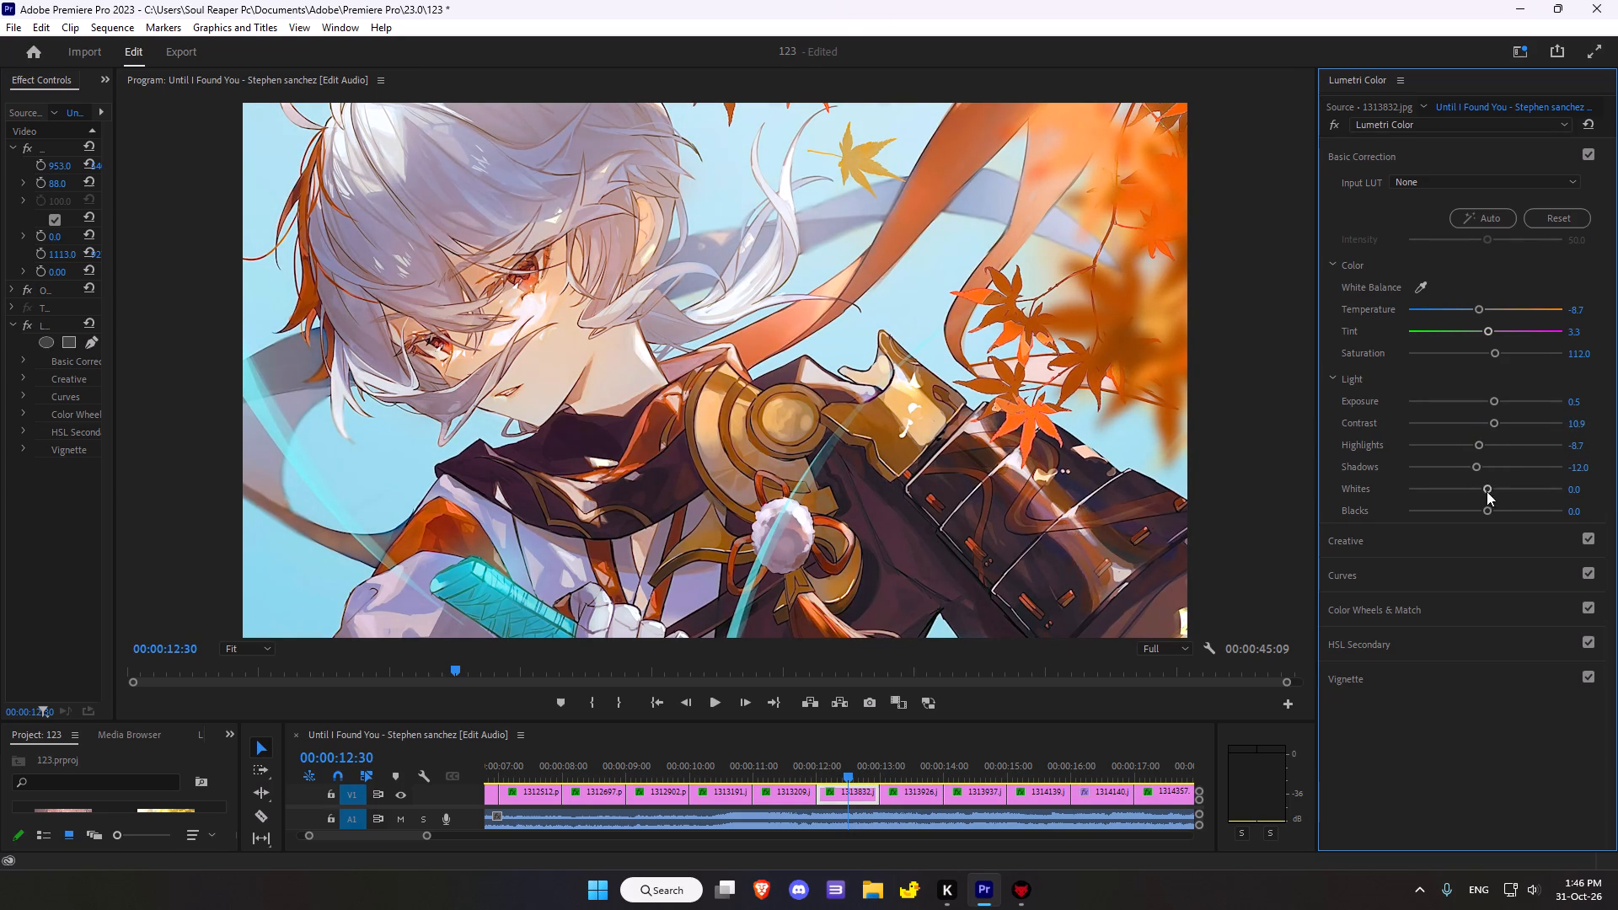
{"action": "left_click_drag", "start_coordinate": [1489, 487], "coordinate": [1486, 477]}
{"action": "left_click", "coordinate": [1484, 507]}
In the Creative adjustments, set clip 1313832.jpg's Sharpen to 43.5, Vibrance to 7.6 and Saturation to 121.7.
{"action": "left_click", "coordinate": [1351, 538]}
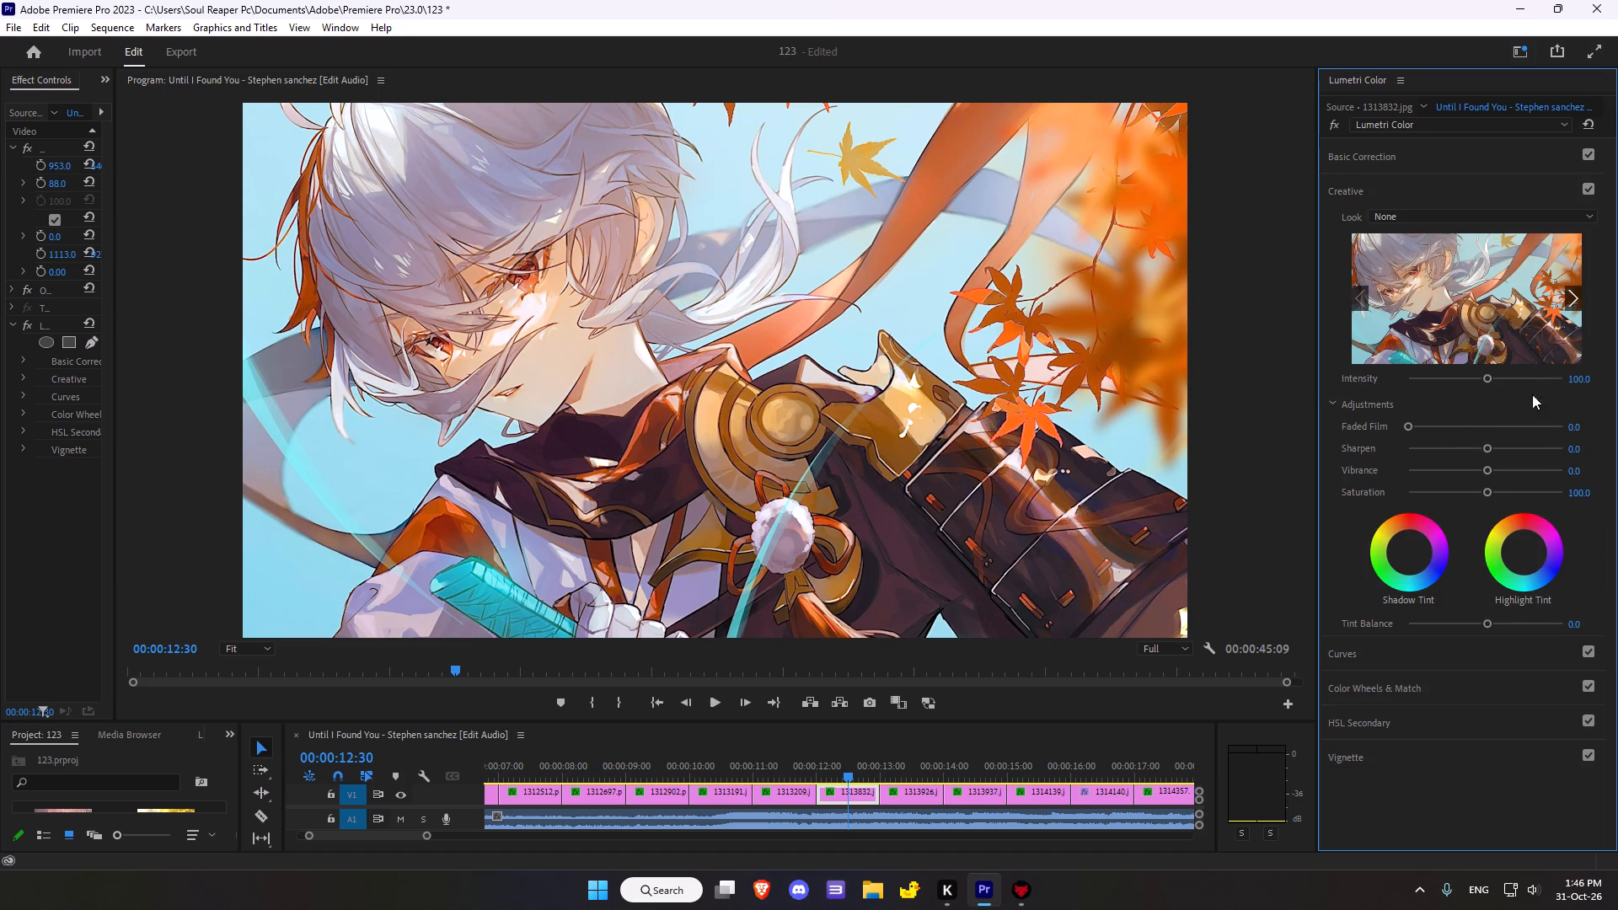
{"action": "left_click_drag", "start_coordinate": [1487, 445], "coordinate": [1539, 444]}
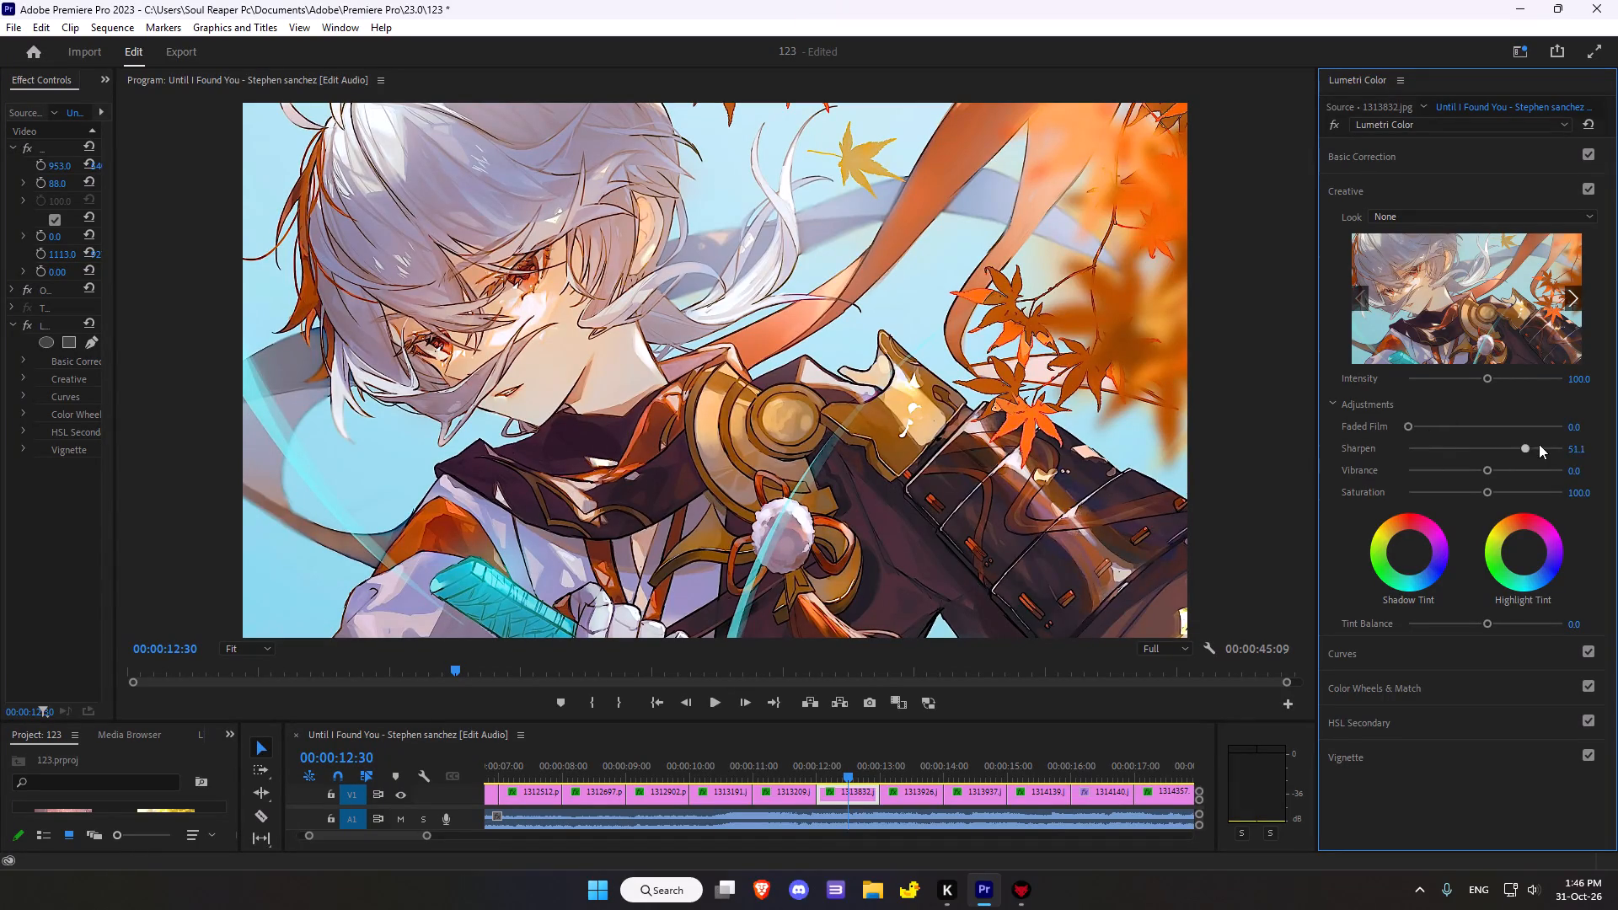
{"action": "left_click_drag", "start_coordinate": [1539, 444], "coordinate": [1290, 451]}
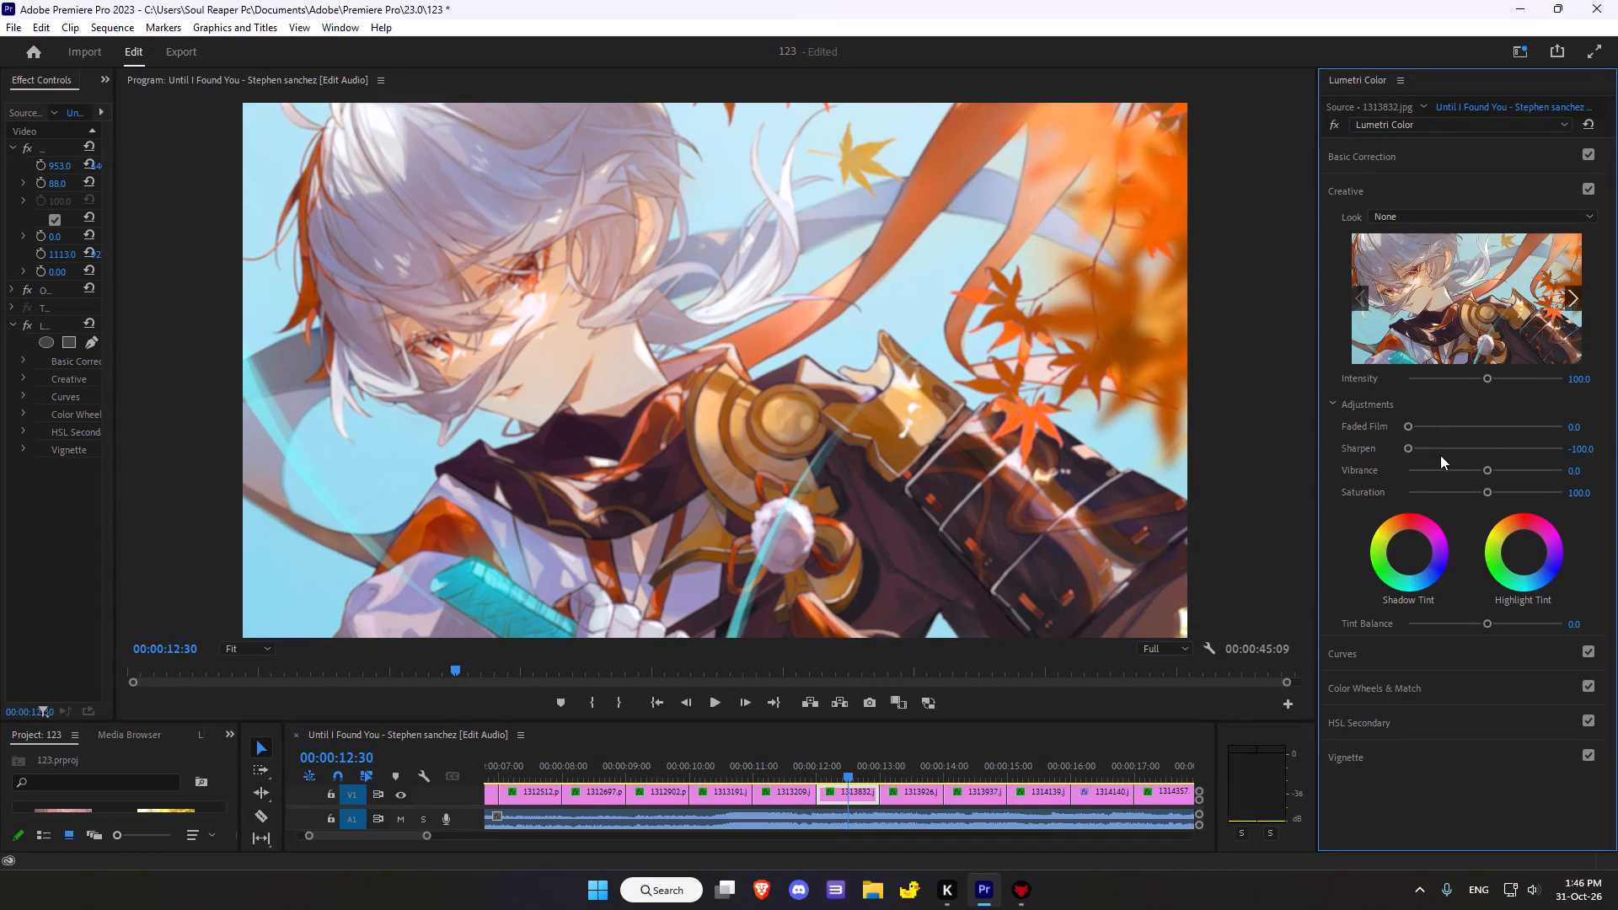
{"action": "left_click_drag", "start_coordinate": [1412, 447], "coordinate": [1617, 442]}
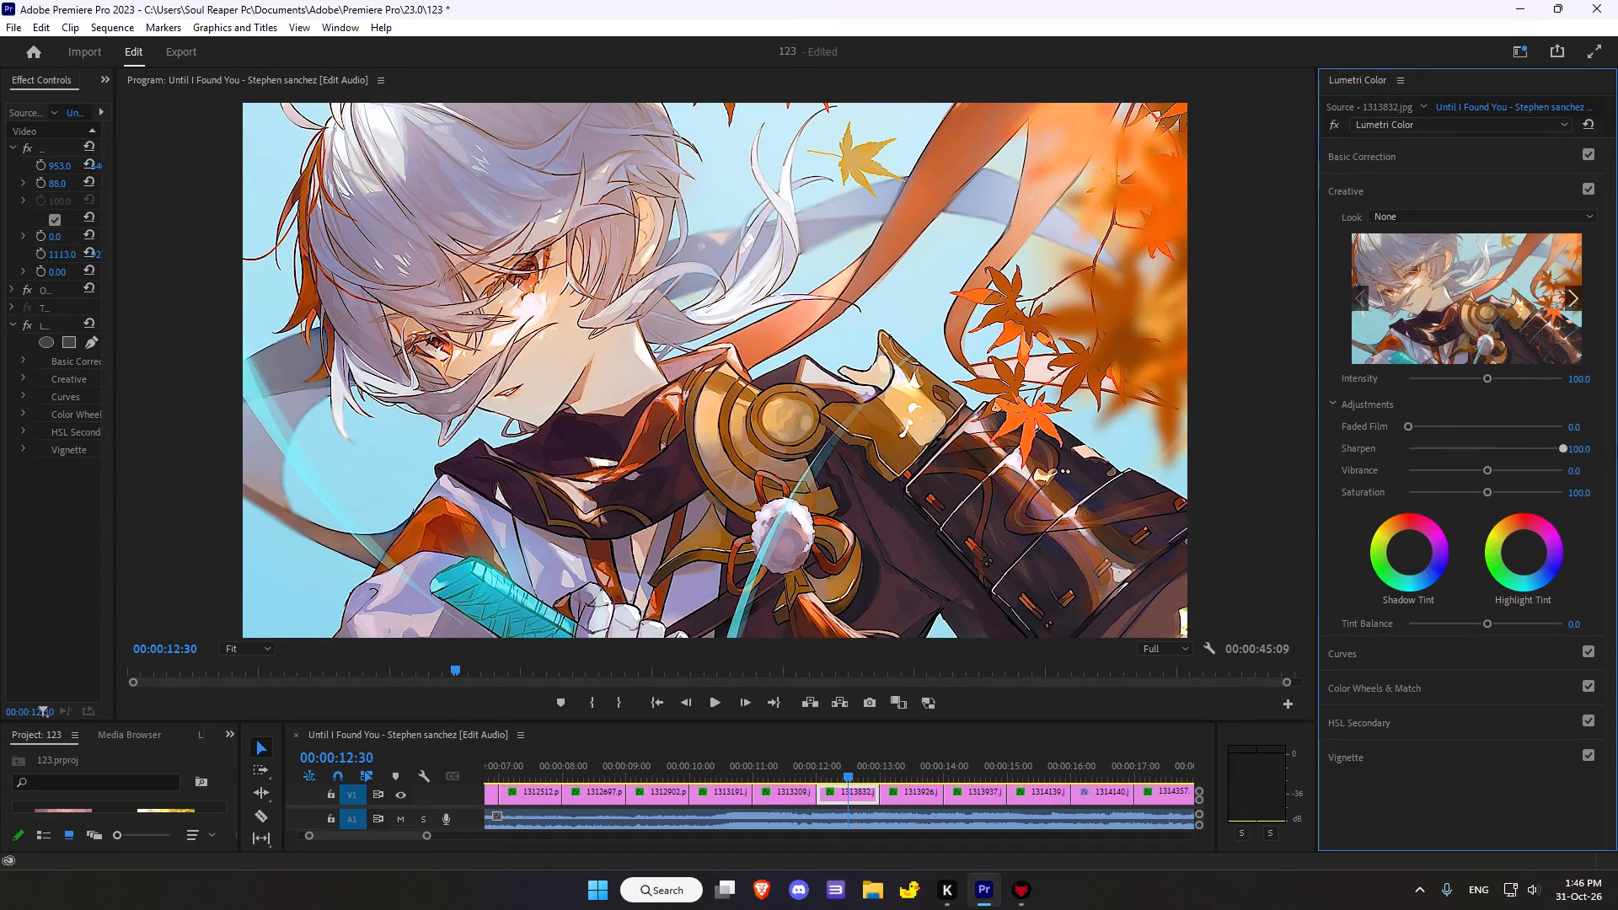
{"action": "left_click_drag", "start_coordinate": [1555, 445], "coordinate": [1386, 453]}
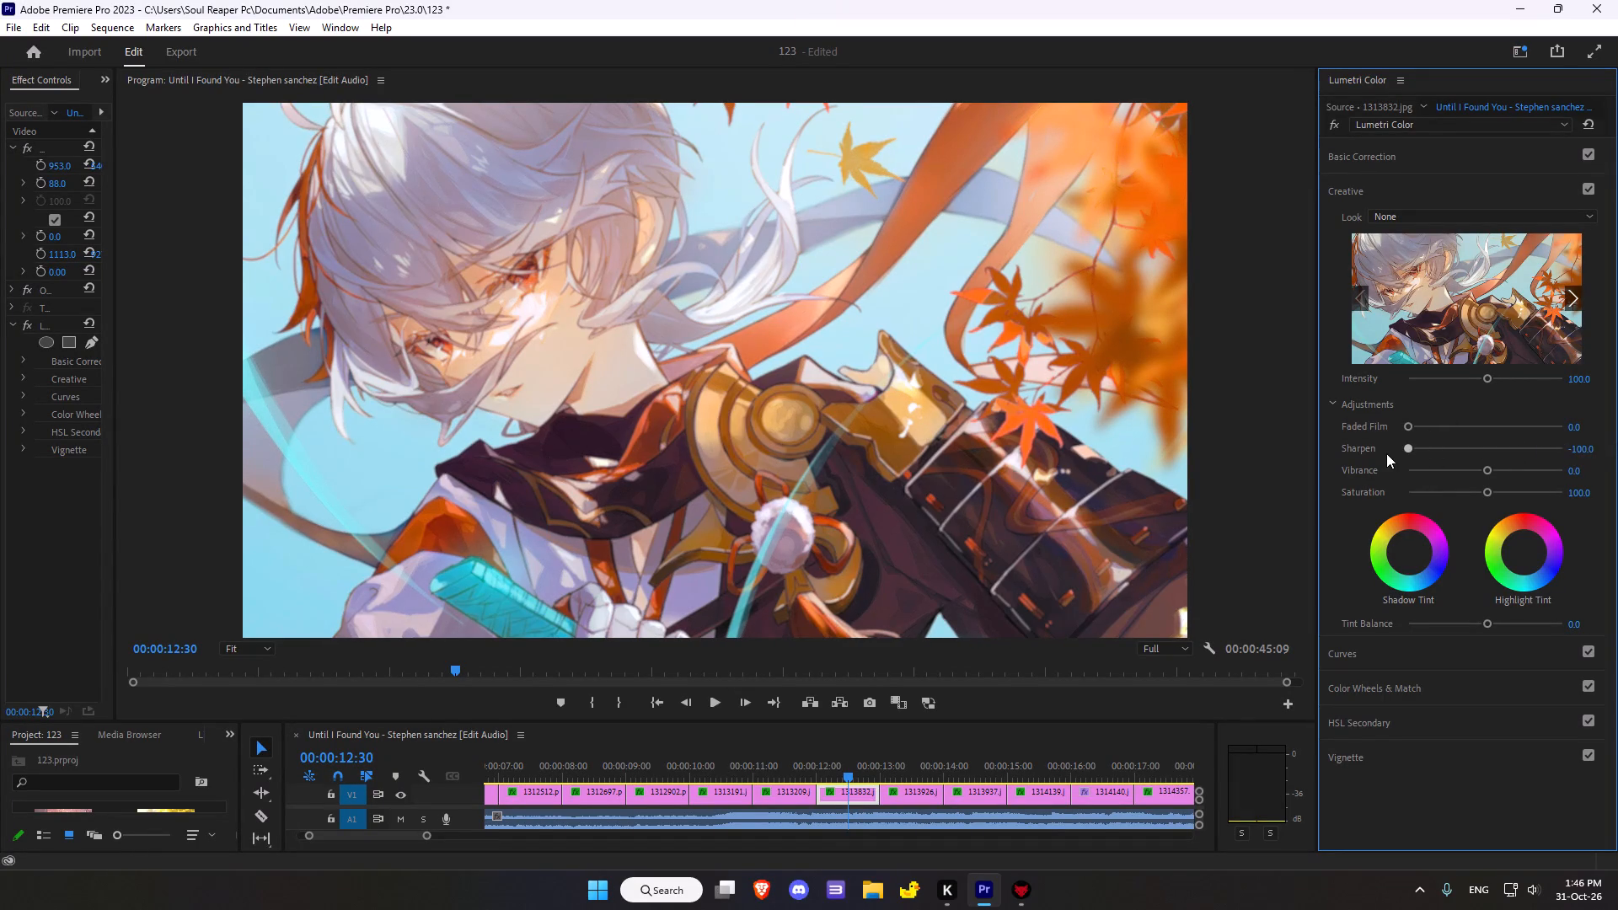
{"action": "left_click_drag", "start_coordinate": [1386, 453], "coordinate": [1508, 447]}
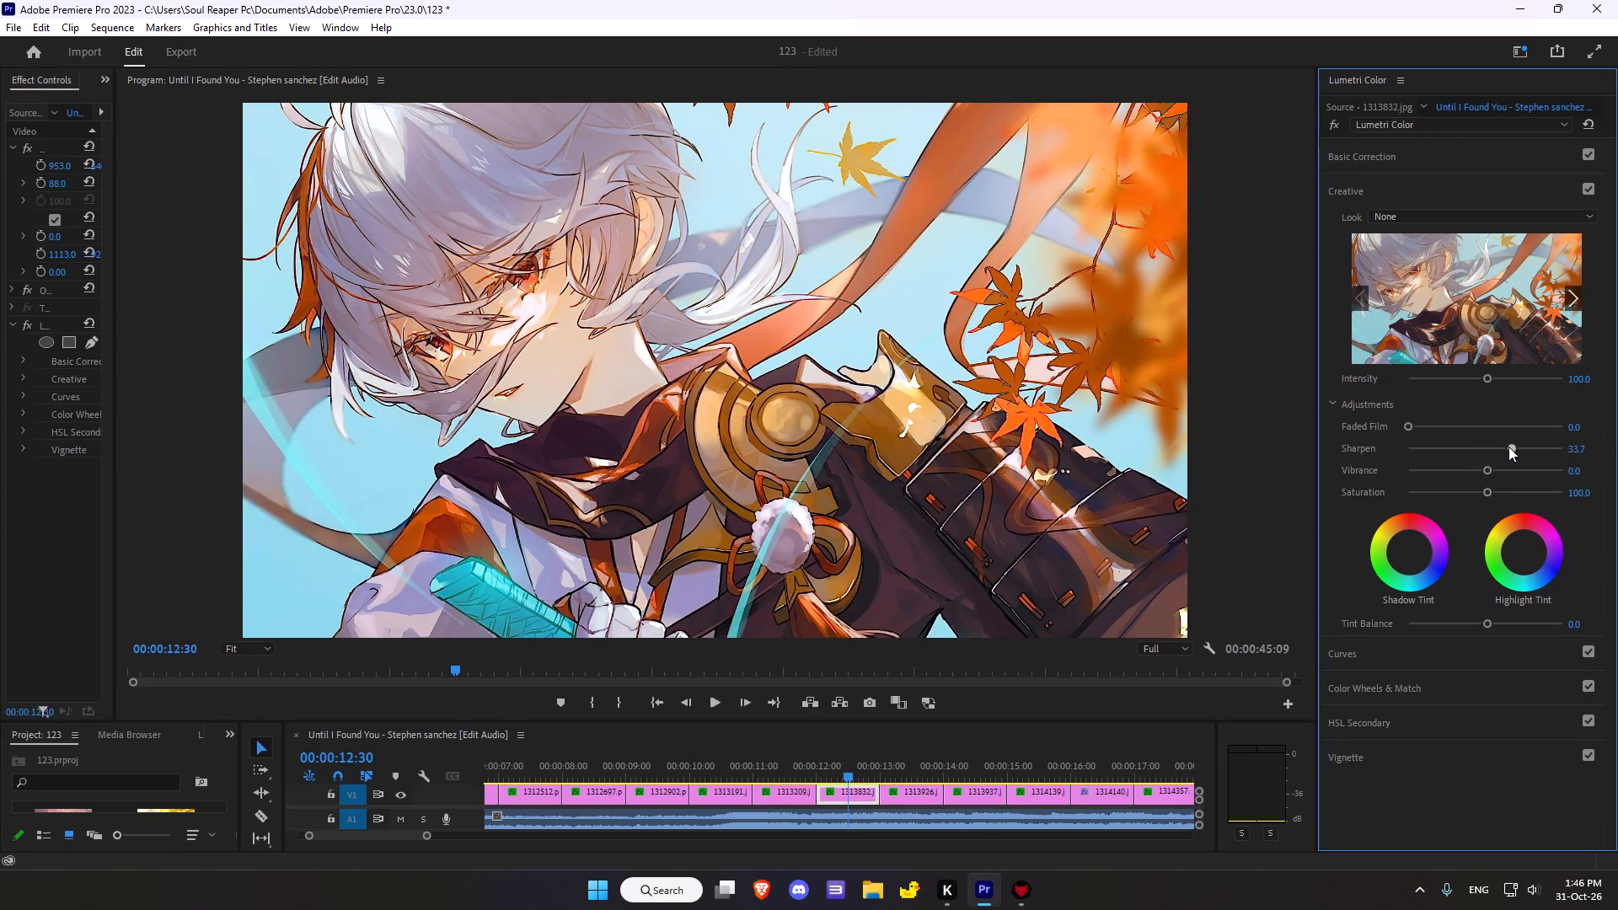
{"action": "left_click_drag", "start_coordinate": [1508, 447], "coordinate": [1518, 447]}
{"action": "left_click", "coordinate": [1490, 468]}
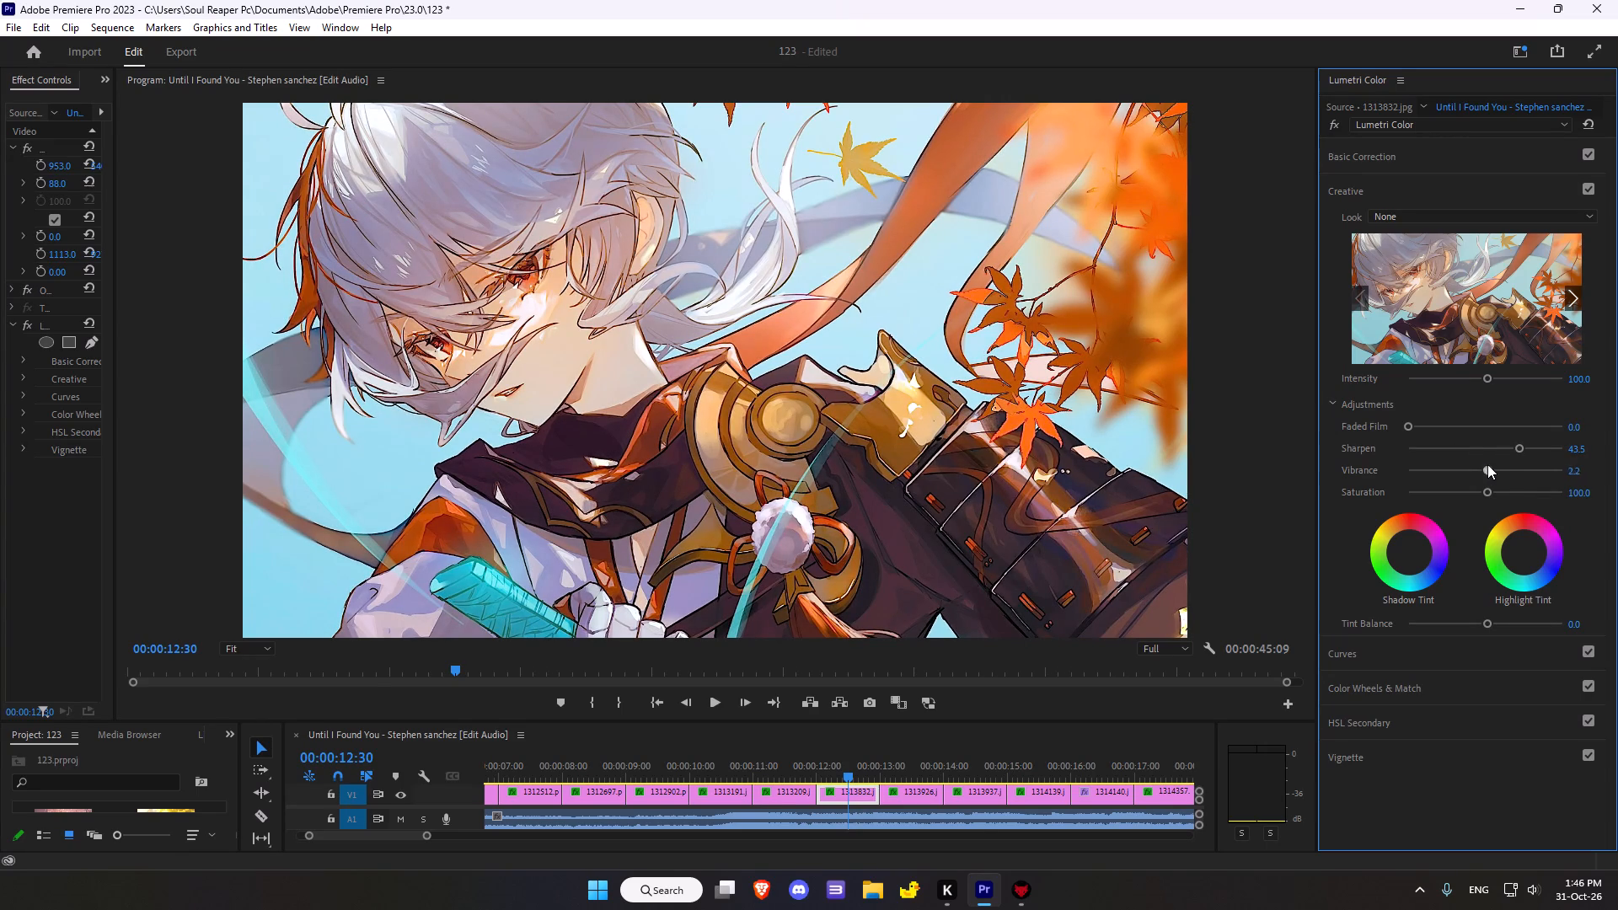
{"action": "left_click", "coordinate": [1487, 463]}
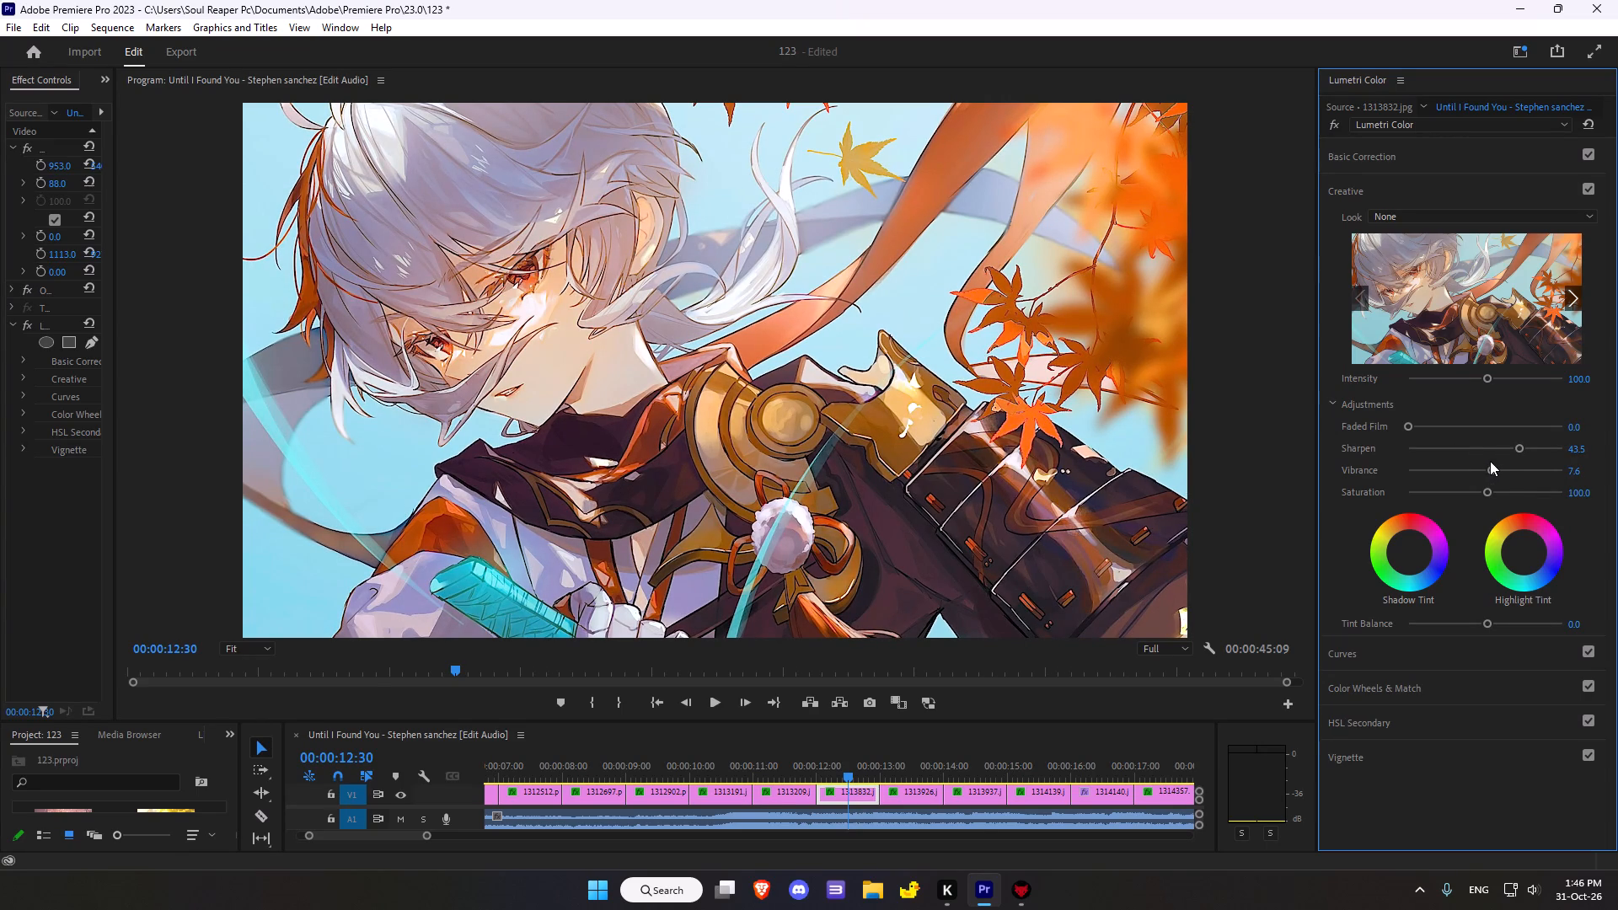
{"action": "left_click_drag", "start_coordinate": [1487, 494], "coordinate": [1501, 486]}
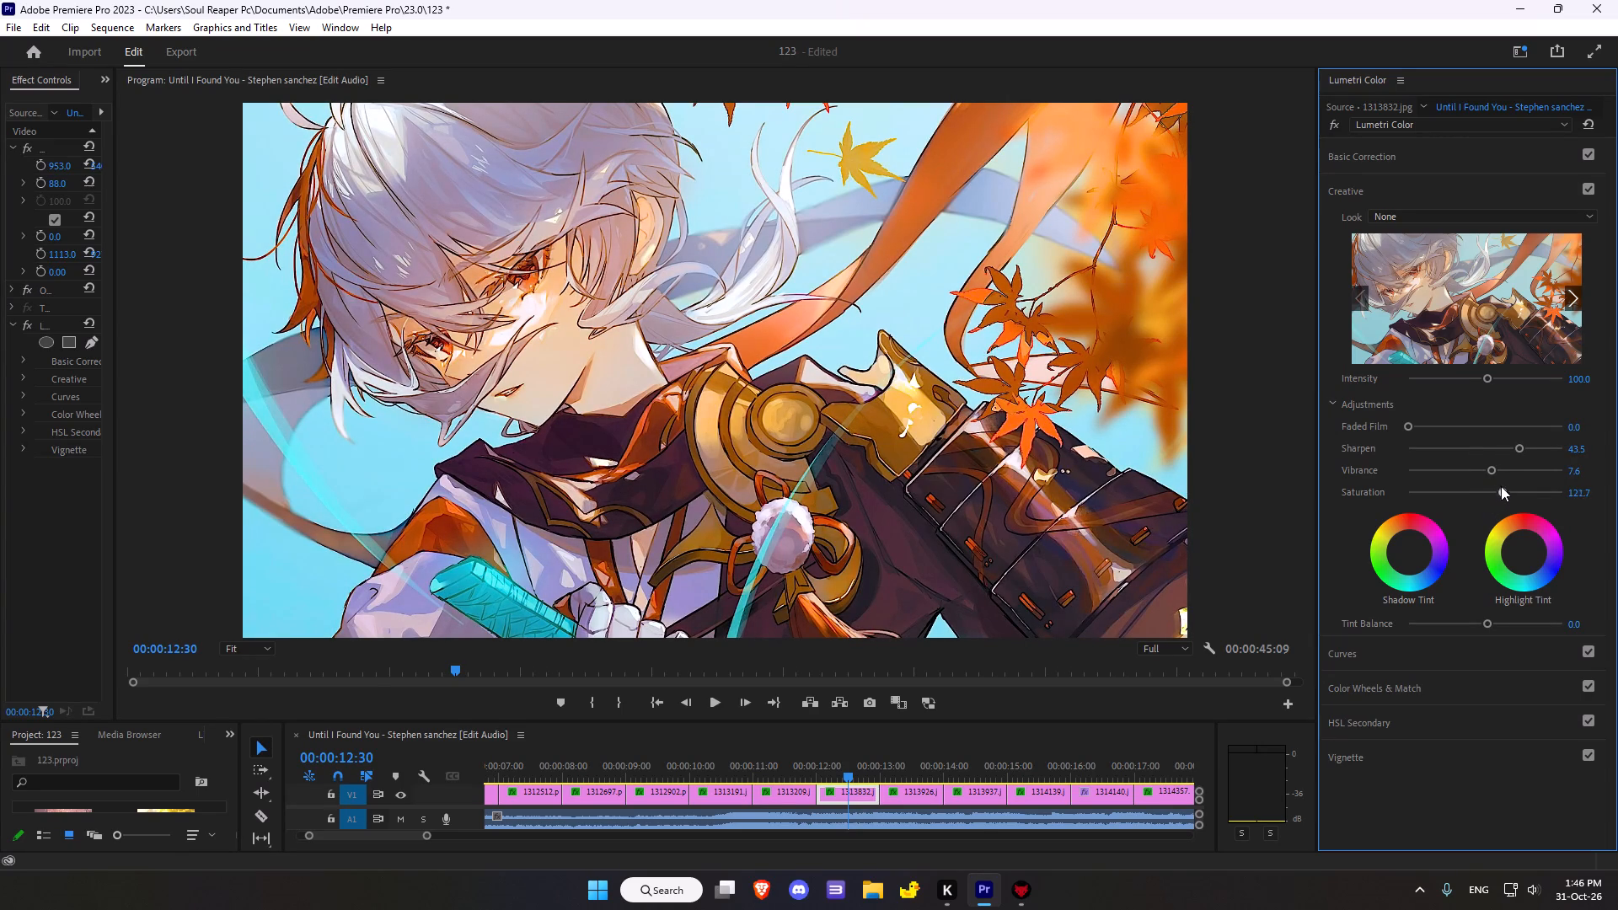
{"action": "left_click_drag", "start_coordinate": [1501, 486], "coordinate": [1501, 488]}
Nudge clip 1313832.jpg's Shadow Tint slightly toward yellow-green and its Highlight Tint very slightly toward cyan.
{"action": "scroll", "coordinate": [1513, 506], "scroll_direction": "down", "scroll_amount": 2}
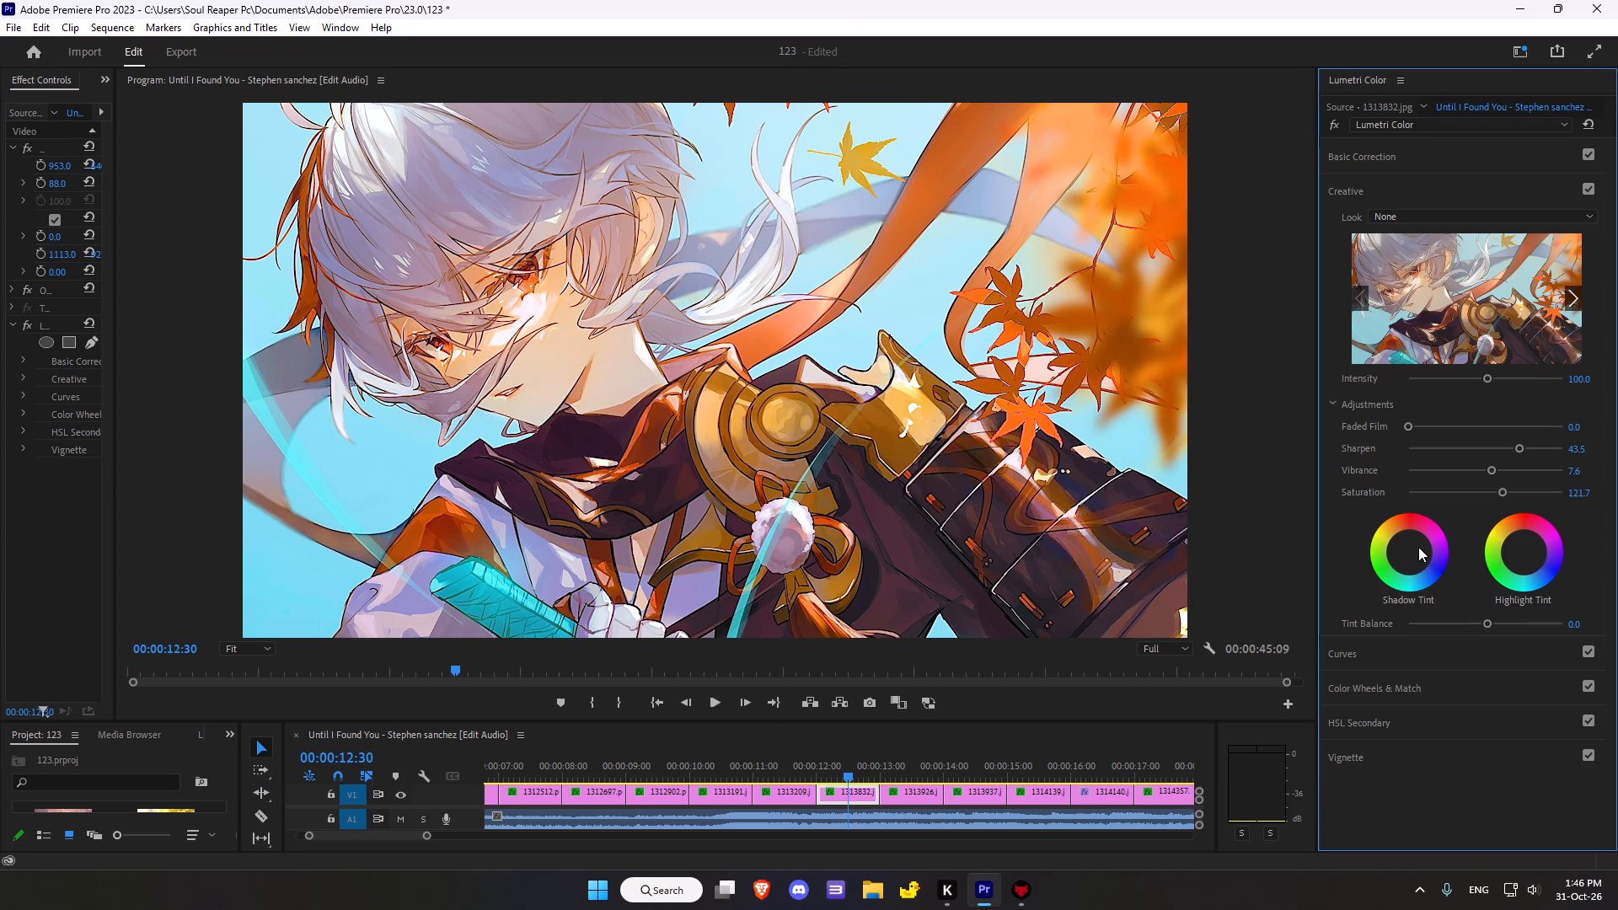
{"action": "left_click_drag", "start_coordinate": [1412, 550], "coordinate": [1490, 475]}
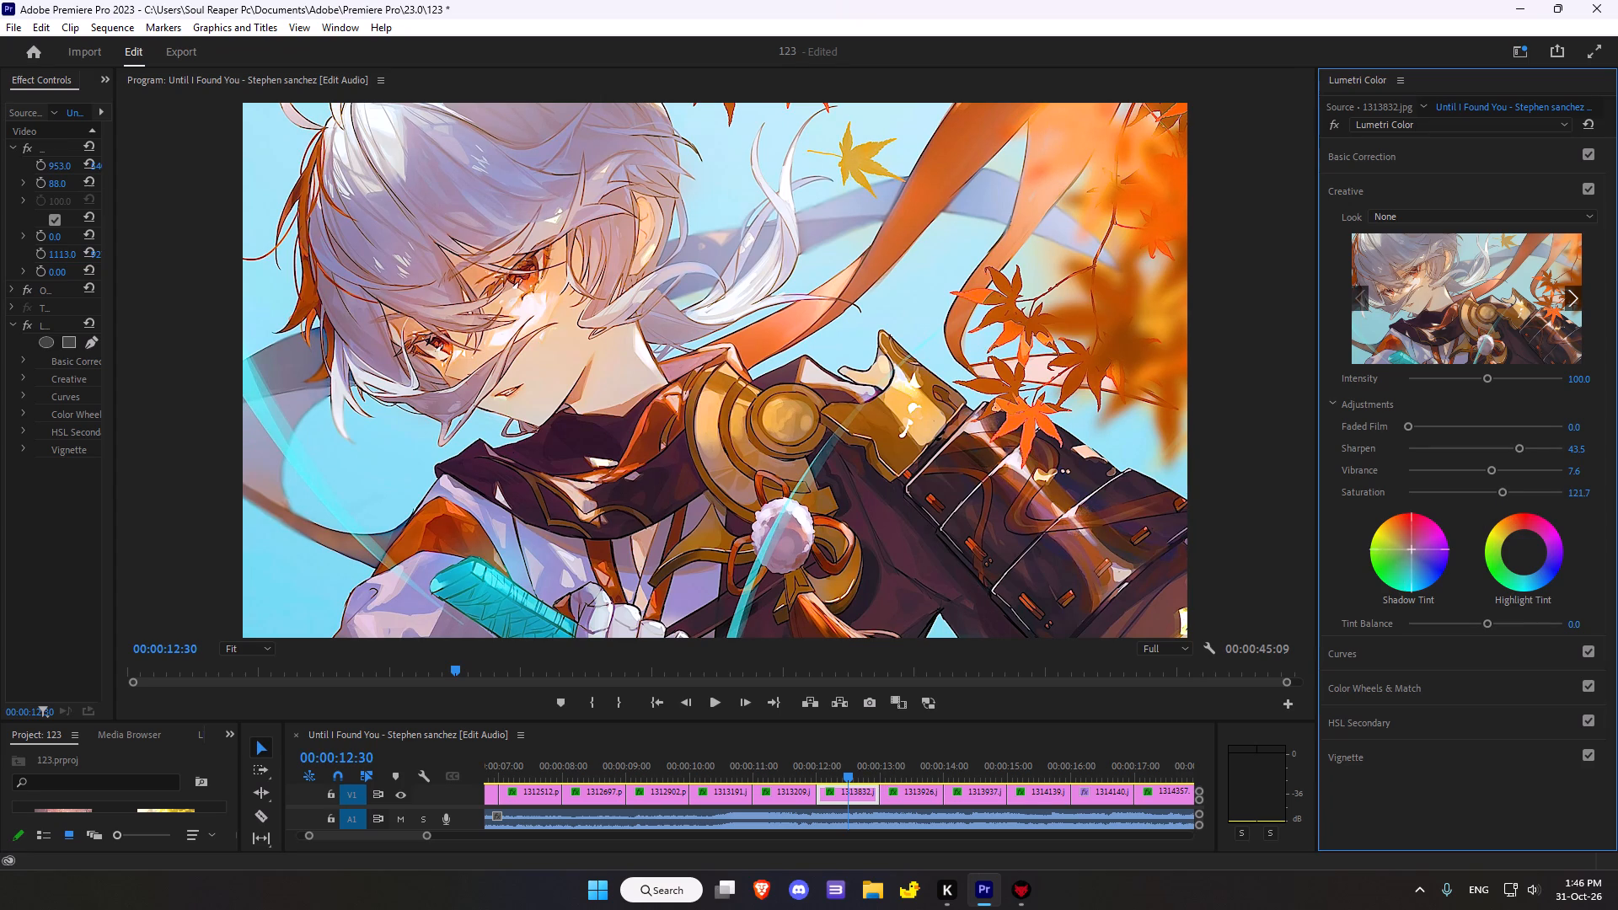
{"action": "left_click_drag", "start_coordinate": [1490, 475], "coordinate": [1315, 508]}
{"action": "left_click_drag", "start_coordinate": [1524, 549], "coordinate": [1526, 554]}
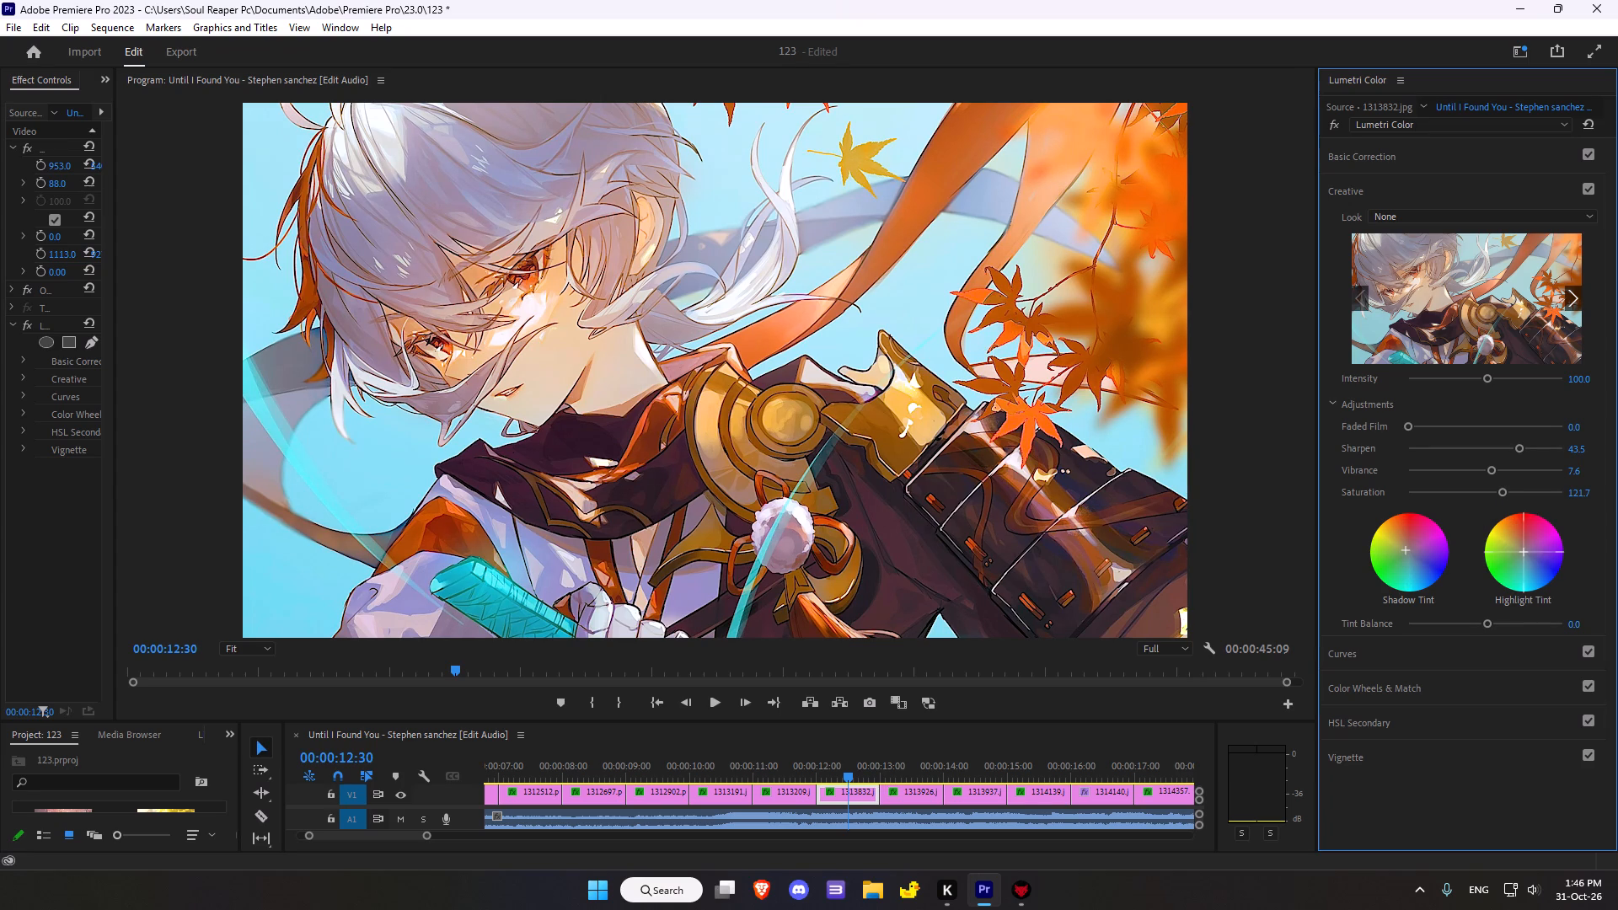
{"action": "left_click_drag", "start_coordinate": [1526, 554], "coordinate": [1538, 596]}
Add a midpoint to the white RGB curve and raise it slightly above the diagonal.
{"action": "left_click", "coordinate": [1356, 644]}
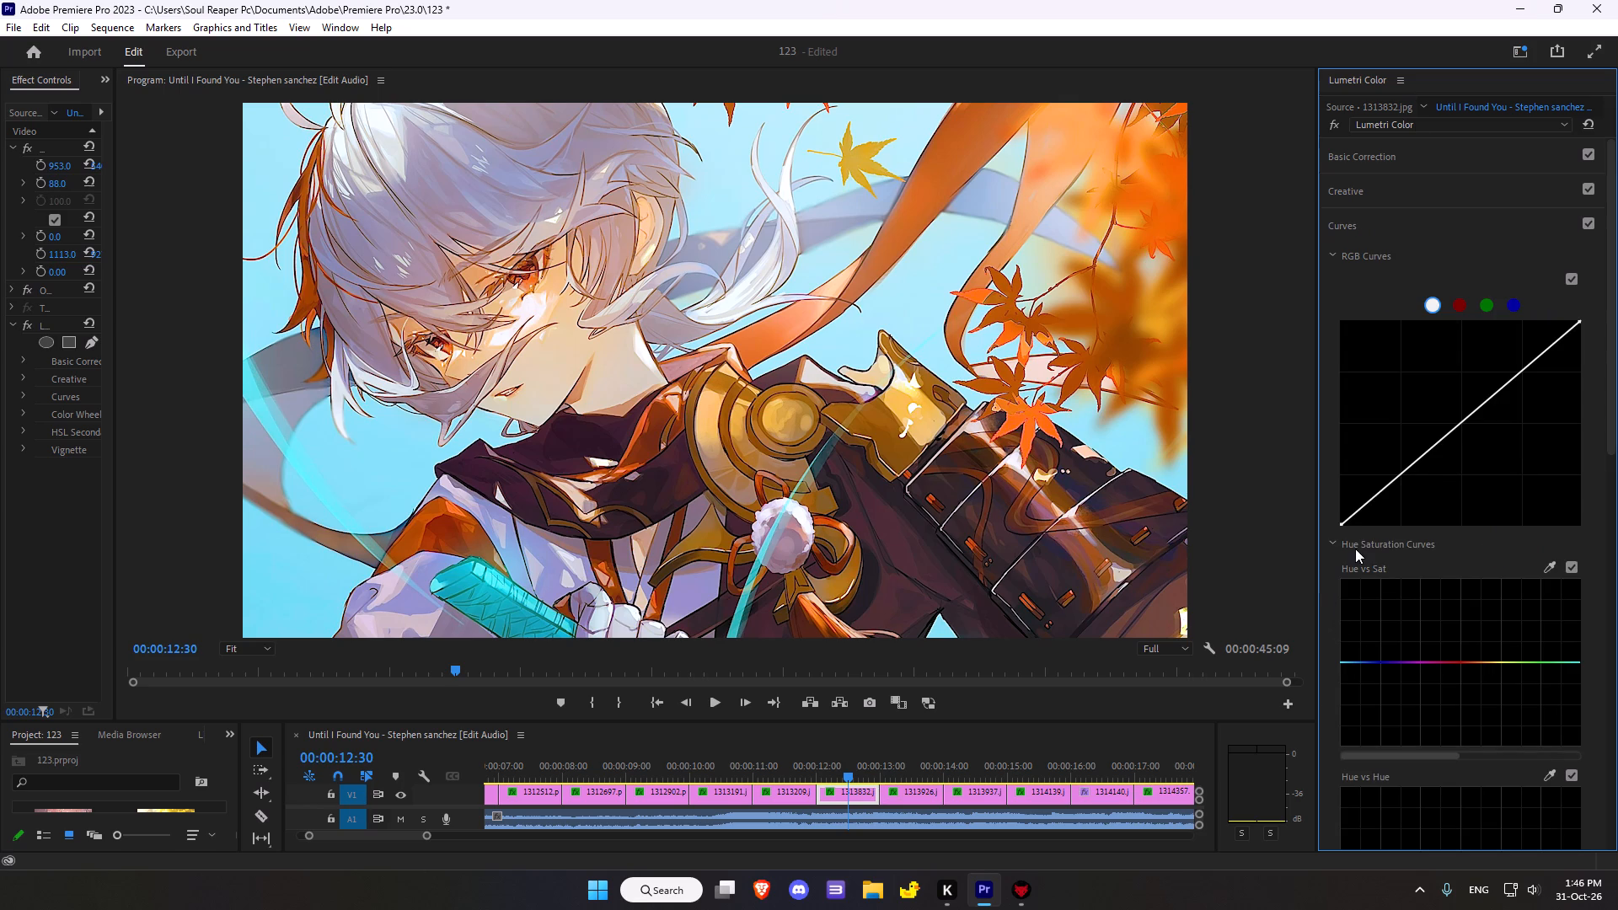
{"action": "left_click", "coordinate": [1463, 420]}
{"action": "left_click_drag", "start_coordinate": [1464, 420], "coordinate": [1469, 424]}
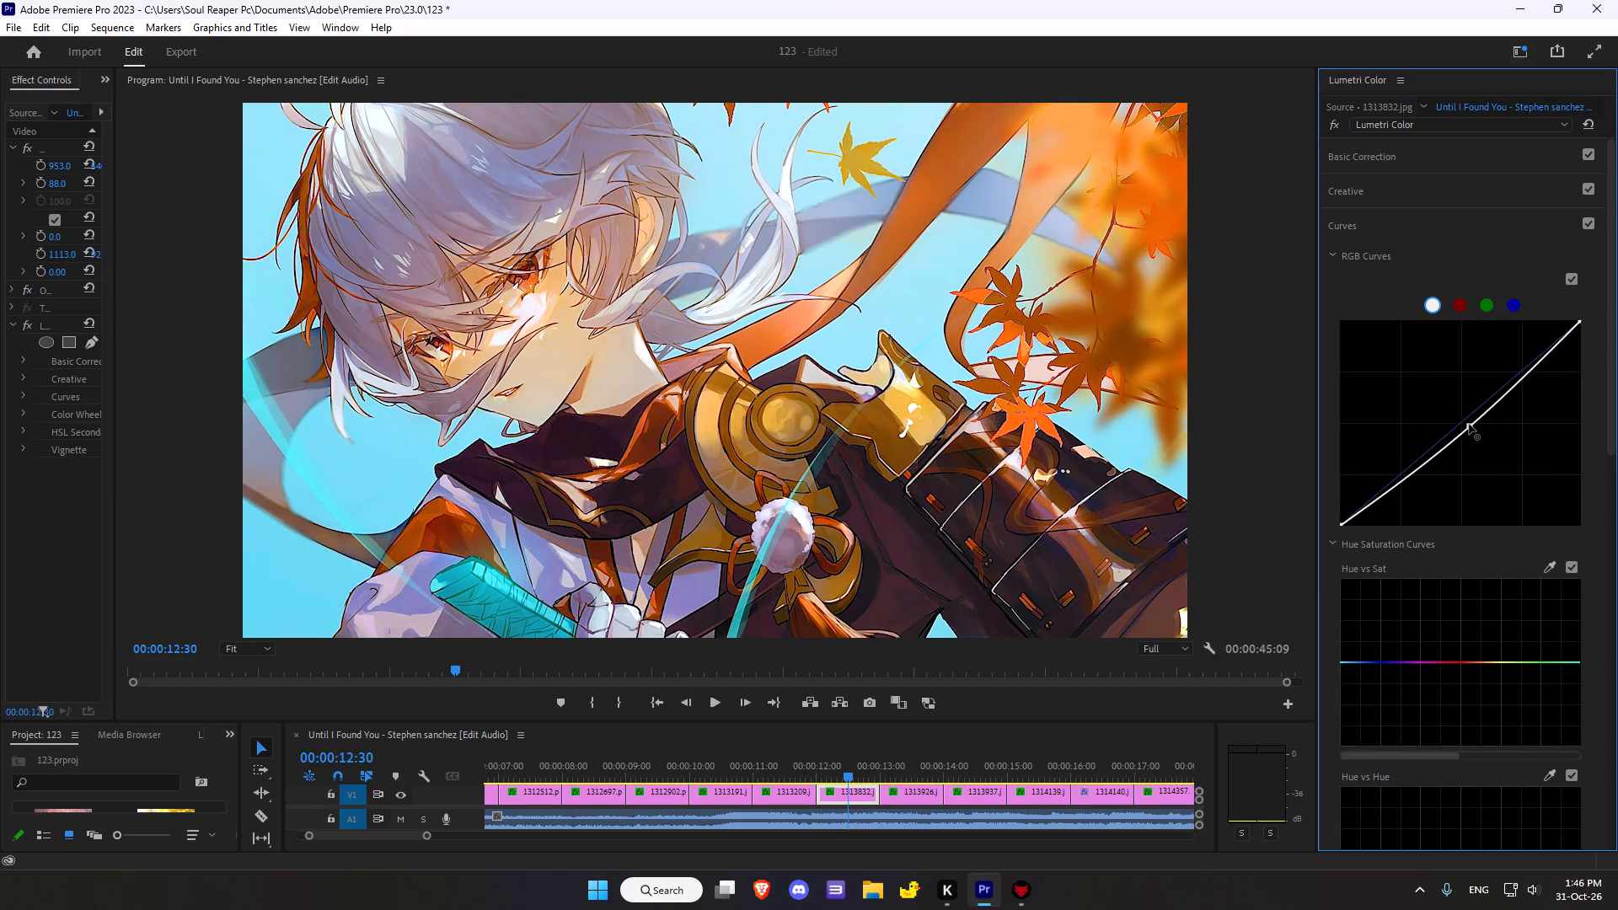
{"action": "left_click_drag", "start_coordinate": [1469, 424], "coordinate": [1470, 414]}
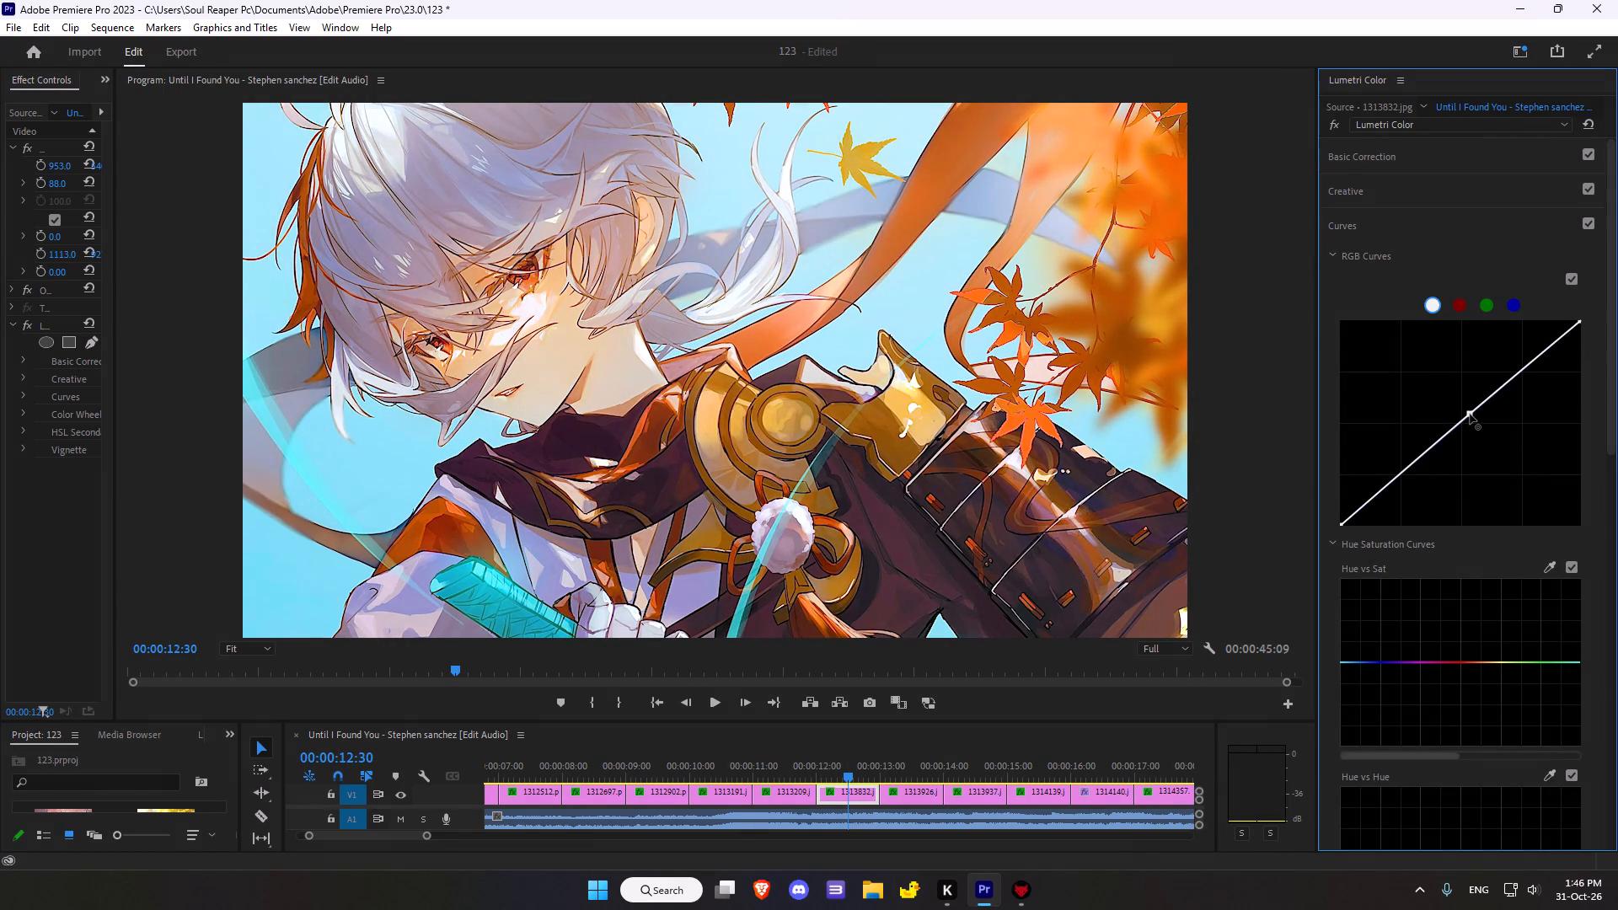
{"action": "left_click_drag", "start_coordinate": [1470, 414], "coordinate": [1469, 409]}
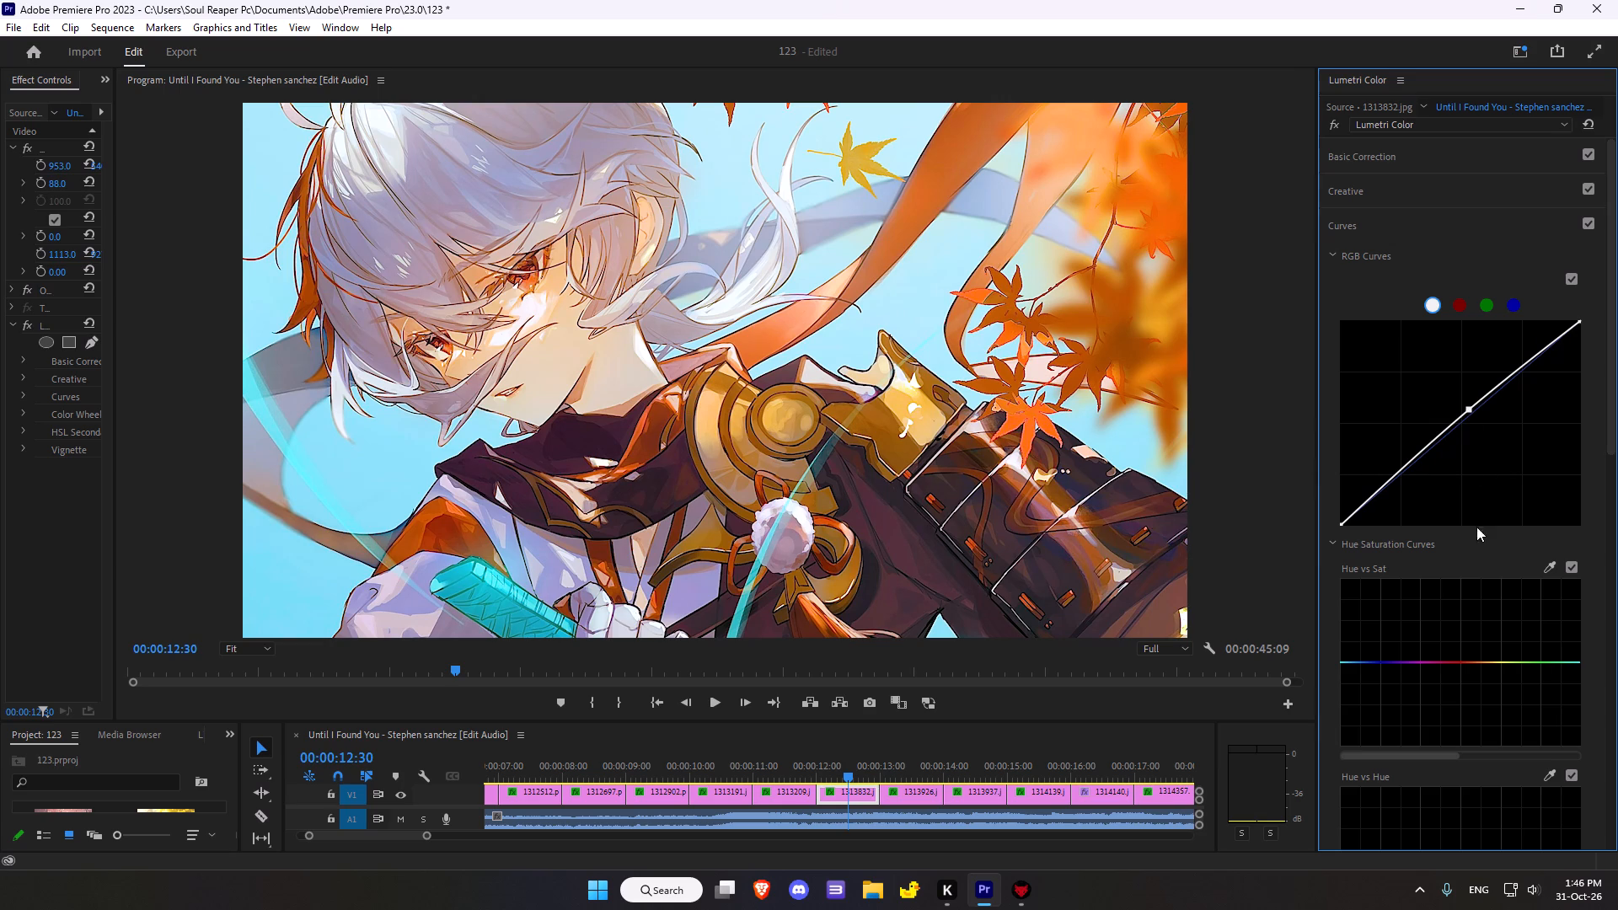
Sample the orange-red sleeve for the Hue vs Sat curve and raise the red centre point moderately above the line.
{"action": "left_click", "coordinate": [1544, 565]}
{"action": "left_click", "coordinate": [439, 533]}
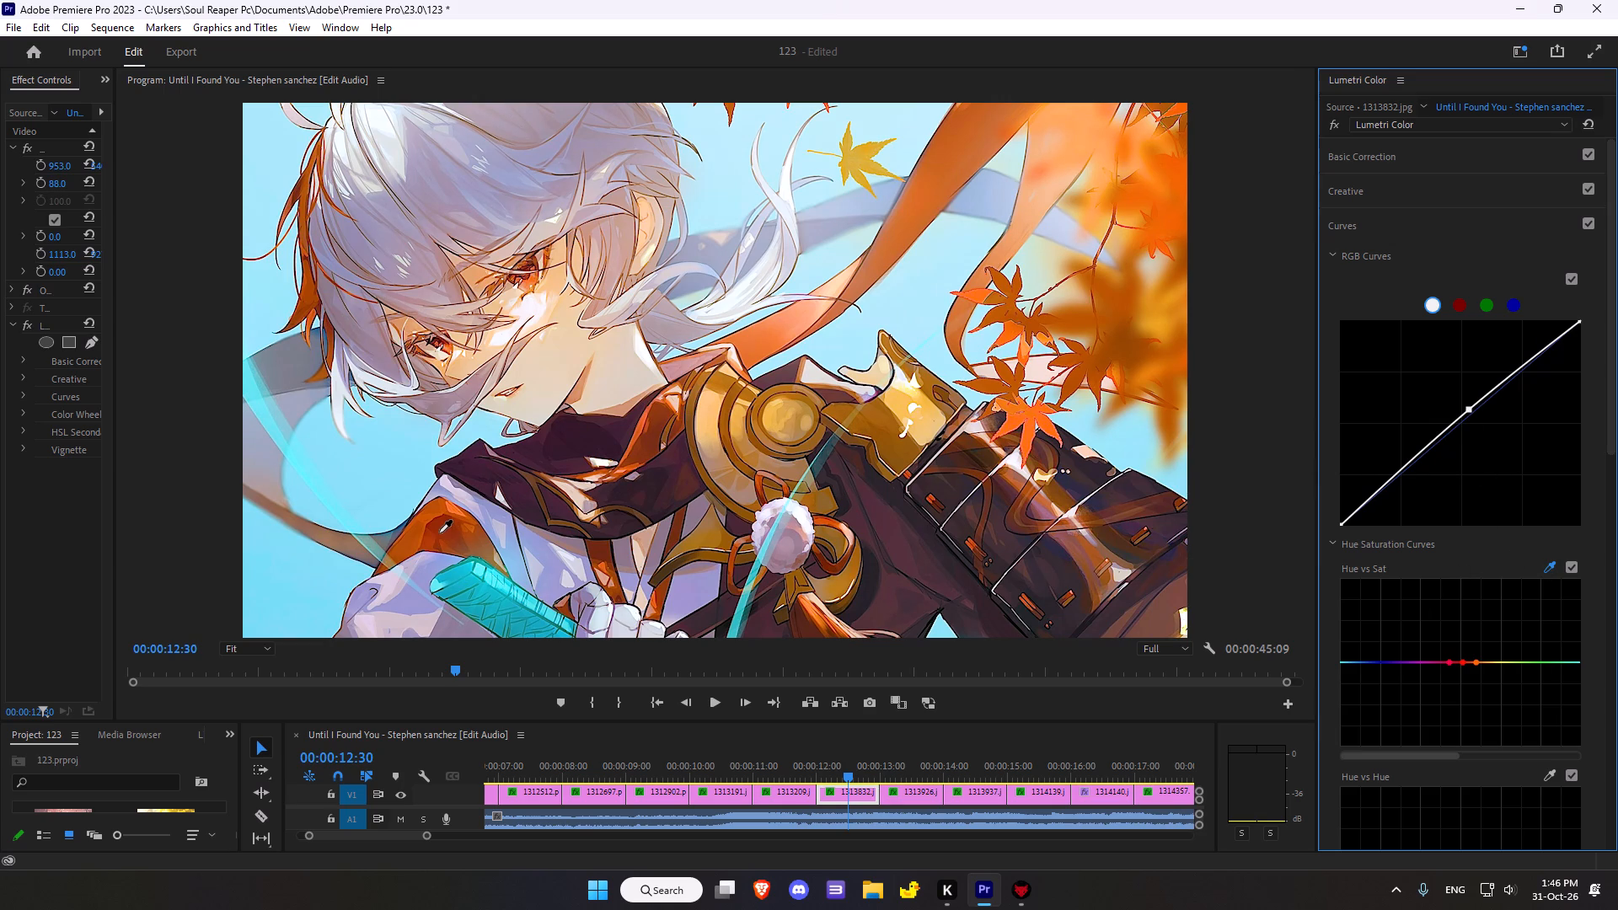
{"action": "left_click_drag", "start_coordinate": [1465, 665], "coordinate": [1462, 684]}
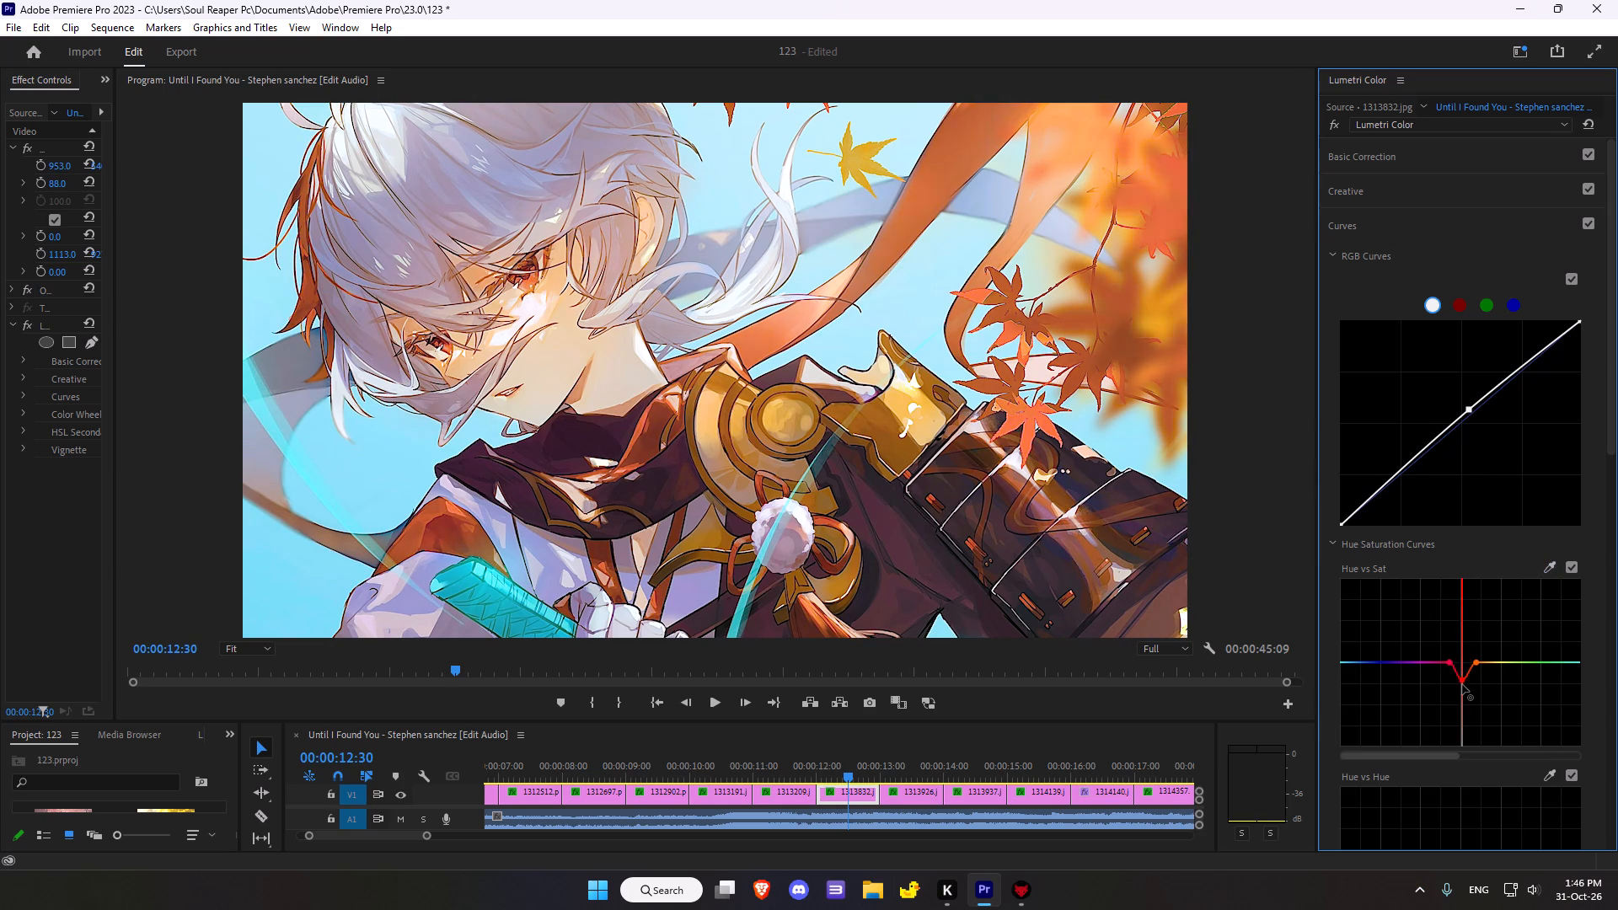
{"action": "left_click_drag", "start_coordinate": [1462, 684], "coordinate": [1456, 644]}
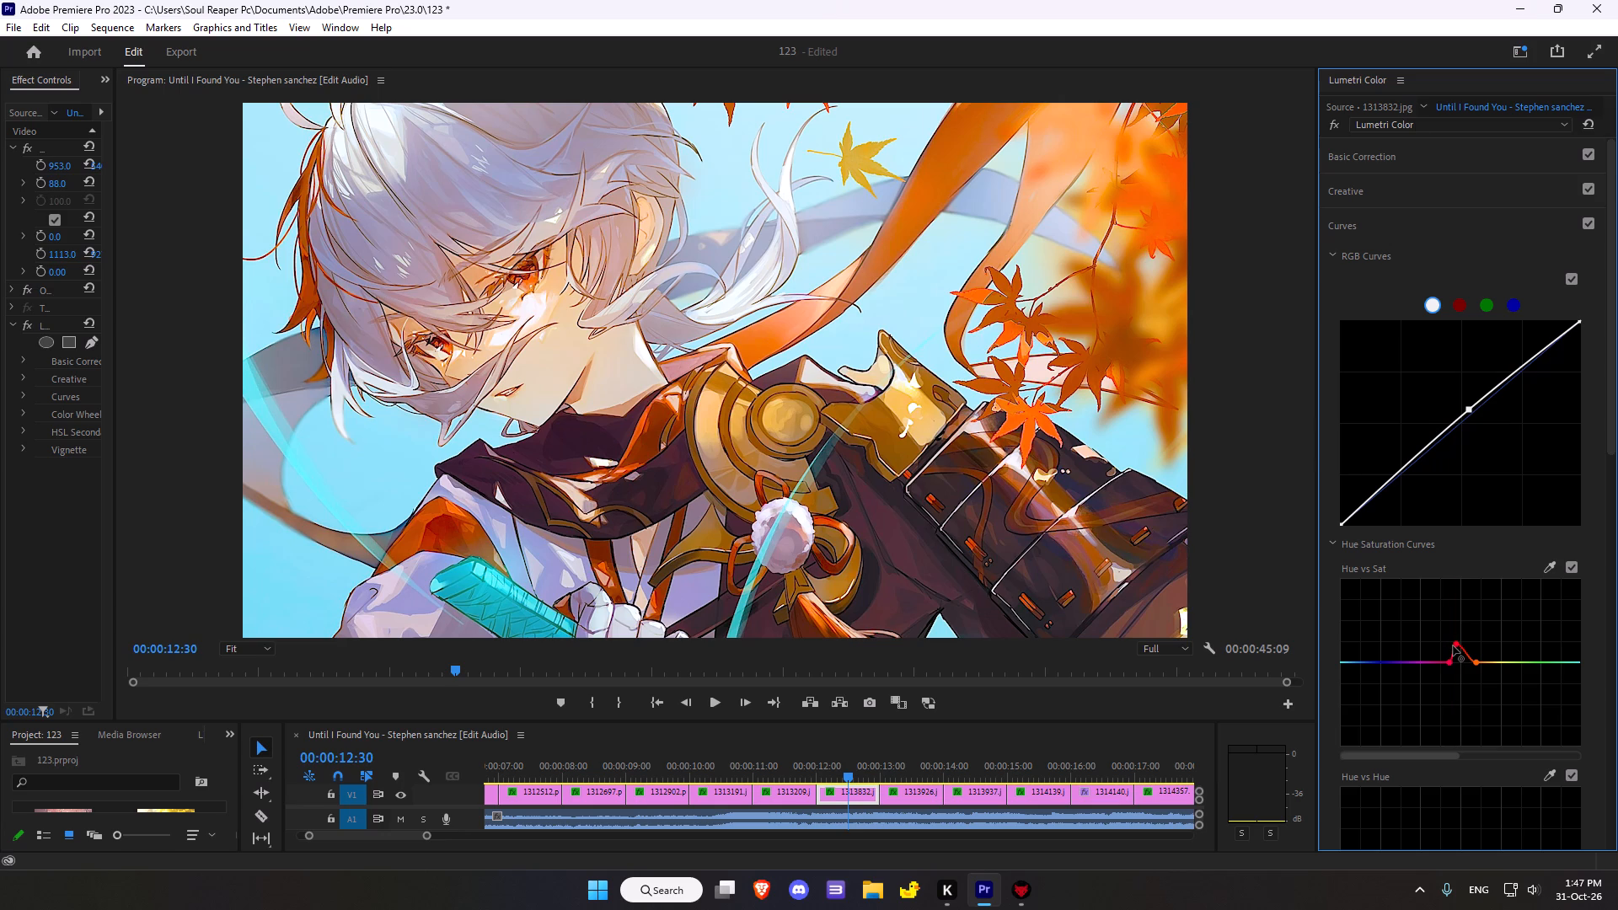
{"action": "scroll", "coordinate": [1467, 640], "scroll_direction": "down", "scroll_amount": 6}
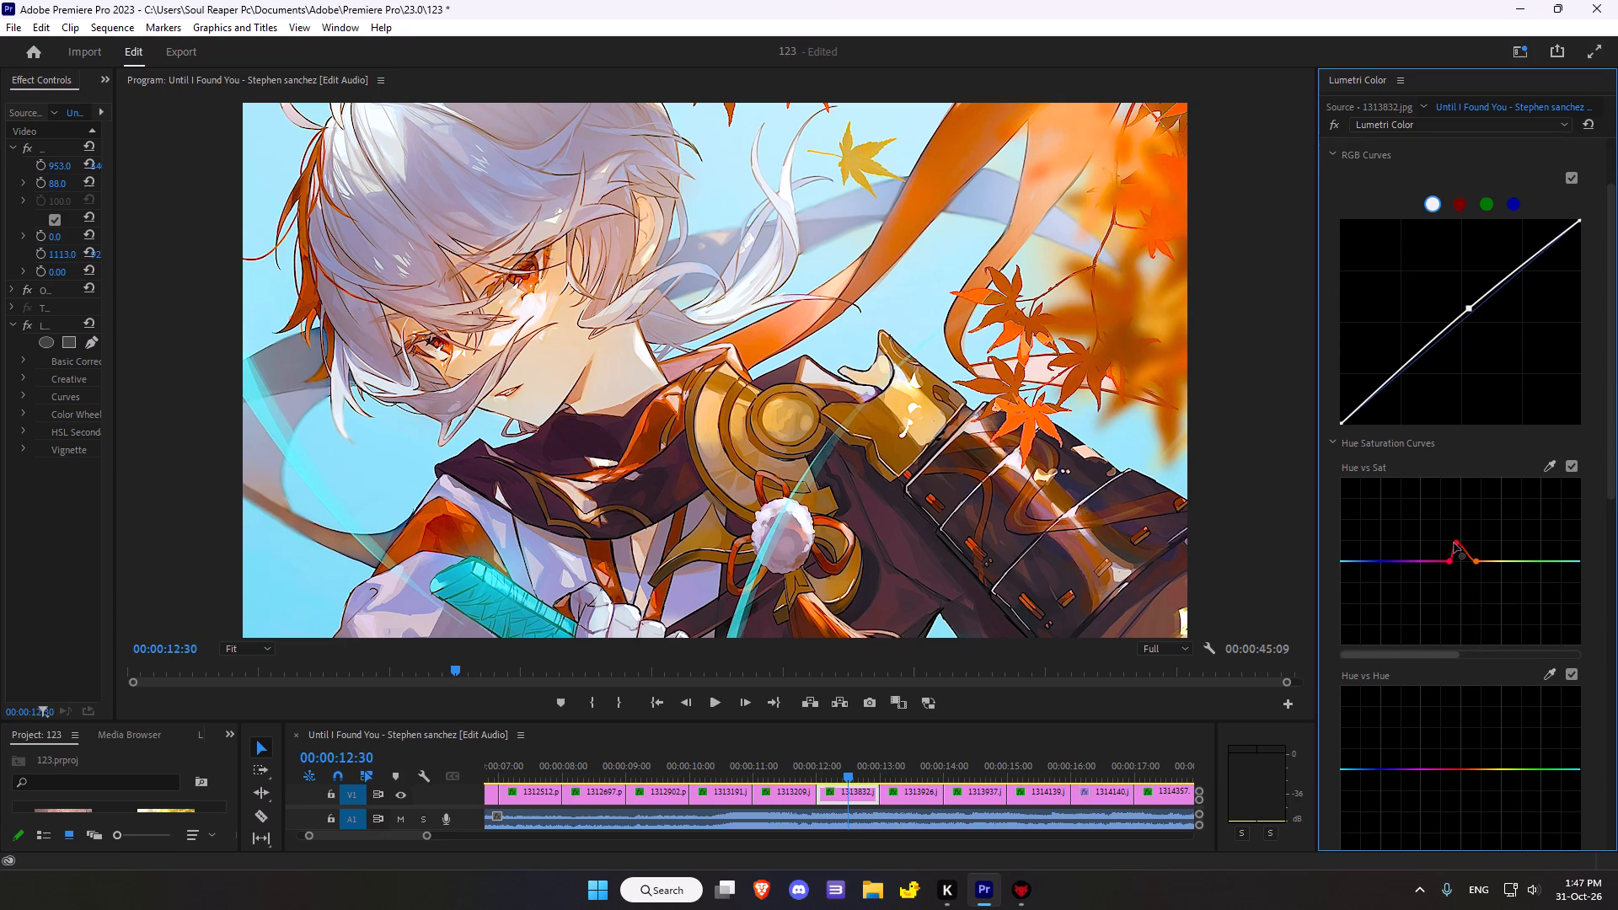
{"action": "left_click", "coordinate": [1456, 543]}
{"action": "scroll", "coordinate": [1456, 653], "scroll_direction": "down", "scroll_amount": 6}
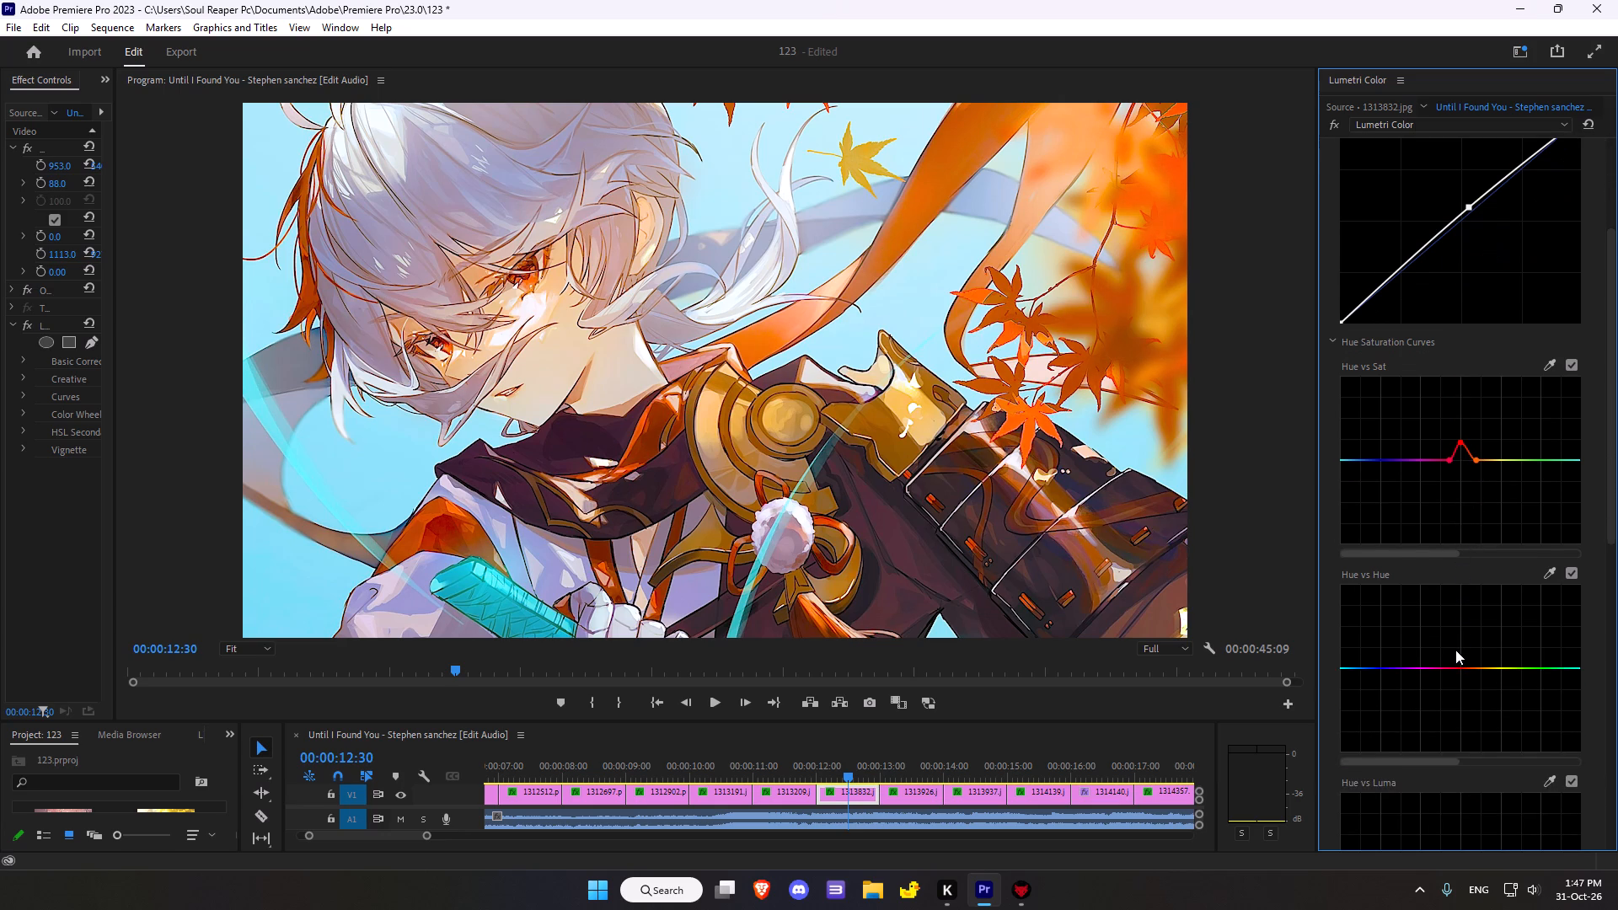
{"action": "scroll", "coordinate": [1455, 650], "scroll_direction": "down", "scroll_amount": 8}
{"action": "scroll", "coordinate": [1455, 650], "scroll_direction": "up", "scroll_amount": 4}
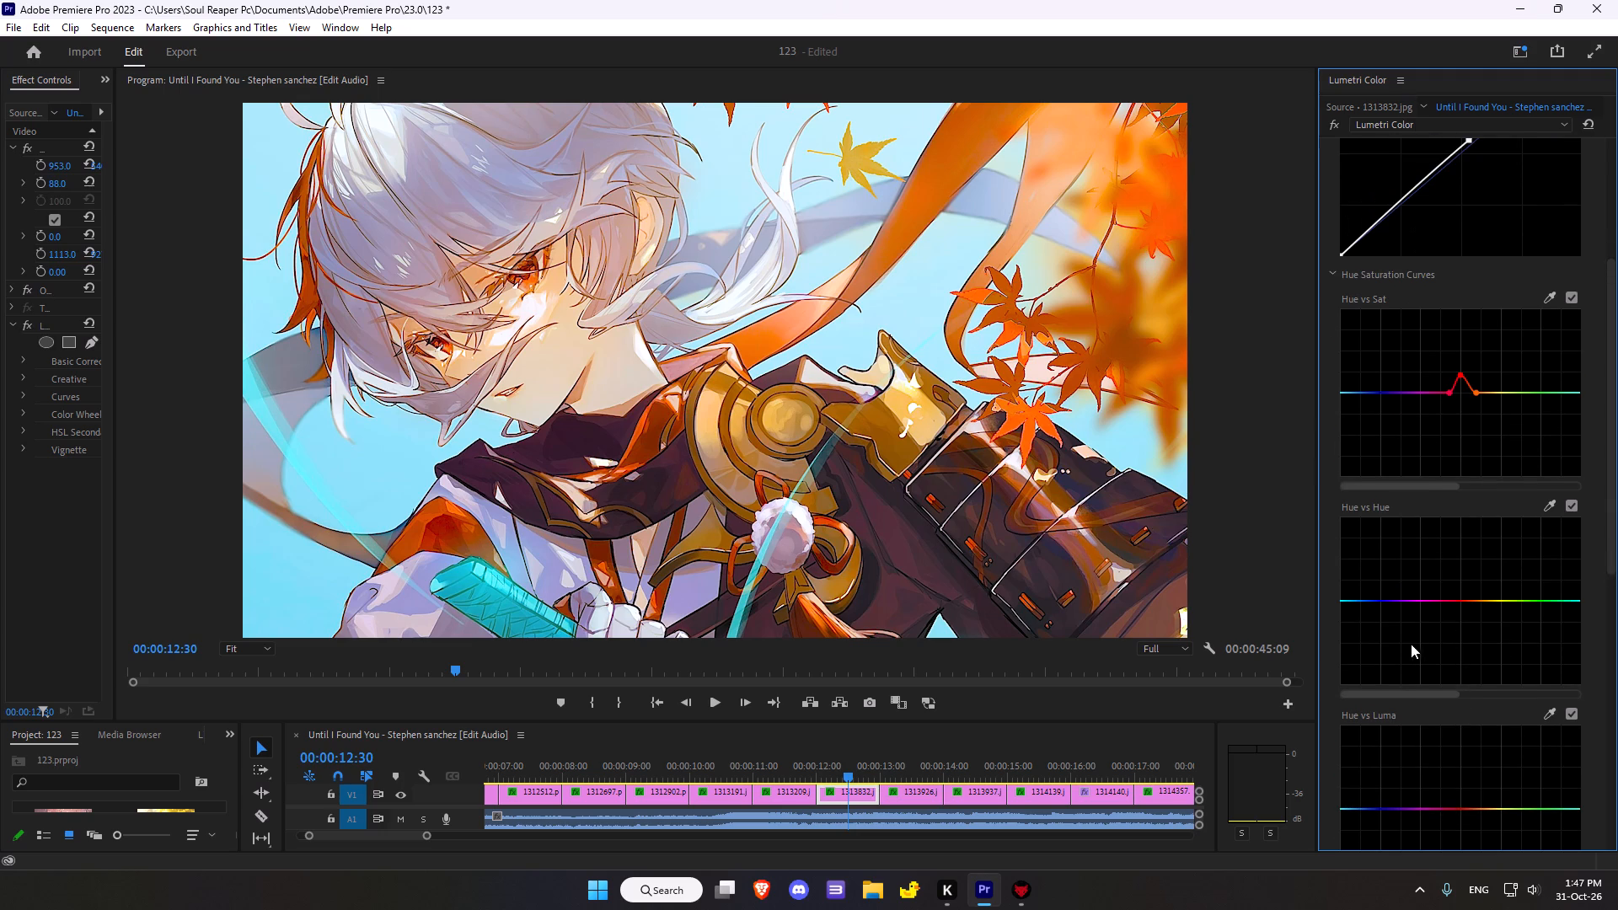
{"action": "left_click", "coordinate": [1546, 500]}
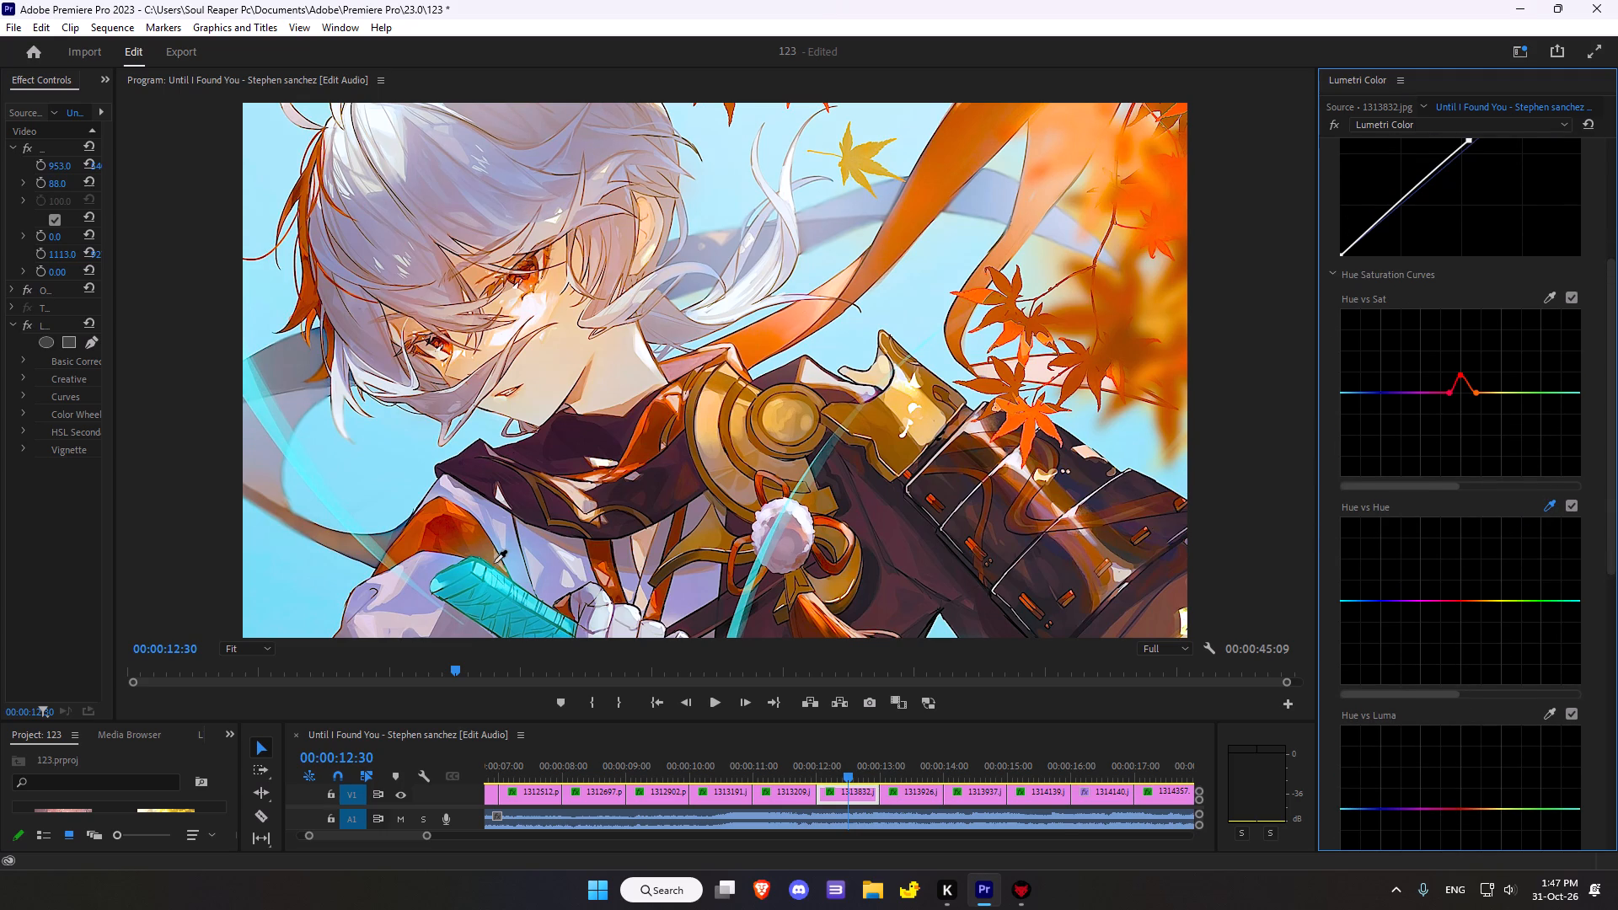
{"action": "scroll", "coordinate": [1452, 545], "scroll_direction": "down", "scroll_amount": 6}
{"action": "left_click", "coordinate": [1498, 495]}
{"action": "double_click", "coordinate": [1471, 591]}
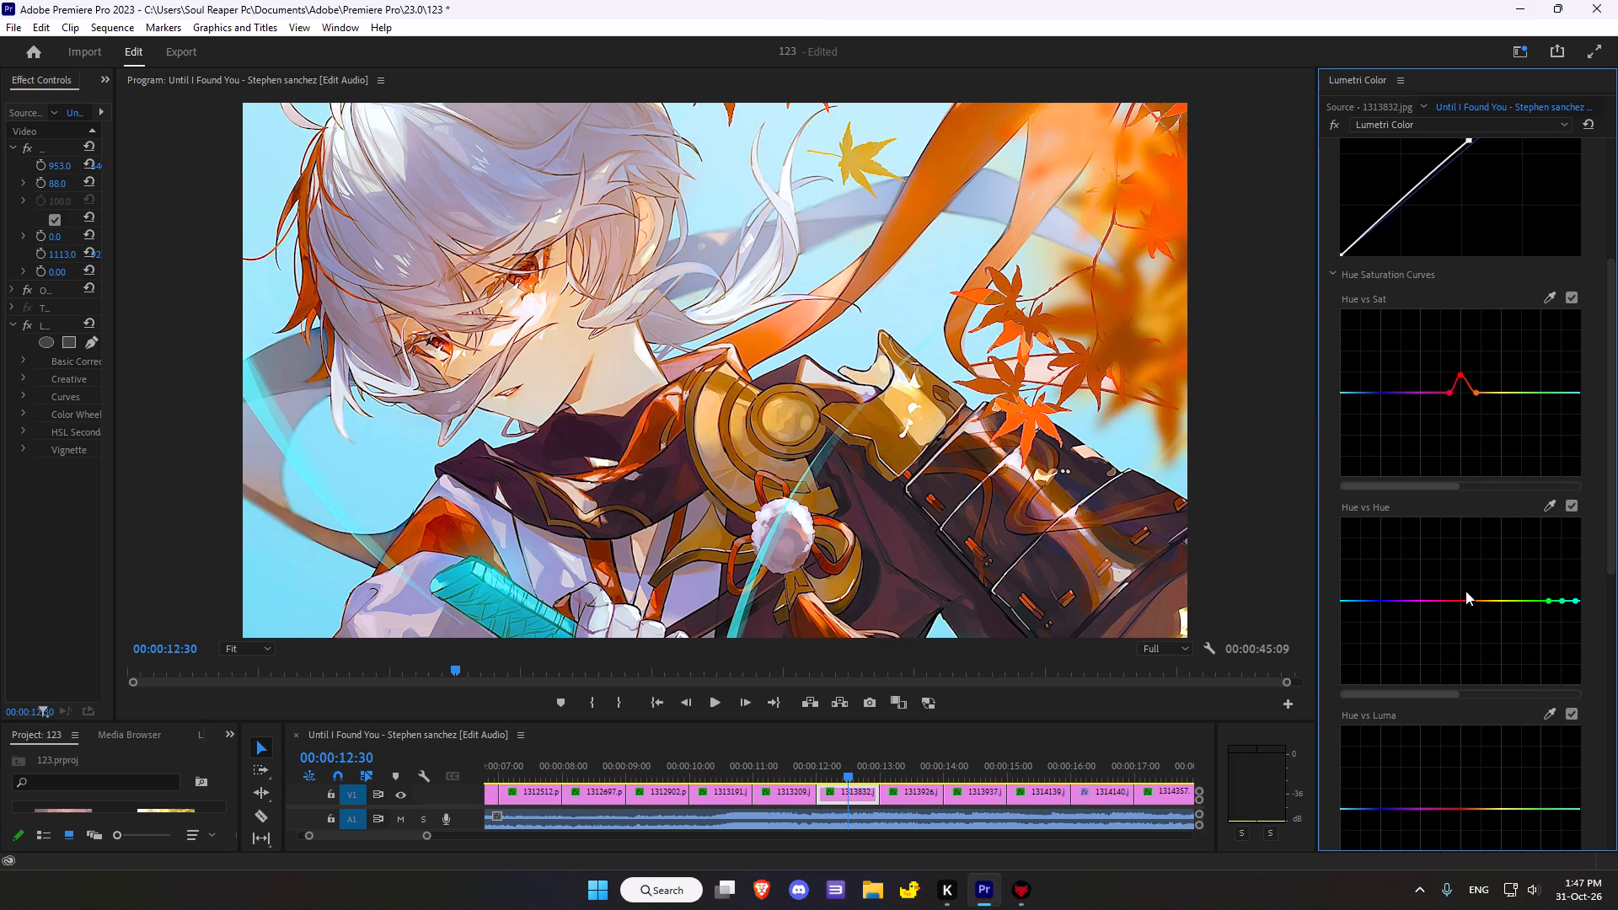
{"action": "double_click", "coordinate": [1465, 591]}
Add a vignette to clip 1313832.jpg with Amount -3.0, Midpoint 27.2, Roundness -29.3 and Feather 32.6.
{"action": "scroll", "coordinate": [1458, 572], "scroll_direction": "down", "scroll_amount": 4}
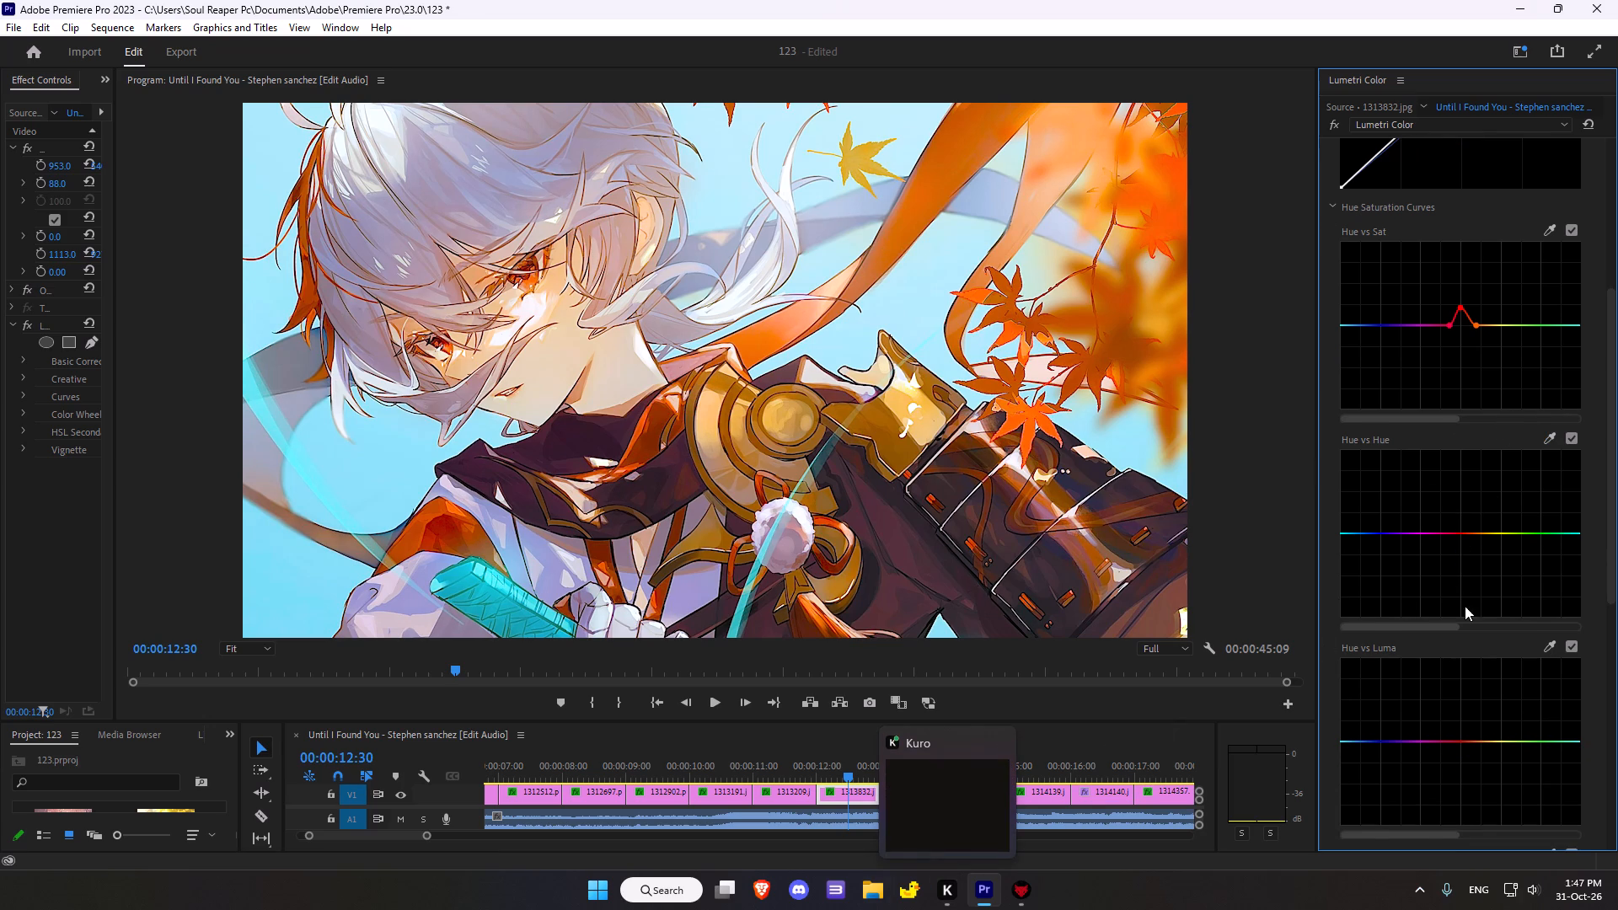
{"action": "left_click", "coordinate": [1441, 647]}
{"action": "scroll", "coordinate": [1477, 581], "scroll_direction": "down", "scroll_amount": 6}
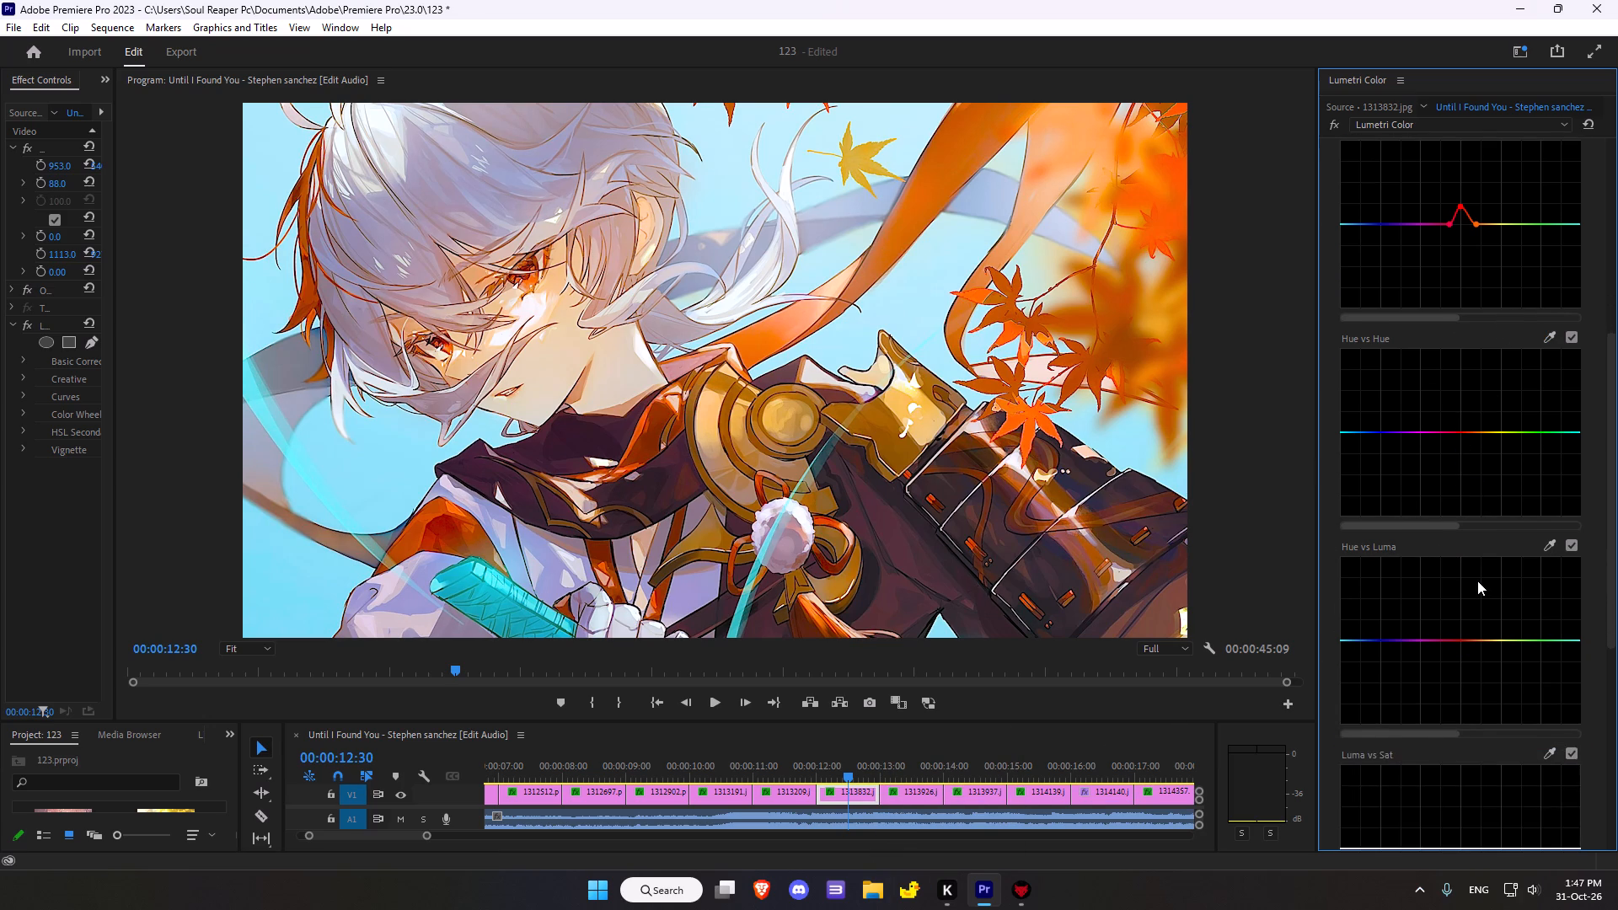
{"action": "scroll", "coordinate": [1477, 581], "scroll_direction": "down", "scroll_amount": 20}
{"action": "scroll", "coordinate": [1476, 583], "scroll_direction": "down", "scroll_amount": 6}
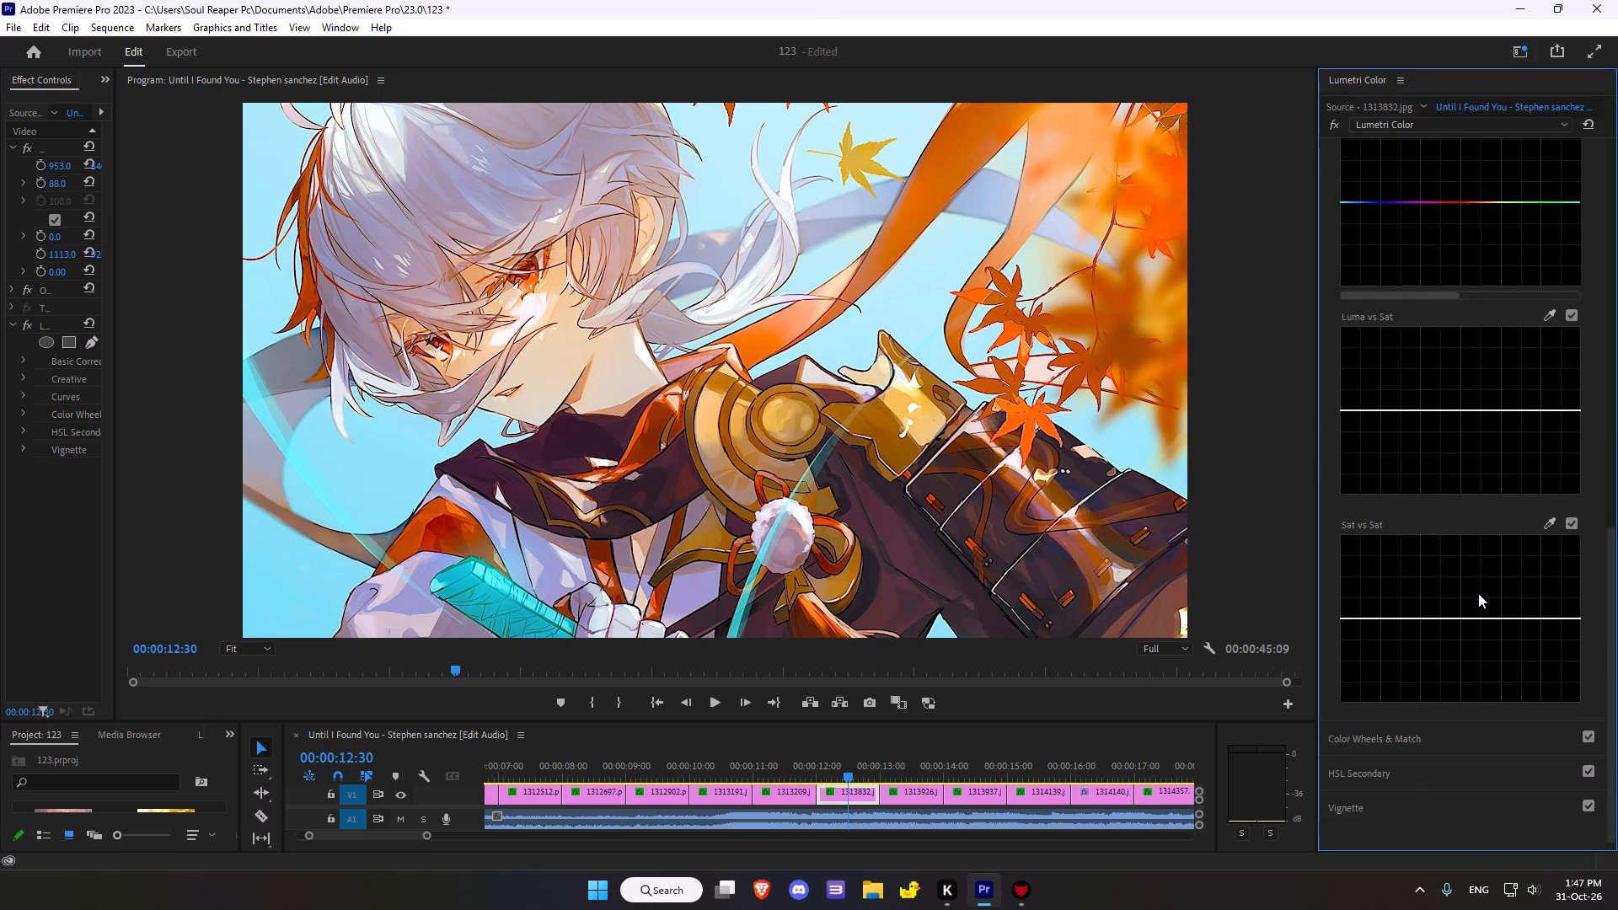
{"action": "scroll", "coordinate": [1464, 614], "scroll_direction": "down", "scroll_amount": 5}
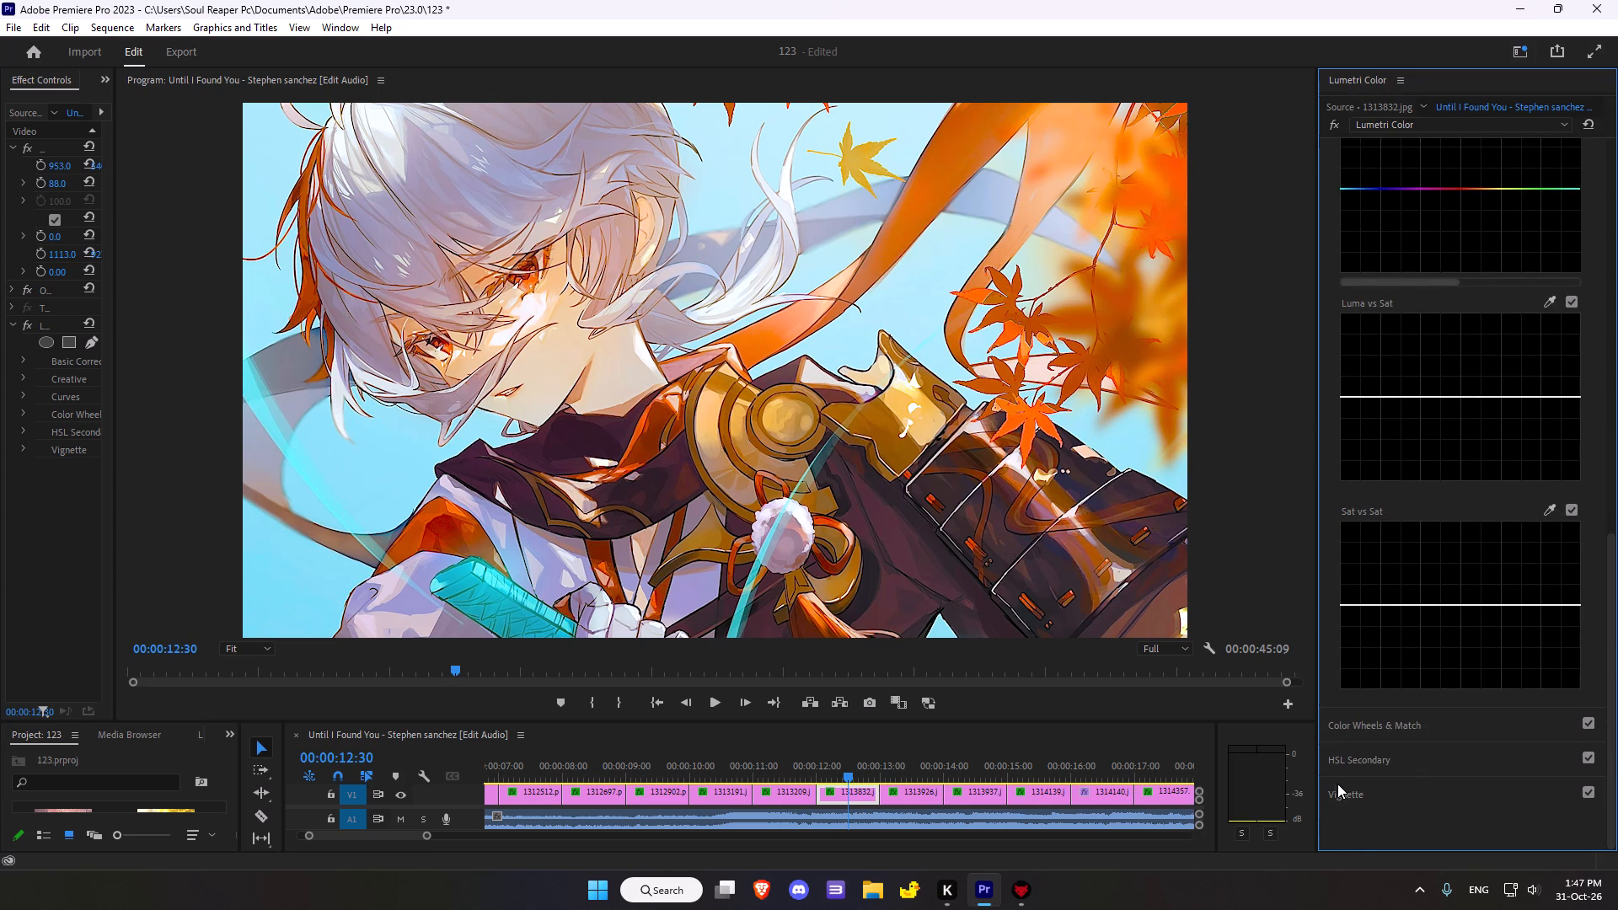
{"action": "left_click", "coordinate": [1338, 794]}
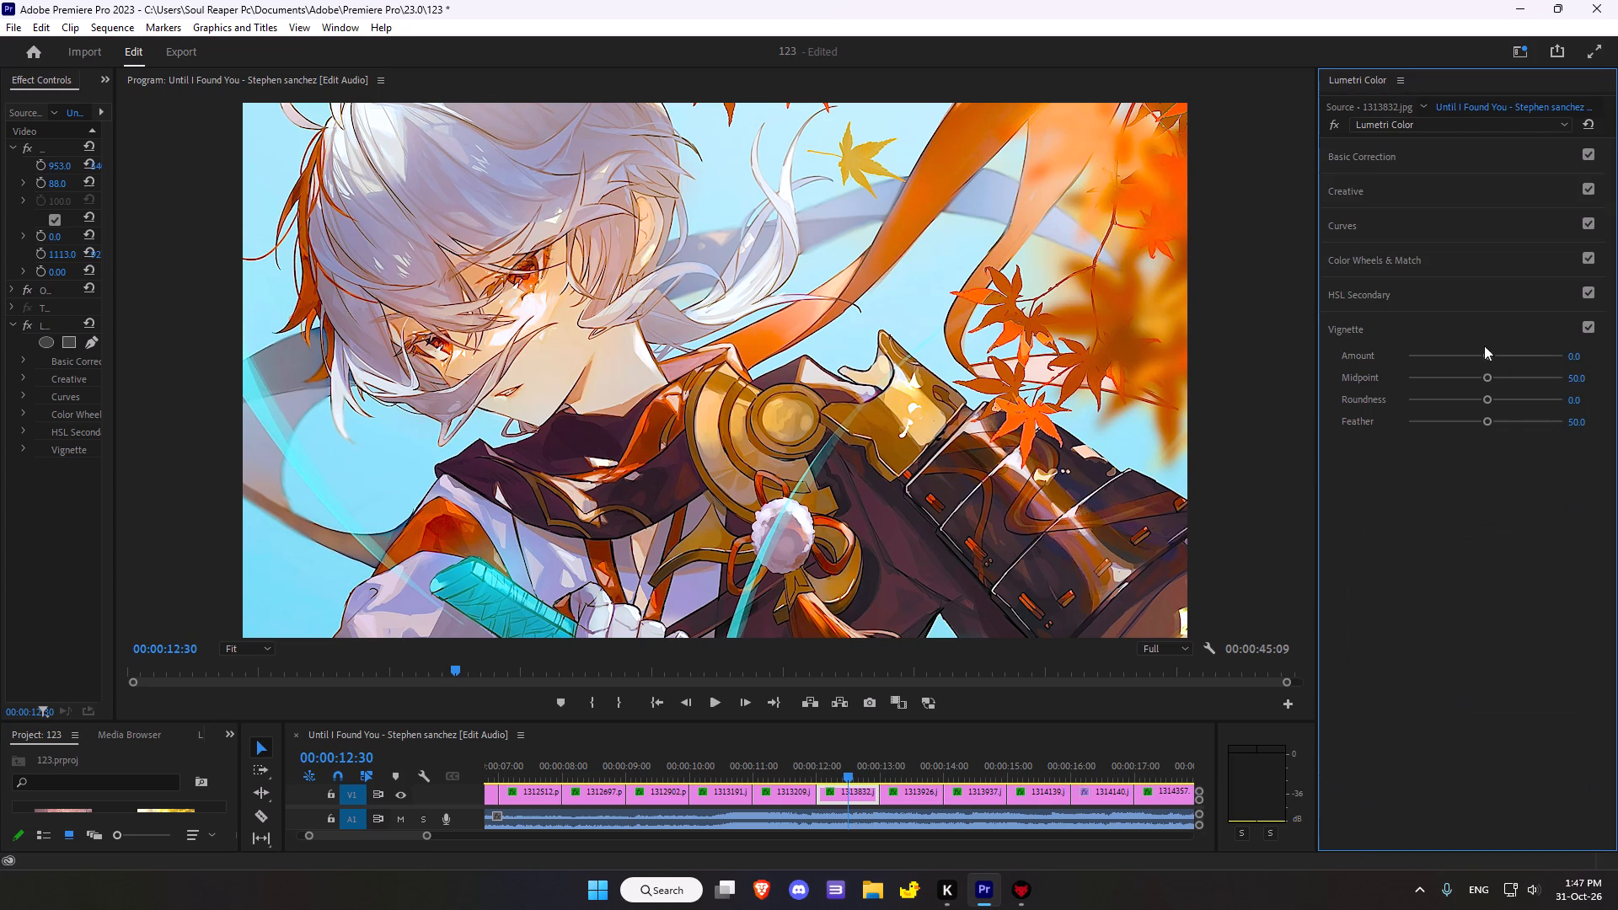
{"action": "left_click_drag", "start_coordinate": [1486, 356], "coordinate": [1466, 355]}
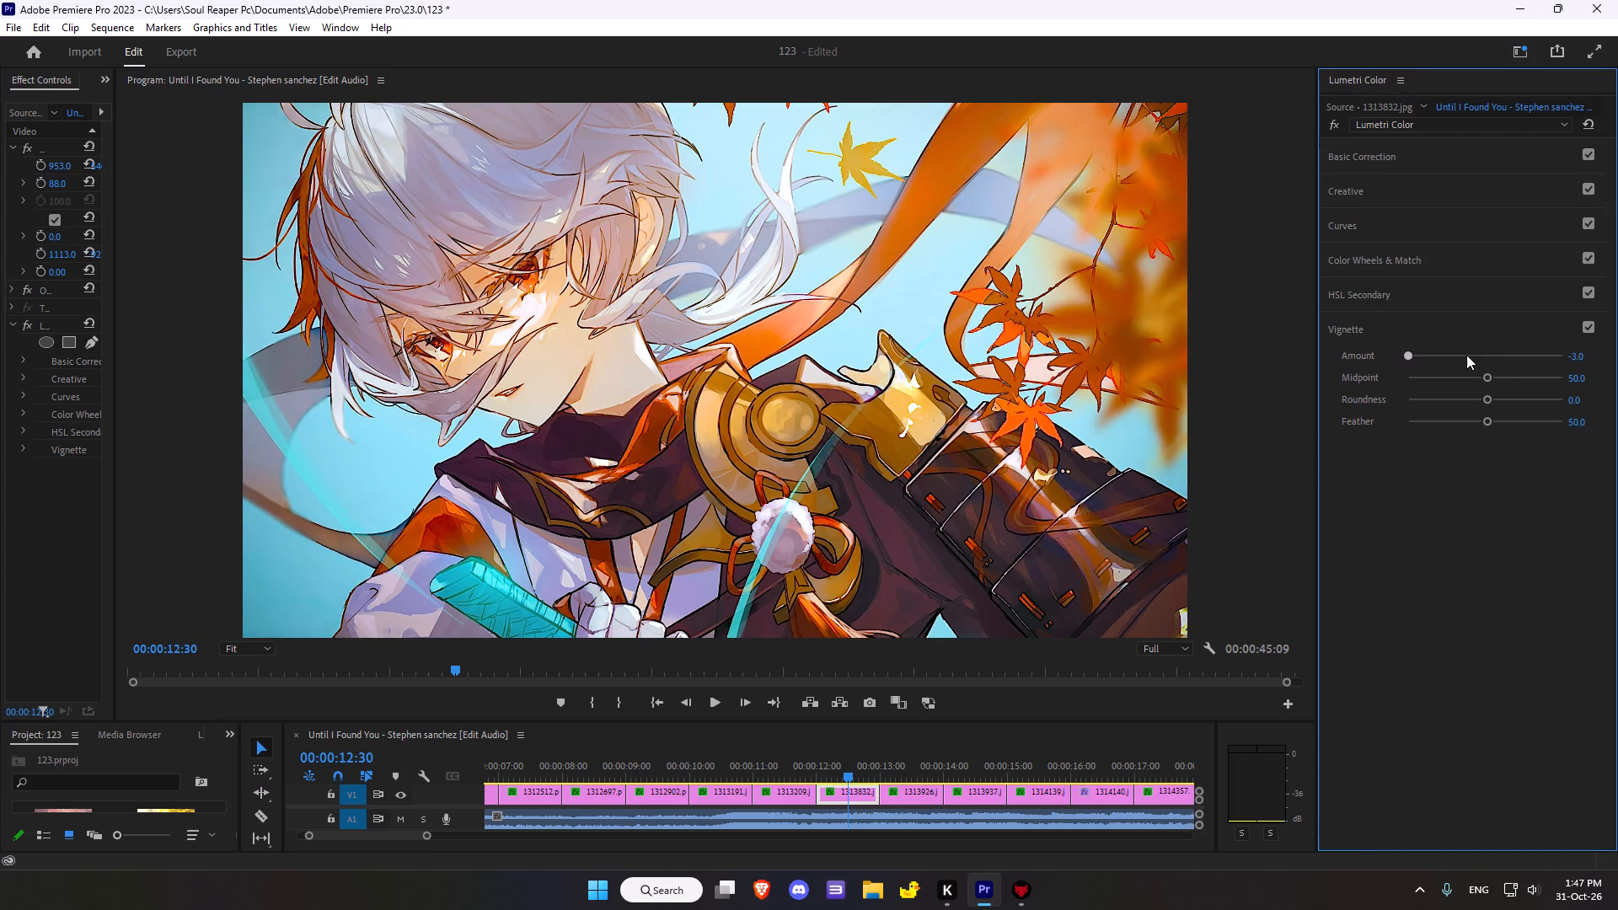
{"action": "left_click_drag", "start_coordinate": [1466, 355], "coordinate": [1338, 352]}
{"action": "left_click_drag", "start_coordinate": [1488, 381], "coordinate": [1312, 374]}
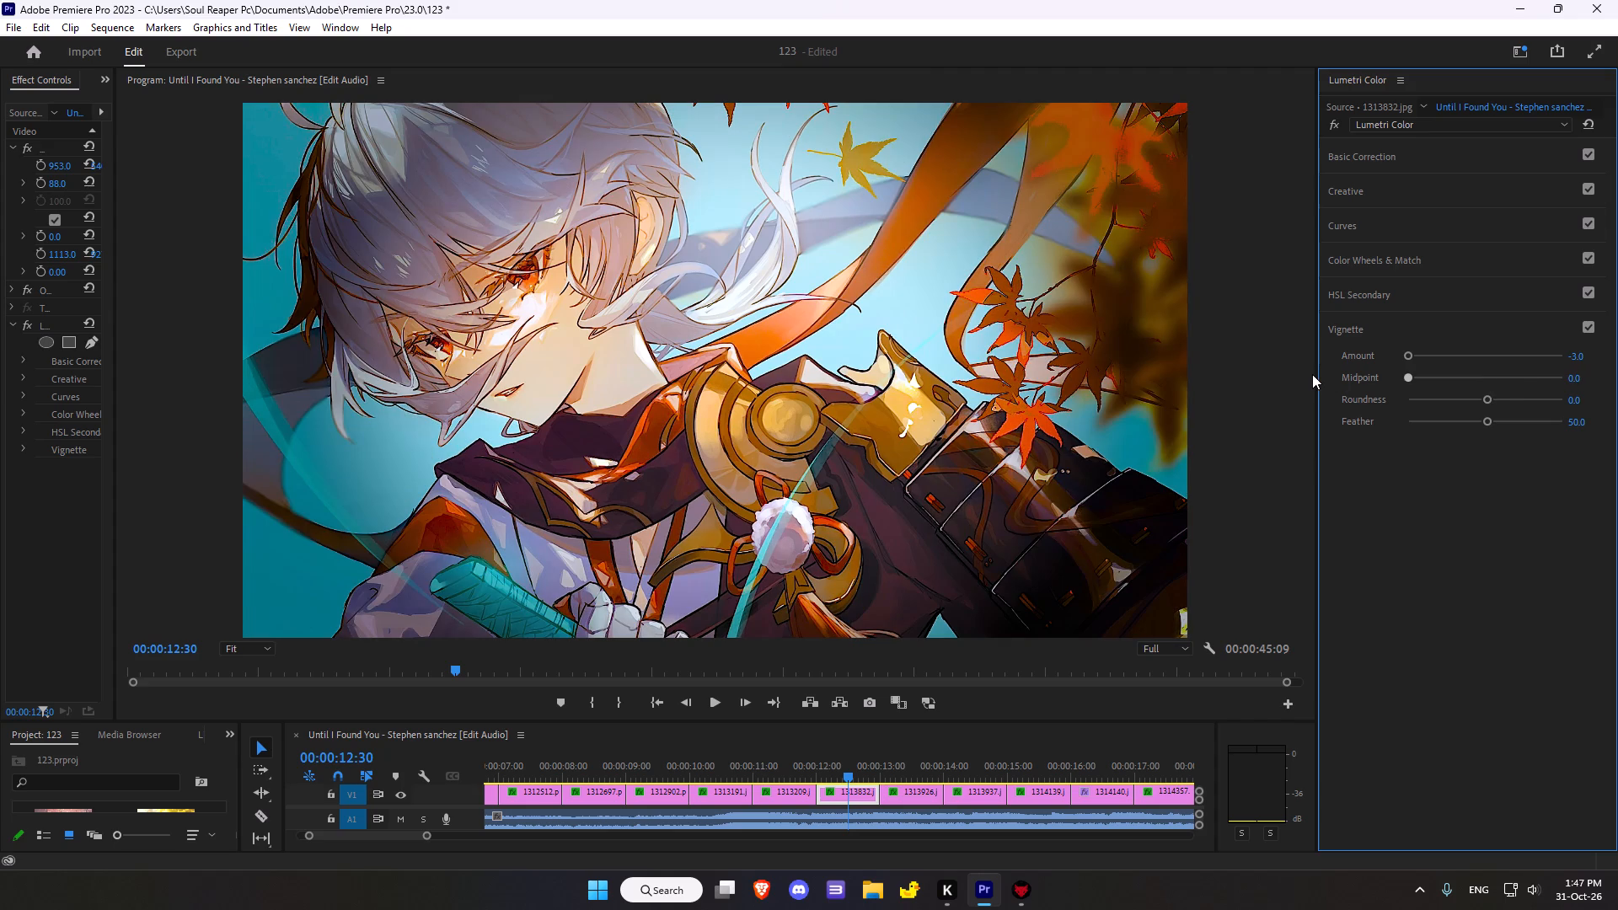
{"action": "left_click_drag", "start_coordinate": [1312, 374], "coordinate": [1449, 357]}
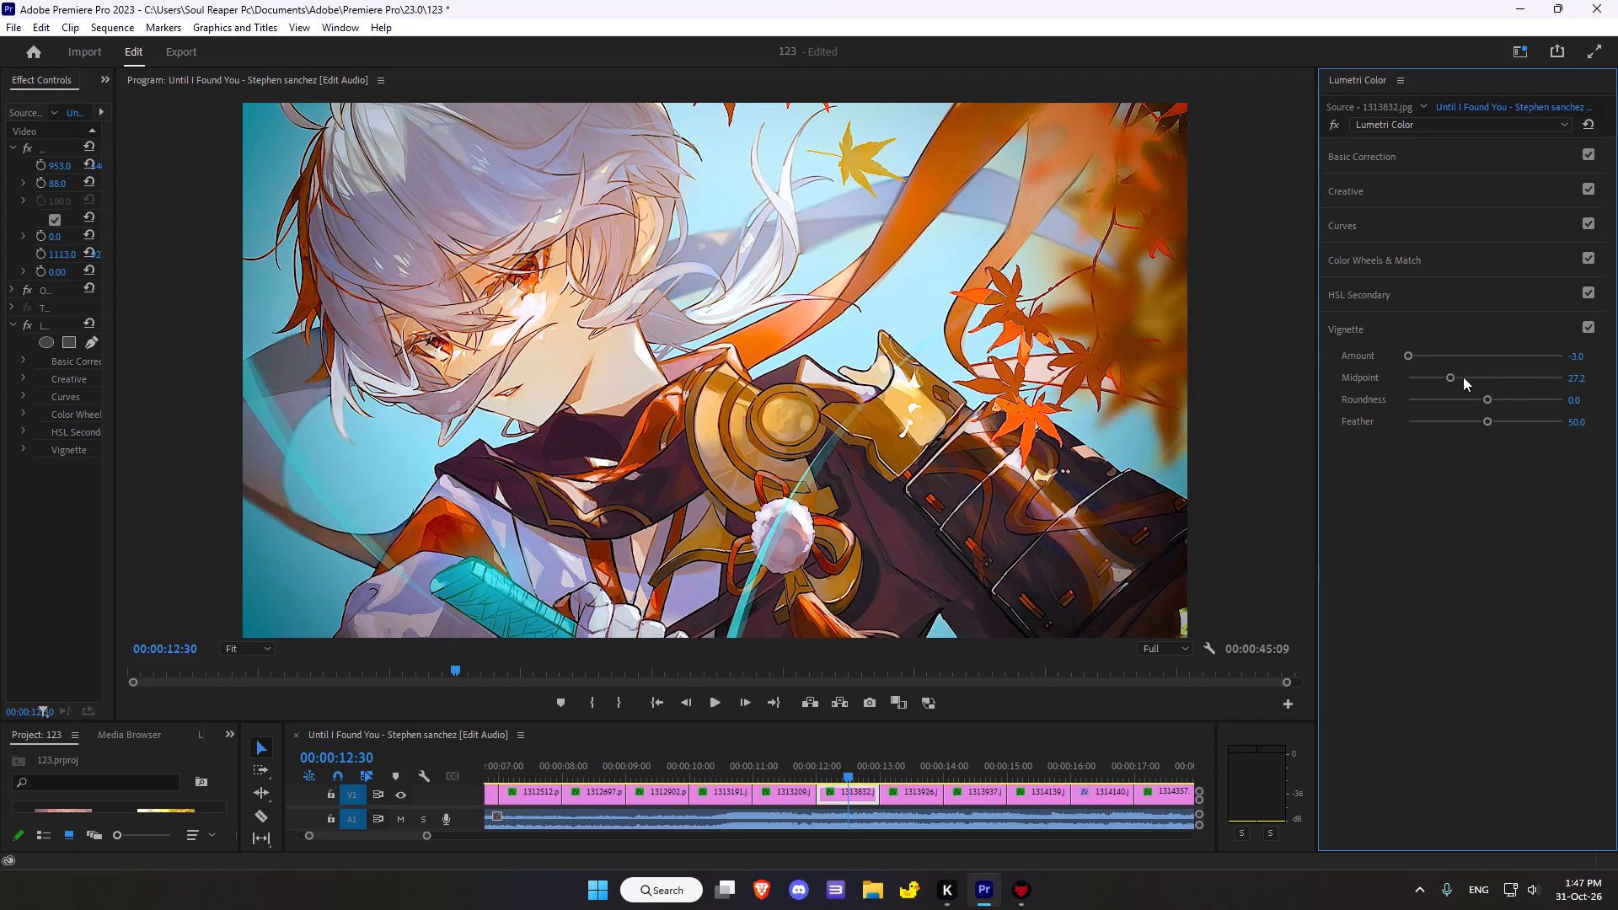
{"action": "left_click_drag", "start_coordinate": [1482, 395], "coordinate": [1461, 390]}
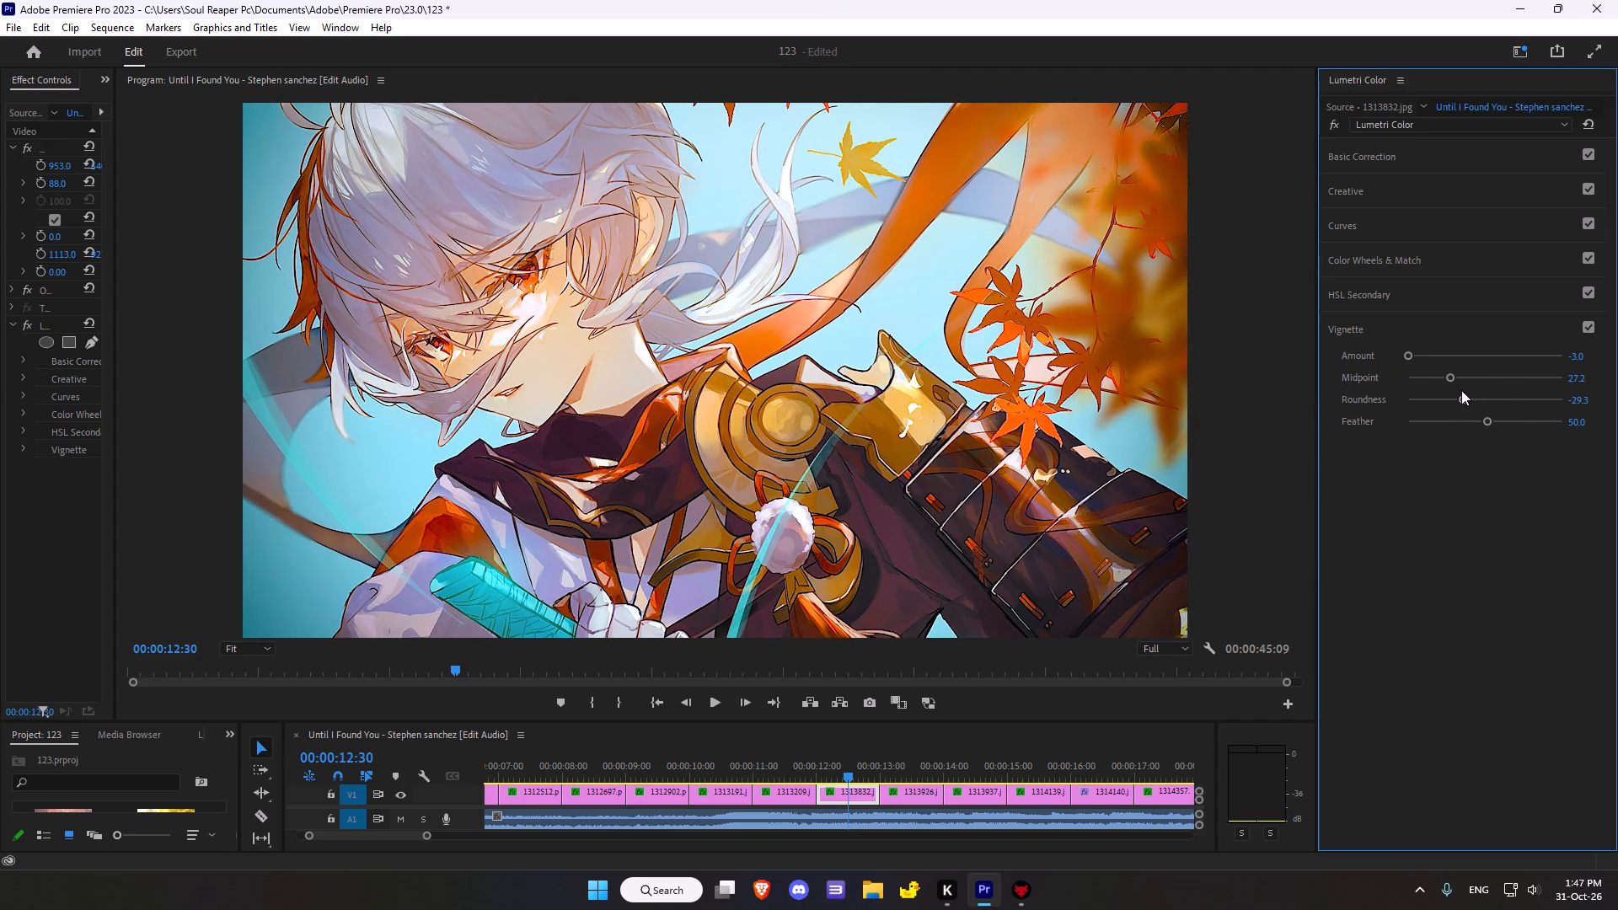
{"action": "left_click_drag", "start_coordinate": [1488, 420], "coordinate": [1460, 413]}
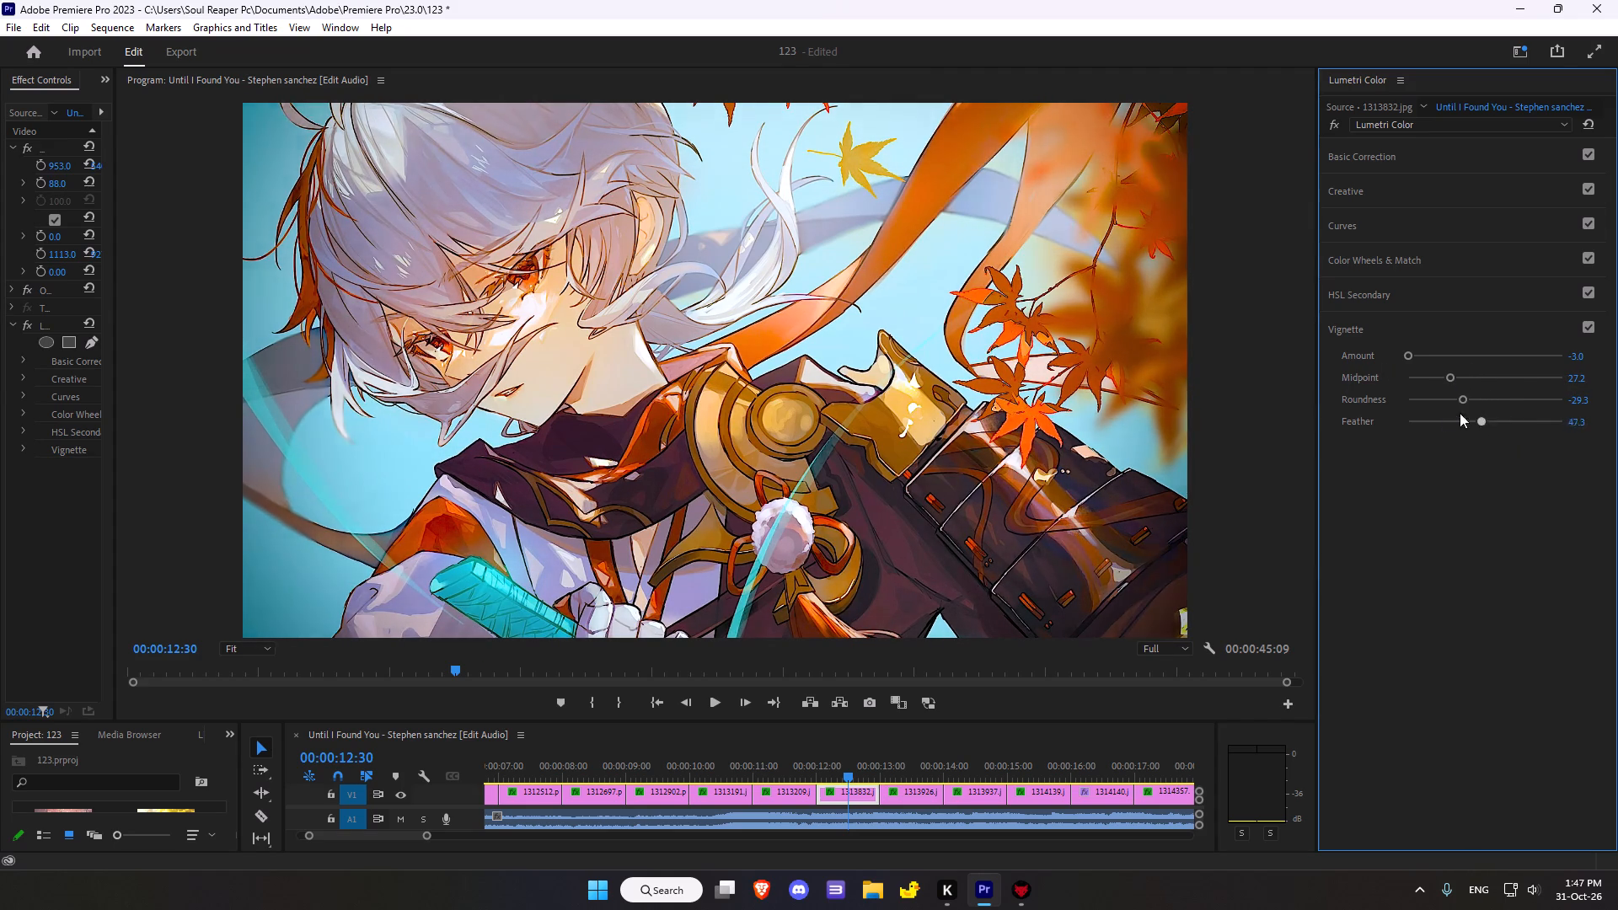
{"action": "left_click_drag", "start_coordinate": [1460, 413], "coordinate": [1457, 404]}
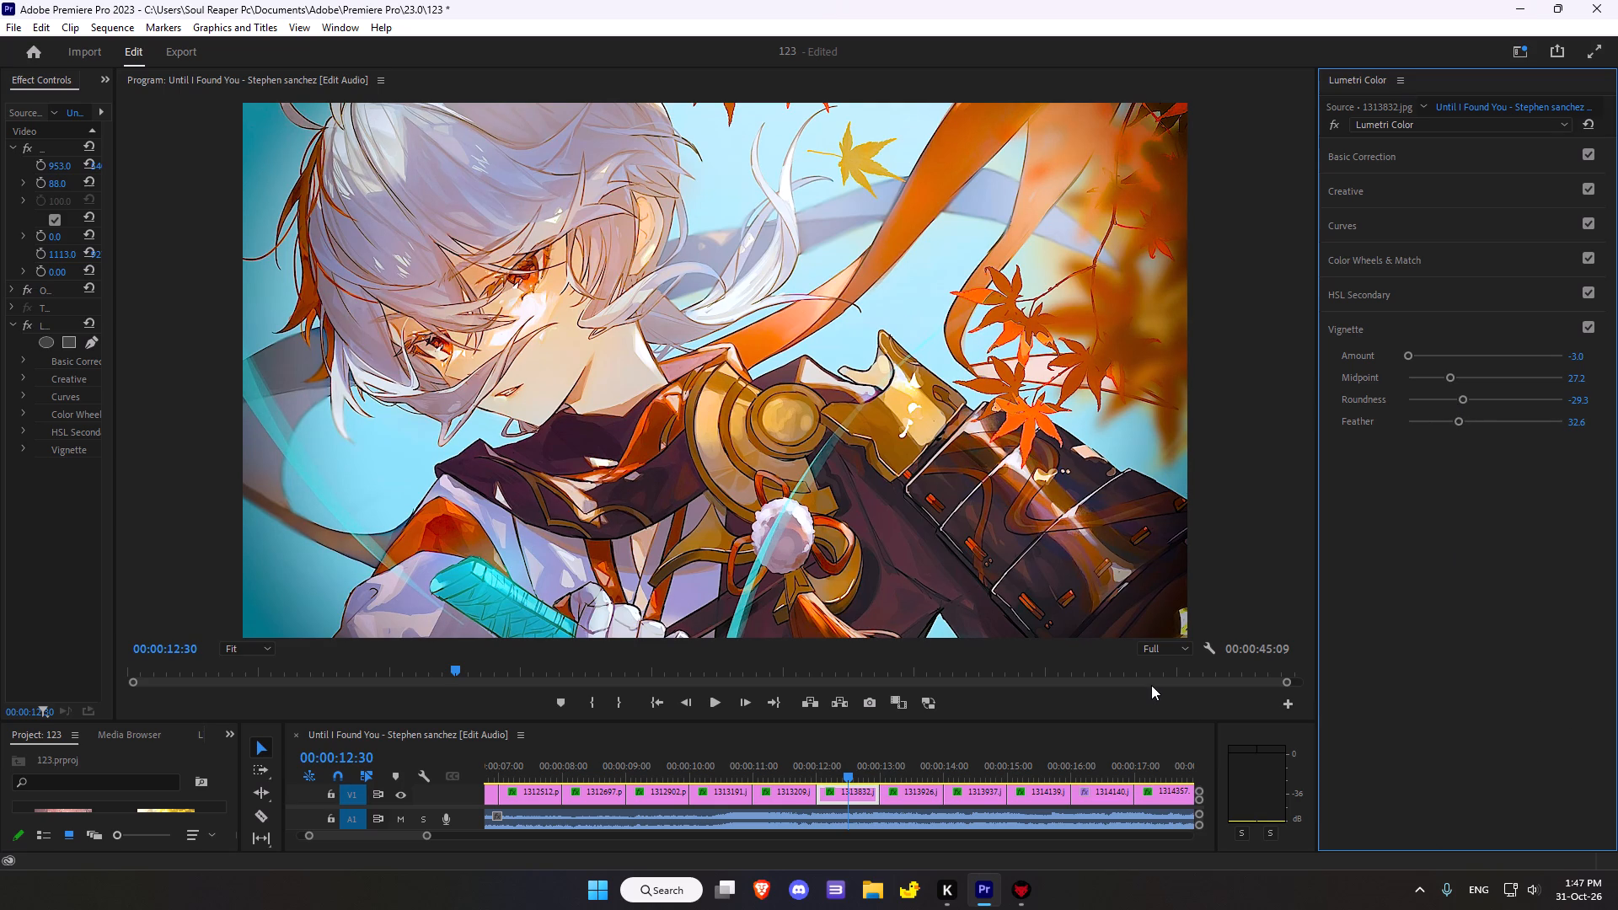
Play the sequence forward from clip 1313832.jpg and stop on clip 1313926.jpg at 00:00:13:23.
{"action": "scroll", "coordinate": [928, 651], "scroll_direction": "down", "scroll_amount": 2}
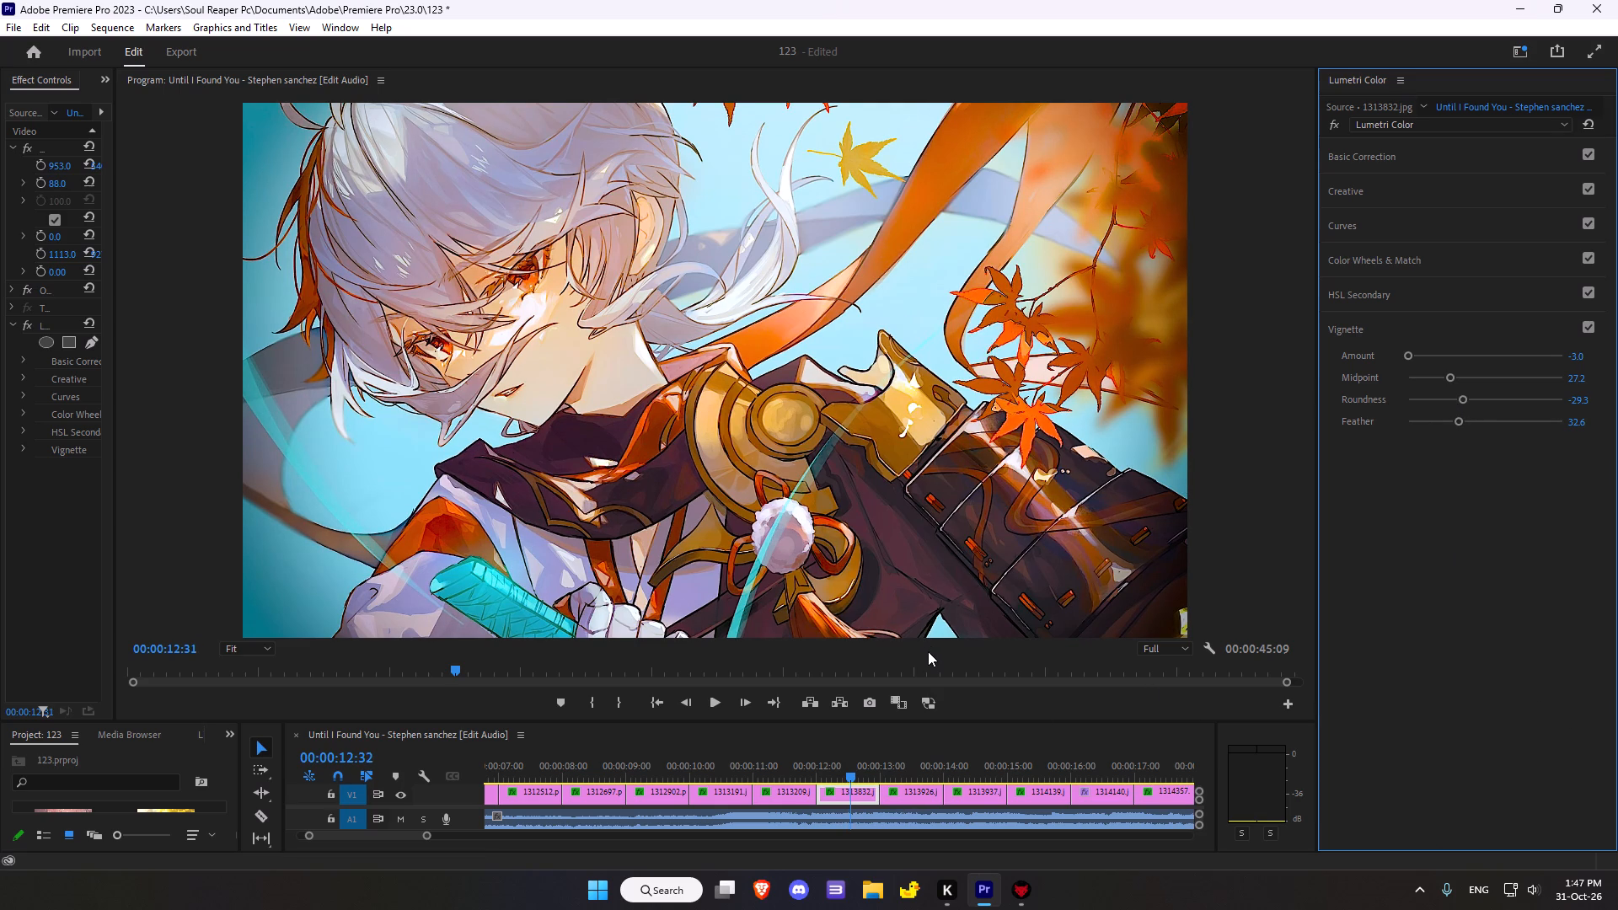
{"action": "scroll", "coordinate": [928, 651], "scroll_direction": "down", "scroll_amount": 7}
{"action": "scroll", "coordinate": [928, 651], "scroll_direction": "down", "scroll_amount": 15}
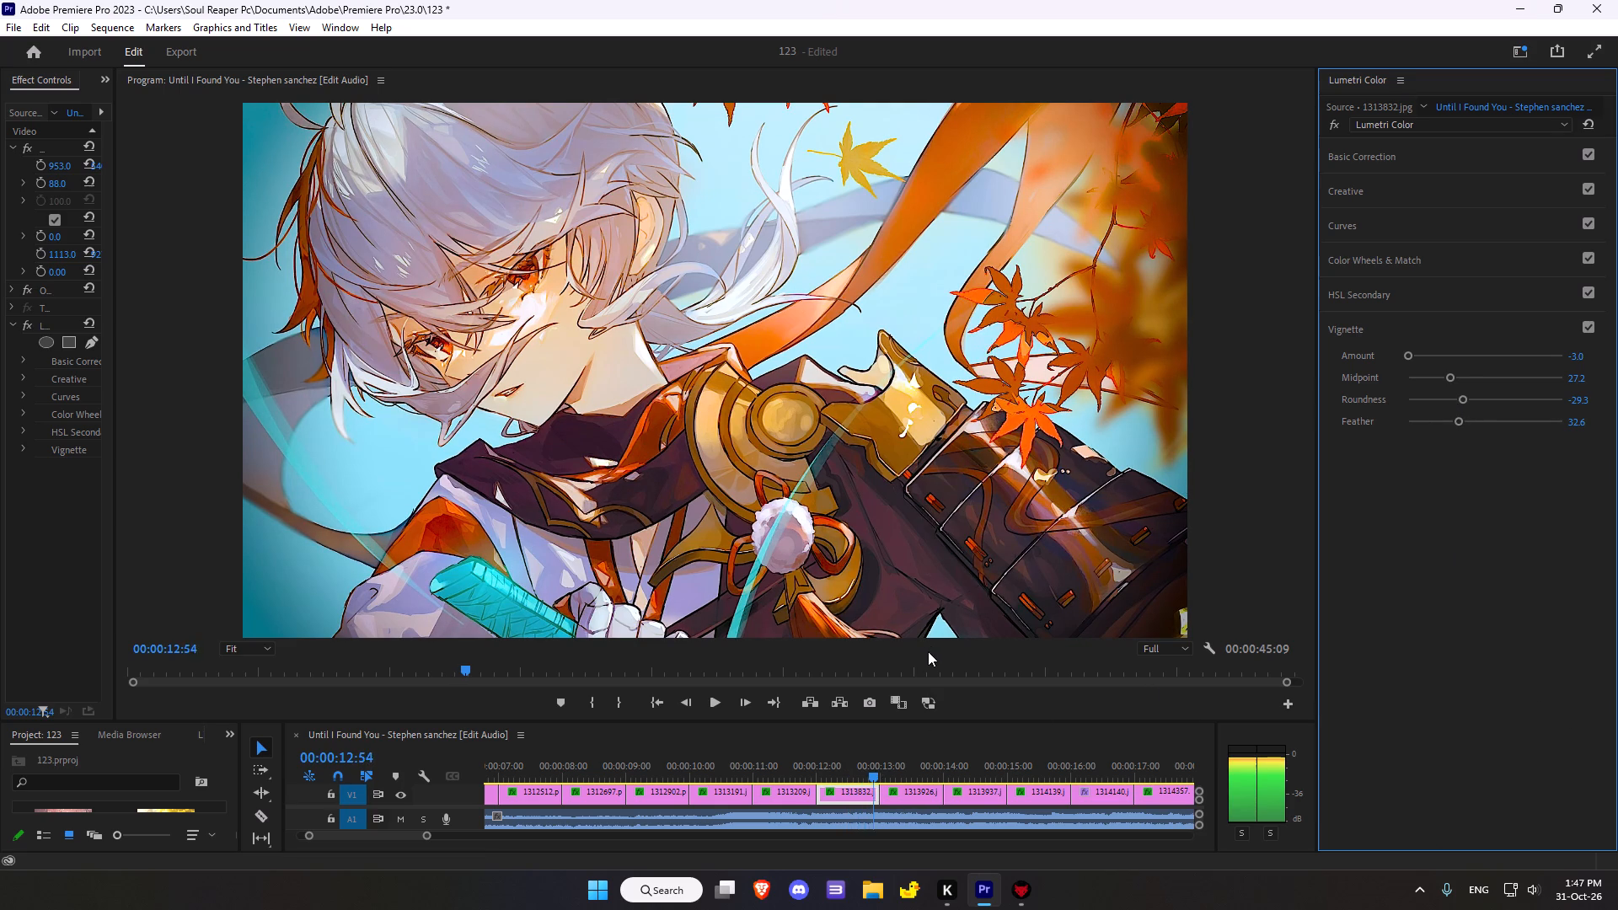
{"action": "scroll", "coordinate": [928, 651], "scroll_direction": "up", "scroll_amount": 1}
{"action": "scroll", "coordinate": [928, 652], "scroll_direction": "down", "scroll_amount": 20}
{"action": "scroll", "coordinate": [928, 652], "scroll_direction": "down", "scroll_amount": 6}
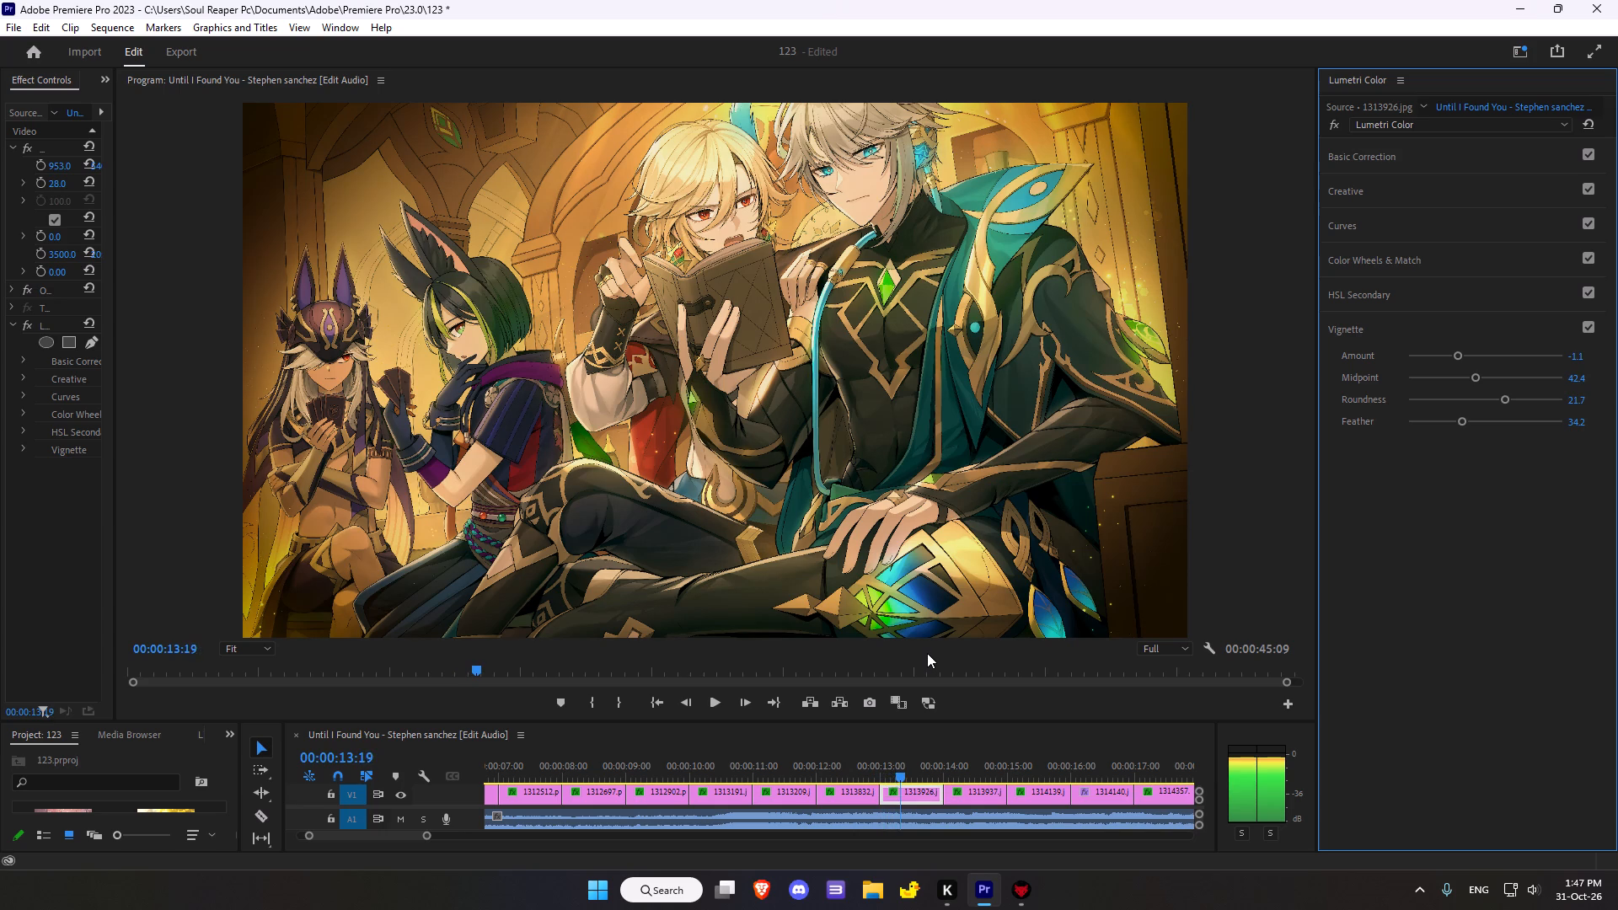
{"action": "scroll", "coordinate": [927, 653], "scroll_direction": "down", "scroll_amount": 5}
{"action": "scroll", "coordinate": [927, 653], "scroll_direction": "up", "scroll_amount": 2}
{"action": "scroll", "coordinate": [927, 653], "scroll_direction": "down", "scroll_amount": 1}
Compare clip 1313926.jpg with and without its existing Lumetri grade, and reset the Lumetri Color effect.
{"action": "left_click", "coordinate": [1340, 120]}
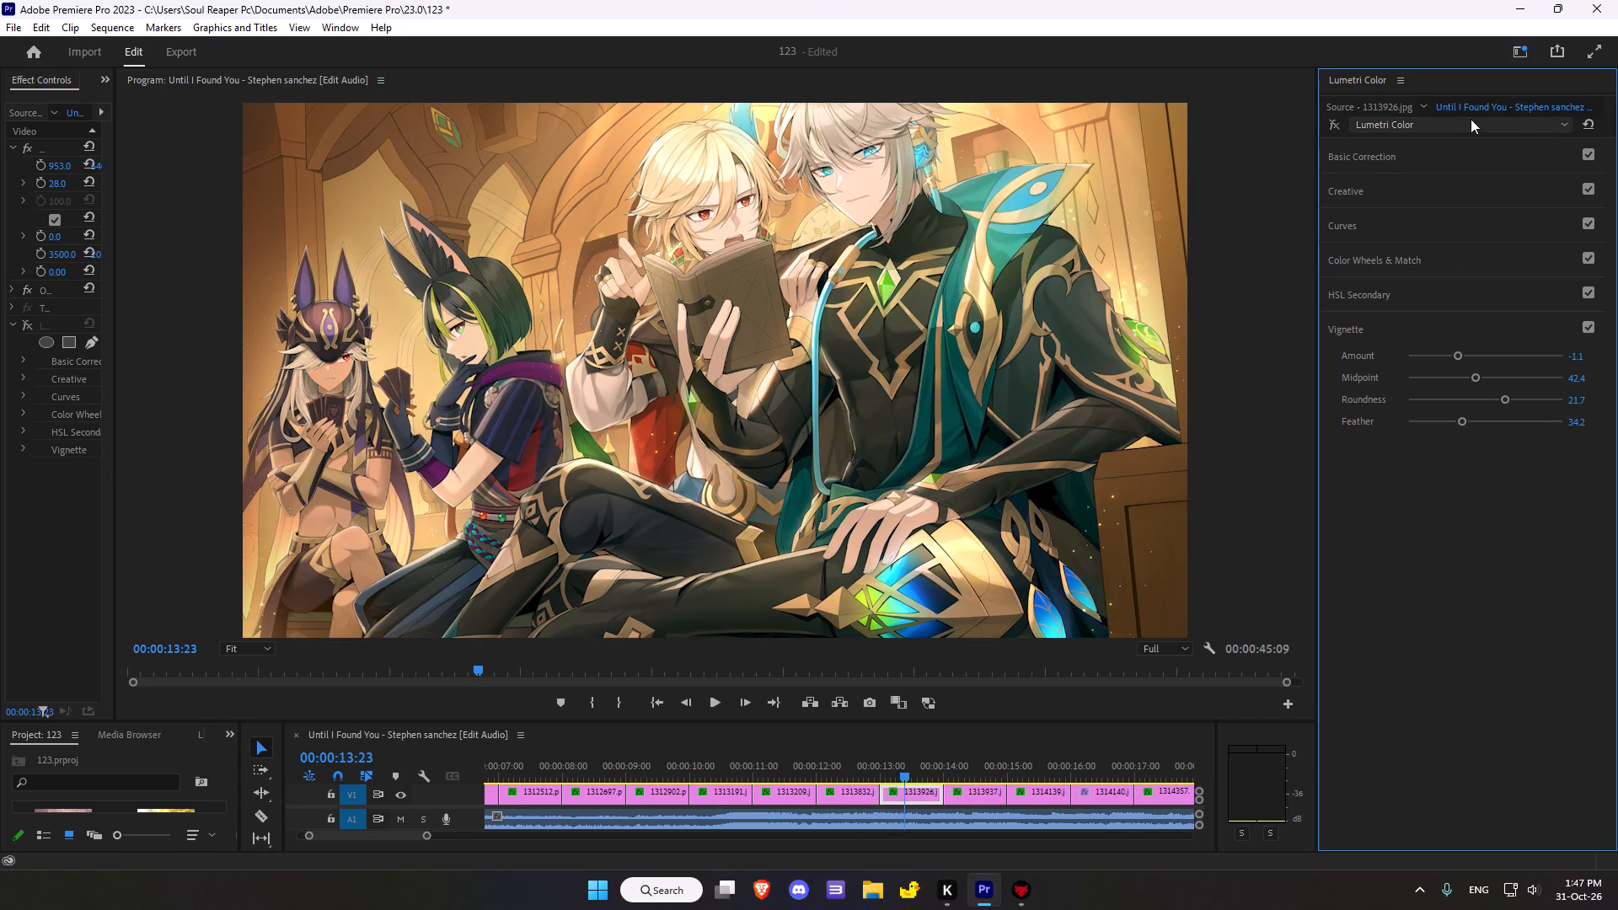
{"action": "left_click", "coordinate": [1337, 121]}
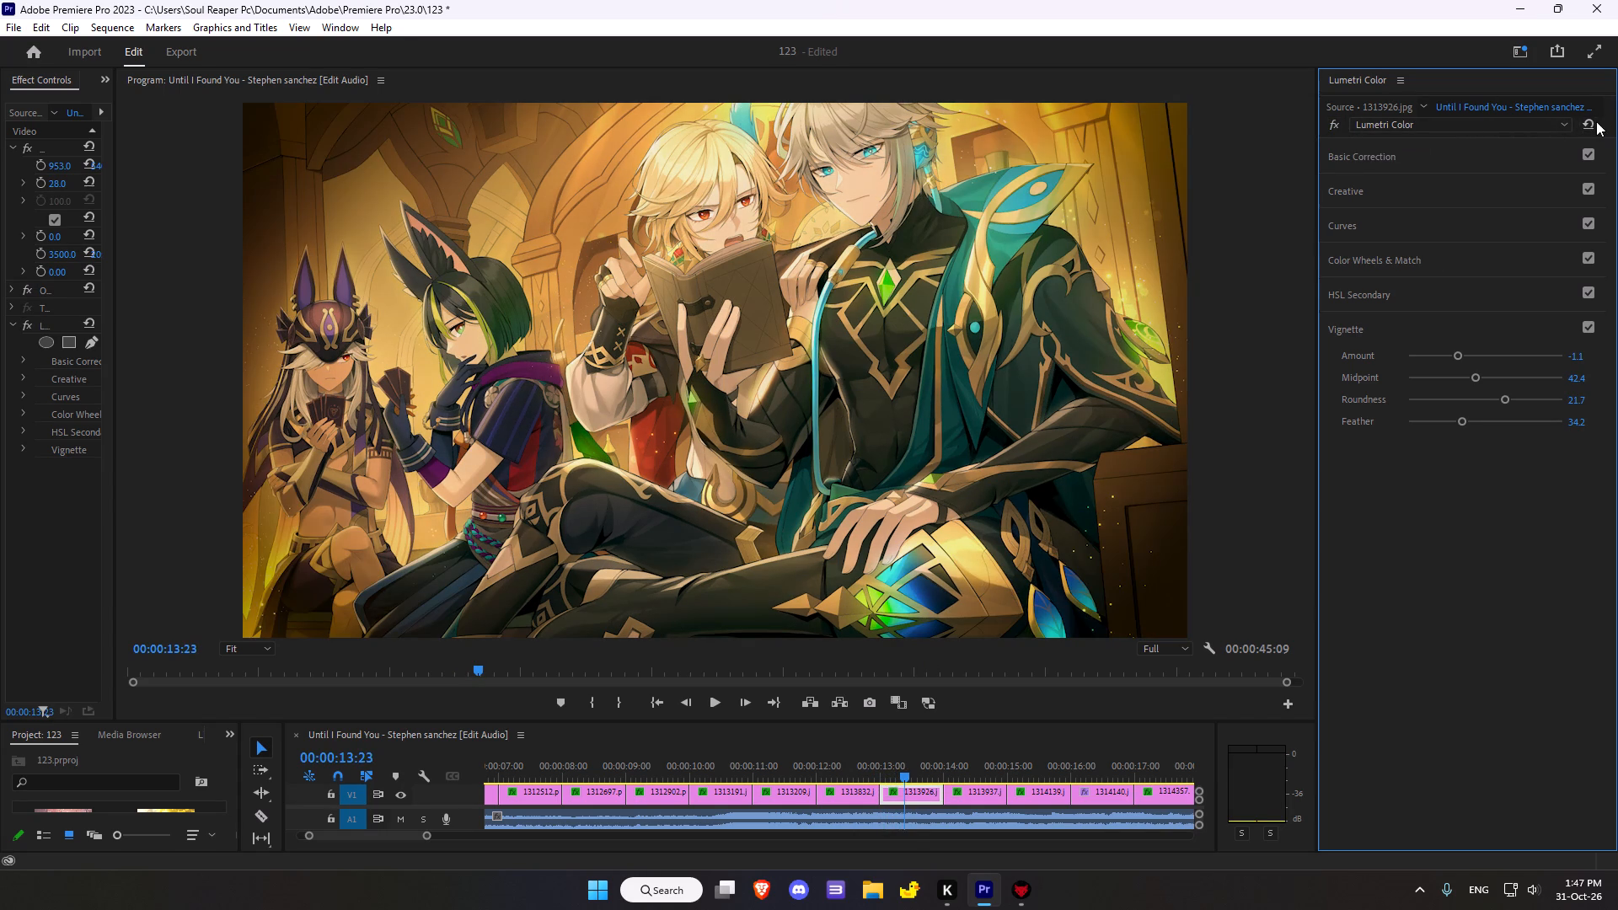
{"action": "left_click", "coordinate": [1596, 122]}
In the Basic Correction colour settings, set clip 1313926.jpg's Temperature to 4.3 and Saturation to 115.2.
{"action": "left_click", "coordinate": [1378, 147]}
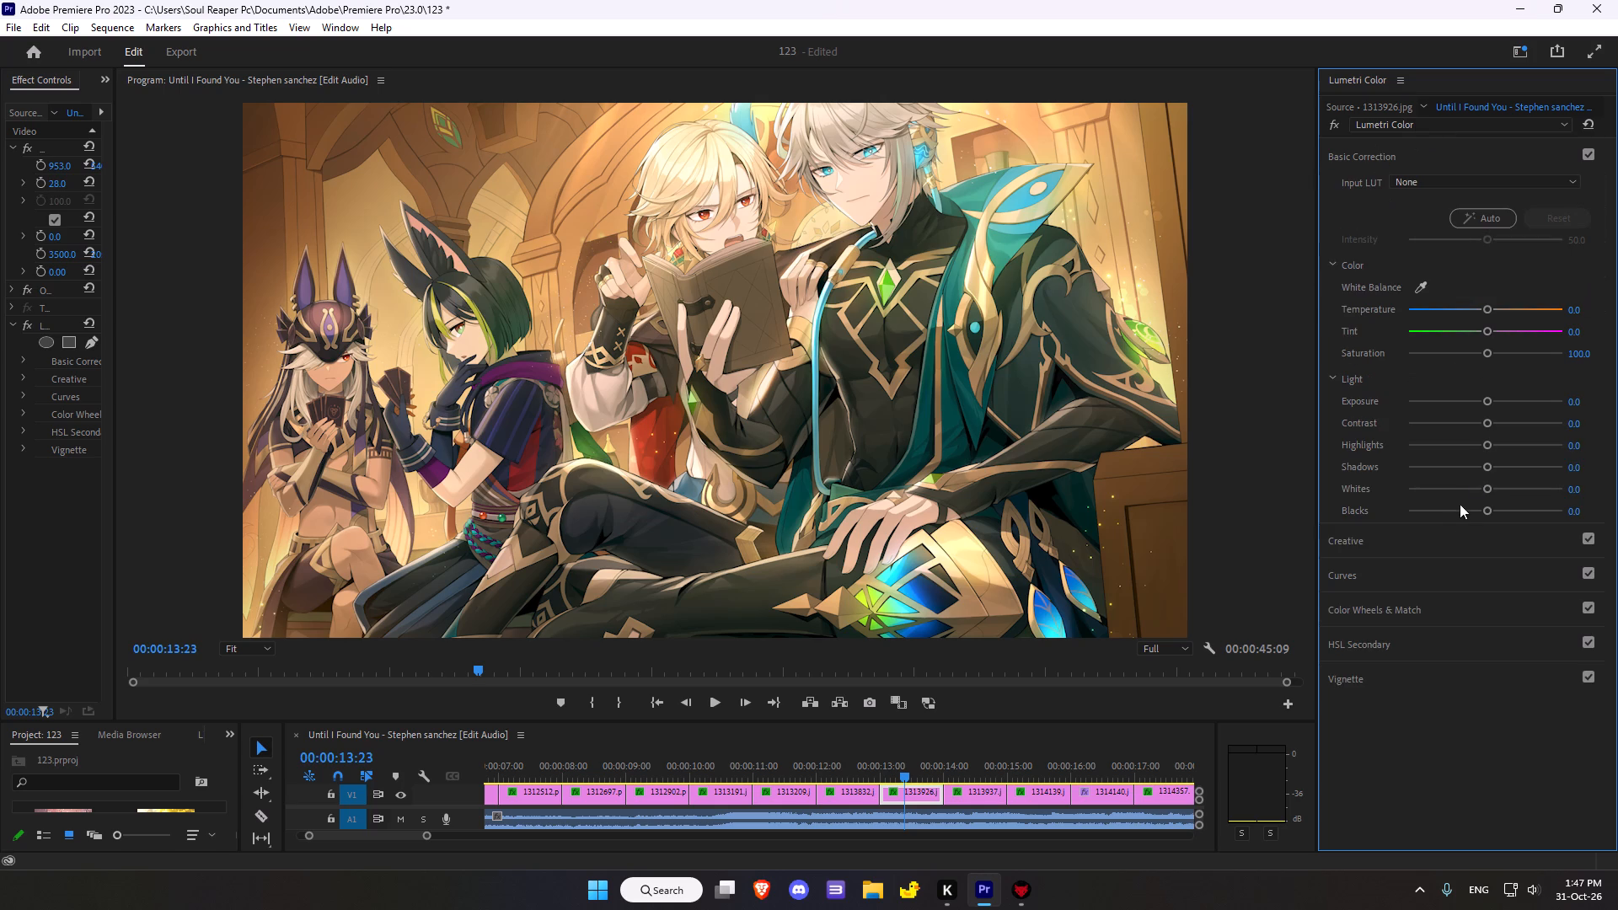
{"action": "left_click_drag", "start_coordinate": [1486, 310], "coordinate": [1485, 310]}
{"action": "left_click_drag", "start_coordinate": [1485, 310], "coordinate": [1499, 295]}
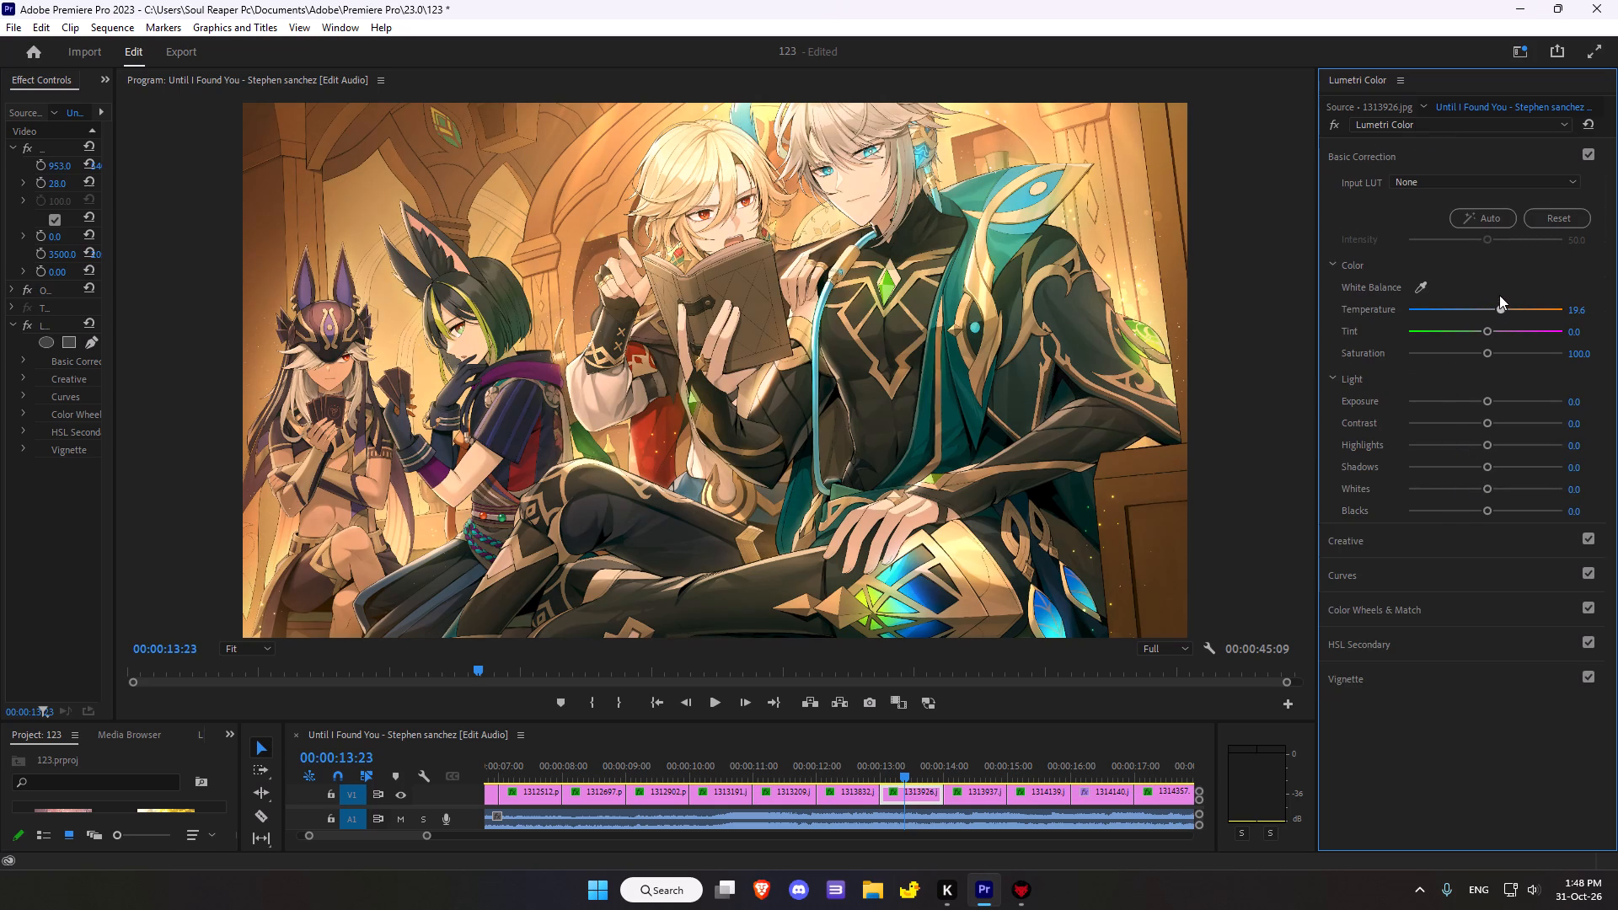
{"action": "left_click_drag", "start_coordinate": [1499, 295], "coordinate": [1495, 296]}
{"action": "left_click", "coordinate": [1487, 325]}
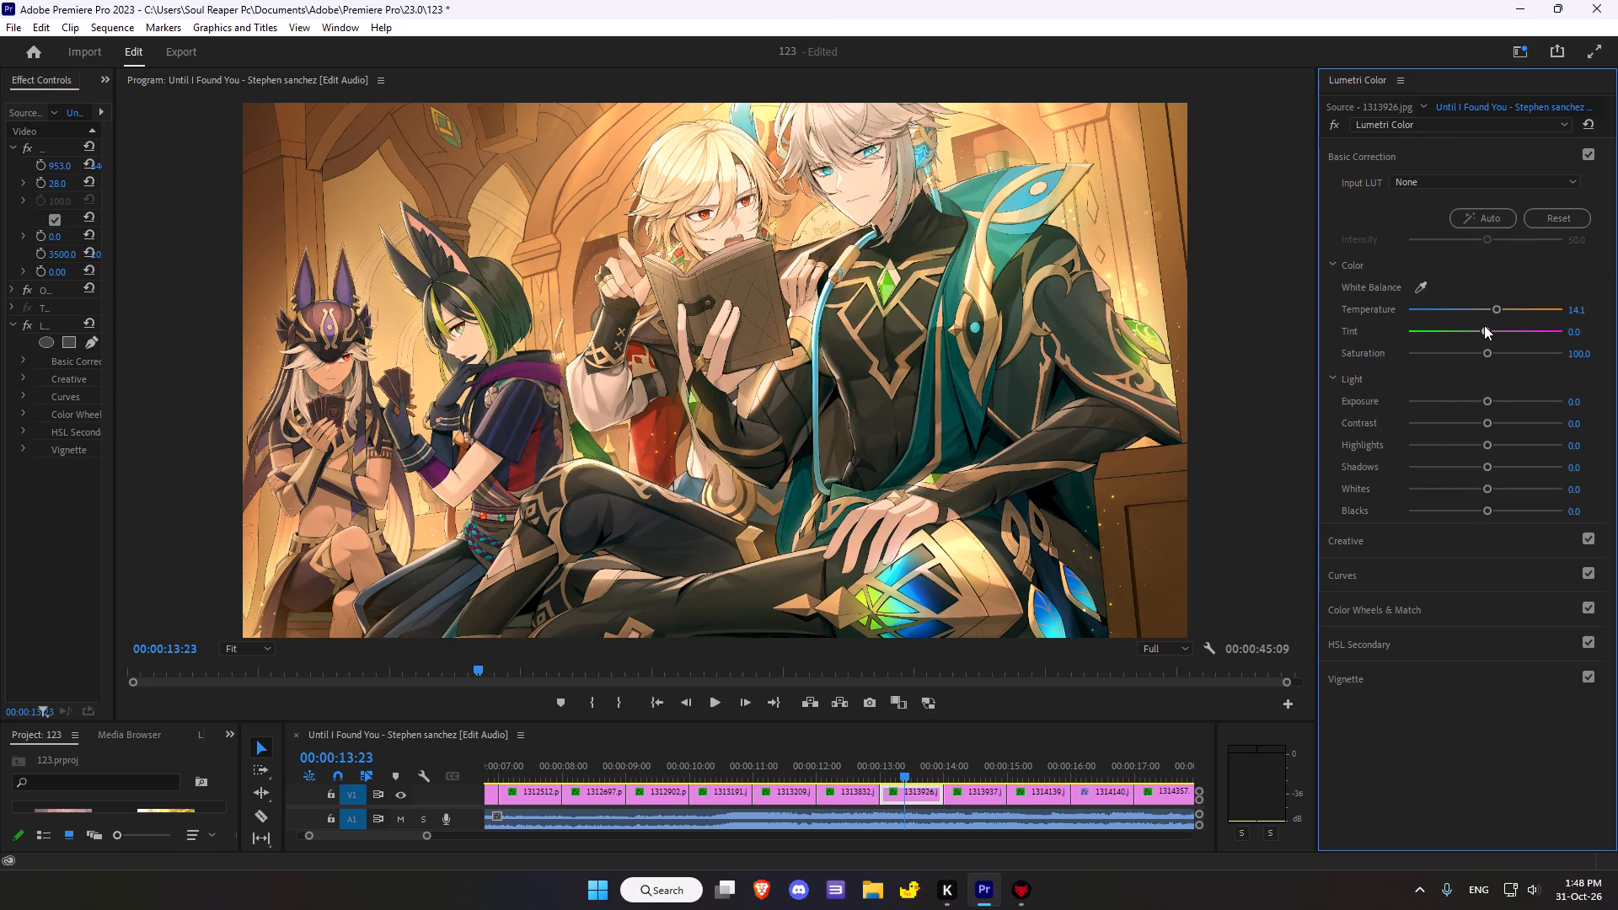
{"action": "double_click", "coordinate": [1483, 325]}
{"action": "left_click_drag", "start_coordinate": [1496, 308], "coordinate": [1487, 313]}
{"action": "left_click_drag", "start_coordinate": [1487, 313], "coordinate": [1487, 311]}
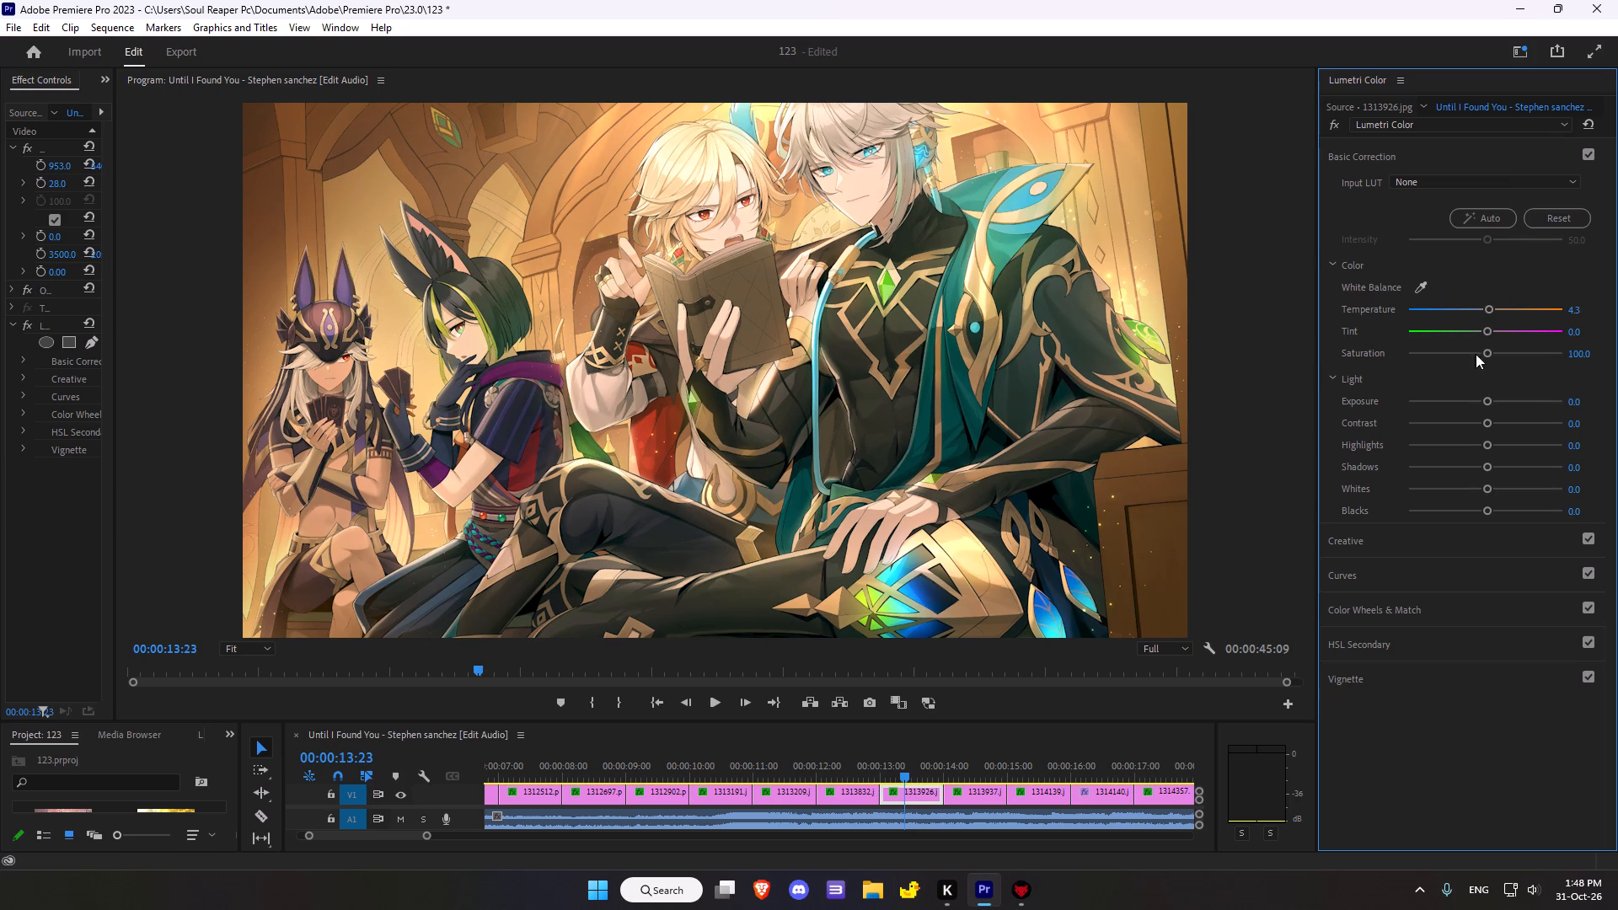
{"action": "left_click_drag", "start_coordinate": [1487, 352], "coordinate": [1493, 351]}
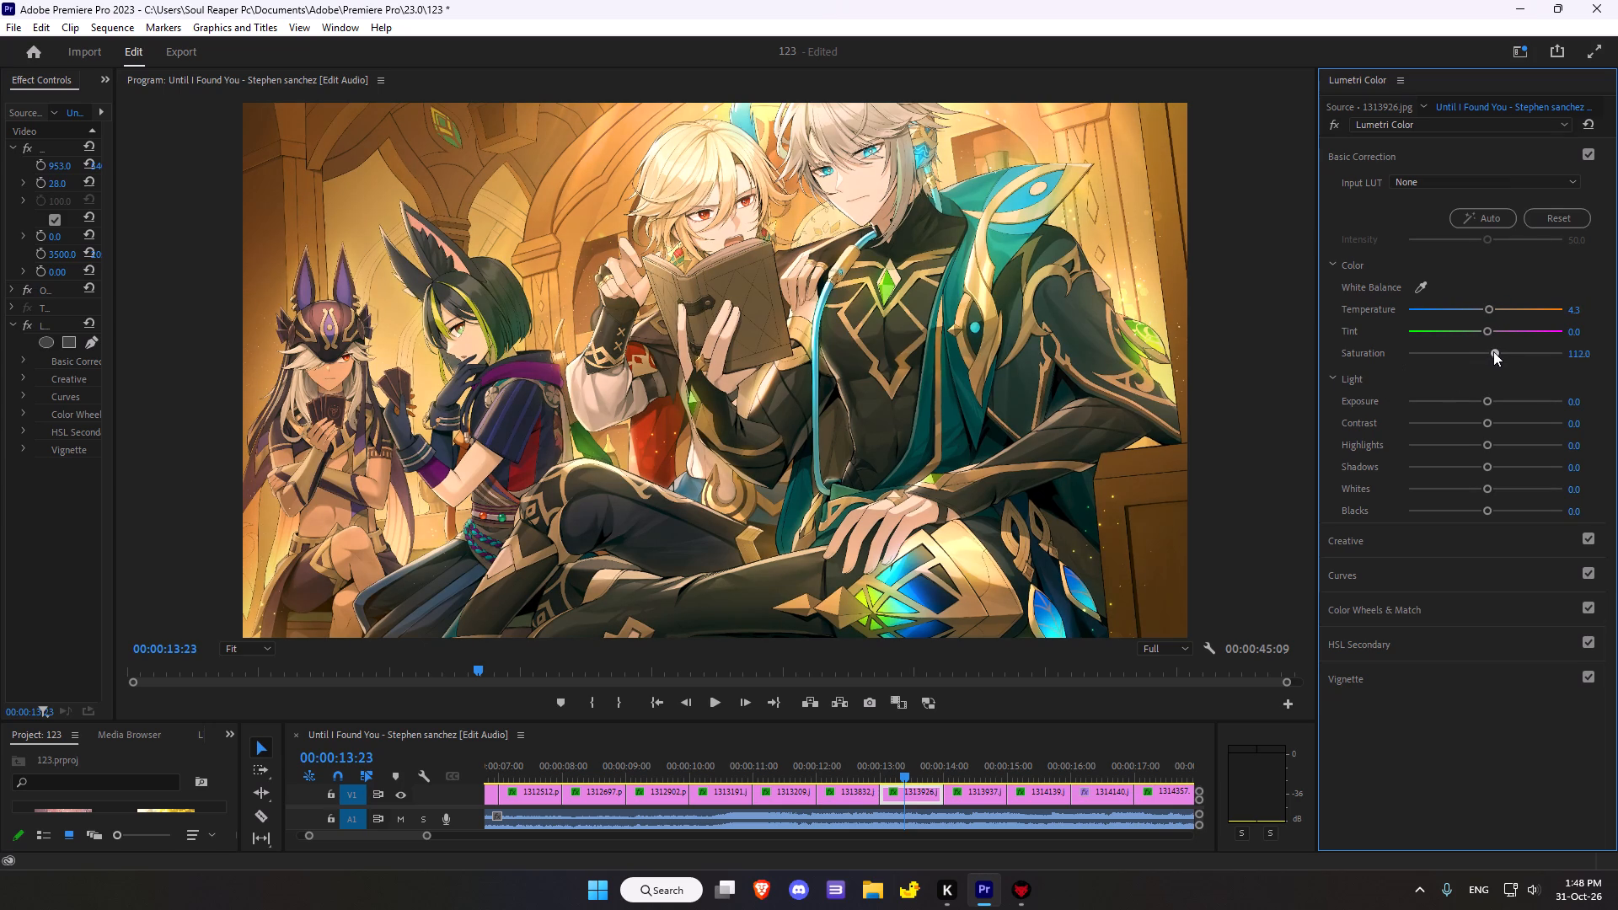
{"action": "left_click_drag", "start_coordinate": [1493, 351], "coordinate": [1496, 349]}
Set clip 1313926.jpg's Exposure to -0.1, Contrast to -12.0, Highlights to -33.7, Shadows to 1.1 and Whites to -14.1, and lower Blacks slightly.
{"action": "left_click_drag", "start_coordinate": [1481, 399], "coordinate": [1448, 404]}
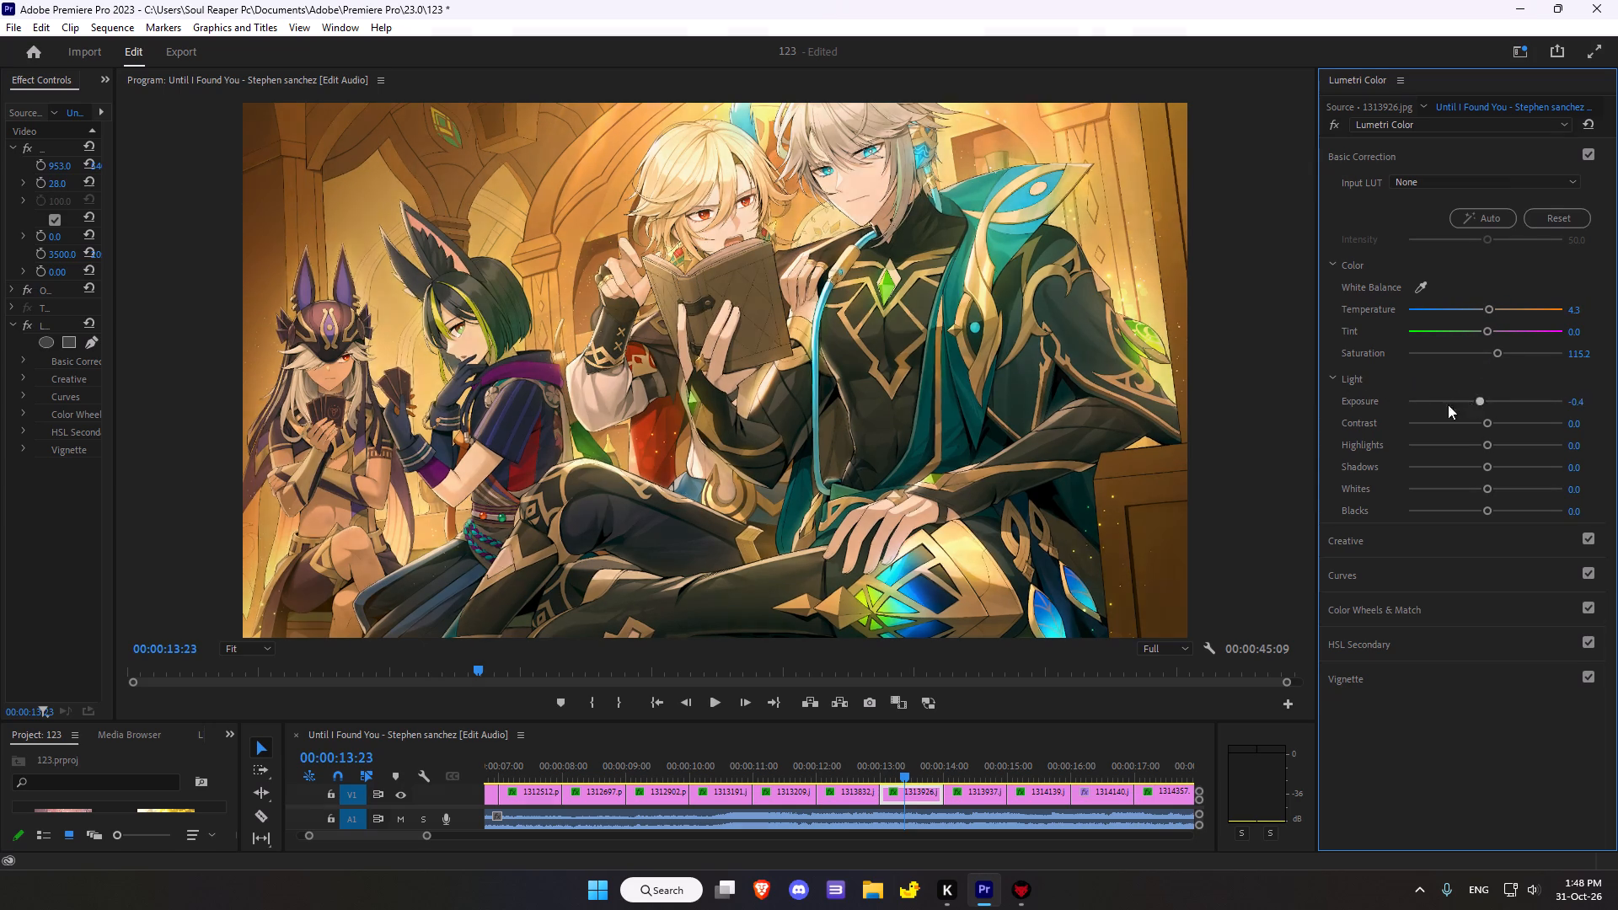
{"action": "left_click_drag", "start_coordinate": [1448, 404], "coordinate": [1483, 386]}
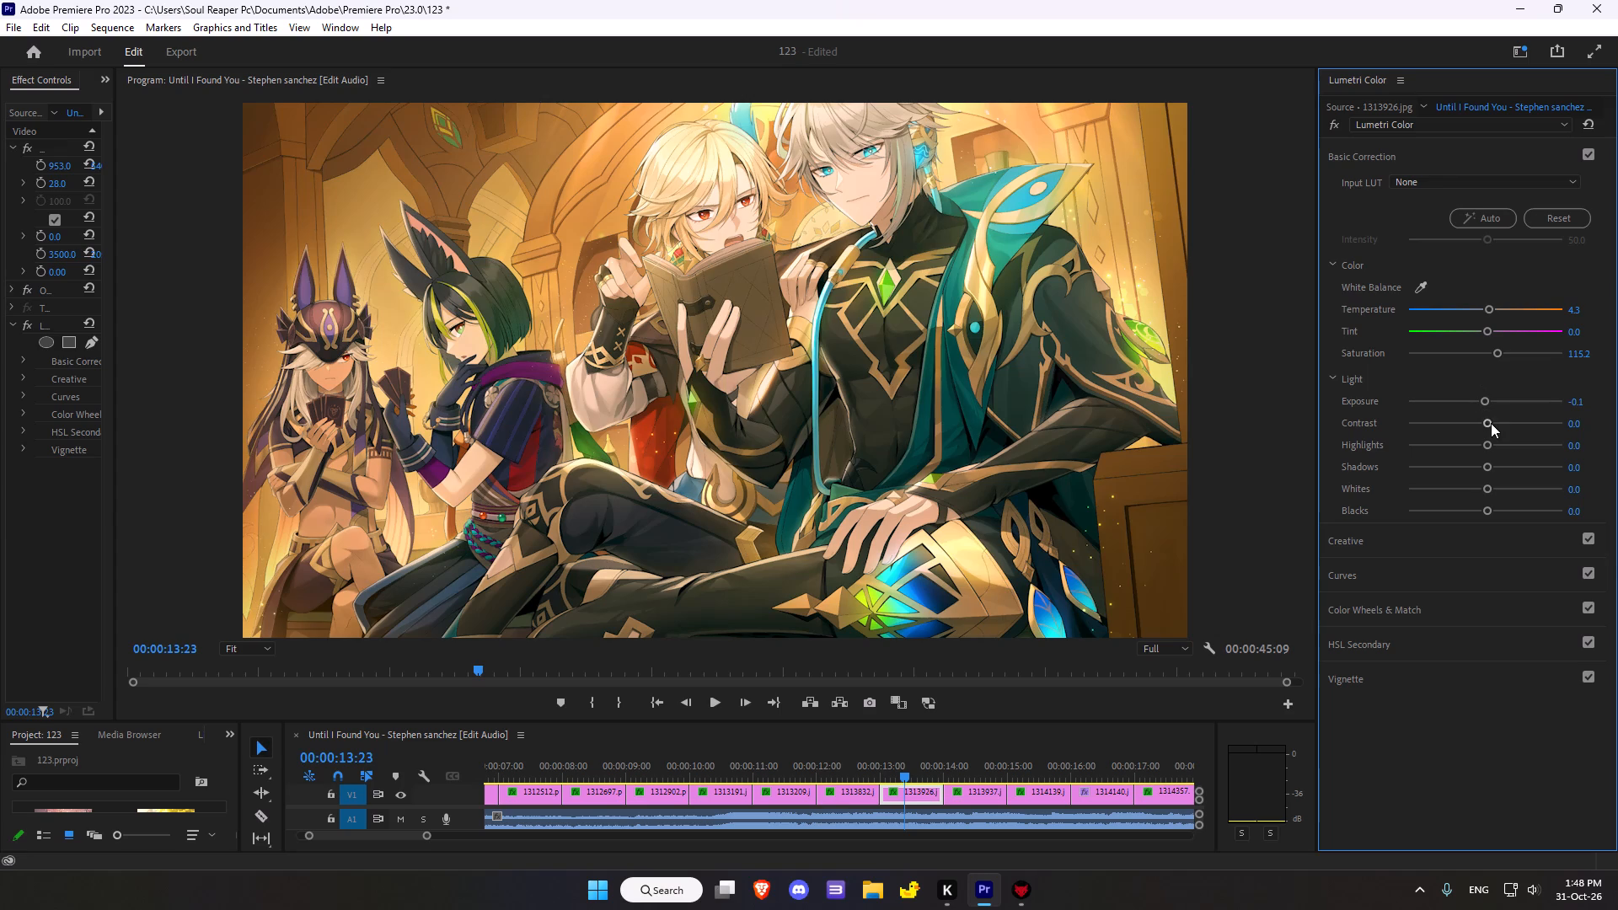
{"action": "left_click_drag", "start_coordinate": [1488, 420], "coordinate": [1475, 407]}
{"action": "left_click_drag", "start_coordinate": [1493, 439], "coordinate": [1492, 438]}
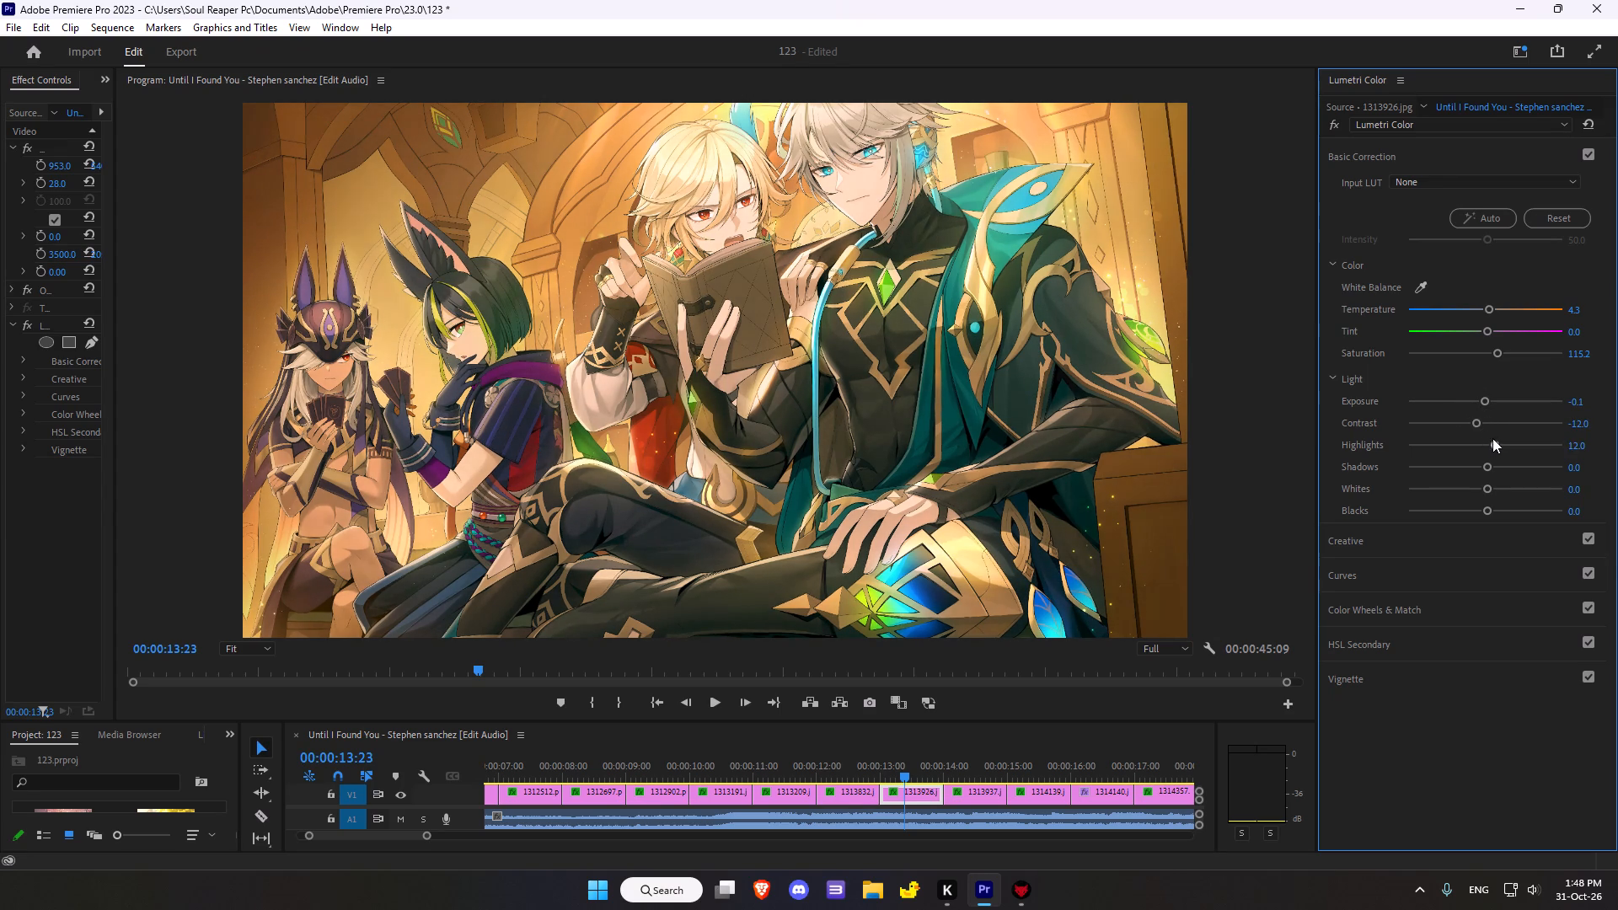
{"action": "left_click_drag", "start_coordinate": [1492, 438], "coordinate": [1458, 427]}
{"action": "left_click_drag", "start_coordinate": [1489, 468], "coordinate": [1481, 459]}
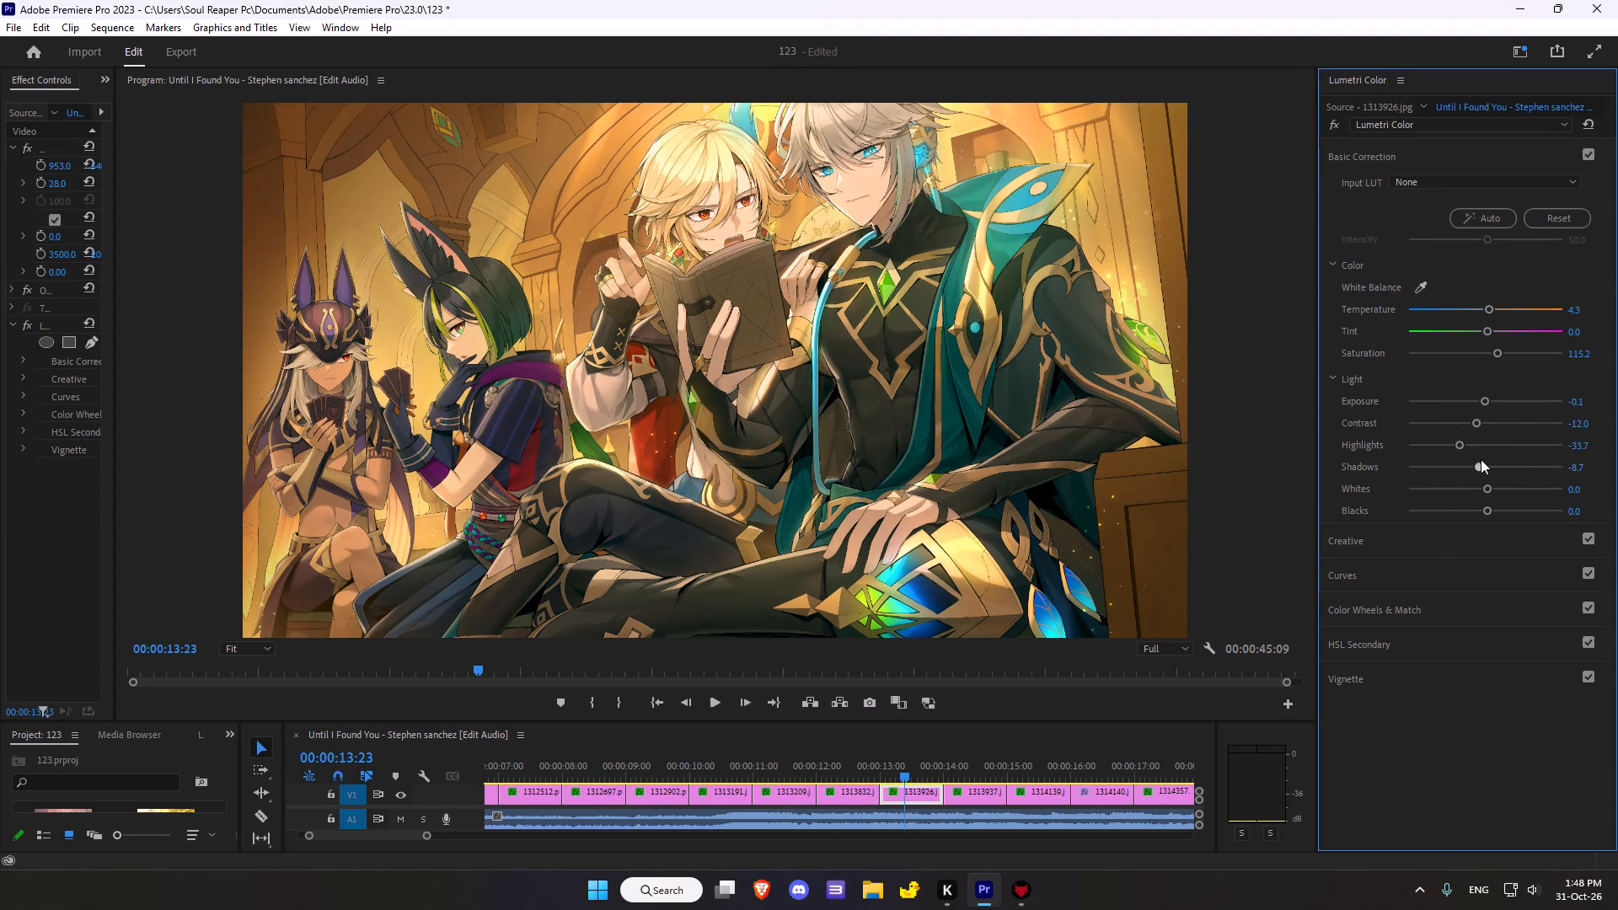
{"action": "left_click_drag", "start_coordinate": [1481, 459], "coordinate": [1485, 458]}
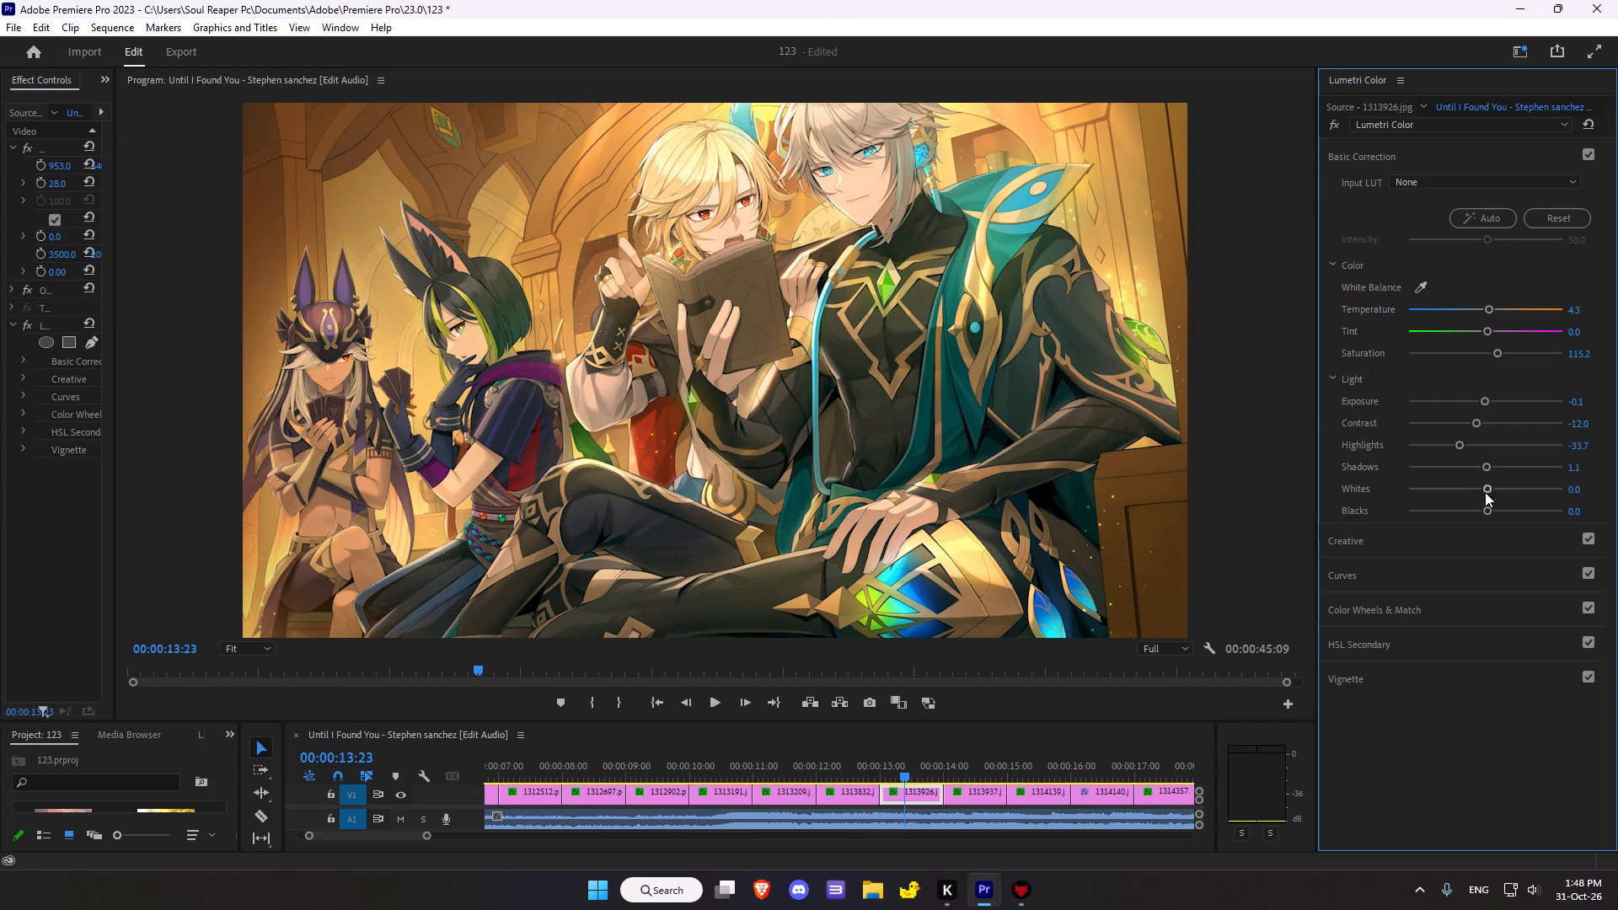
{"action": "left_click_drag", "start_coordinate": [1487, 490], "coordinate": [1473, 484]}
{"action": "left_click_drag", "start_coordinate": [1483, 513], "coordinate": [1481, 512]}
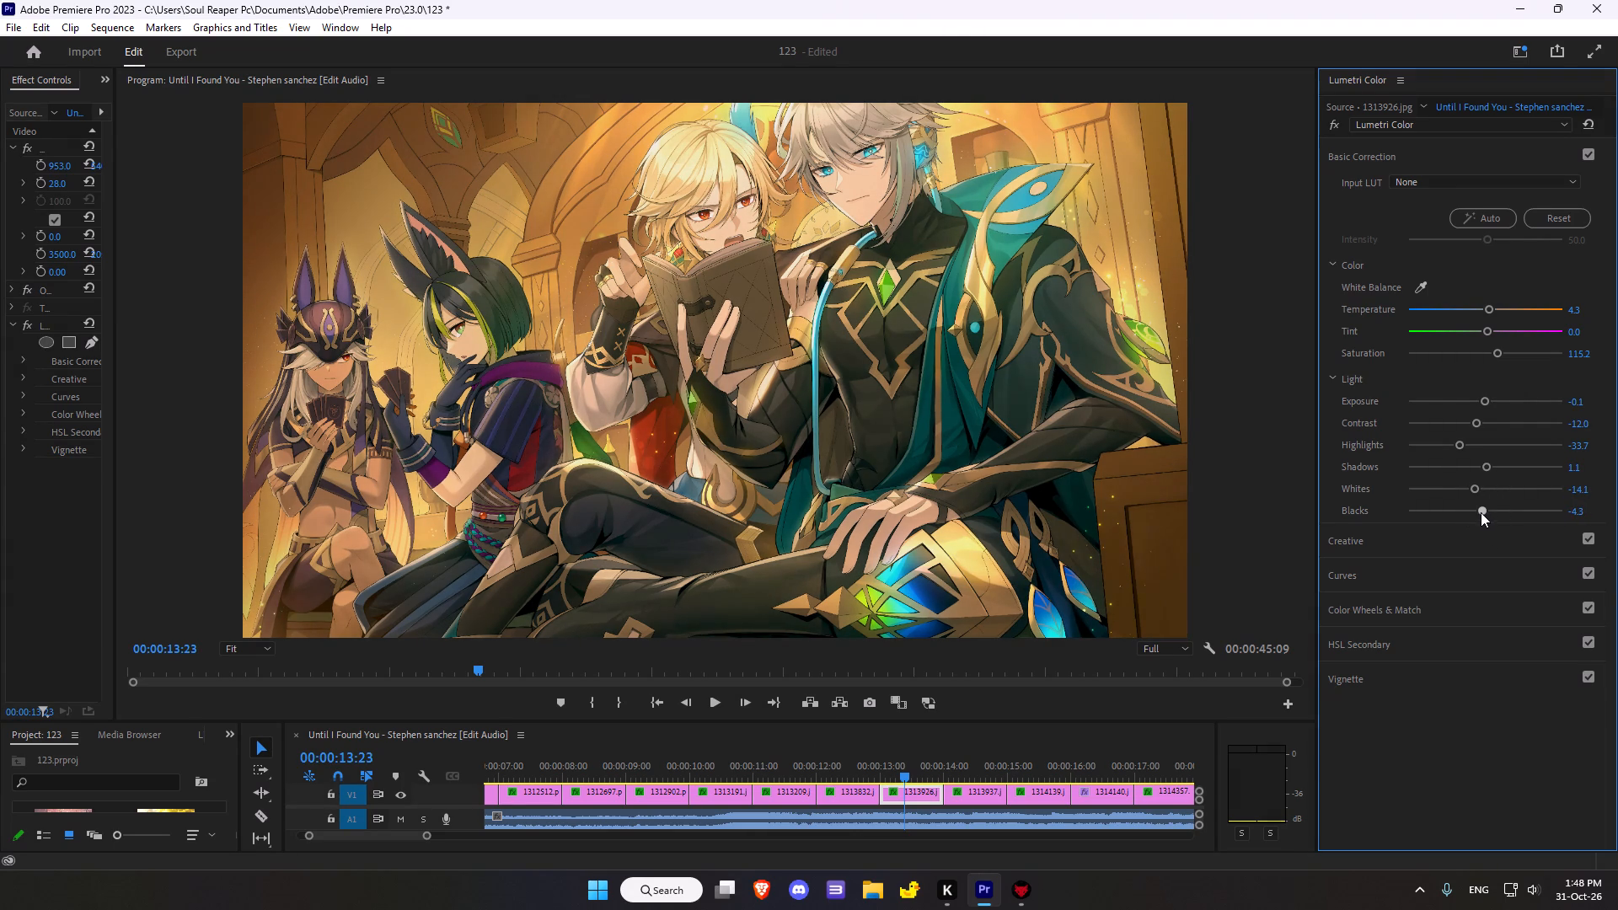
{"action": "left_click_drag", "start_coordinate": [1481, 512], "coordinate": [1471, 511]}
In the Creative adjustments, set clip 1313926.jpg's Sharpen to 16.3 and Vibrance to 2.2, keeping Saturation at 100.0.
{"action": "left_click", "coordinate": [1357, 536]}
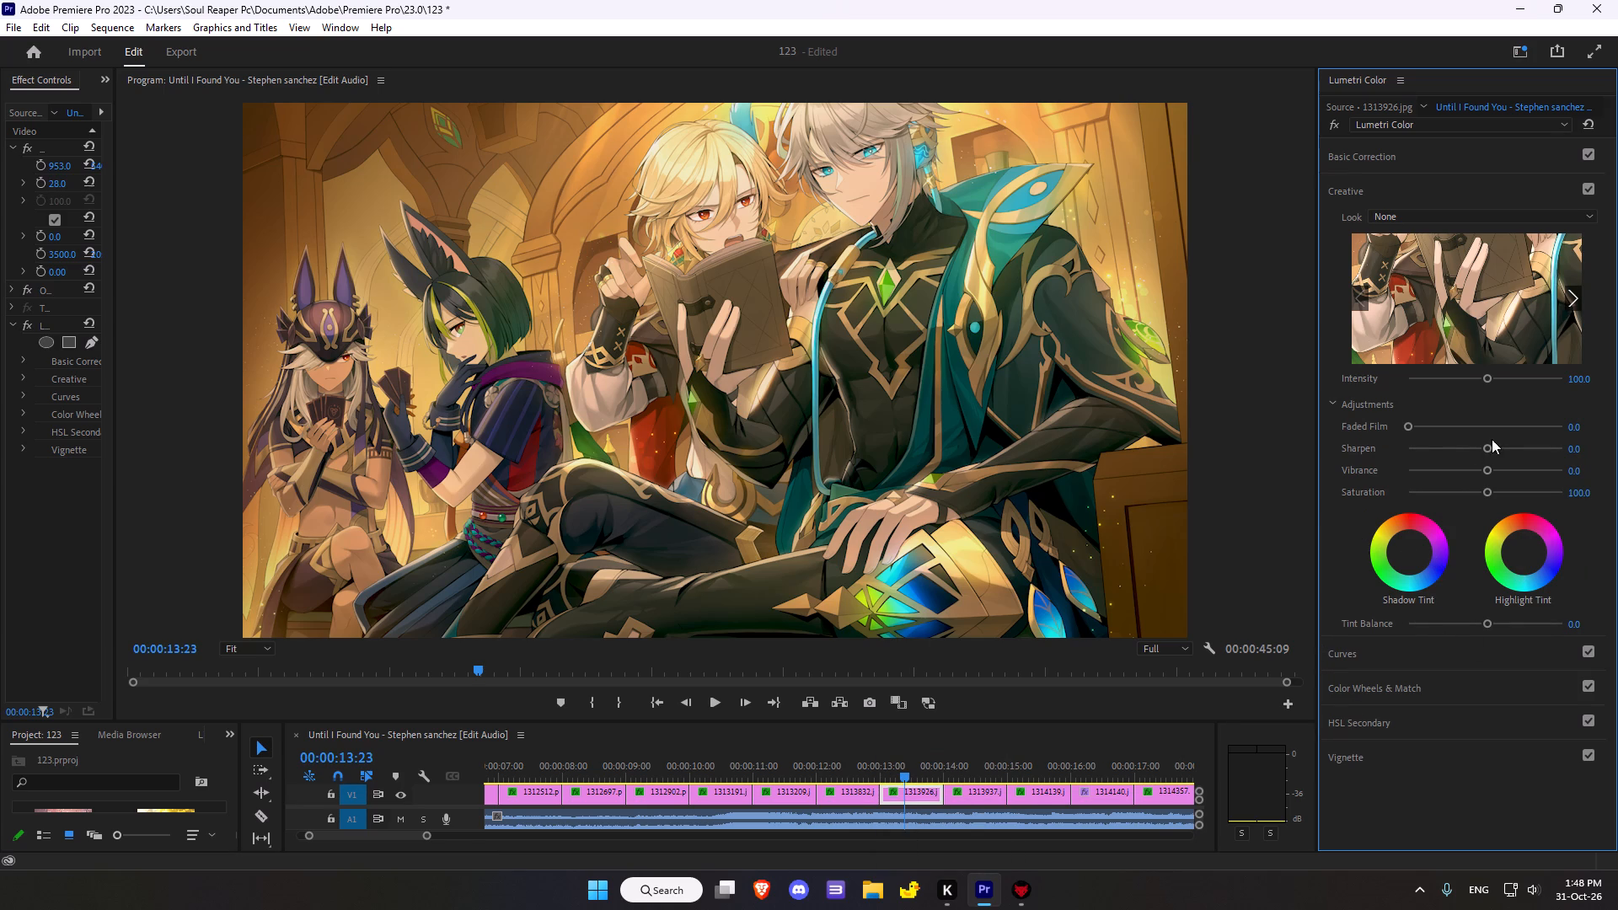
{"action": "left_click_drag", "start_coordinate": [1492, 447], "coordinate": [1430, 427]}
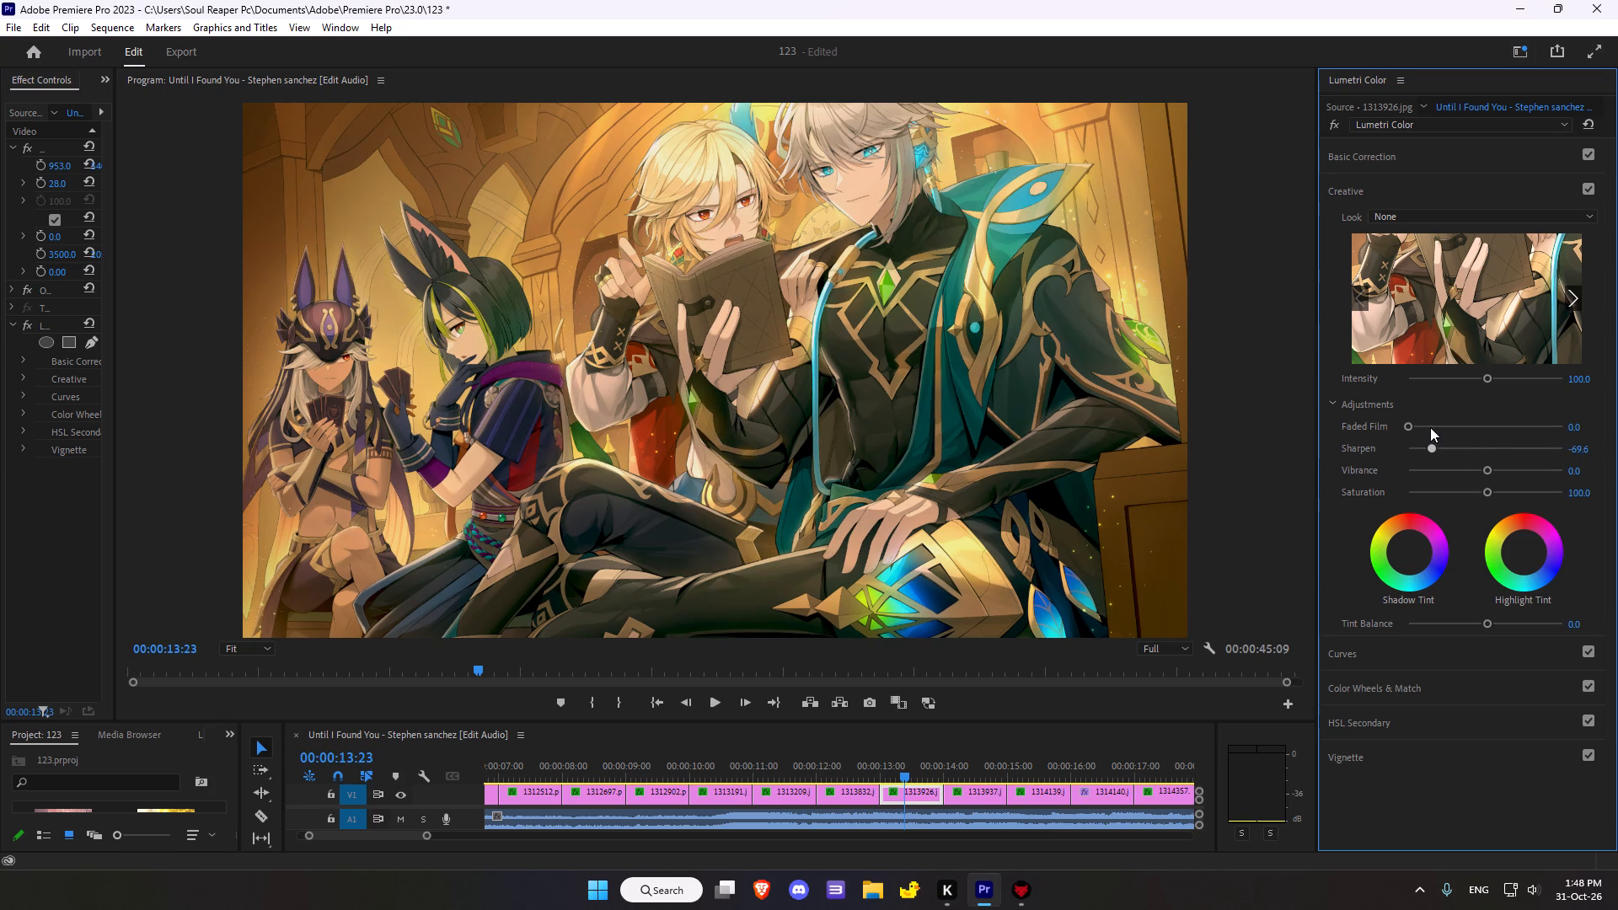
{"action": "left_click_drag", "start_coordinate": [1430, 427], "coordinate": [1497, 428]}
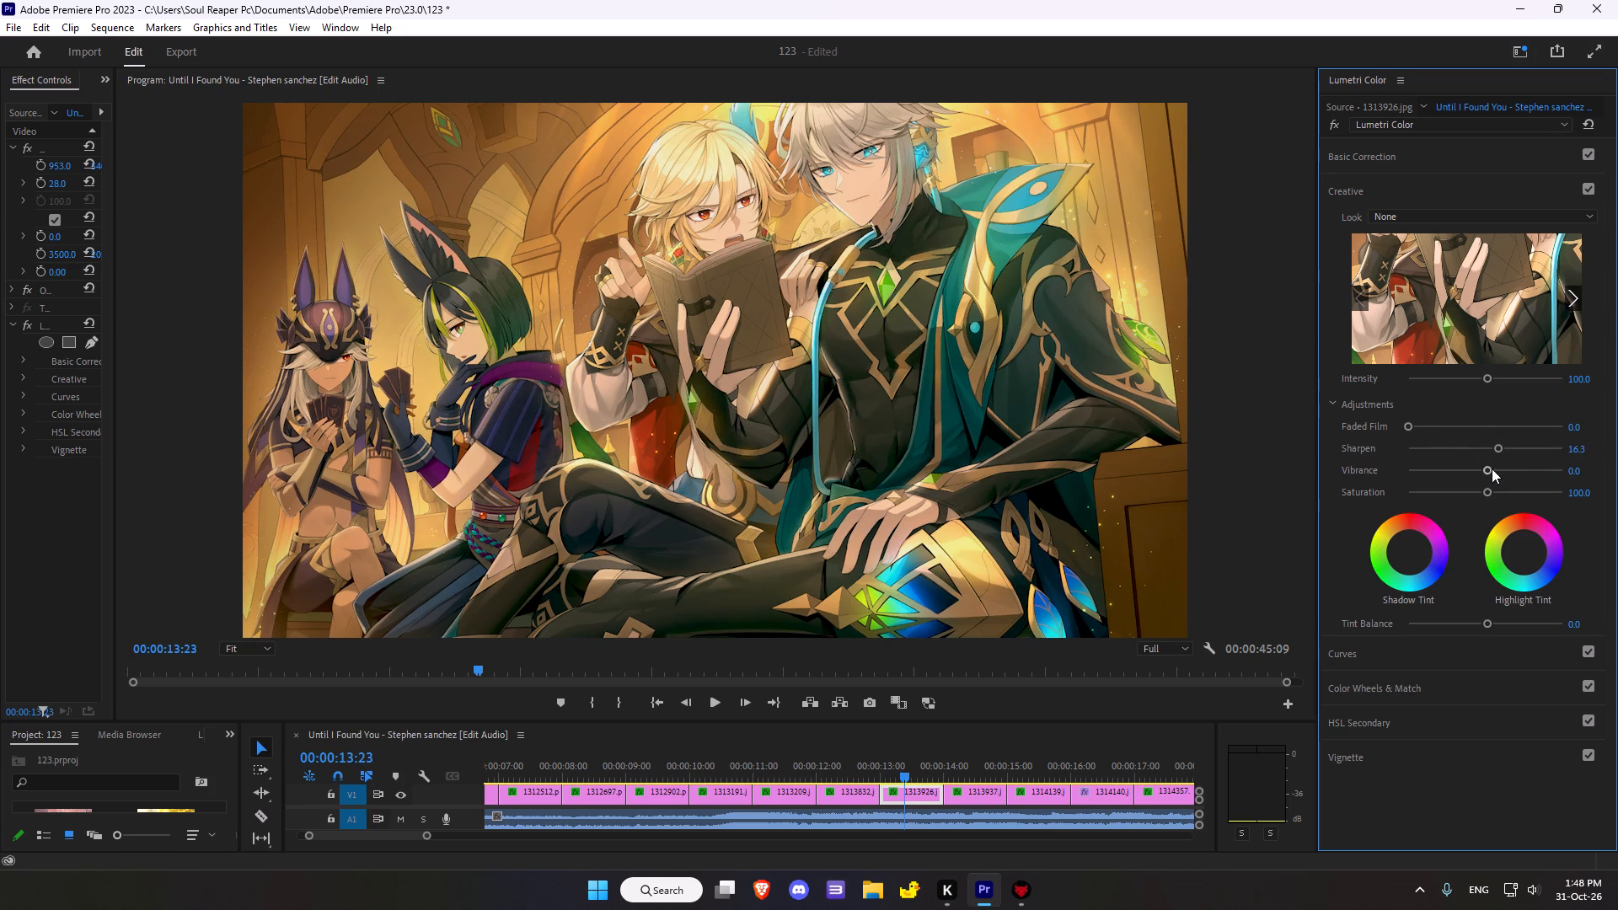
{"action": "left_click_drag", "start_coordinate": [1488, 469], "coordinate": [1486, 458]}
{"action": "left_click_drag", "start_coordinate": [1484, 493], "coordinate": [1484, 484]}
Nudge clip 1313926.jpg's Shadow Tint very slightly from the centre toward yellow.
{"action": "scroll", "coordinate": [1464, 505], "scroll_direction": "down", "scroll_amount": 1}
{"action": "left_click_drag", "start_coordinate": [1412, 556], "coordinate": [1380, 565]}
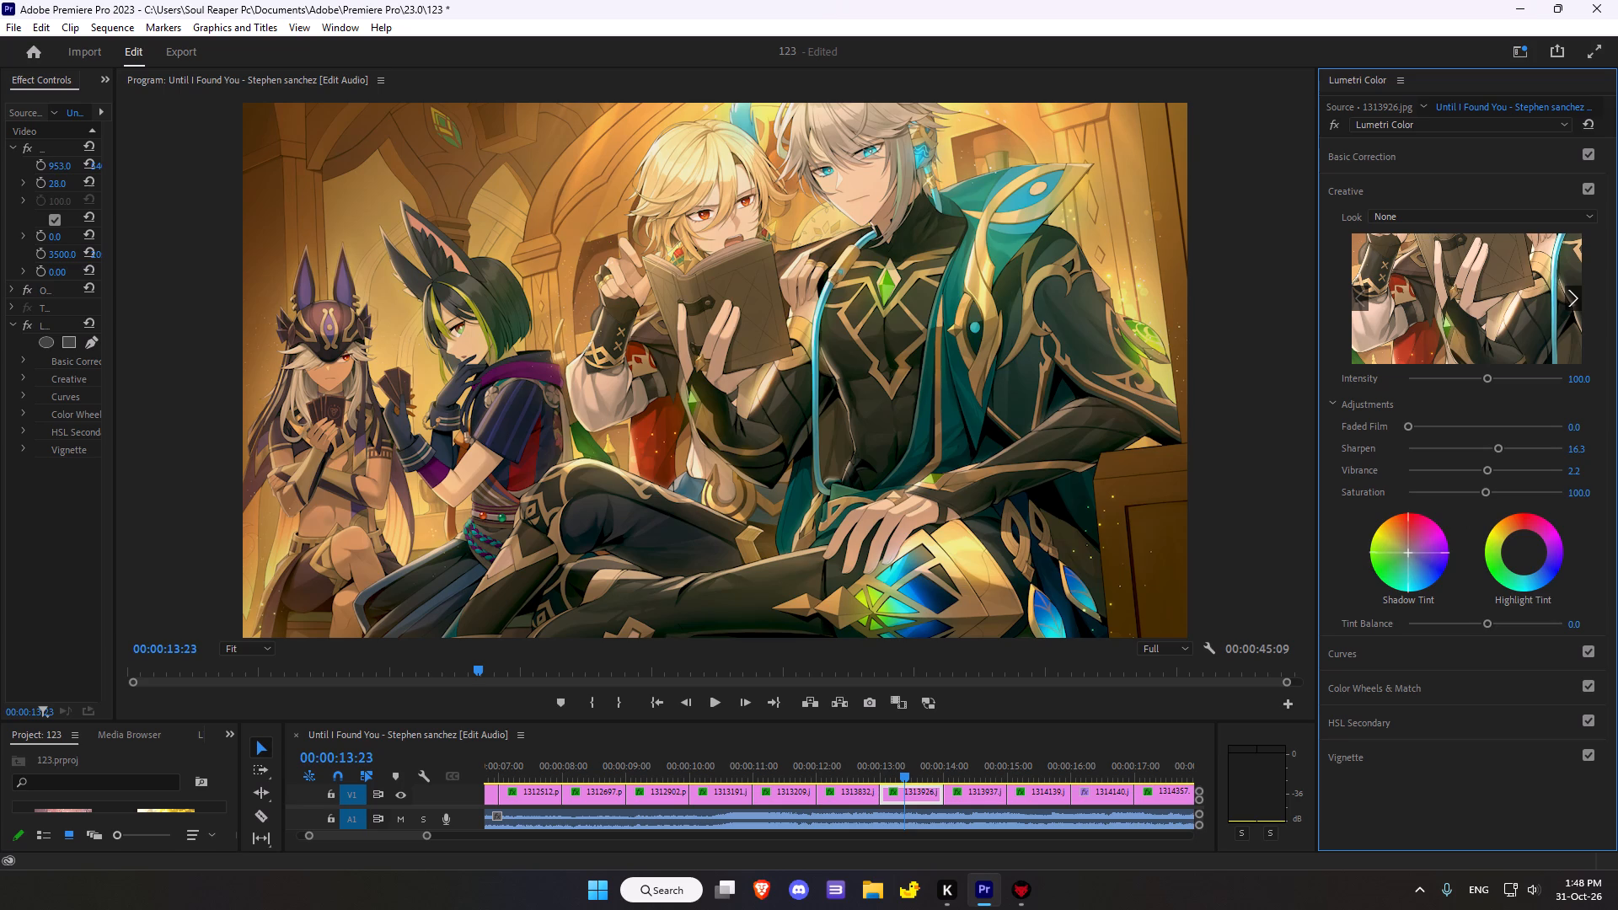
{"action": "left_click_drag", "start_coordinate": [1380, 565], "coordinate": [1364, 511]}
Nudge clip 1313926.jpg's Highlight Tint very slightly from the centre in the Creative adjustments.
{"action": "left_click_drag", "start_coordinate": [1527, 549], "coordinate": [1542, 543]}
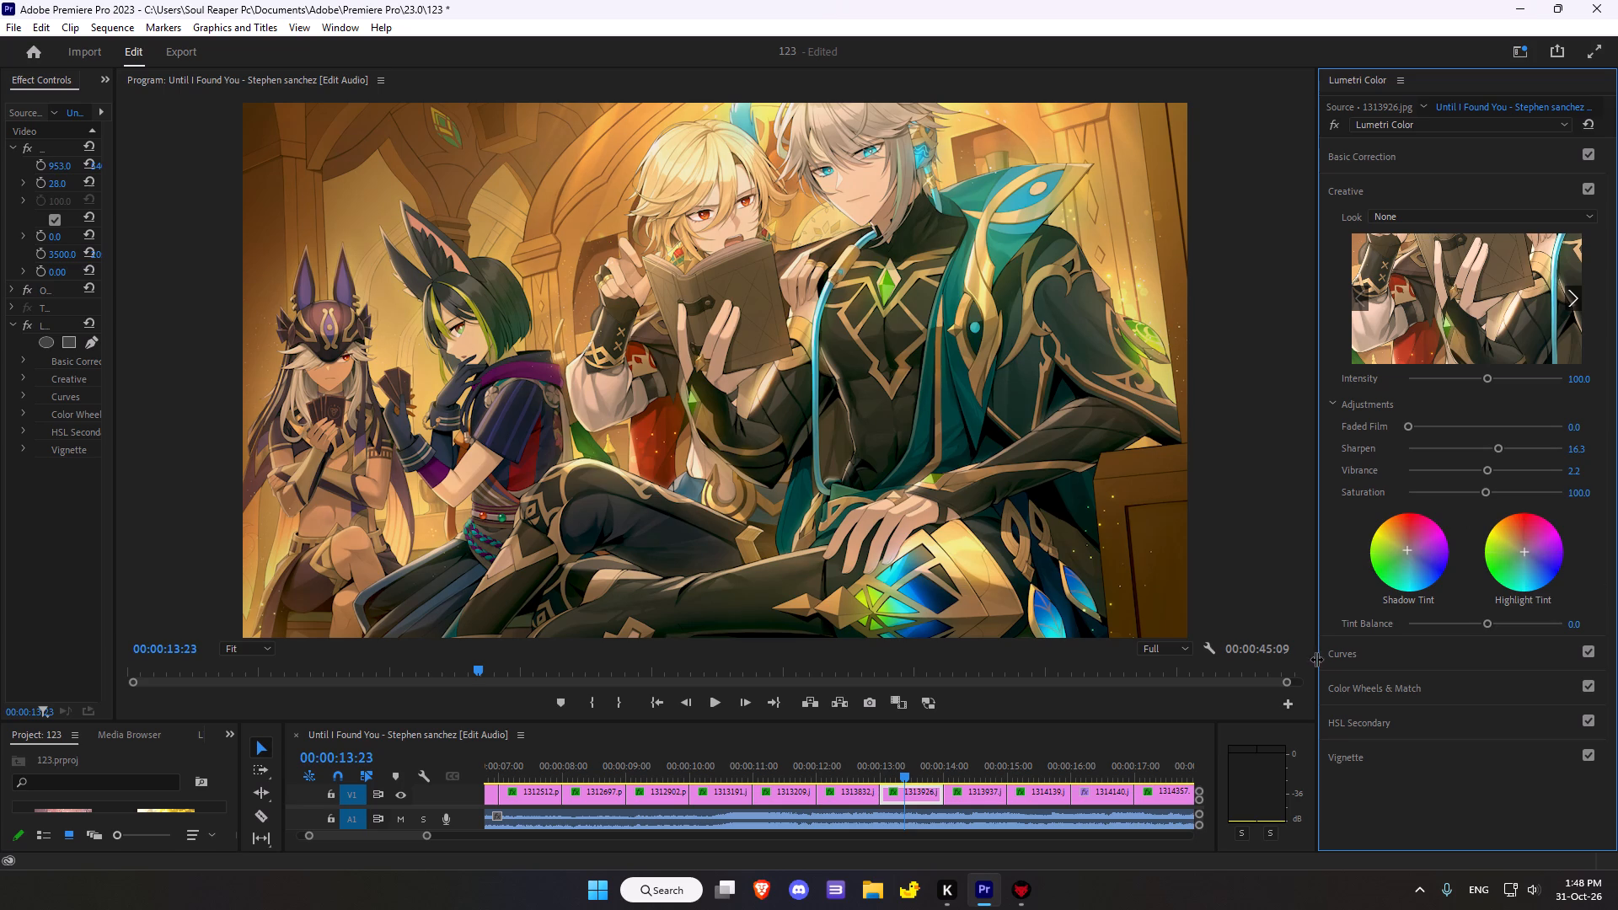
In the Hue vs Sat curve, sample the purple of the seated character's eared headdress and raise the purple point into a moderate peak.
{"action": "left_click", "coordinate": [1354, 658]}
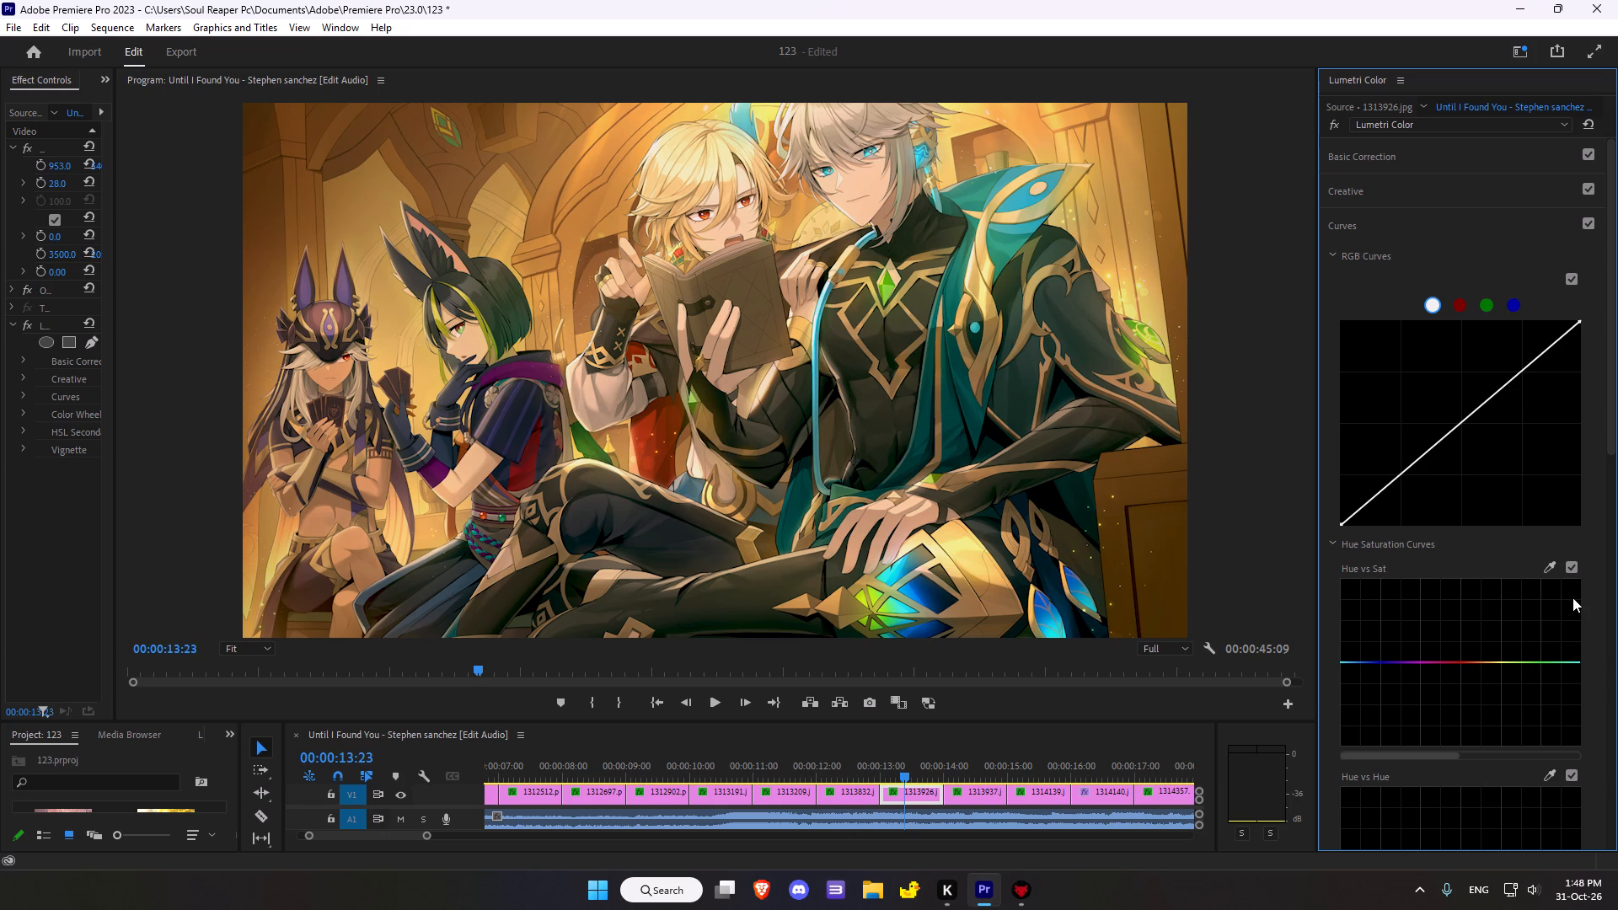
{"action": "left_click", "coordinate": [1551, 570]}
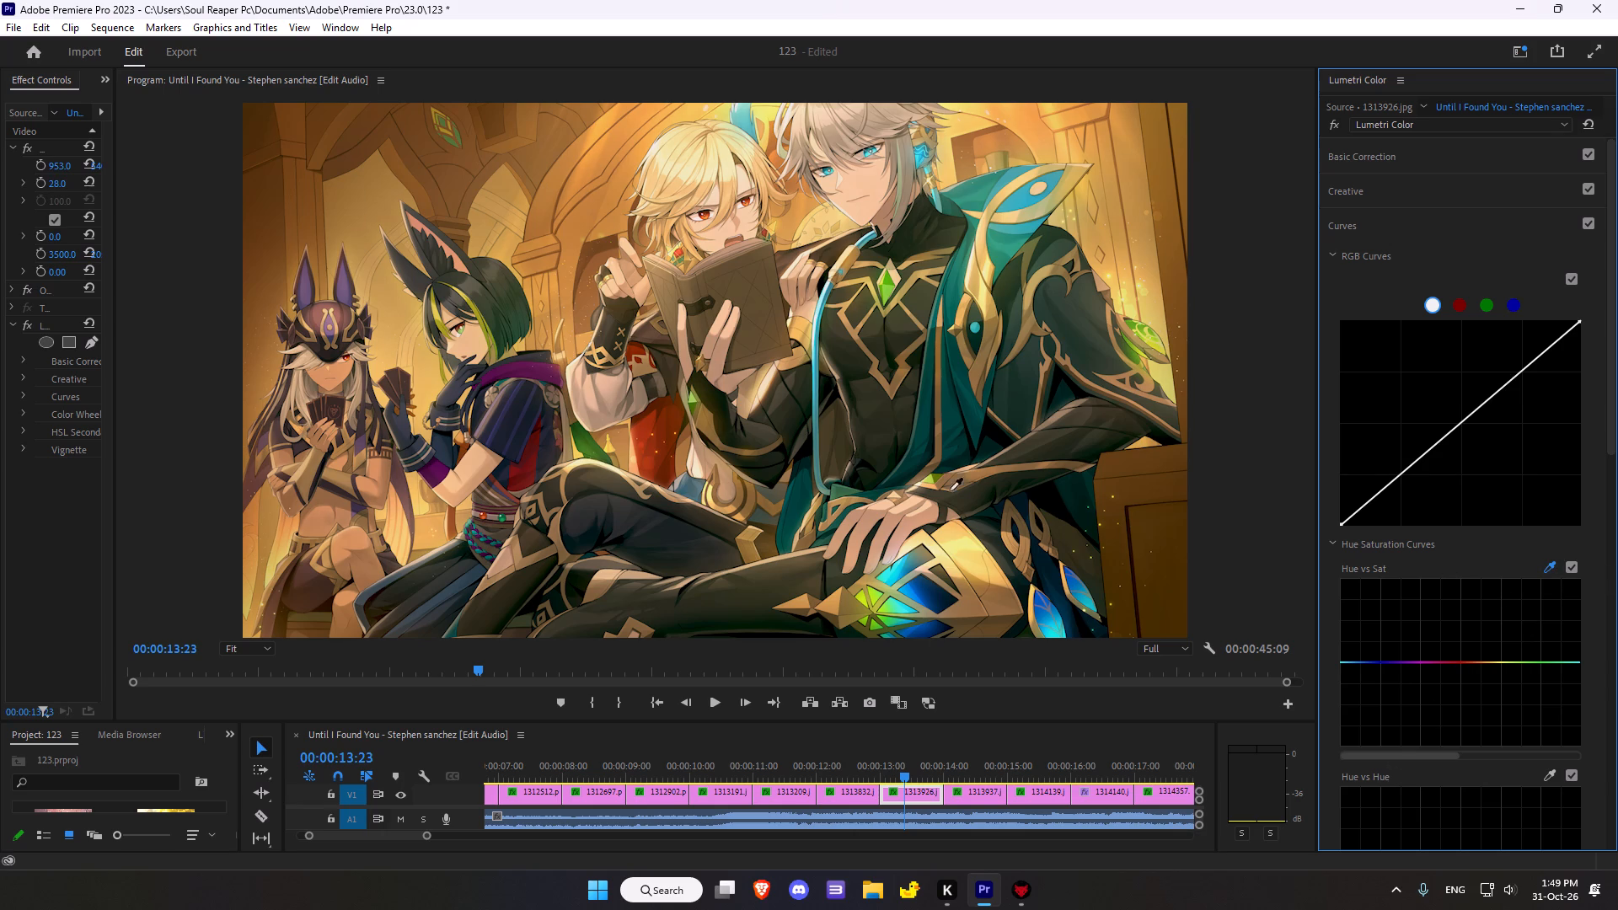
{"action": "left_click", "coordinate": [341, 288]}
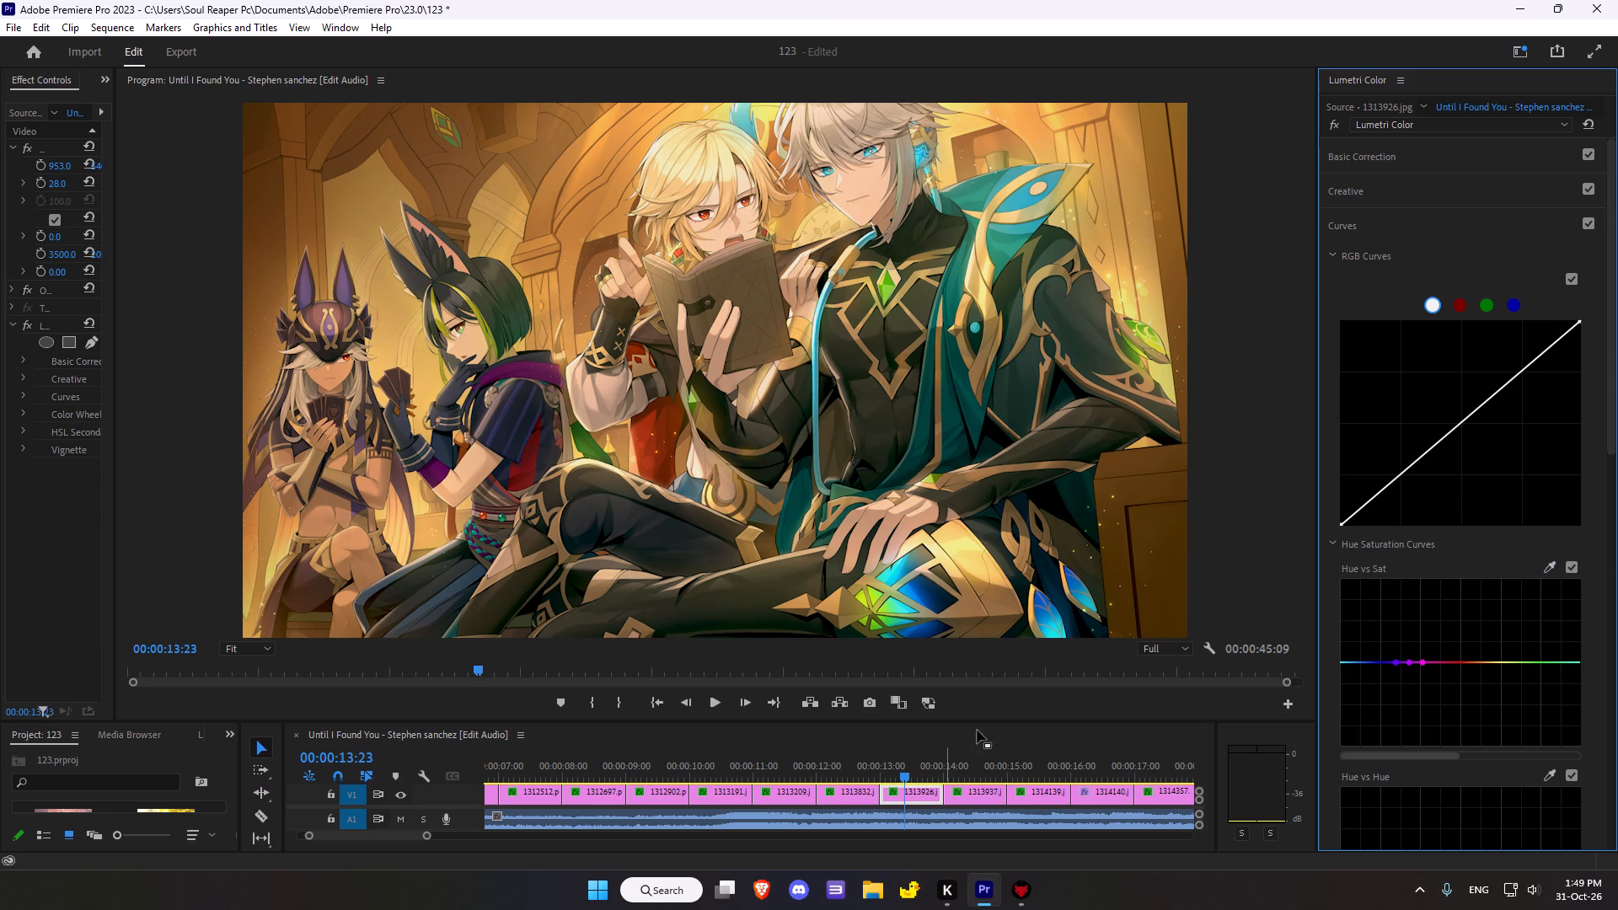
{"action": "left_click_drag", "start_coordinate": [1412, 665], "coordinate": [1402, 683]}
{"action": "left_click_drag", "start_coordinate": [1402, 683], "coordinate": [1416, 653]}
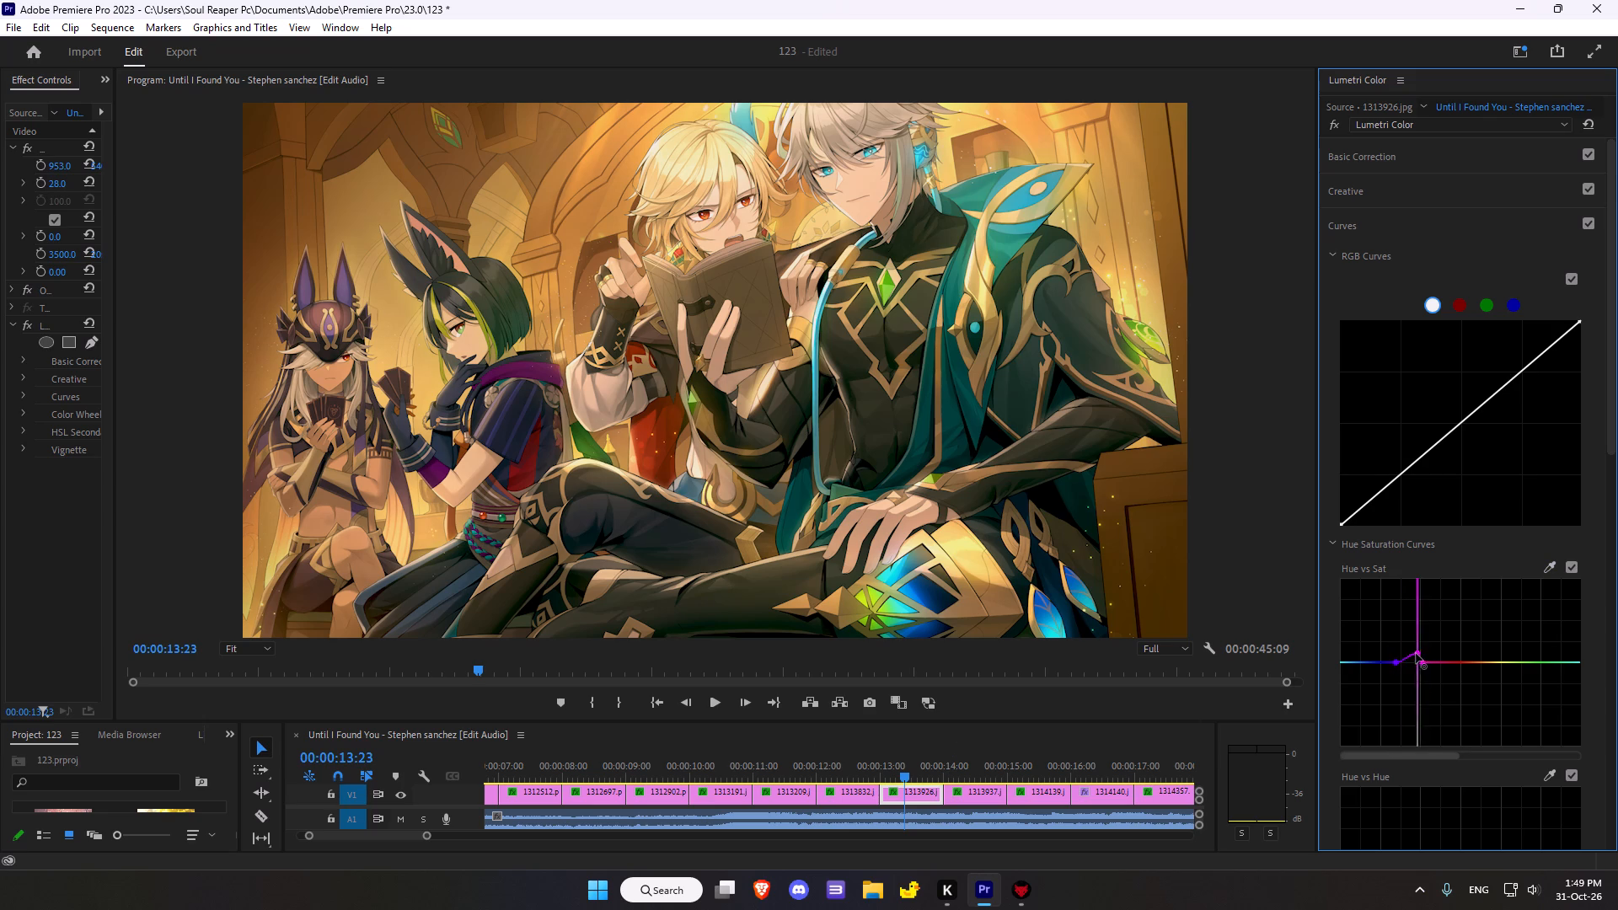
{"action": "left_click_drag", "start_coordinate": [1416, 653], "coordinate": [1406, 638]}
{"action": "left_click_drag", "start_coordinate": [1406, 638], "coordinate": [1410, 636]}
In the Hue vs Hue curve, sample the blue of the glowing gem and shift the middle point to the cyan end, slightly above the baseline.
{"action": "scroll", "coordinate": [1486, 673], "scroll_direction": "down", "scroll_amount": 1}
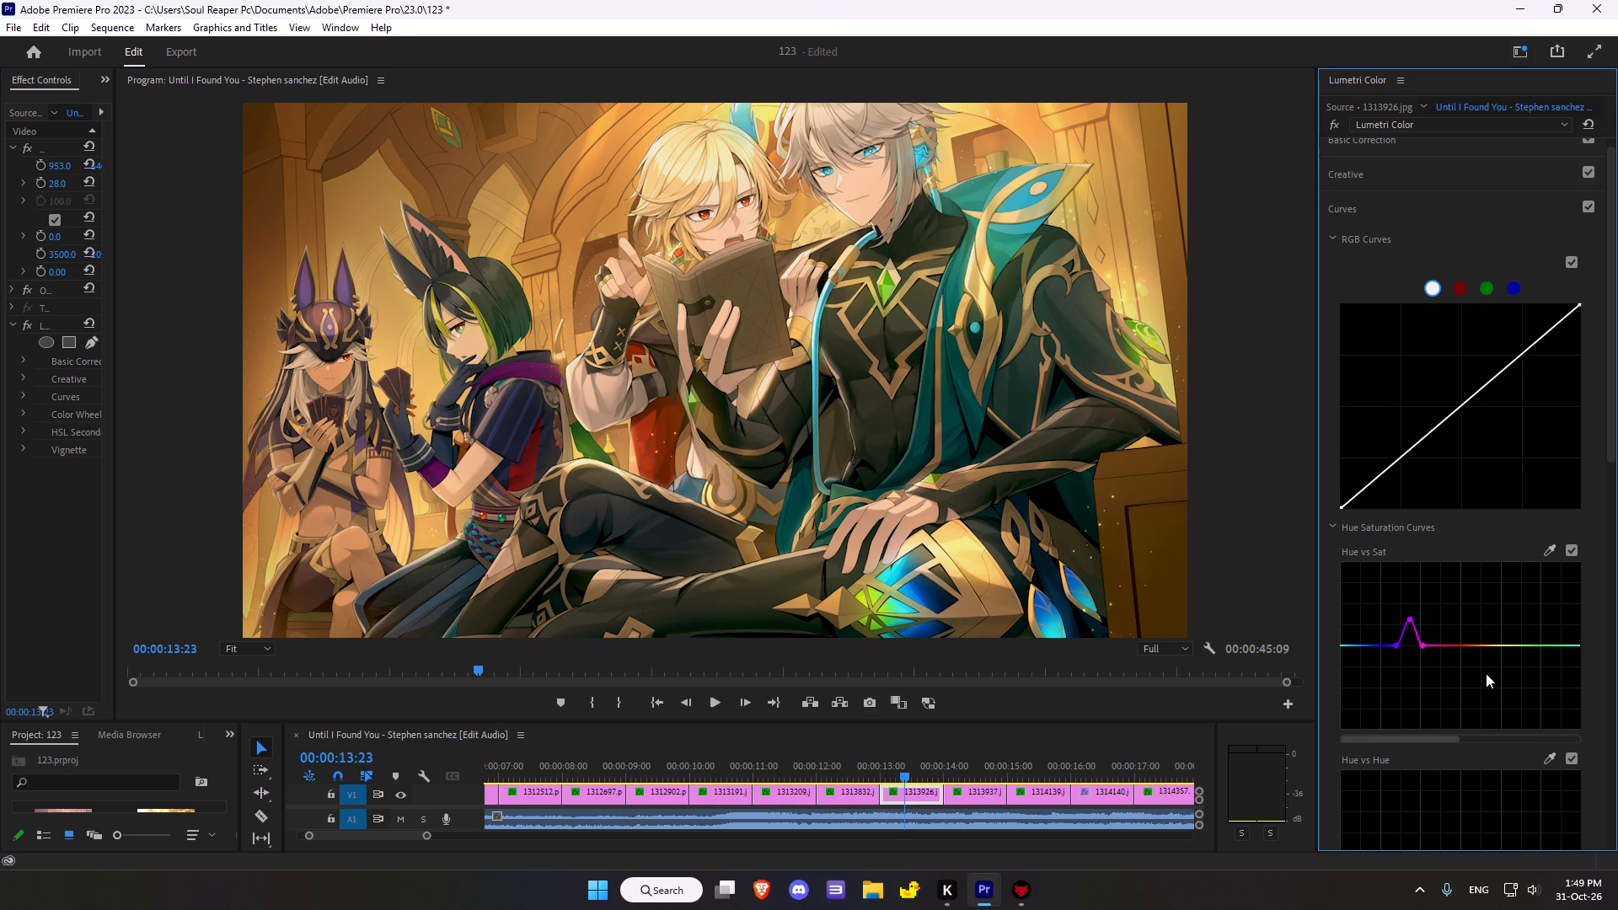
{"action": "scroll", "coordinate": [1483, 668], "scroll_direction": "down", "scroll_amount": 6}
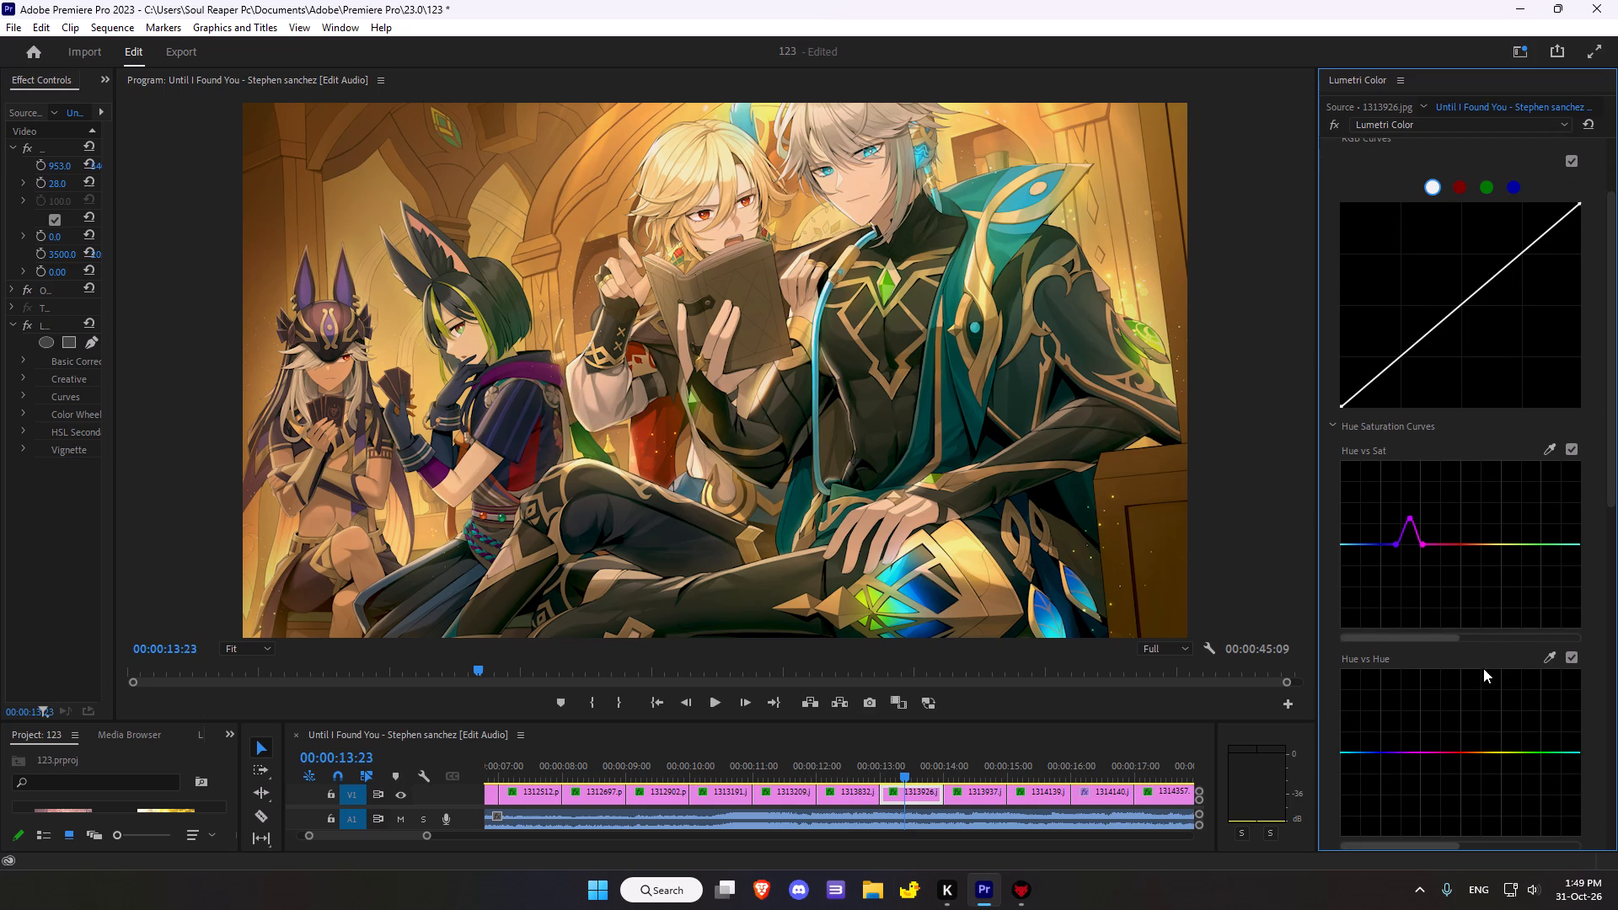
{"action": "scroll", "coordinate": [1482, 664], "scroll_direction": "down", "scroll_amount": 5}
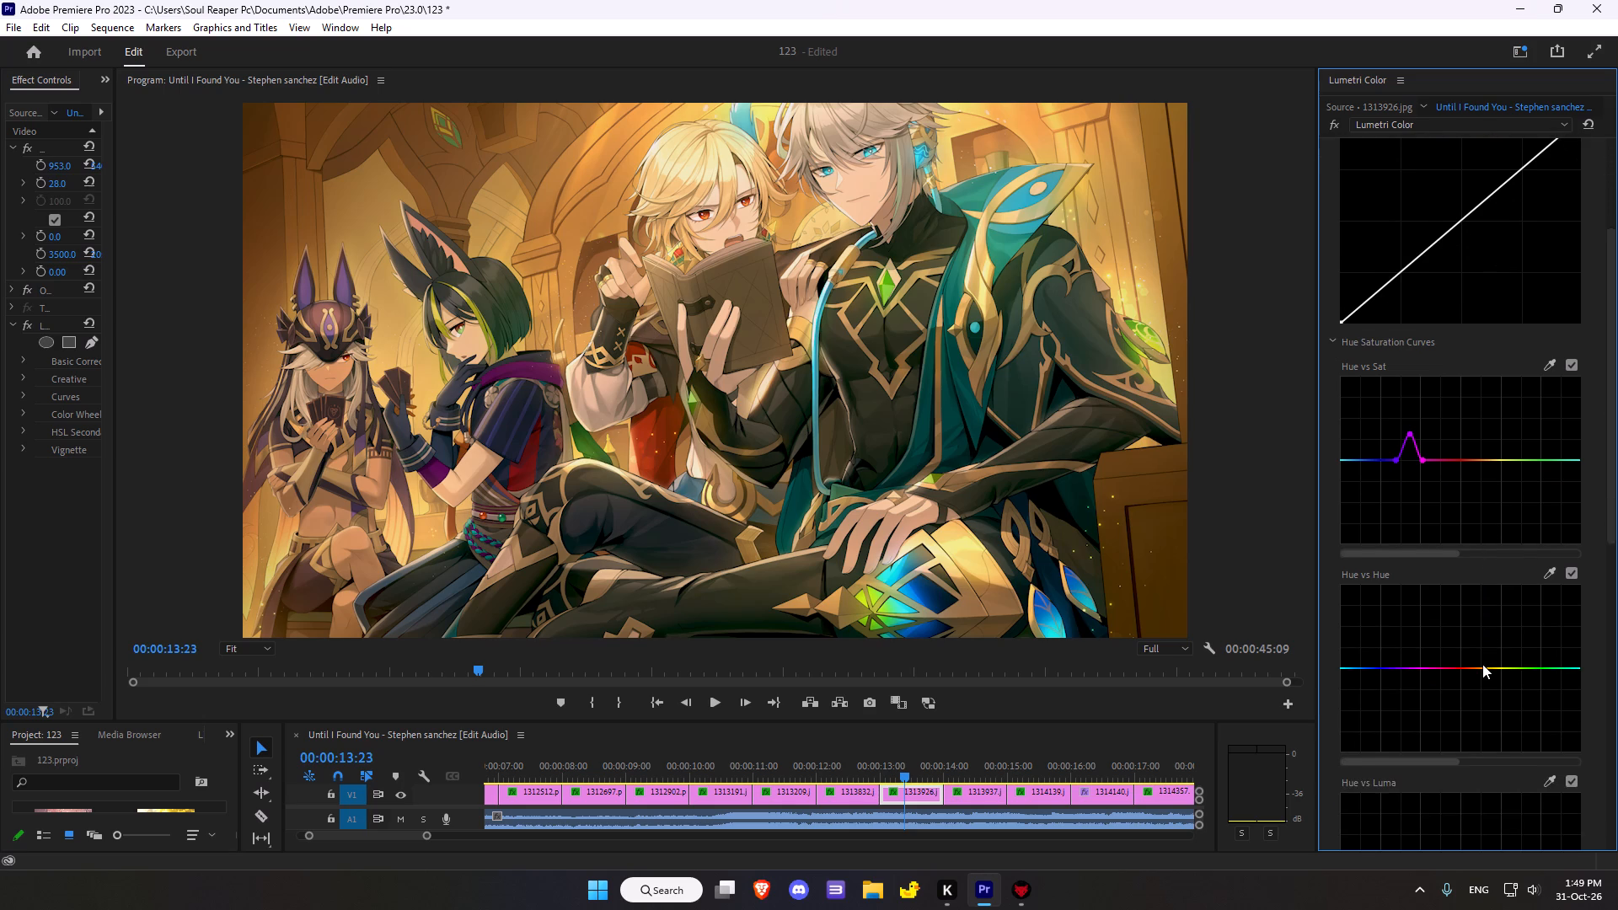
{"action": "scroll", "coordinate": [1482, 664], "scroll_direction": "down", "scroll_amount": 3}
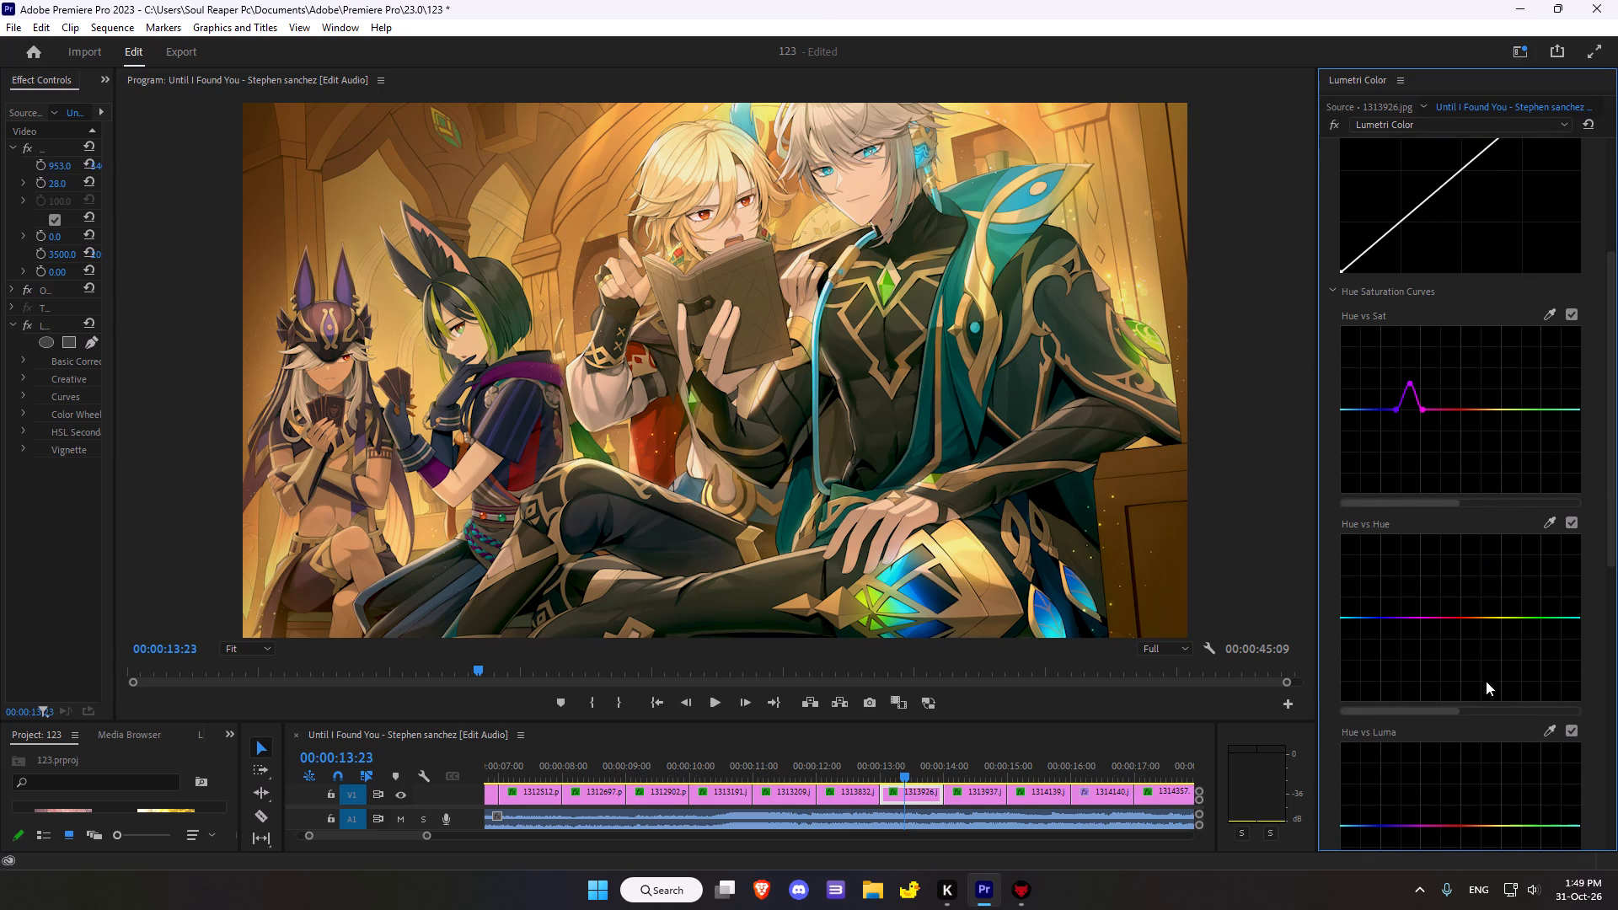
{"action": "left_click", "coordinate": [1546, 526]}
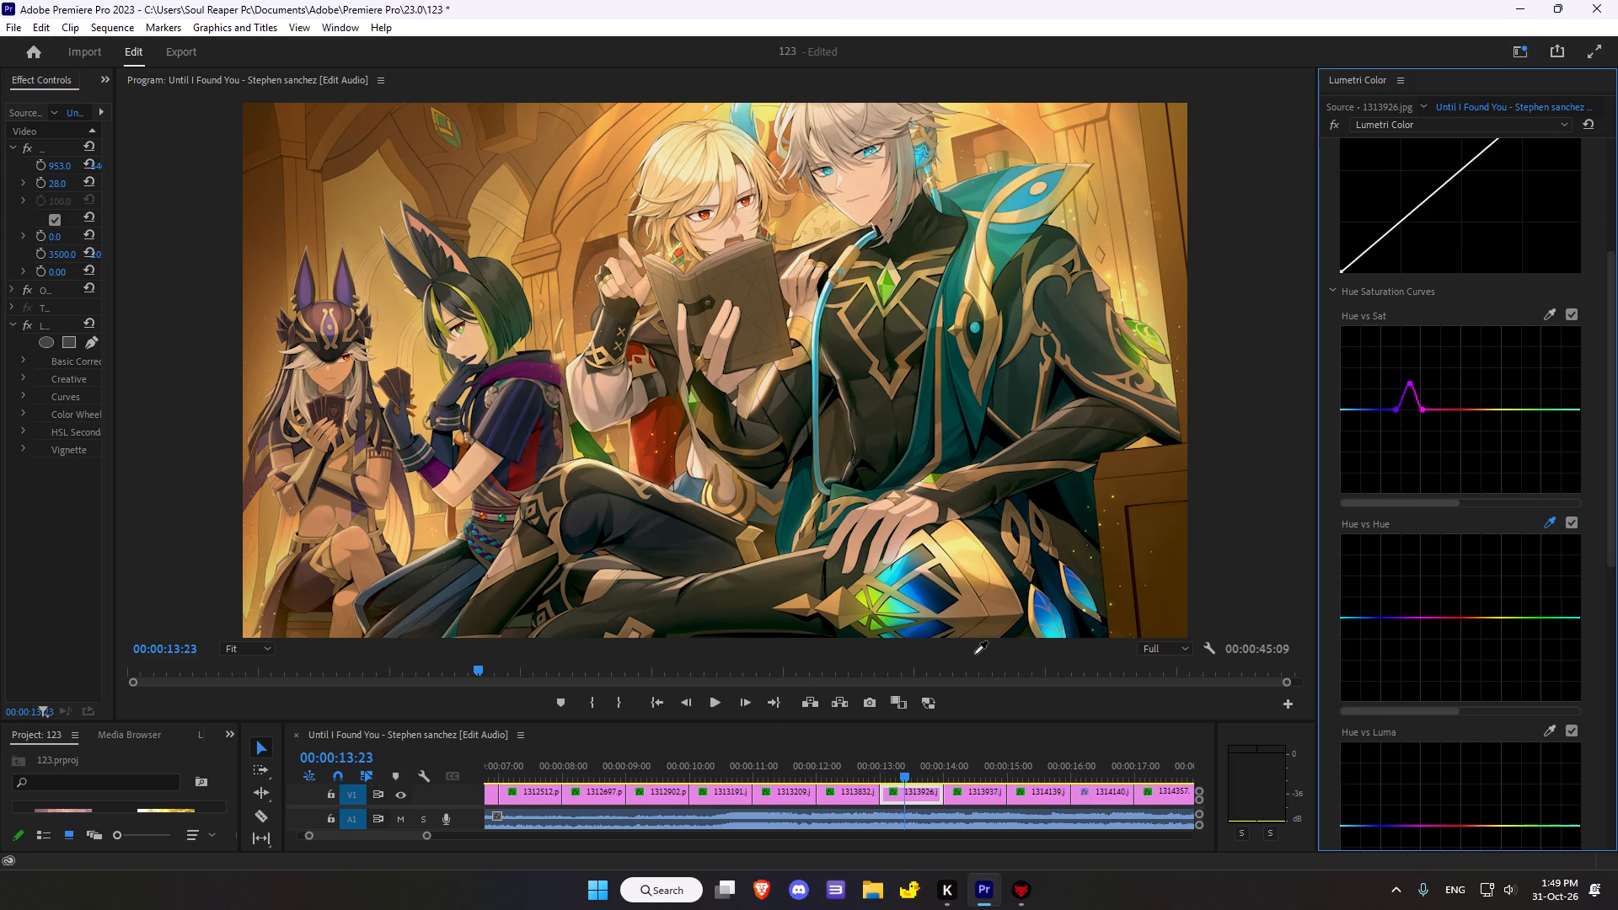
{"action": "left_click", "coordinate": [900, 569]}
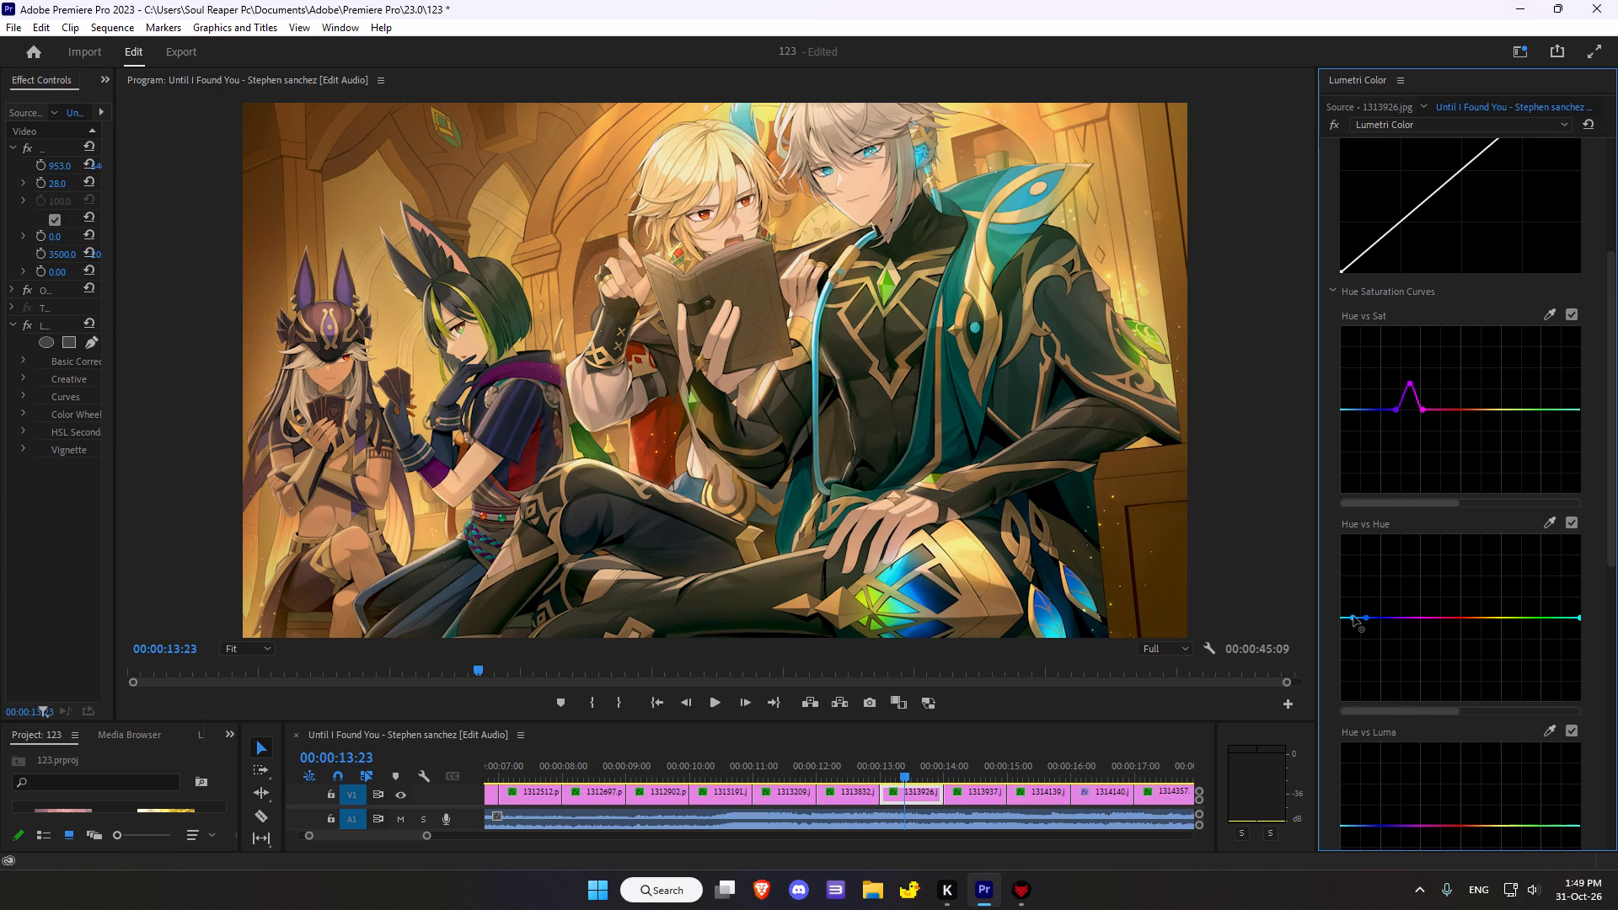
{"action": "left_click_drag", "start_coordinate": [1353, 616], "coordinate": [1336, 630]}
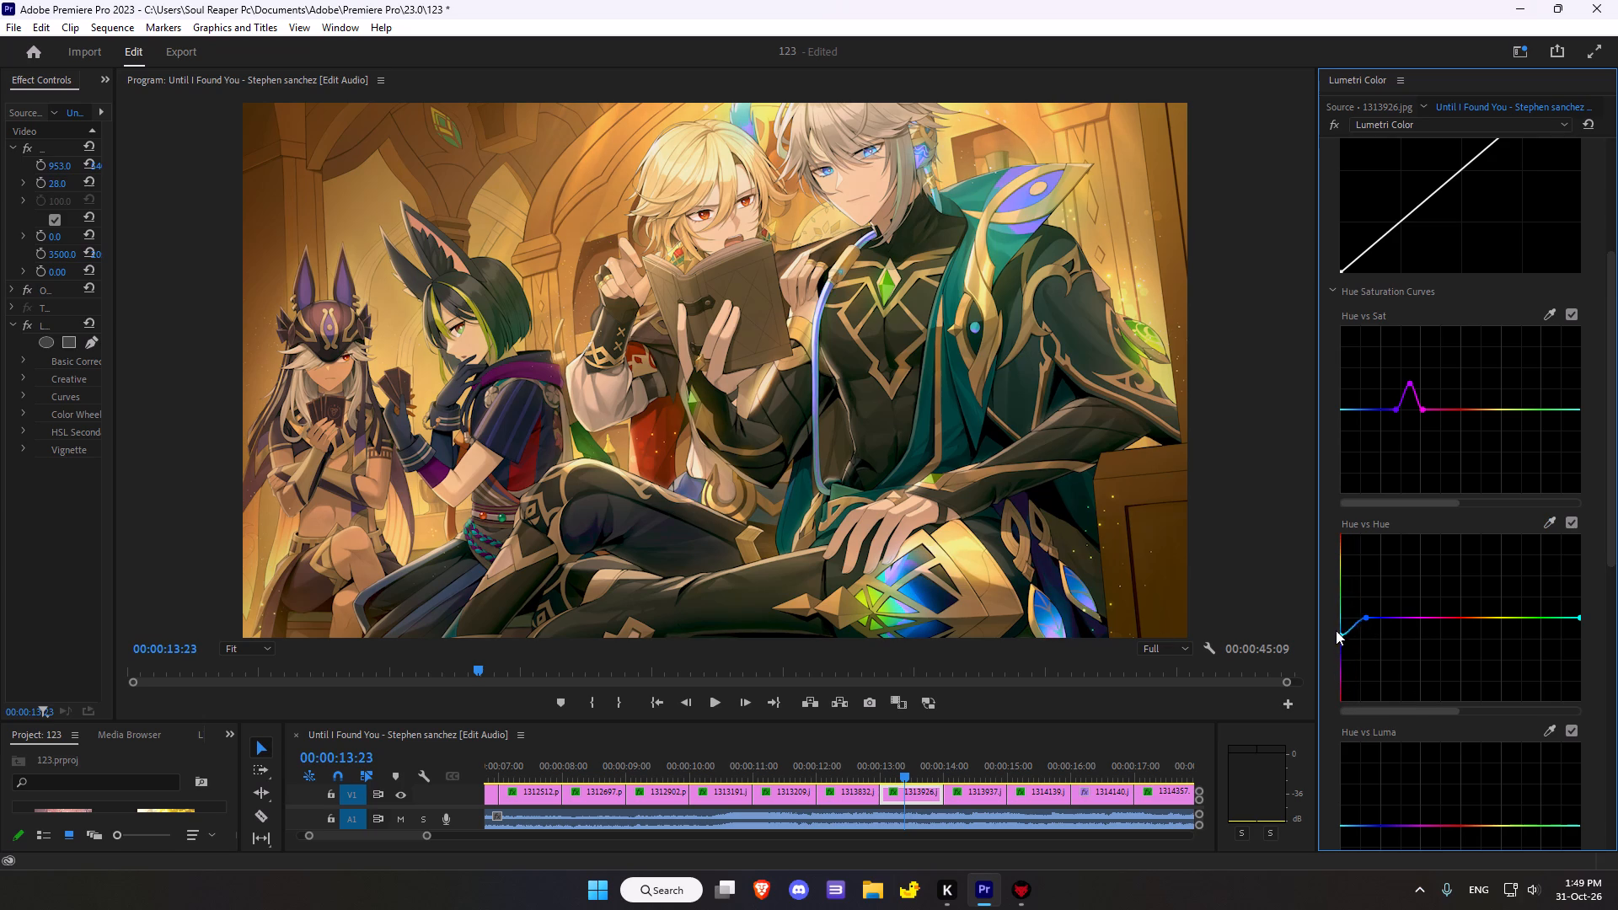
{"action": "left_click_drag", "start_coordinate": [1336, 630], "coordinate": [1338, 612]}
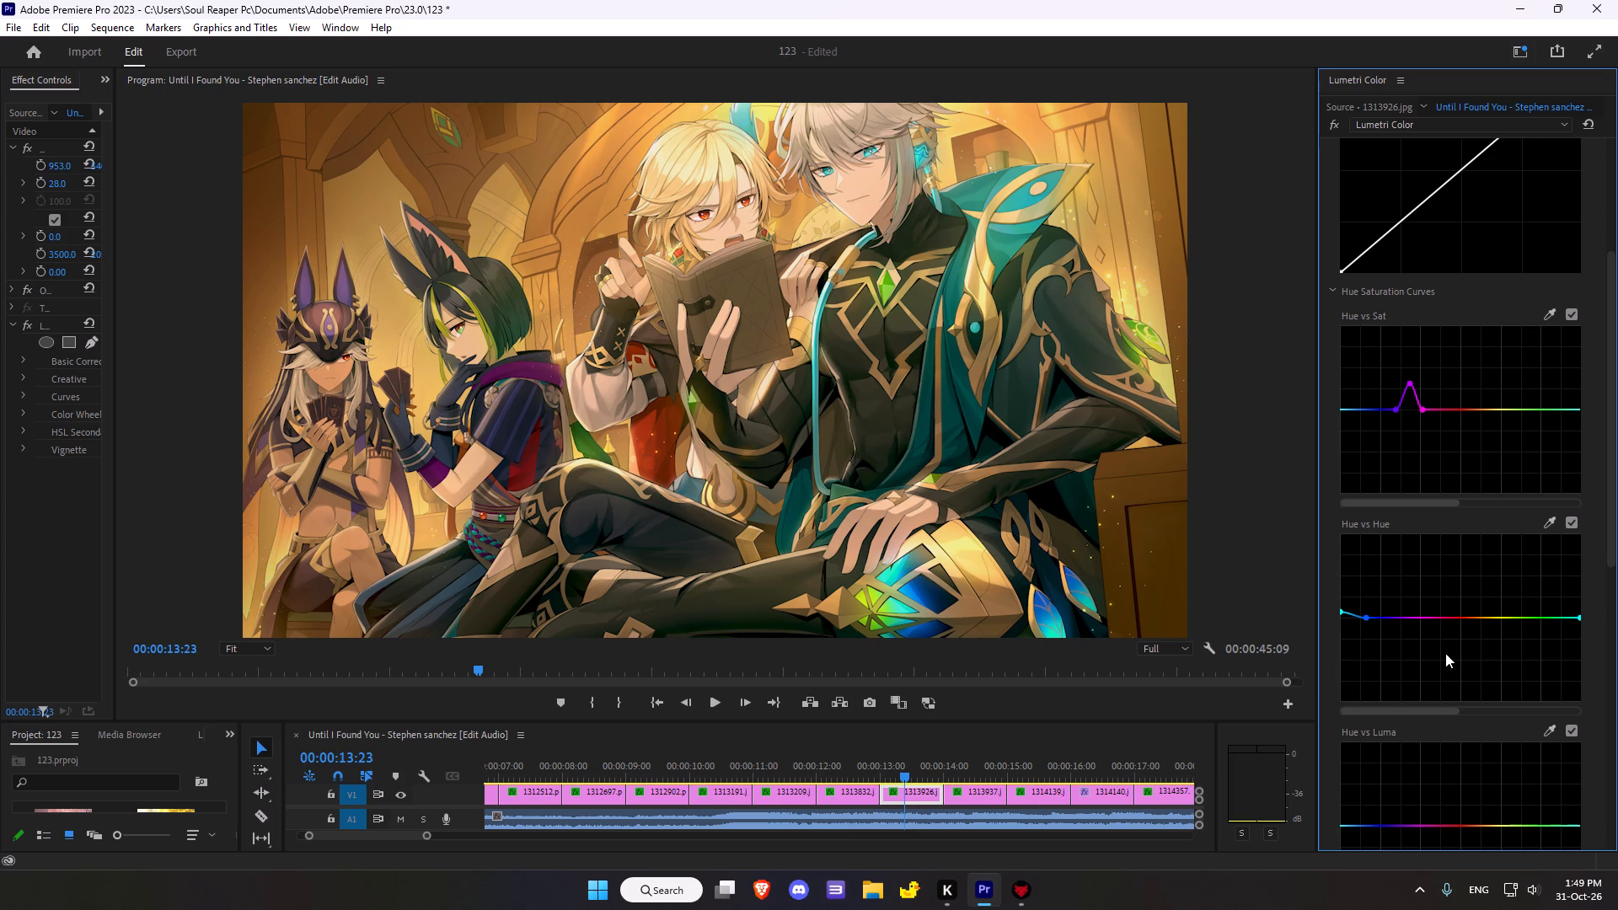
In the Hue vs Luma curve, sample the dark-haired character's purple wristband and raise the magenta point into a small peak.
{"action": "scroll", "coordinate": [1460, 636], "scroll_direction": "down", "scroll_amount": 6}
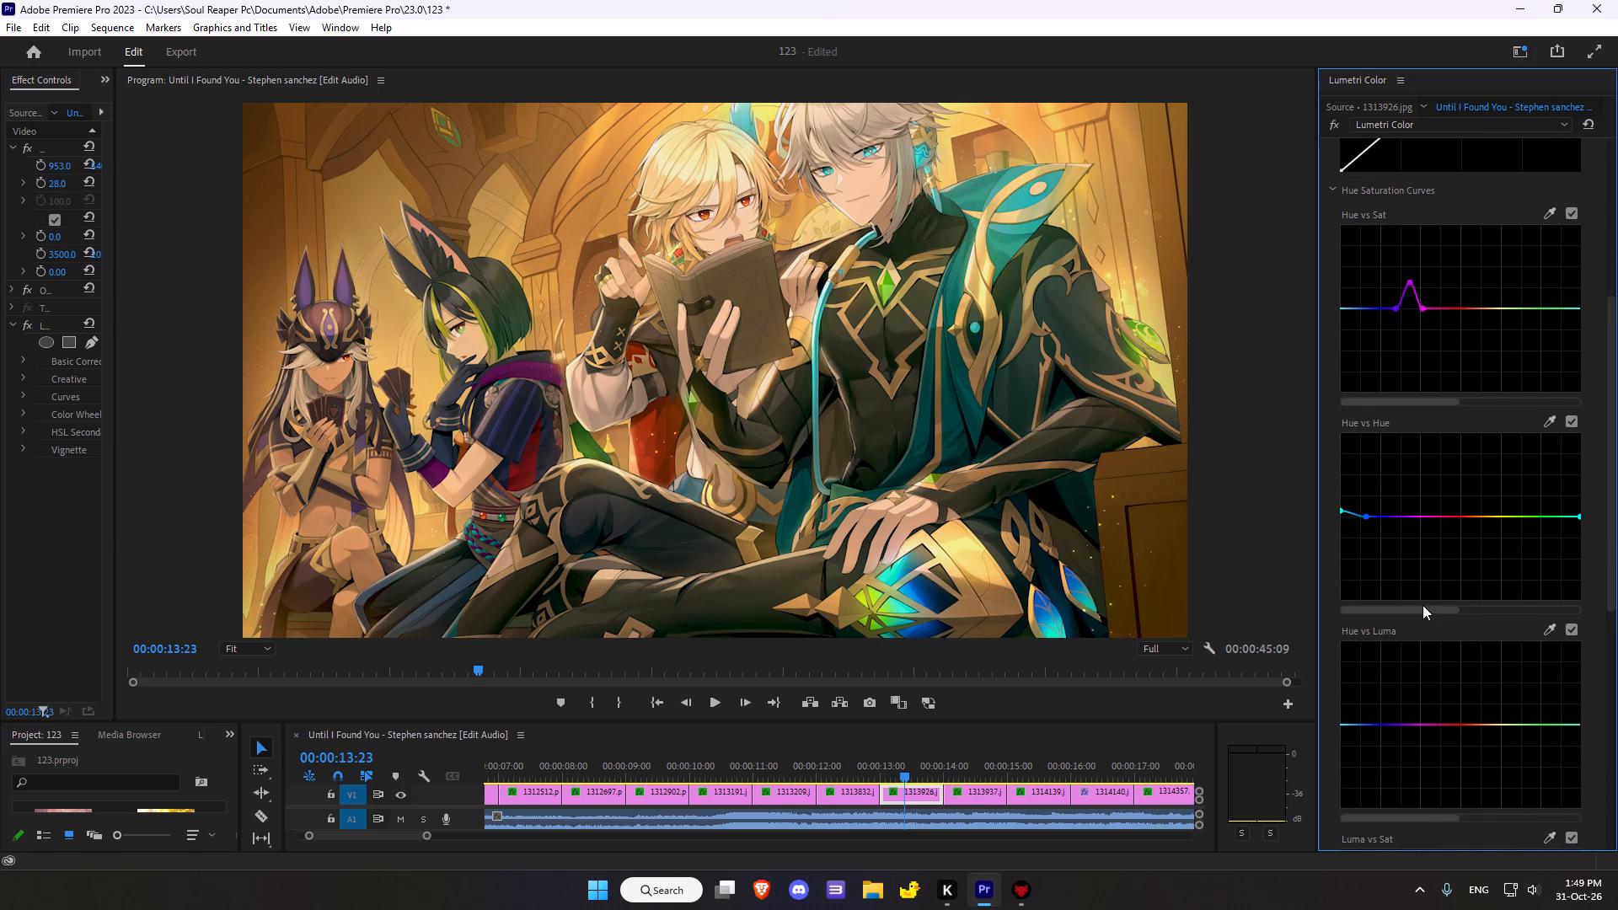
{"action": "scroll", "coordinate": [1422, 605], "scroll_direction": "down", "scroll_amount": 7}
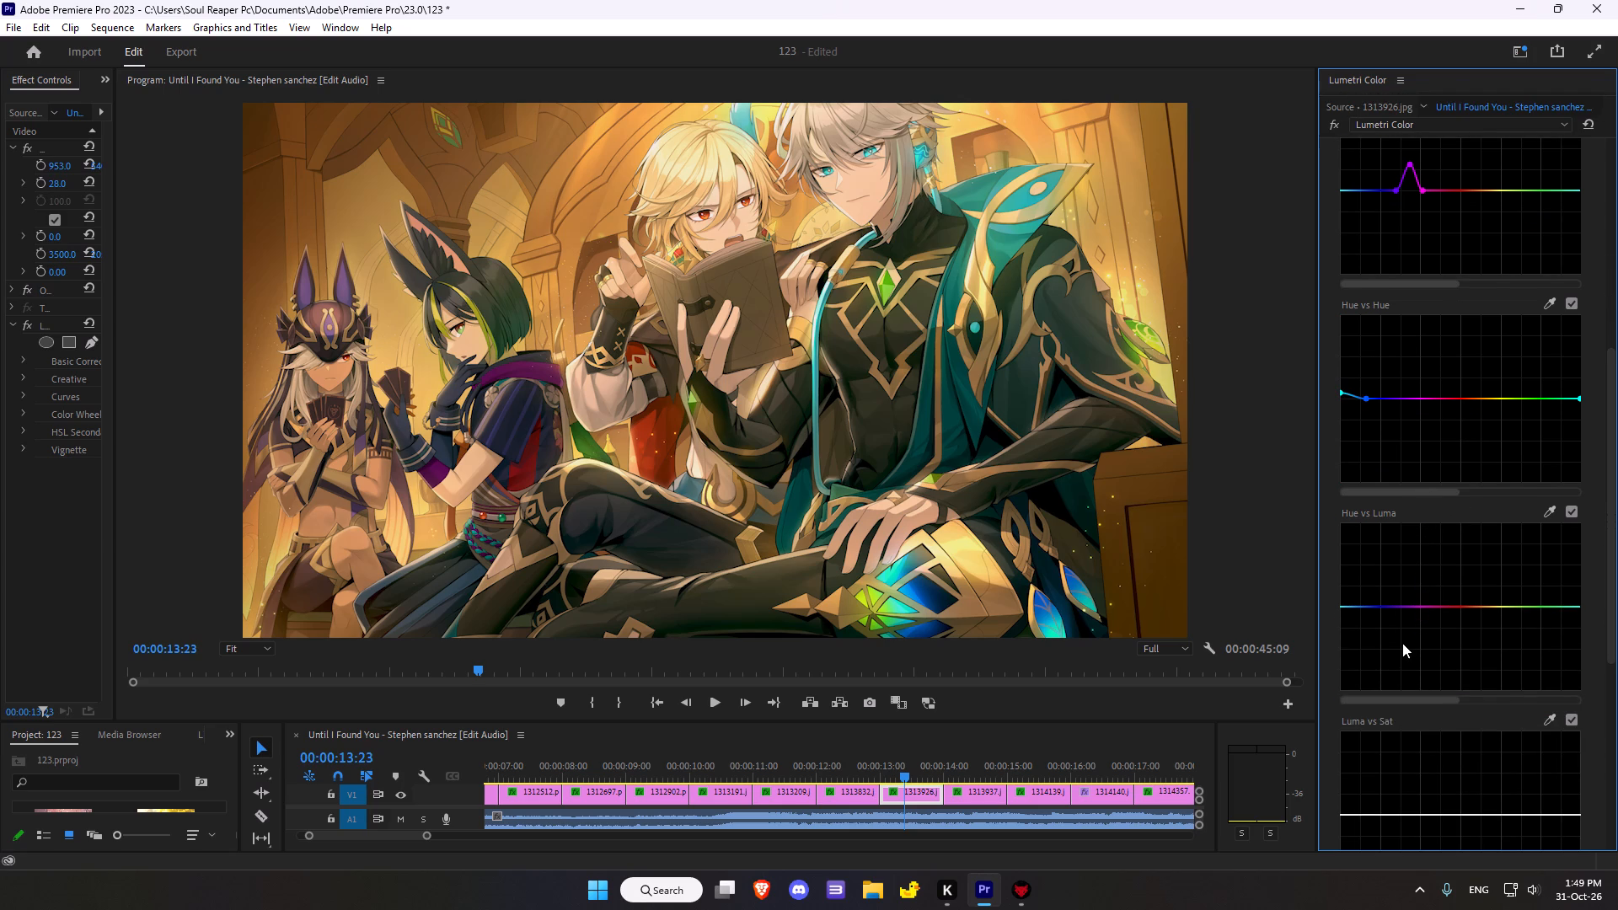
{"action": "left_click", "coordinate": [1545, 512]}
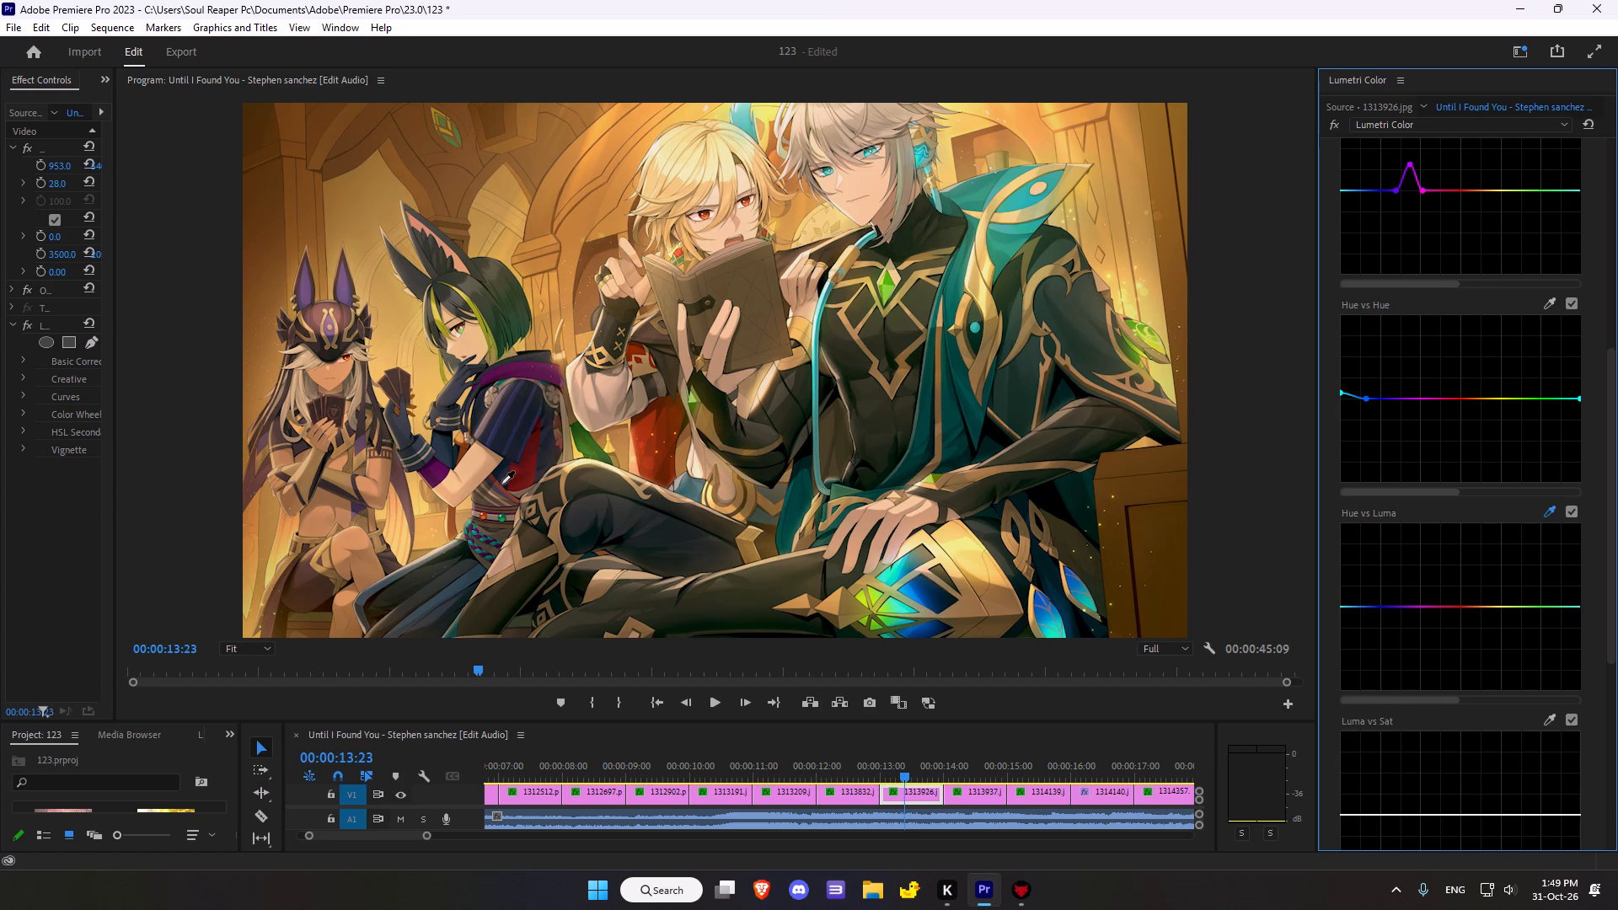
{"action": "left_click", "coordinate": [437, 476]}
{"action": "left_click_drag", "start_coordinate": [1432, 610], "coordinate": [1438, 597]}
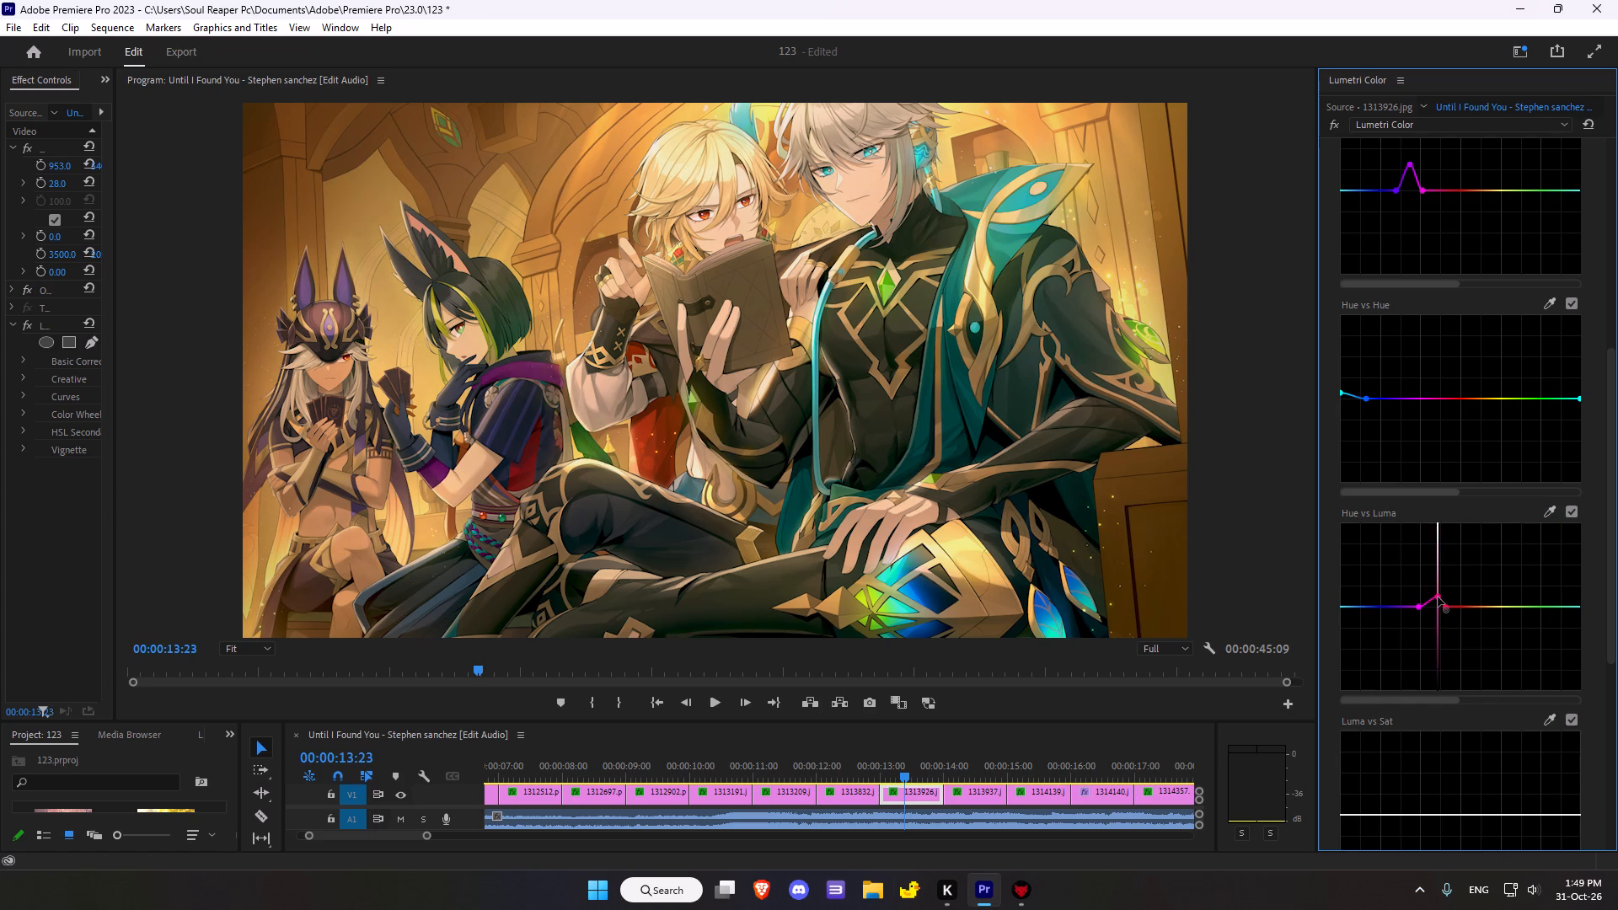
{"action": "left_click_drag", "start_coordinate": [1438, 597], "coordinate": [1425, 569]}
{"action": "left_click_drag", "start_coordinate": [1425, 569], "coordinate": [1431, 599]}
{"action": "left_click_drag", "start_coordinate": [1431, 599], "coordinate": [1431, 591]}
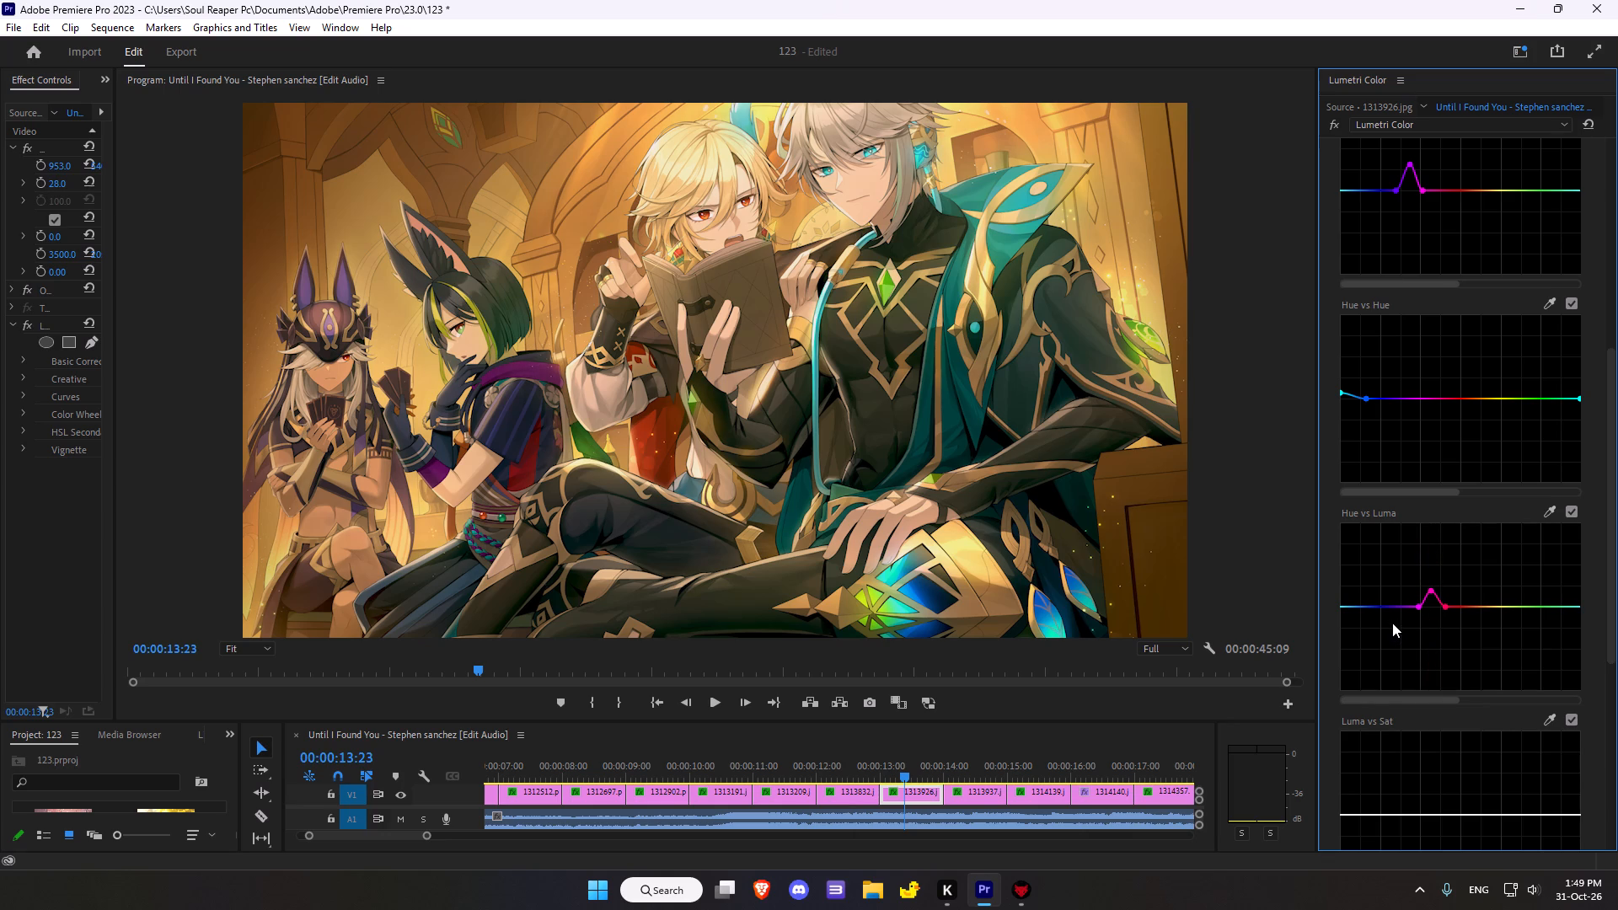
In the Luma vs Sat curve, sample the green part of the gem and raise the bright-end point slightly above the baseline.
{"action": "scroll", "coordinate": [1508, 621], "scroll_direction": "down", "scroll_amount": 1}
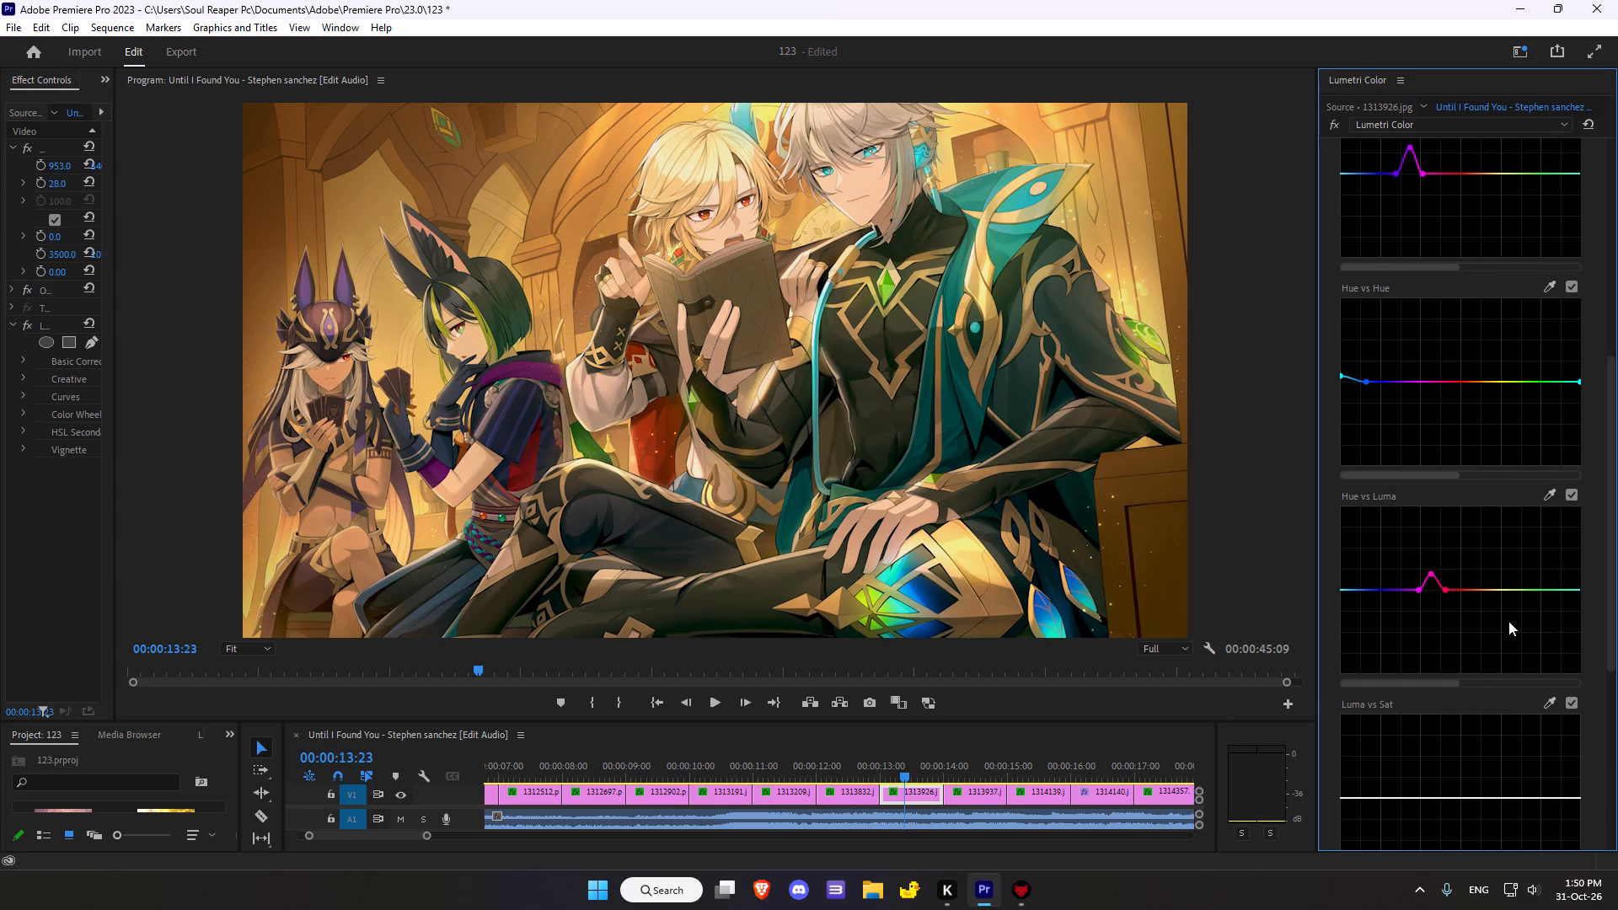
{"action": "scroll", "coordinate": [1508, 620], "scroll_direction": "down", "scroll_amount": 7}
{"action": "left_click", "coordinate": [1546, 586]}
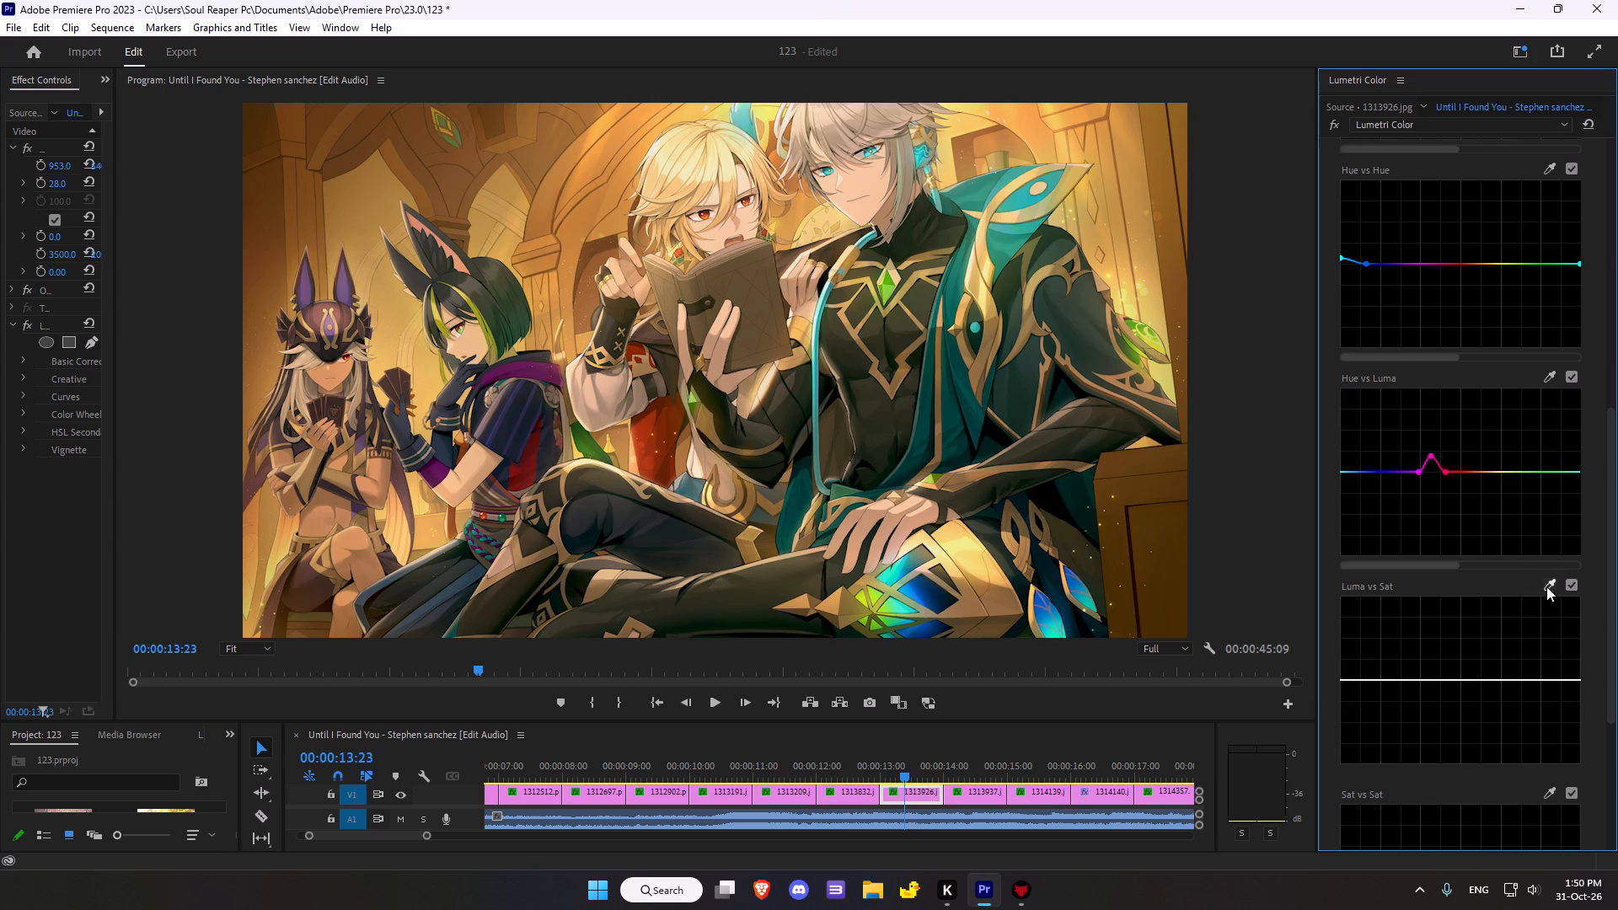
{"action": "left_click", "coordinate": [877, 596]}
{"action": "left_click_drag", "start_coordinate": [1545, 679], "coordinate": [1538, 663]}
{"action": "left_click_drag", "start_coordinate": [1538, 663], "coordinate": [1546, 669]}
In the Sat vs Sat curve, sample the blue part of the gem and raise its middle point slightly above the baseline.
{"action": "scroll", "coordinate": [1380, 653], "scroll_direction": "down", "scroll_amount": 7}
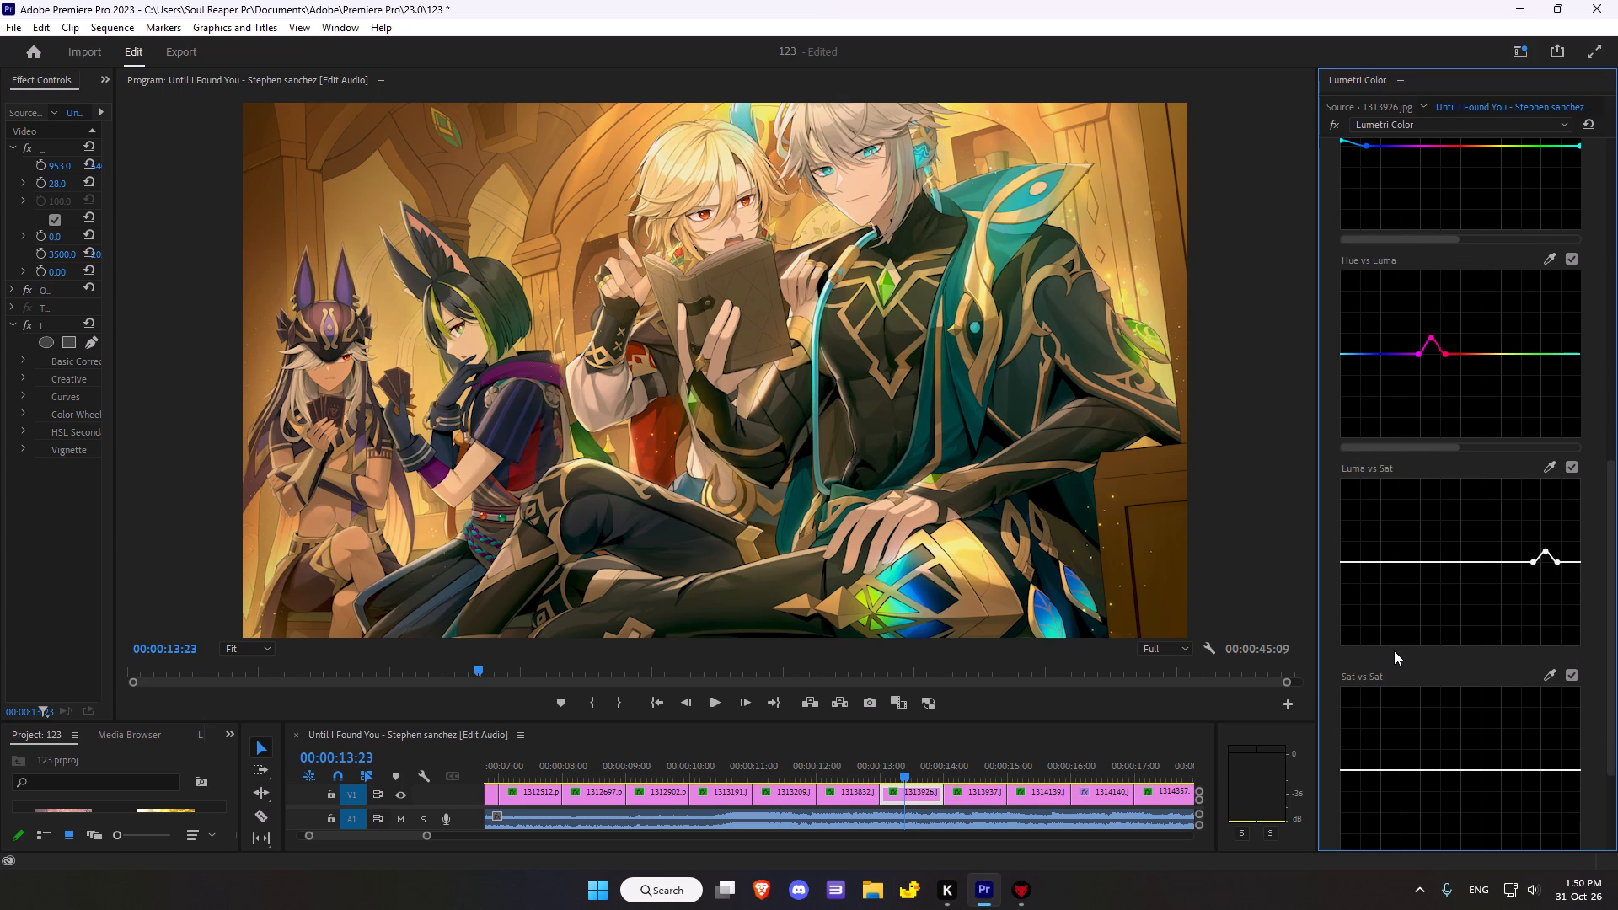
{"action": "scroll", "coordinate": [1418, 623], "scroll_direction": "down", "scroll_amount": 3}
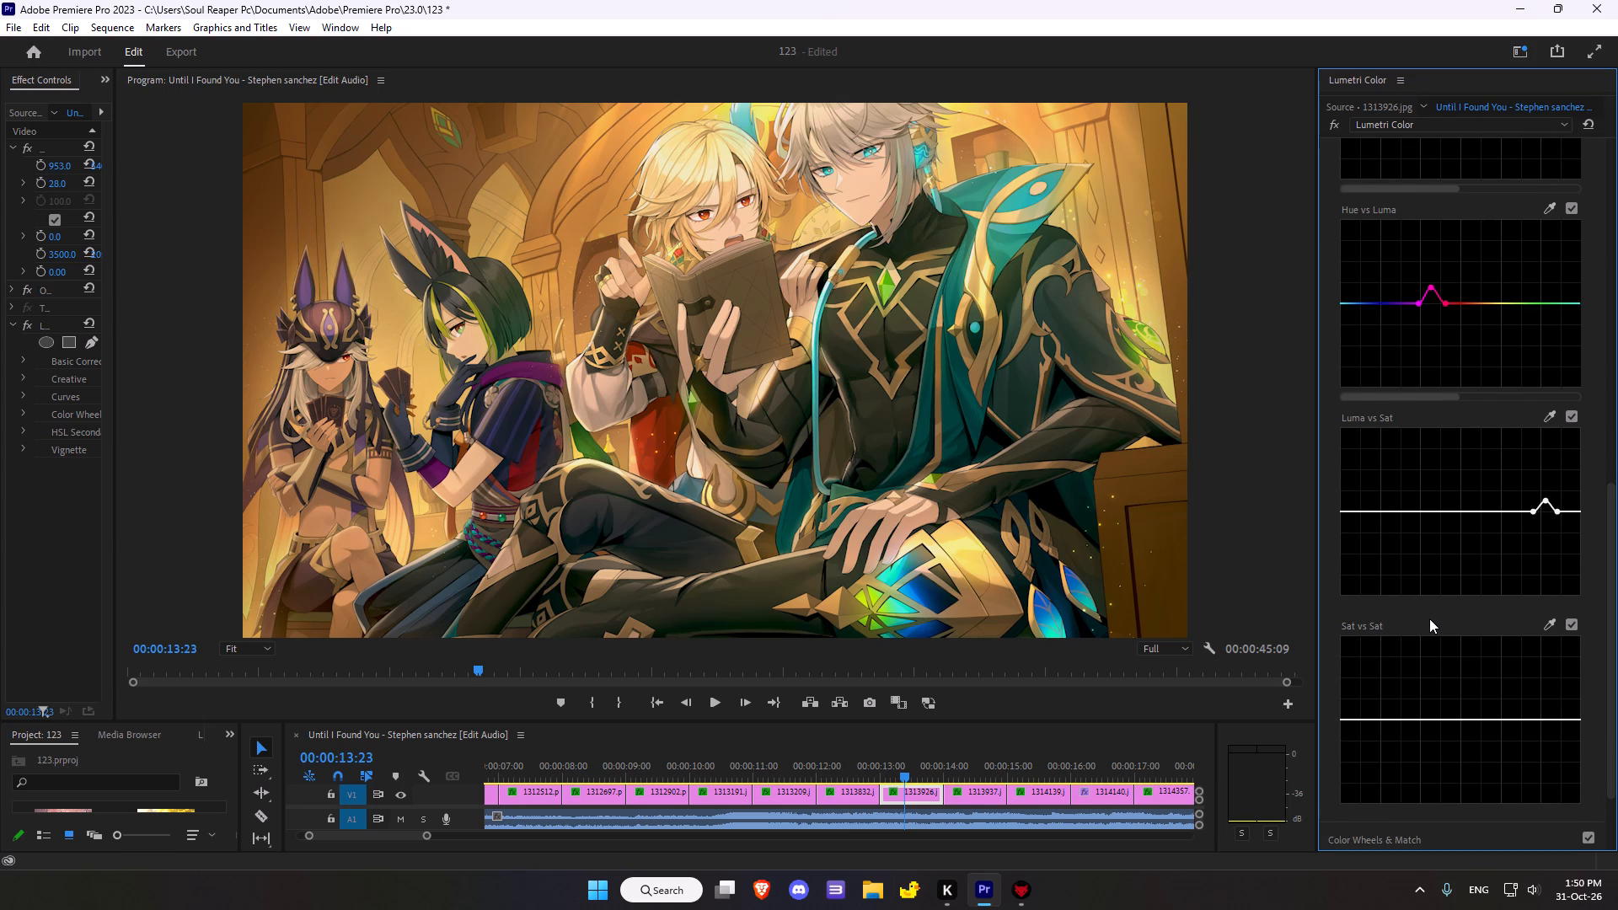
{"action": "scroll", "coordinate": [1431, 620], "scroll_direction": "down", "scroll_amount": 2}
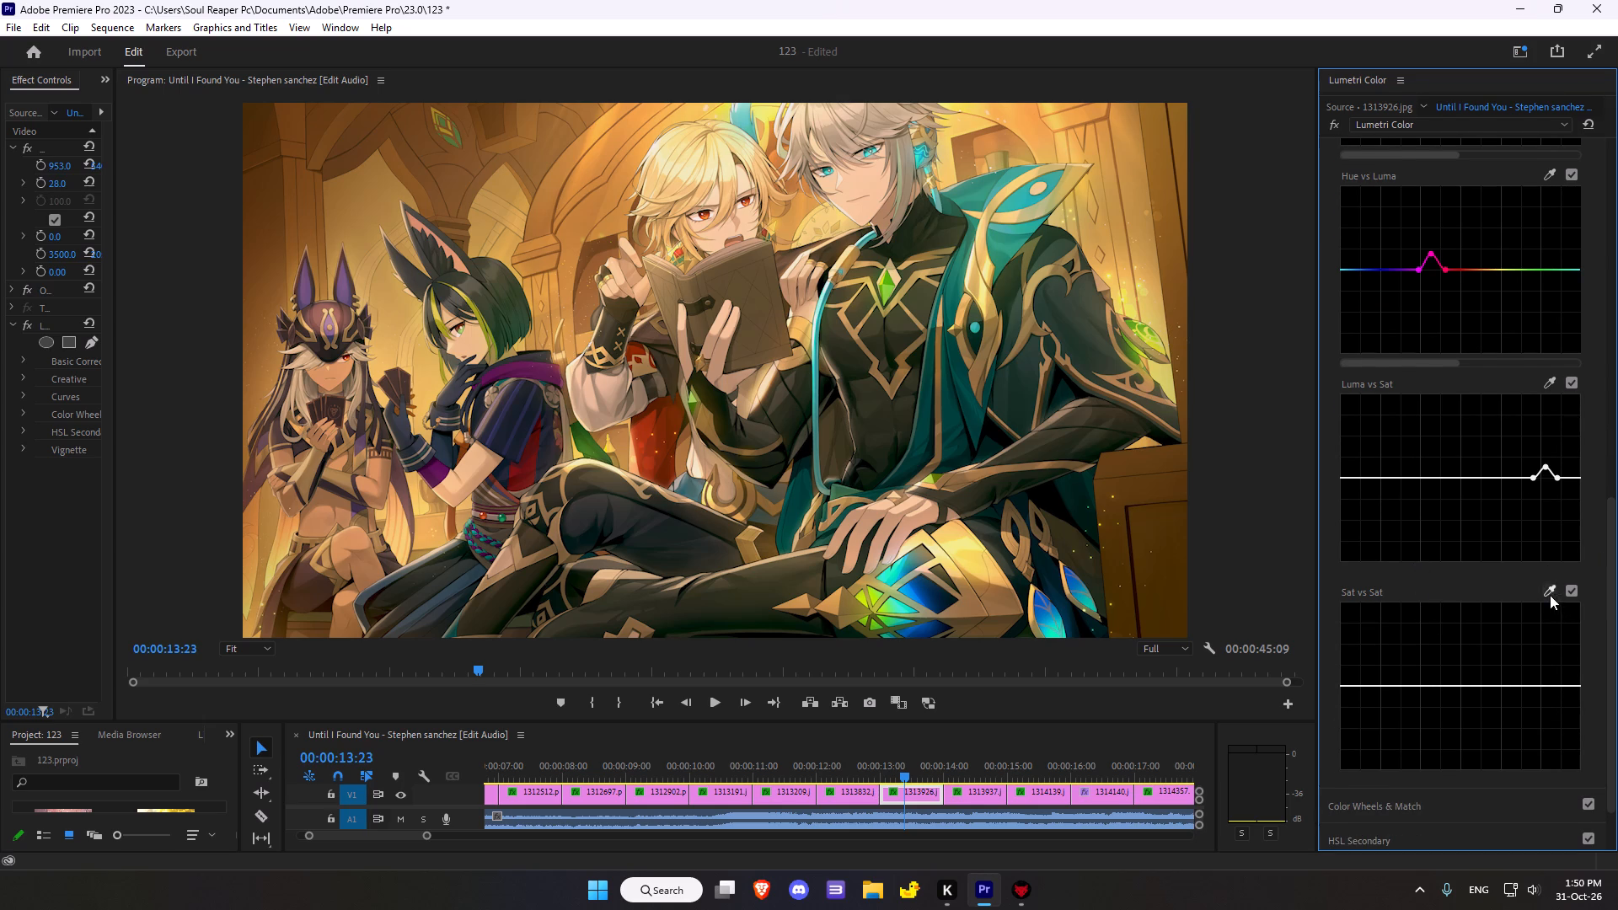
{"action": "left_click", "coordinate": [1550, 595]}
{"action": "left_click", "coordinate": [929, 602]}
{"action": "left_click_drag", "start_coordinate": [1439, 687], "coordinate": [1449, 658]}
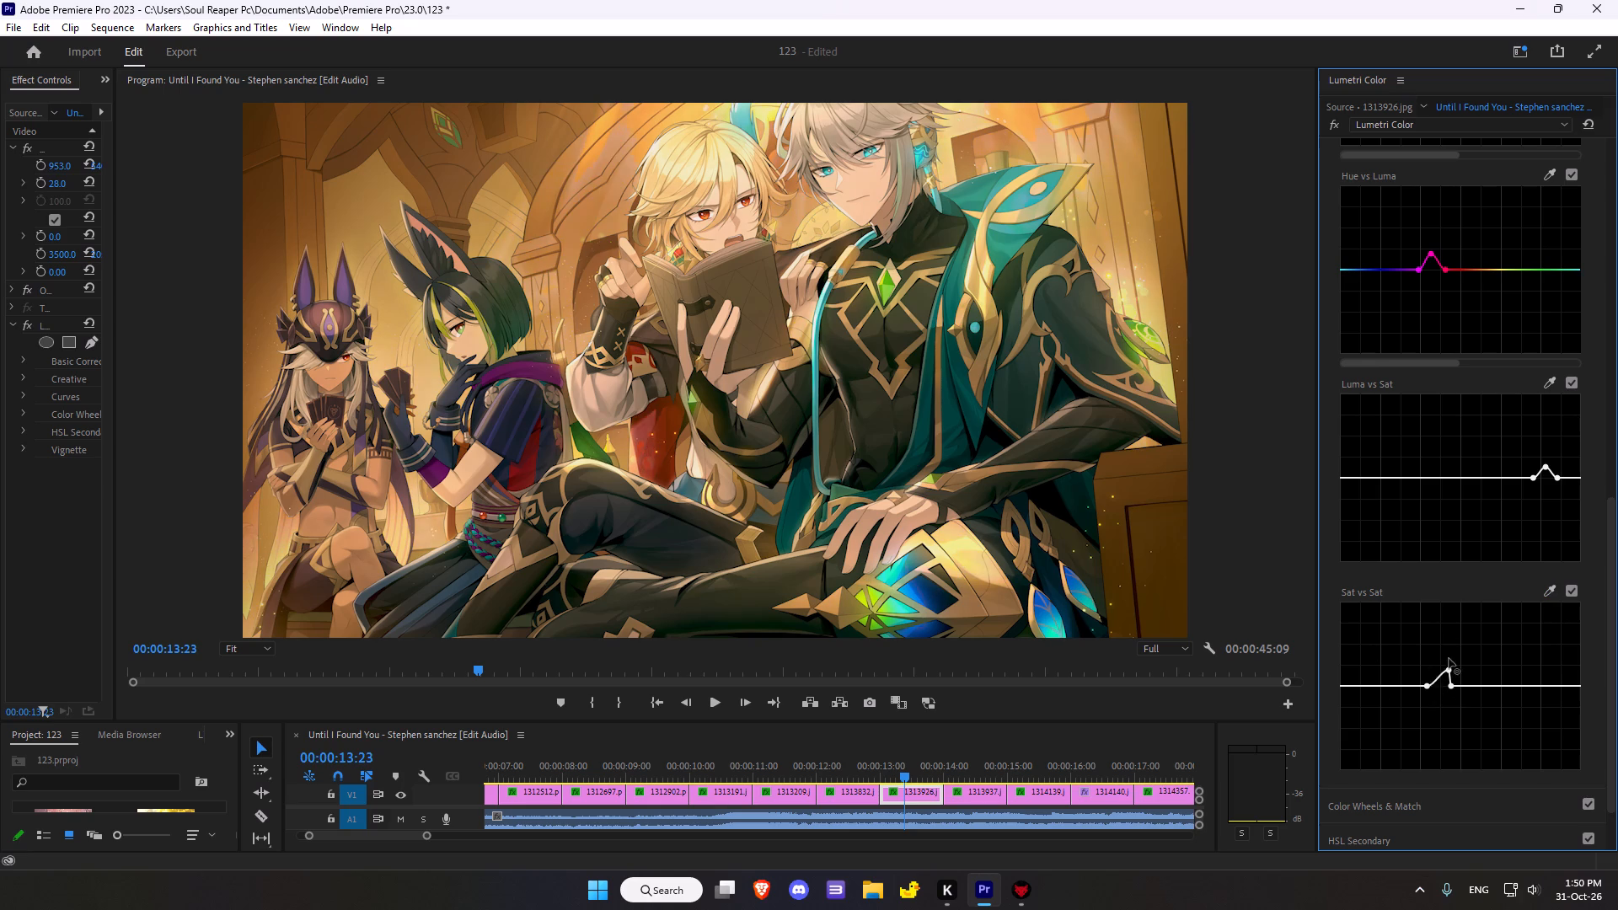
{"action": "left_click_drag", "start_coordinate": [1449, 658], "coordinate": [1439, 672]}
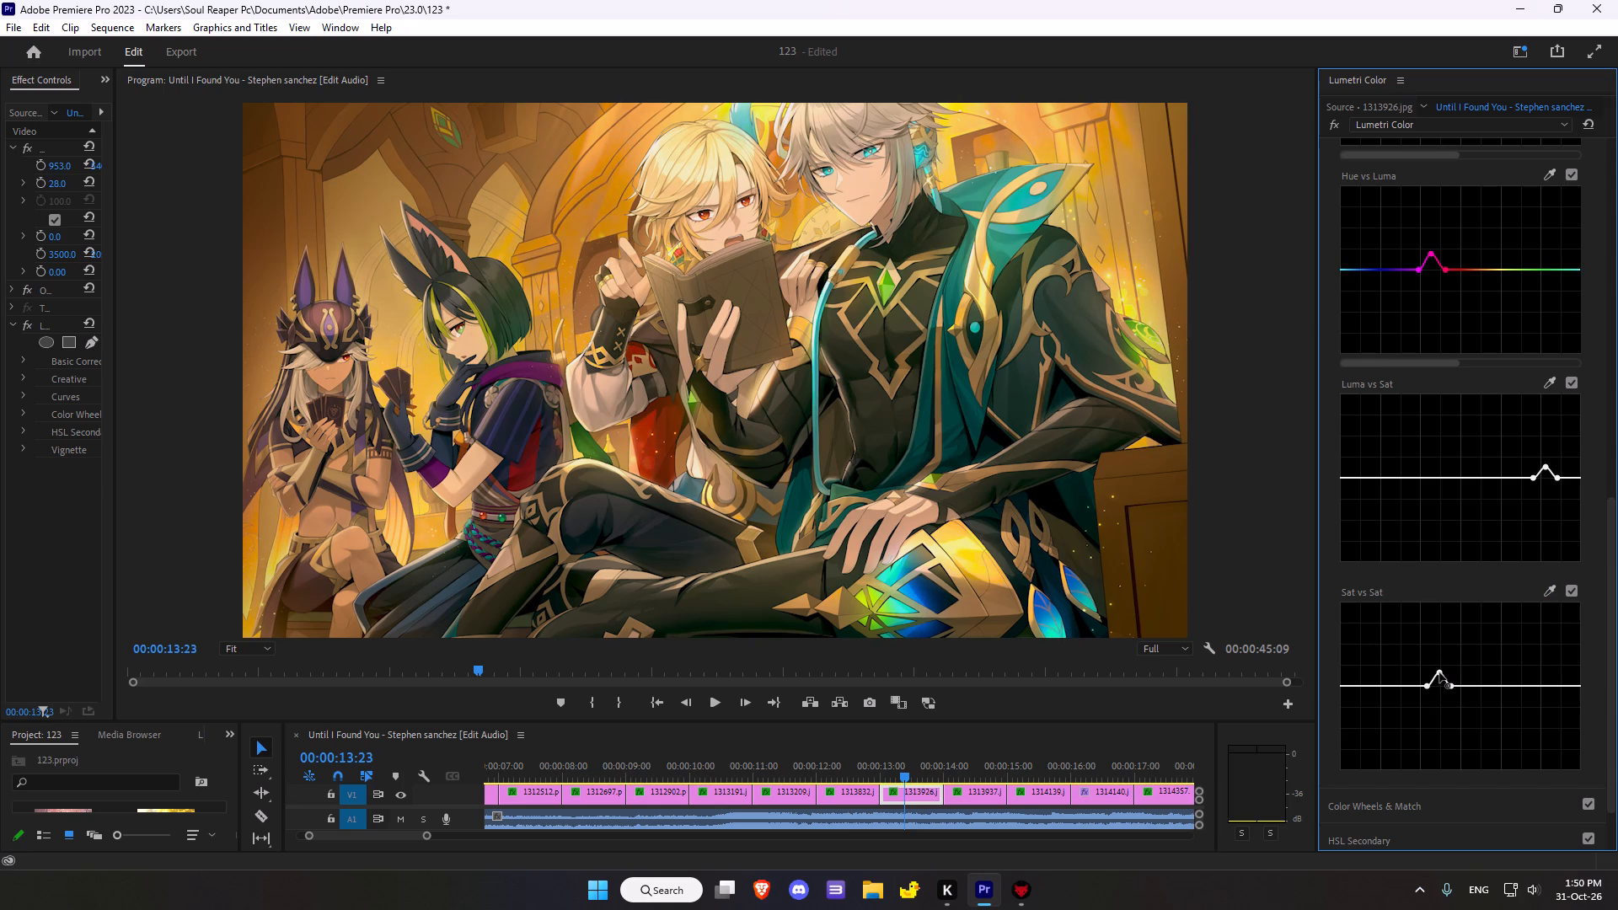
{"action": "left_click_drag", "start_coordinate": [1439, 672], "coordinate": [1439, 676]}
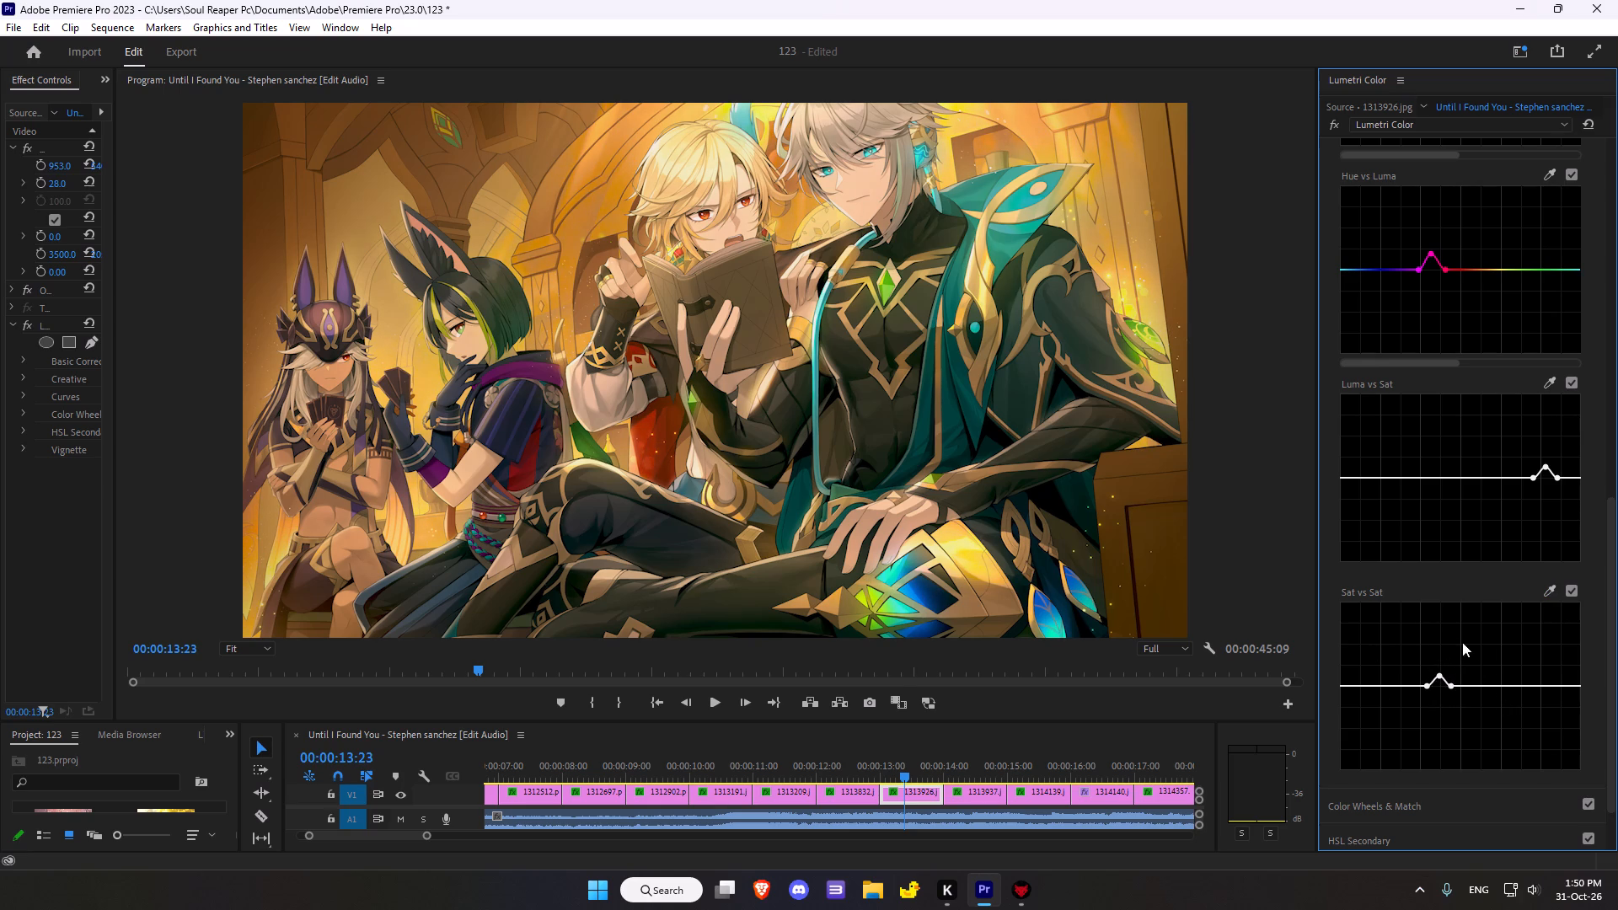
Add a vignette to clip 1313926.jpg with Amount -1.2, Midpoint 33.7, Roundness -13.0 and Feather 40.2.
{"action": "scroll", "coordinate": [1421, 621], "scroll_direction": "down", "scroll_amount": 11}
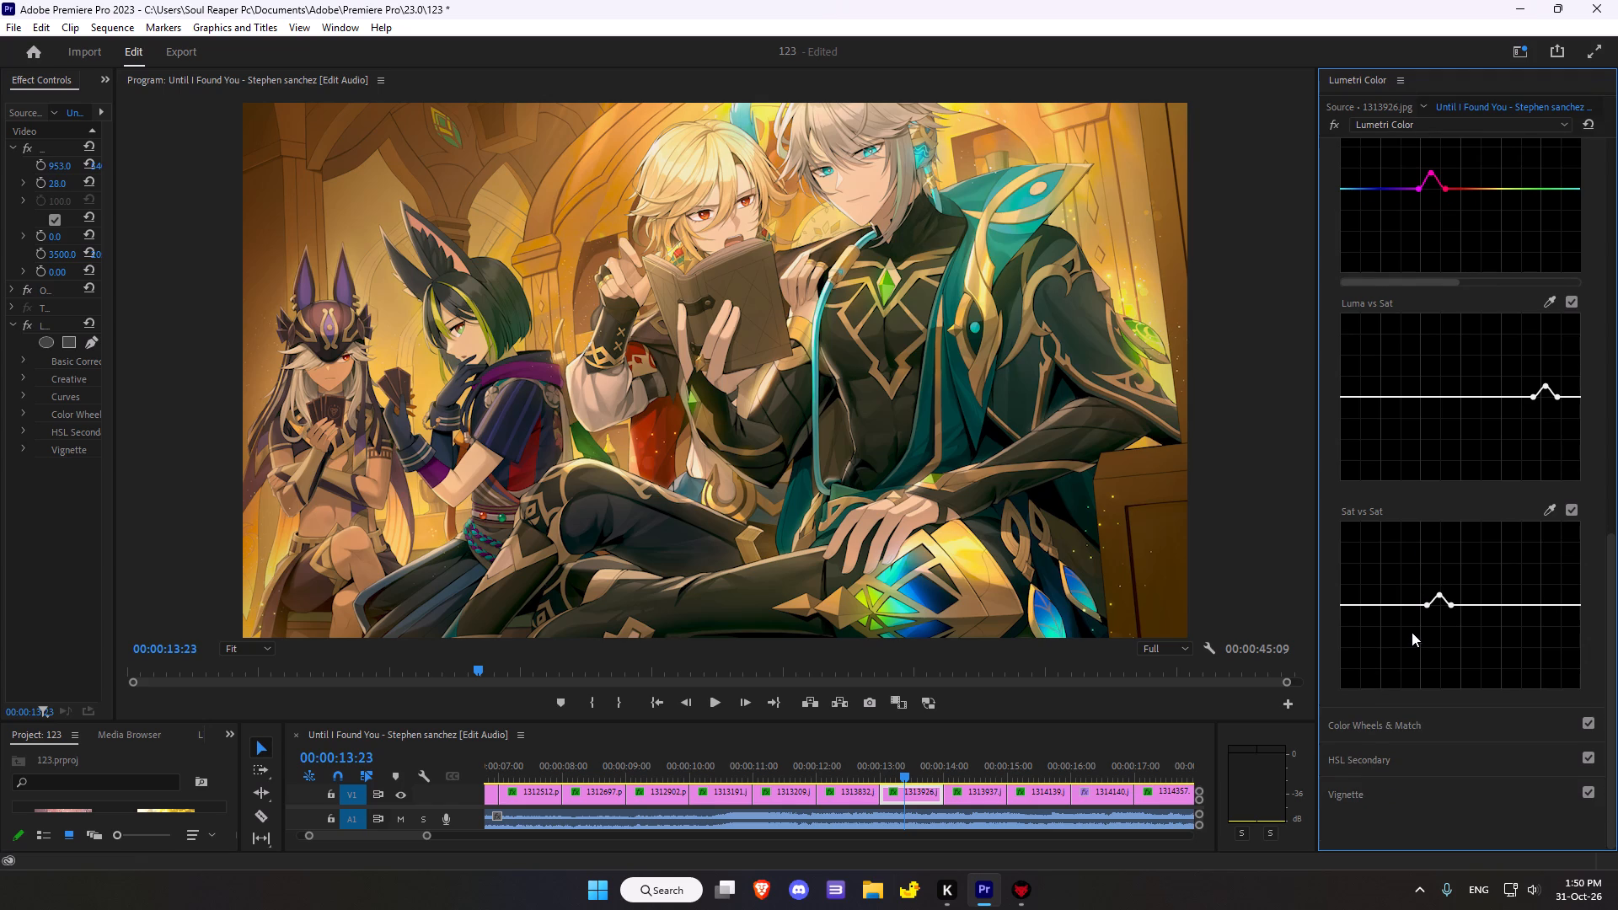
{"action": "scroll", "coordinate": [1412, 643], "scroll_direction": "down", "scroll_amount": 11}
{"action": "scroll", "coordinate": [1420, 729], "scroll_direction": "down", "scroll_amount": 5}
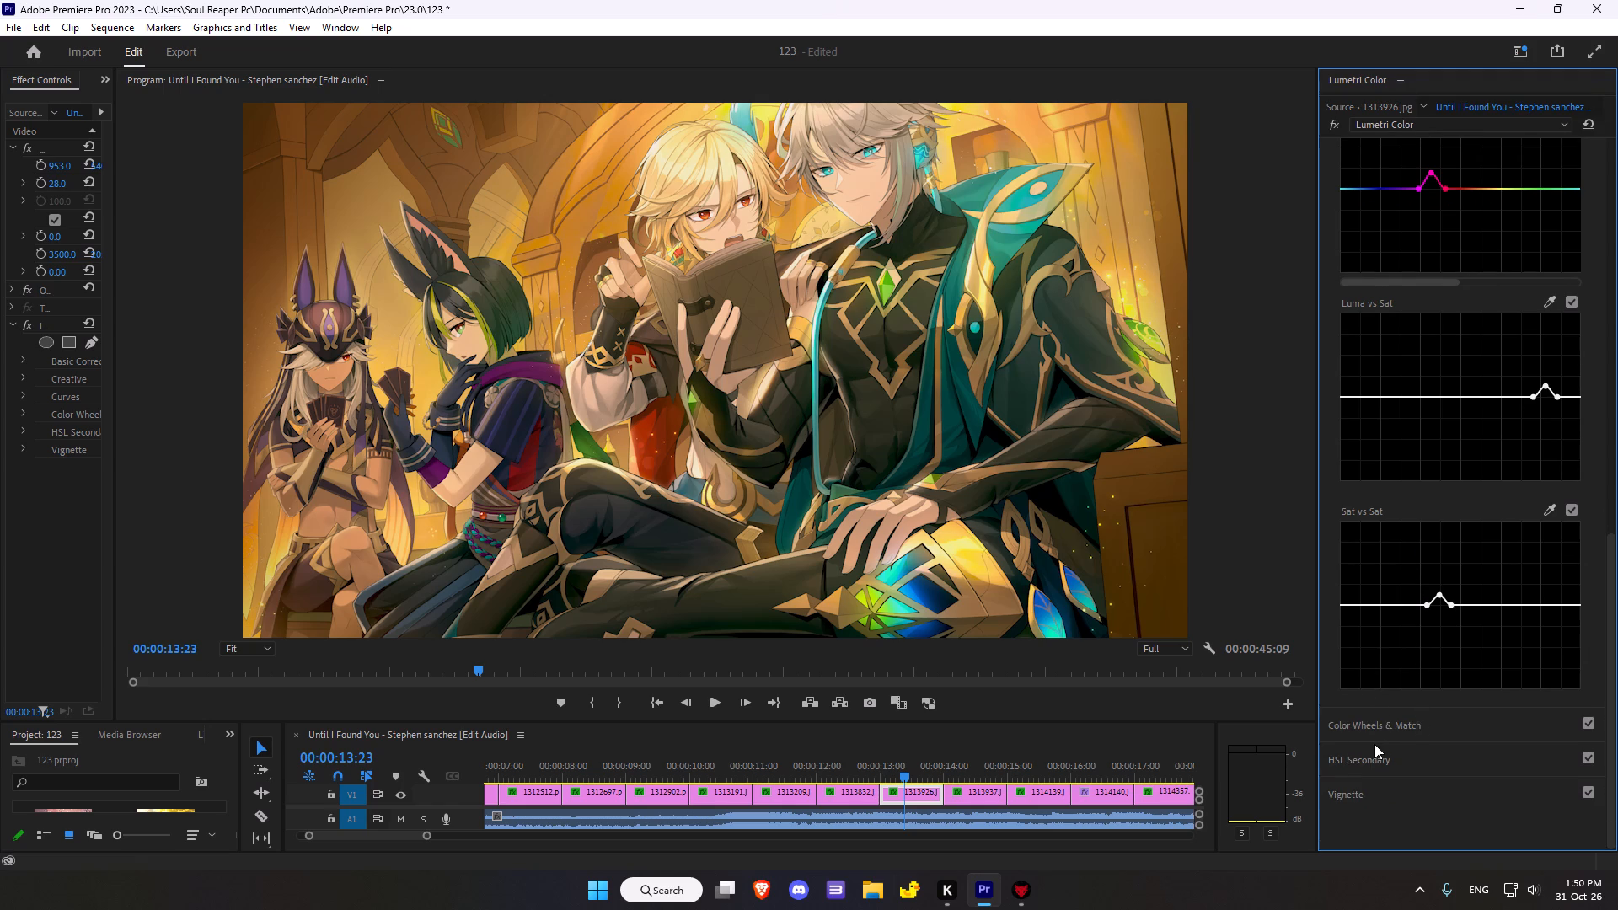
{"action": "left_click", "coordinate": [1375, 737]}
{"action": "left_click", "coordinate": [1380, 722]}
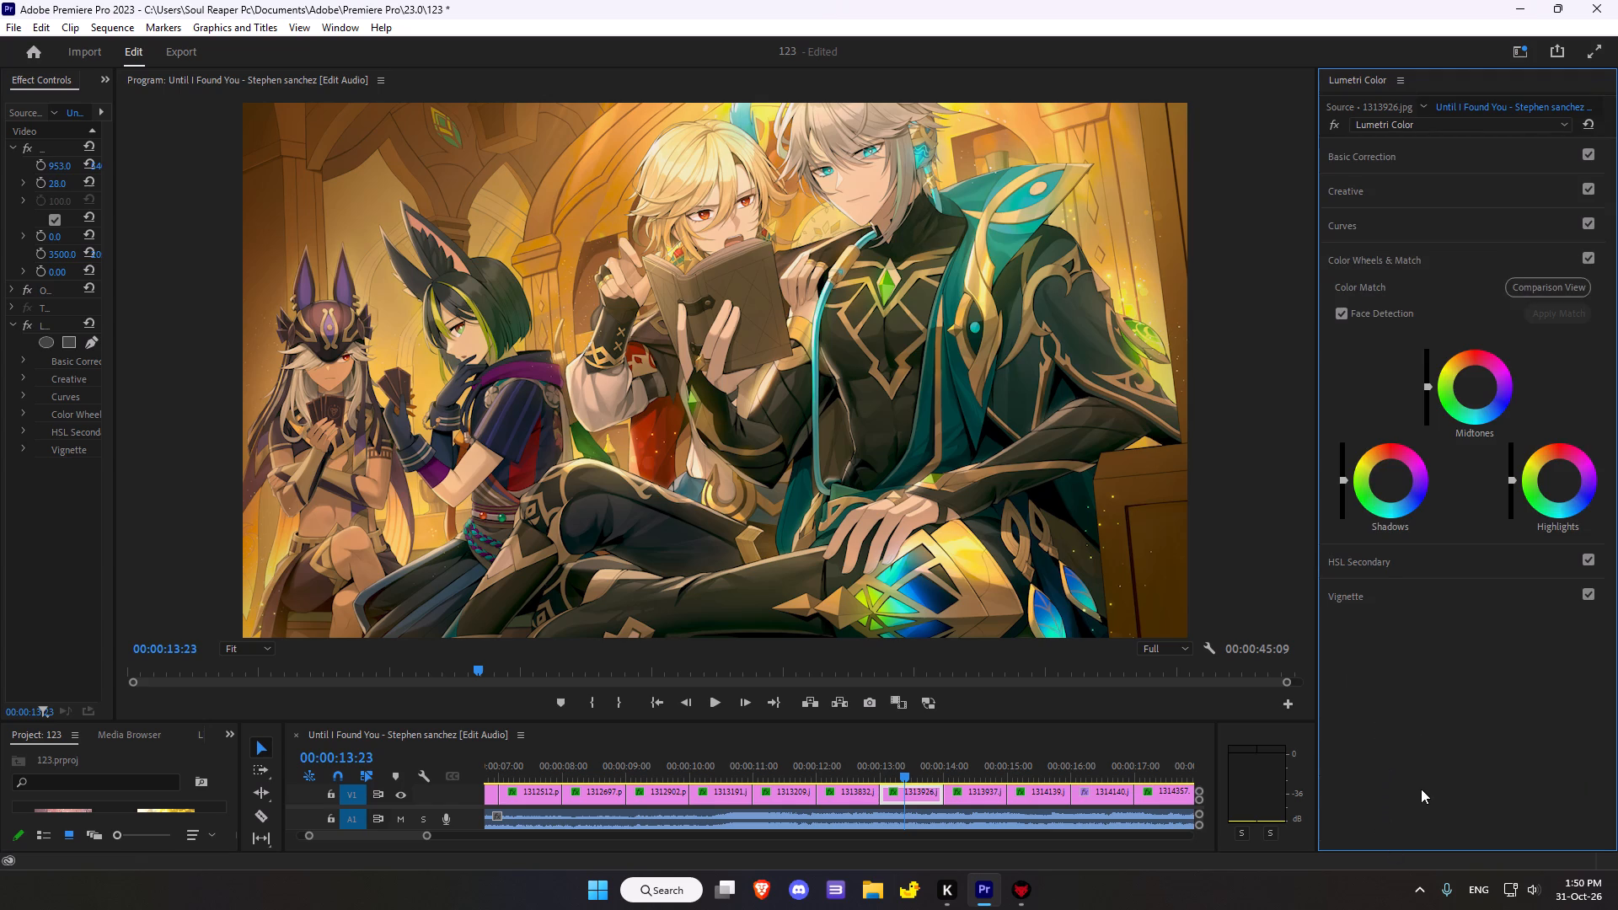
{"action": "left_click", "coordinate": [1337, 597]}
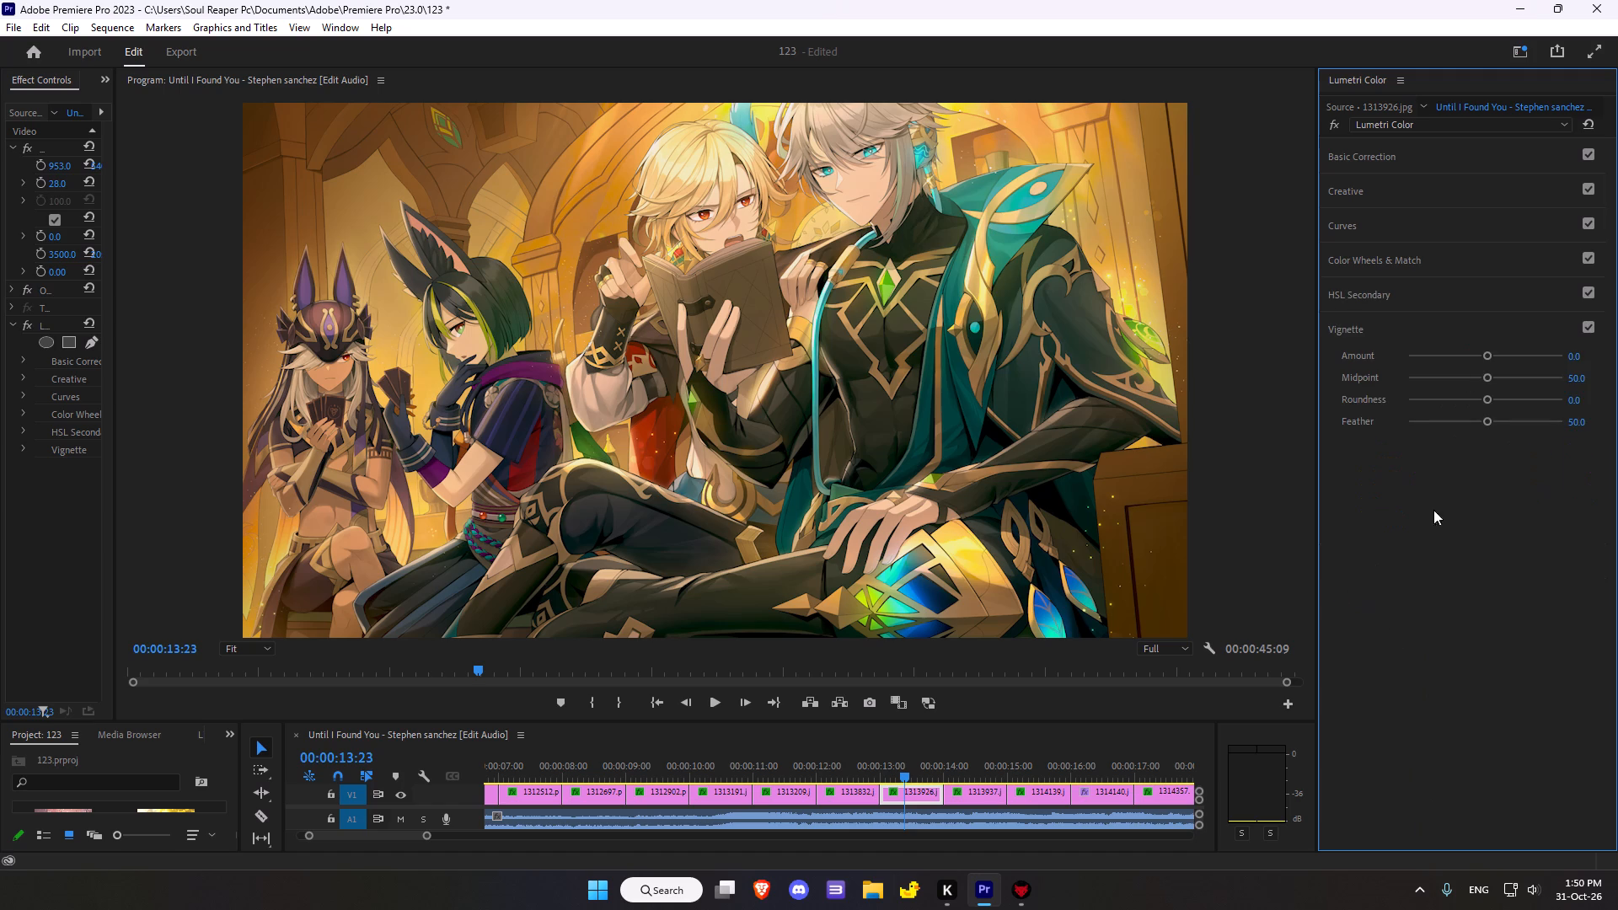
{"action": "left_click_drag", "start_coordinate": [1489, 355], "coordinate": [1453, 350]}
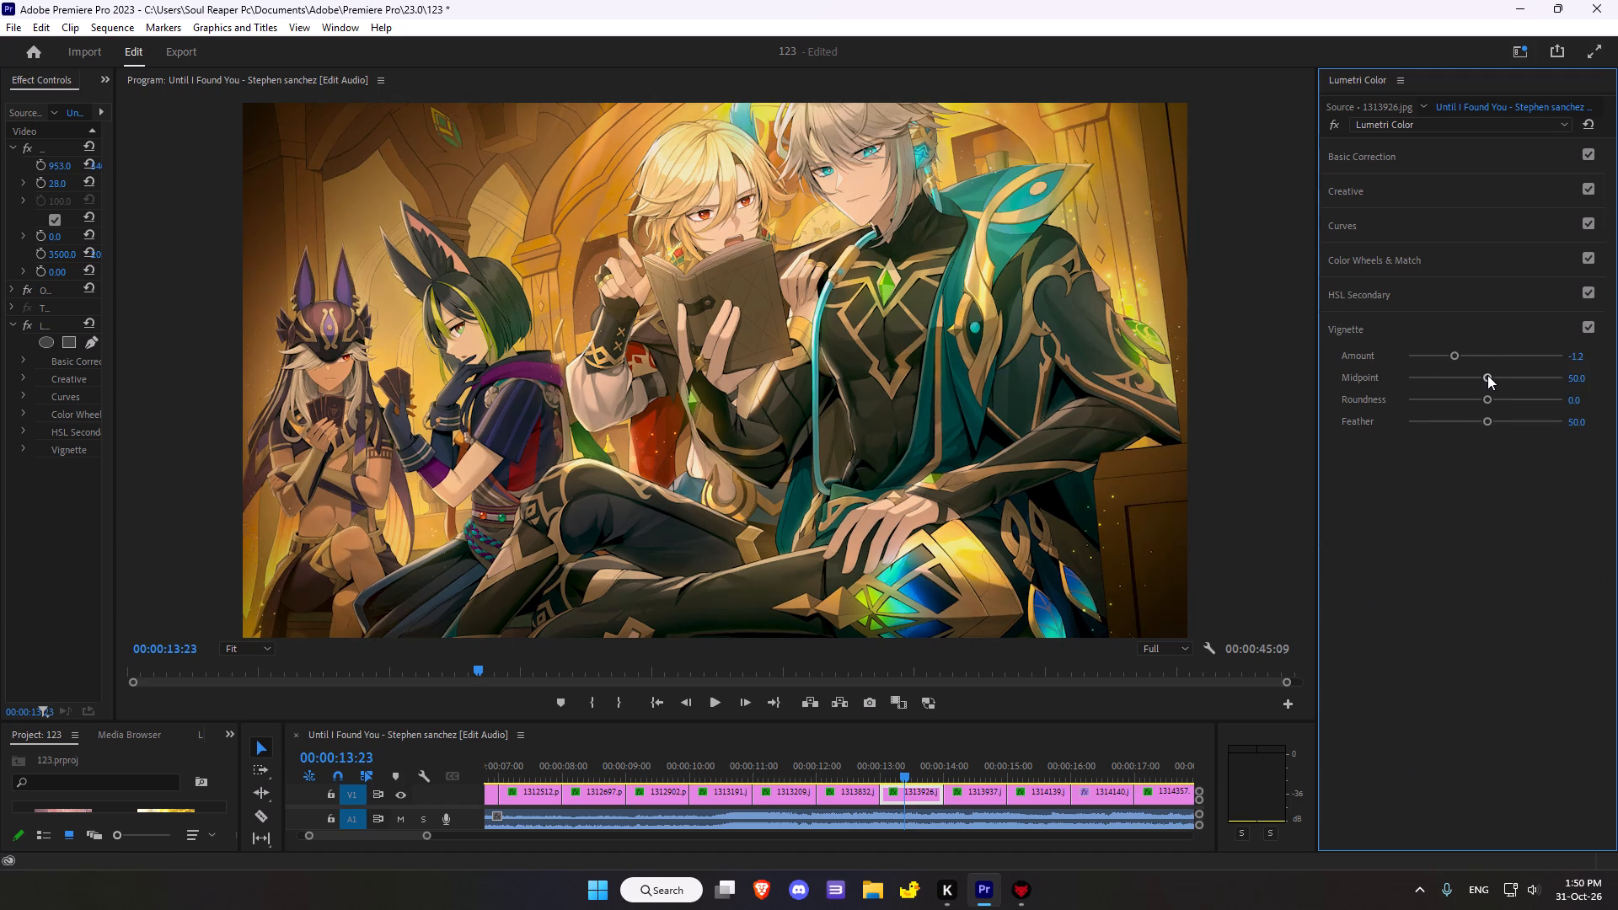
{"action": "left_click_drag", "start_coordinate": [1487, 375], "coordinate": [1459, 366]}
{"action": "left_click_drag", "start_coordinate": [1487, 399], "coordinate": [1451, 401]}
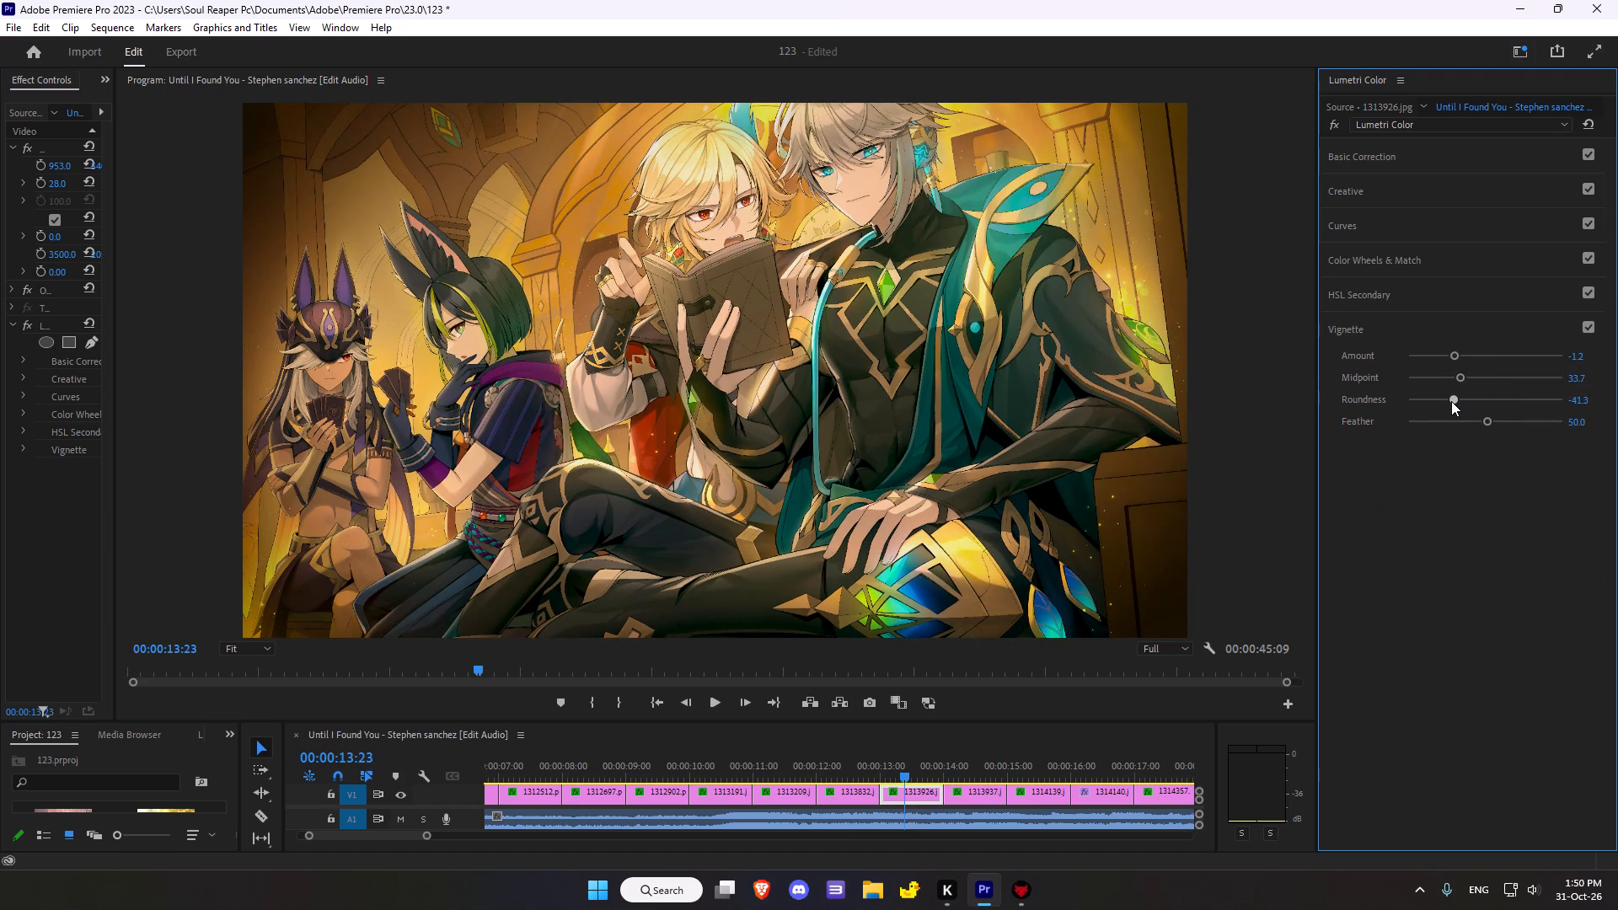
{"action": "left_click_drag", "start_coordinate": [1451, 401], "coordinate": [1474, 395]}
{"action": "left_click_drag", "start_coordinate": [1489, 421], "coordinate": [1469, 417]}
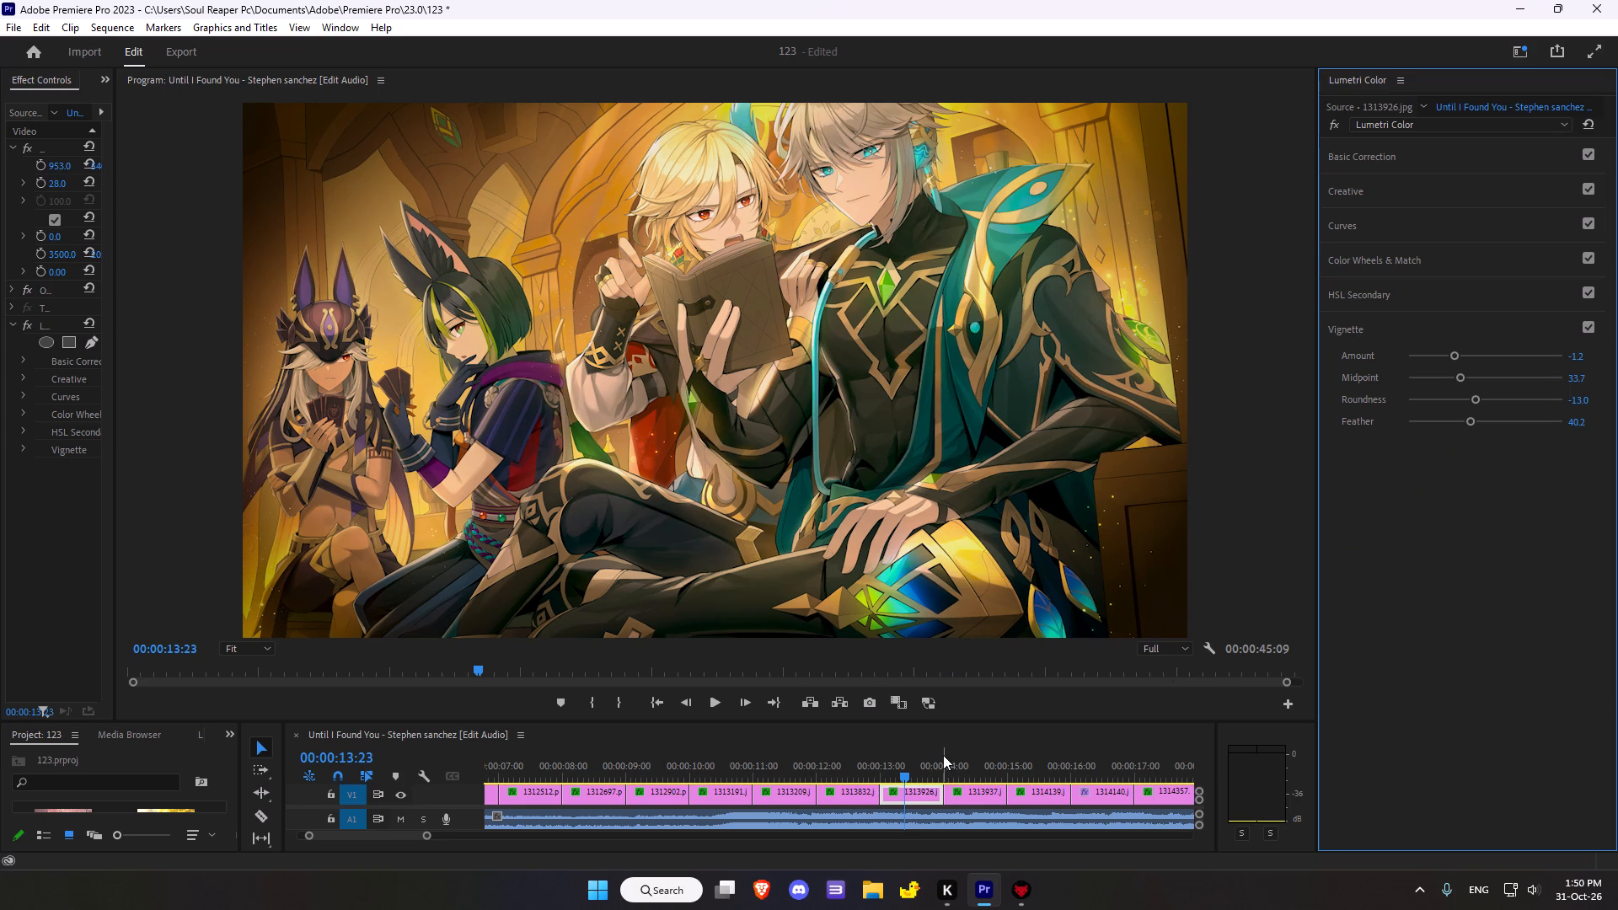
Go to clip 1313937.jpg in the sequence and compare its picture with the Lumetri Color effect bypassed and active.
{"action": "scroll", "coordinate": [987, 670], "scroll_direction": "down", "scroll_amount": 12}
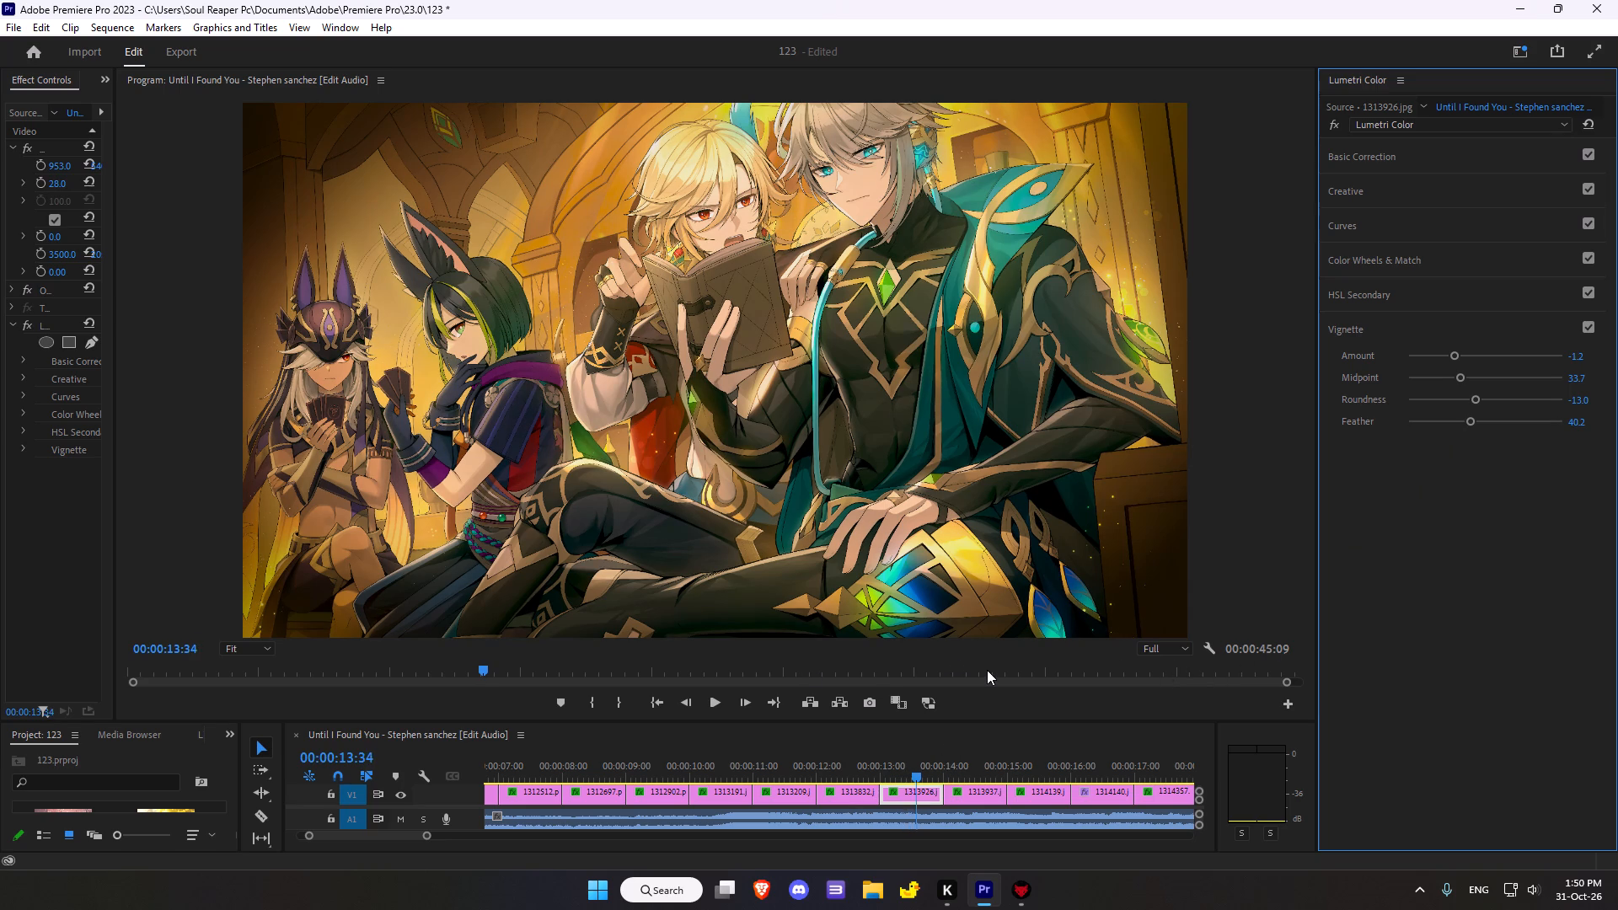
{"action": "scroll", "coordinate": [987, 669], "scroll_direction": "down", "scroll_amount": 16}
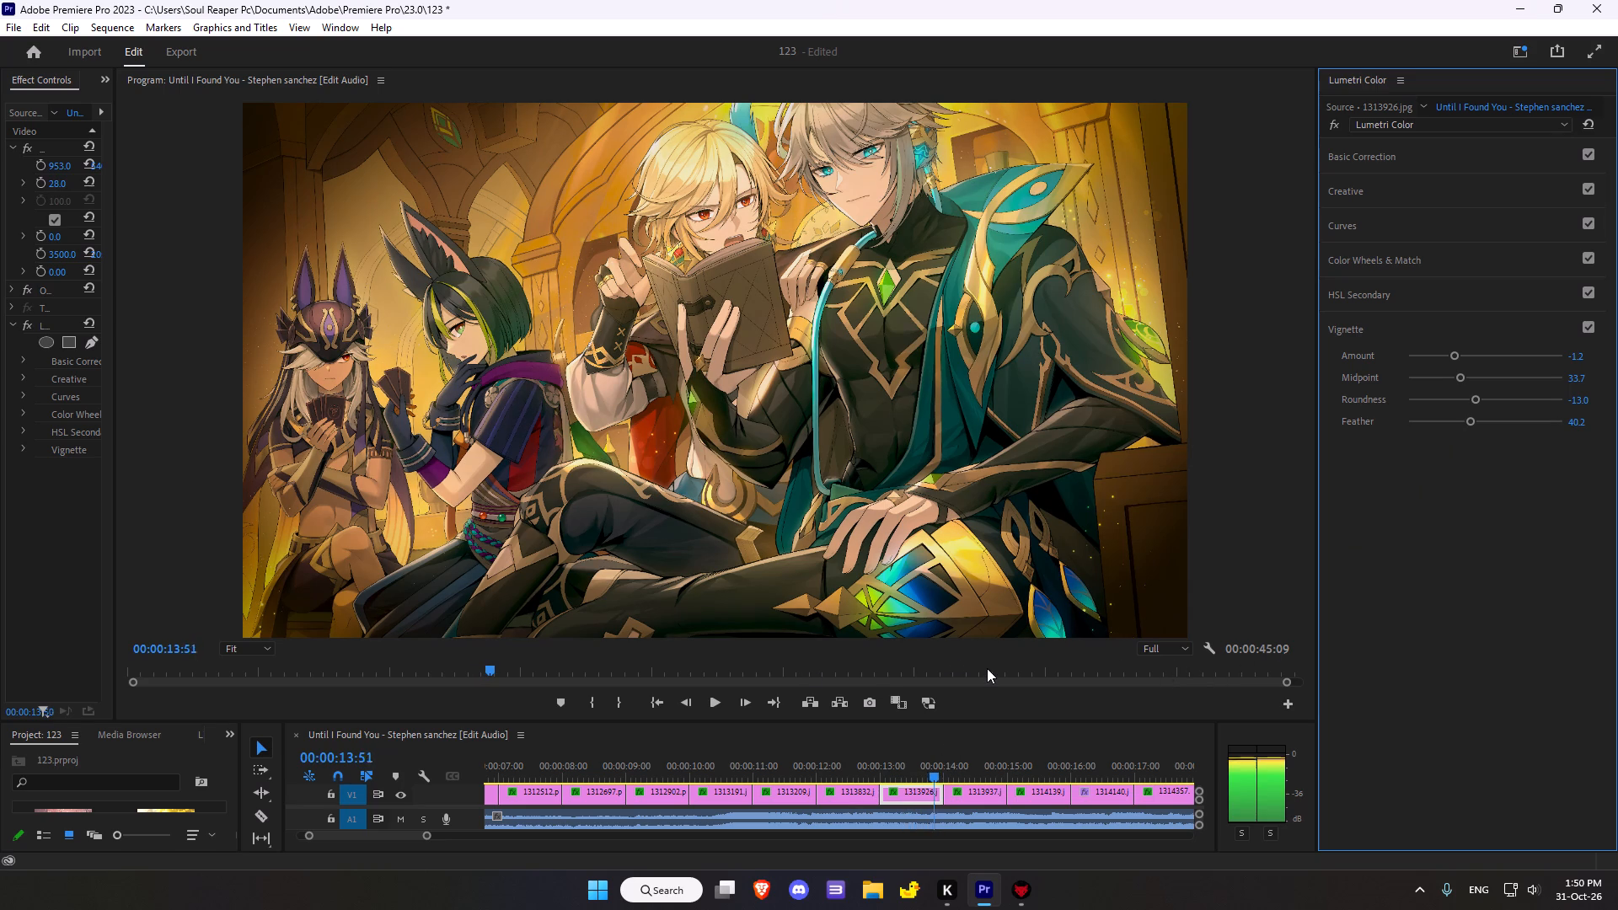
{"action": "scroll", "coordinate": [987, 668], "scroll_direction": "down", "scroll_amount": 18}
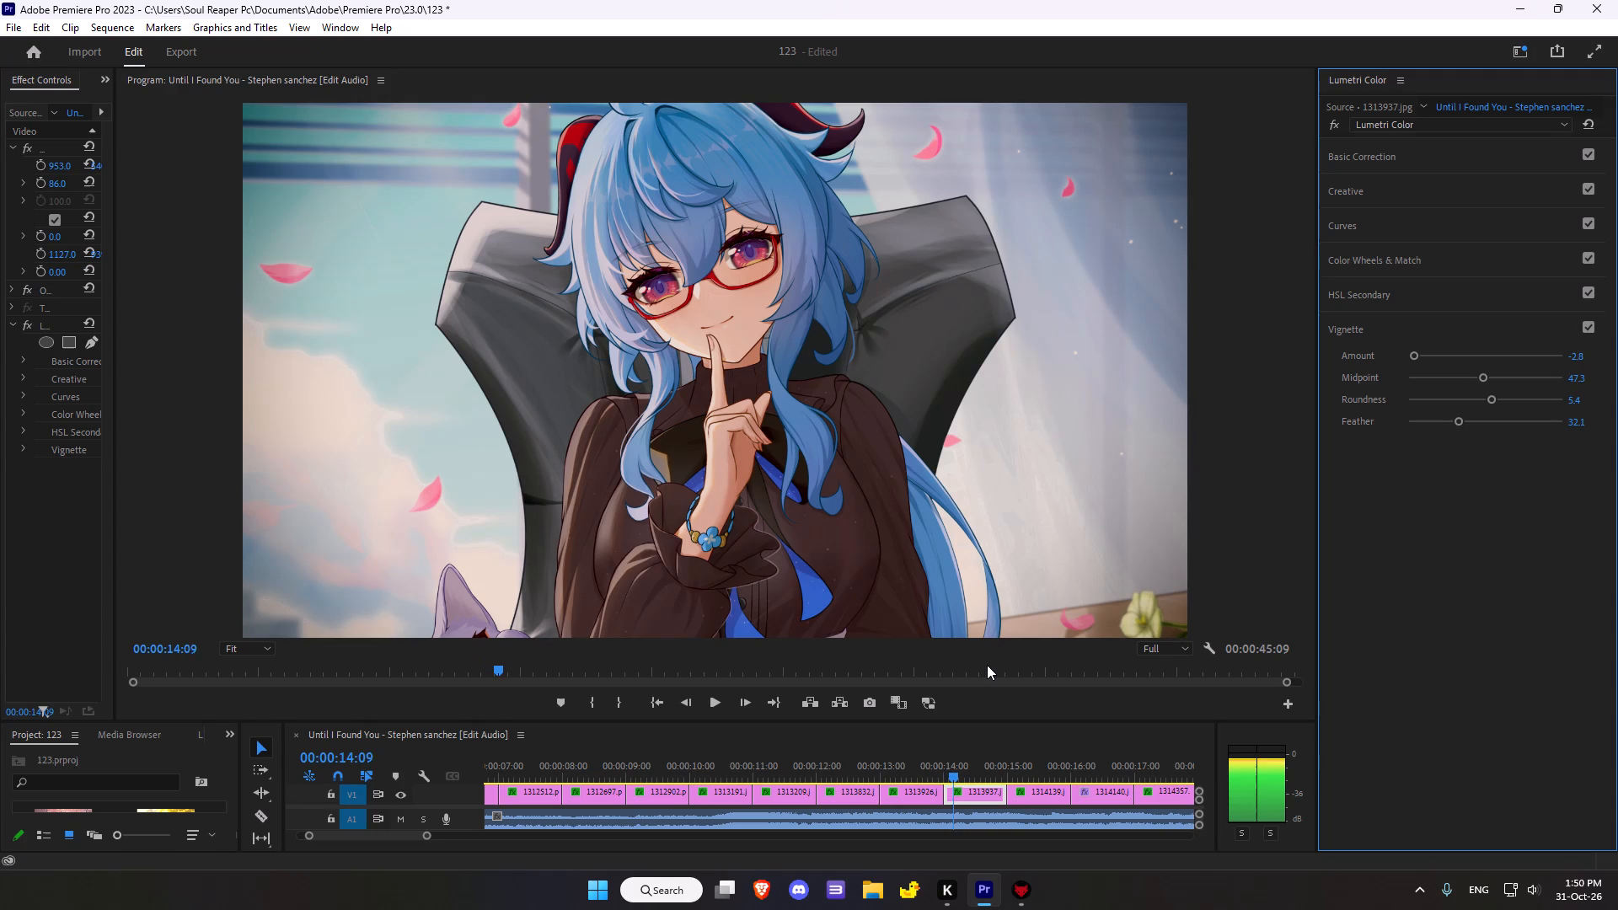
{"action": "scroll", "coordinate": [987, 665], "scroll_direction": "down", "scroll_amount": 4}
{"action": "left_click", "coordinate": [1338, 116]}
{"action": "left_click", "coordinate": [1333, 121]}
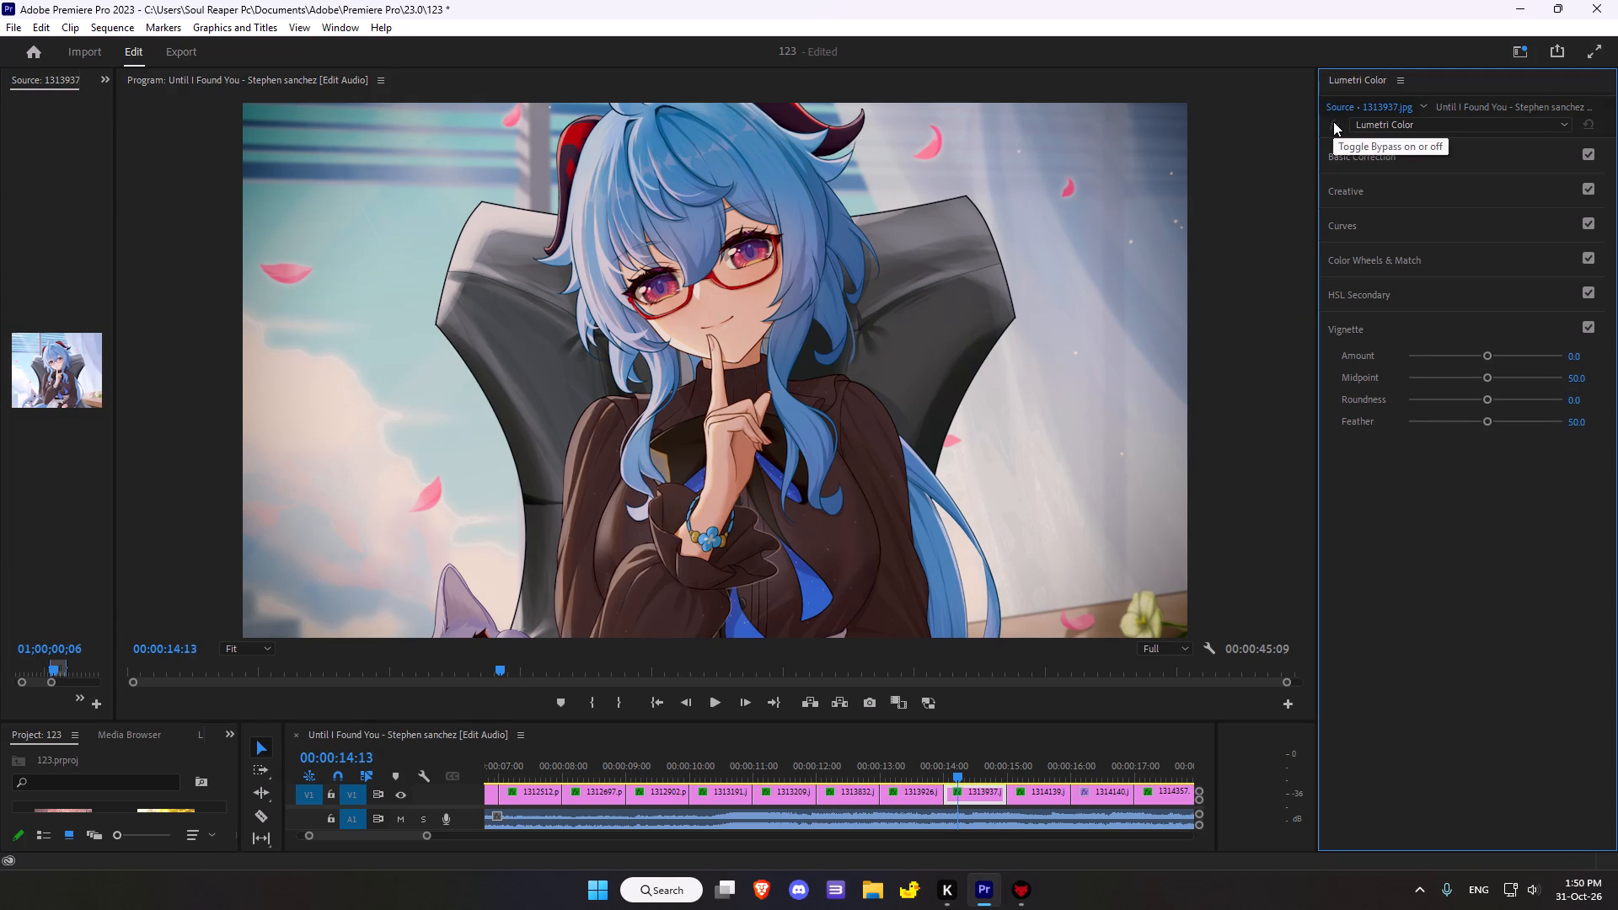
{"action": "left_click", "coordinate": [95, 426]}
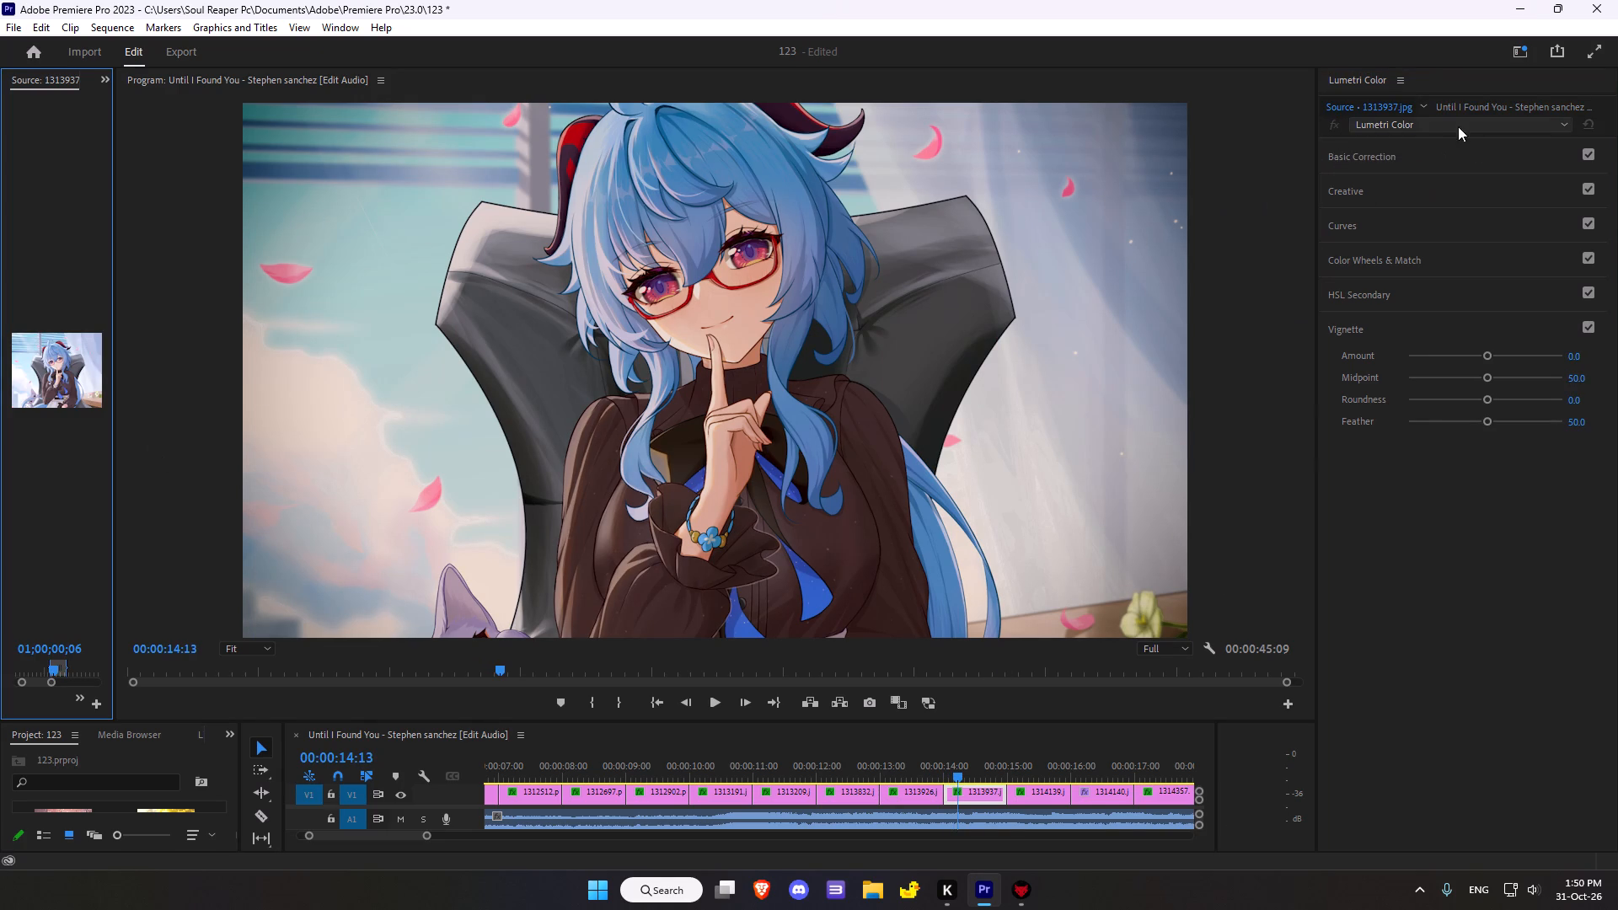
{"action": "left_click", "coordinate": [991, 772]}
{"action": "left_click", "coordinate": [983, 786]}
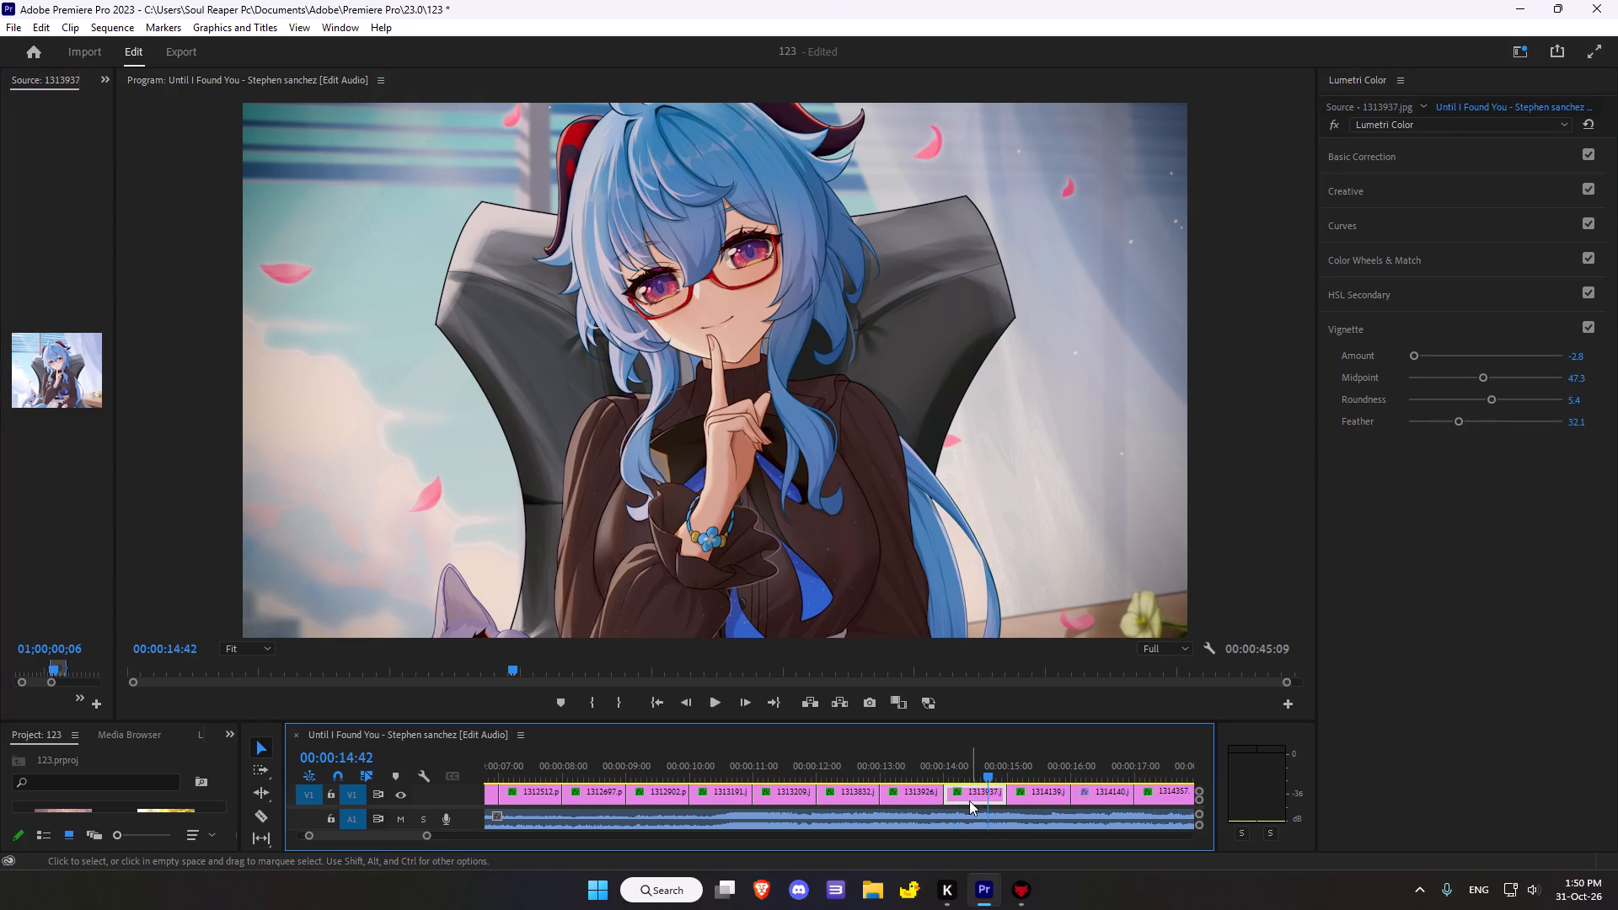
{"action": "left_click", "coordinate": [969, 799]}
{"action": "left_click", "coordinate": [974, 773]}
{"action": "left_click", "coordinate": [1337, 127]}
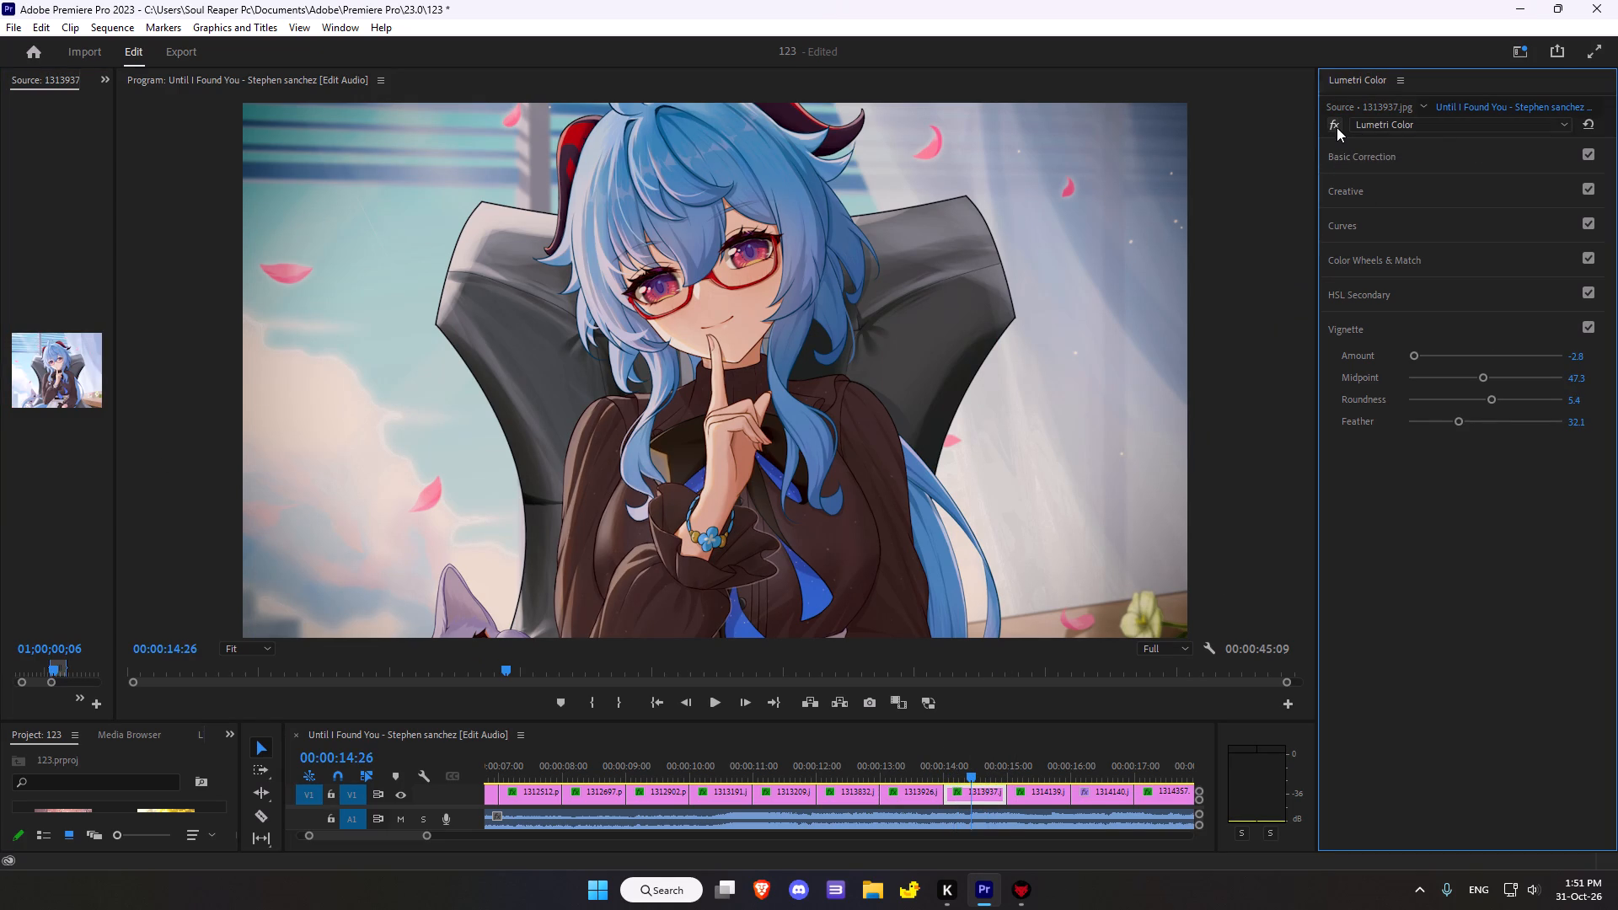
{"action": "left_click", "coordinate": [1337, 127]}
{"action": "left_click", "coordinate": [1337, 127]}
{"action": "left_click", "coordinate": [1337, 127]}
Reset the whole Lumetri Color effect on clip 1313937.jpg.
{"action": "left_click", "coordinate": [1591, 123]}
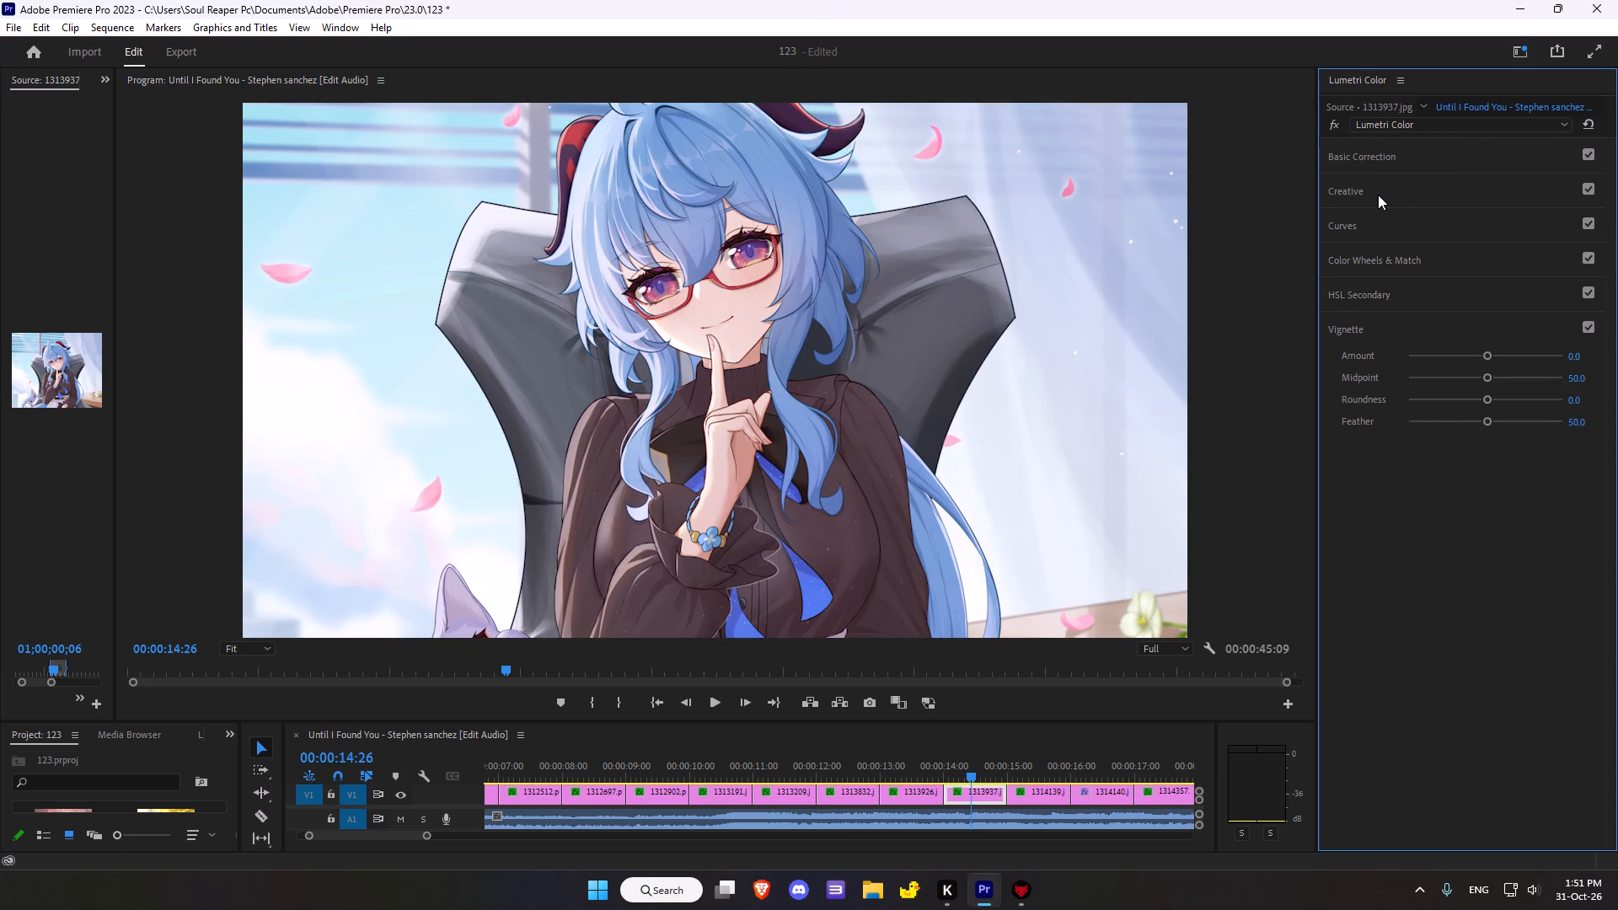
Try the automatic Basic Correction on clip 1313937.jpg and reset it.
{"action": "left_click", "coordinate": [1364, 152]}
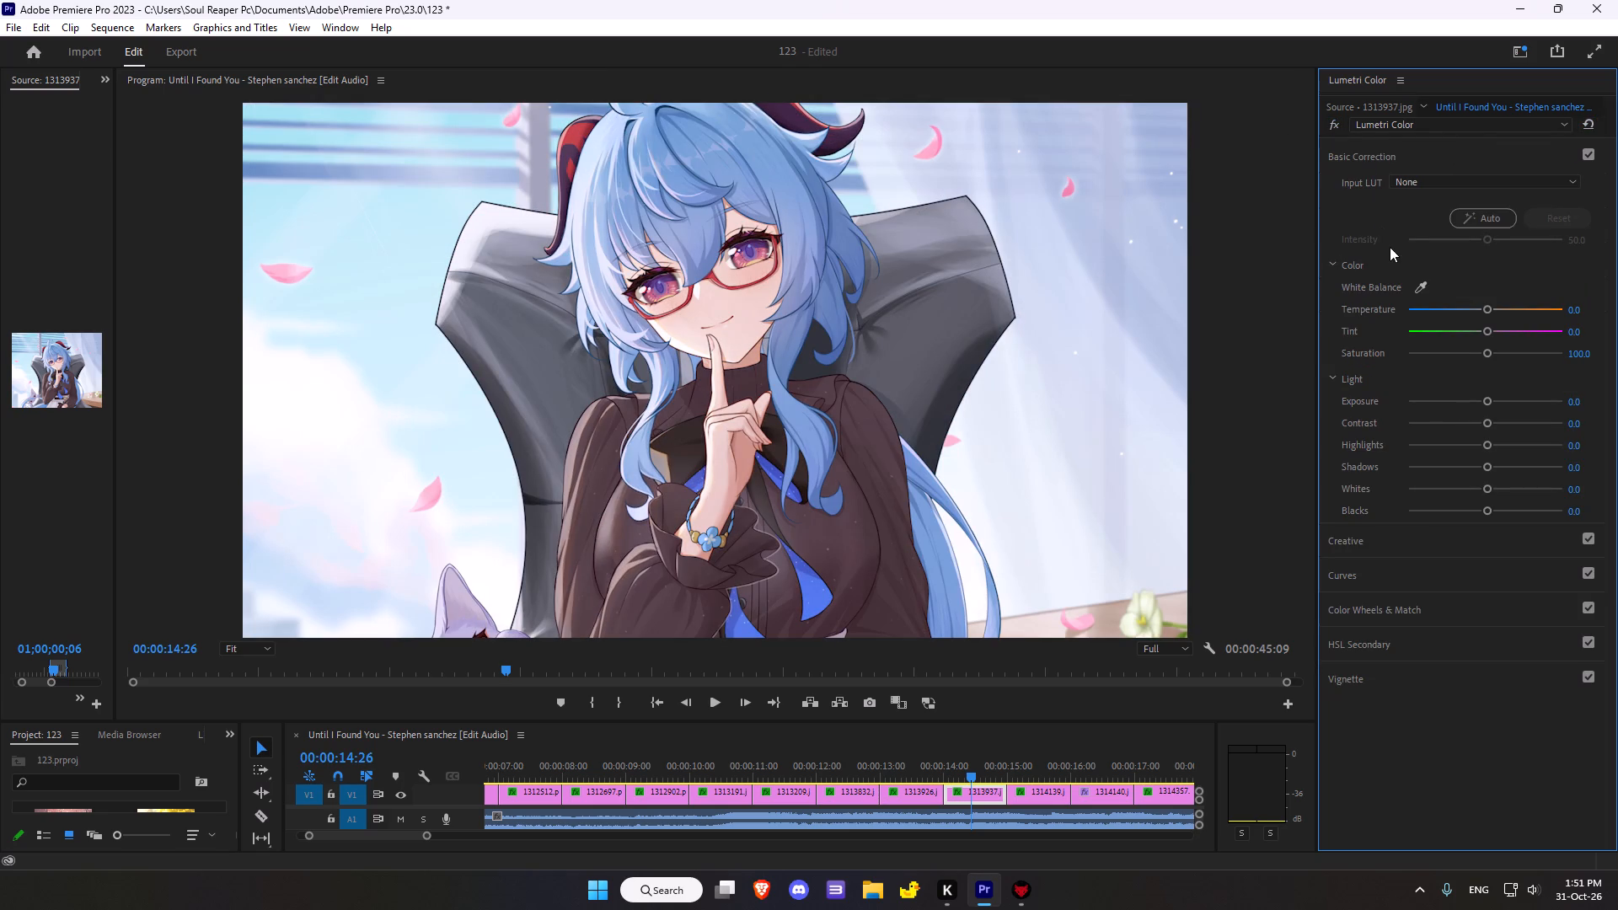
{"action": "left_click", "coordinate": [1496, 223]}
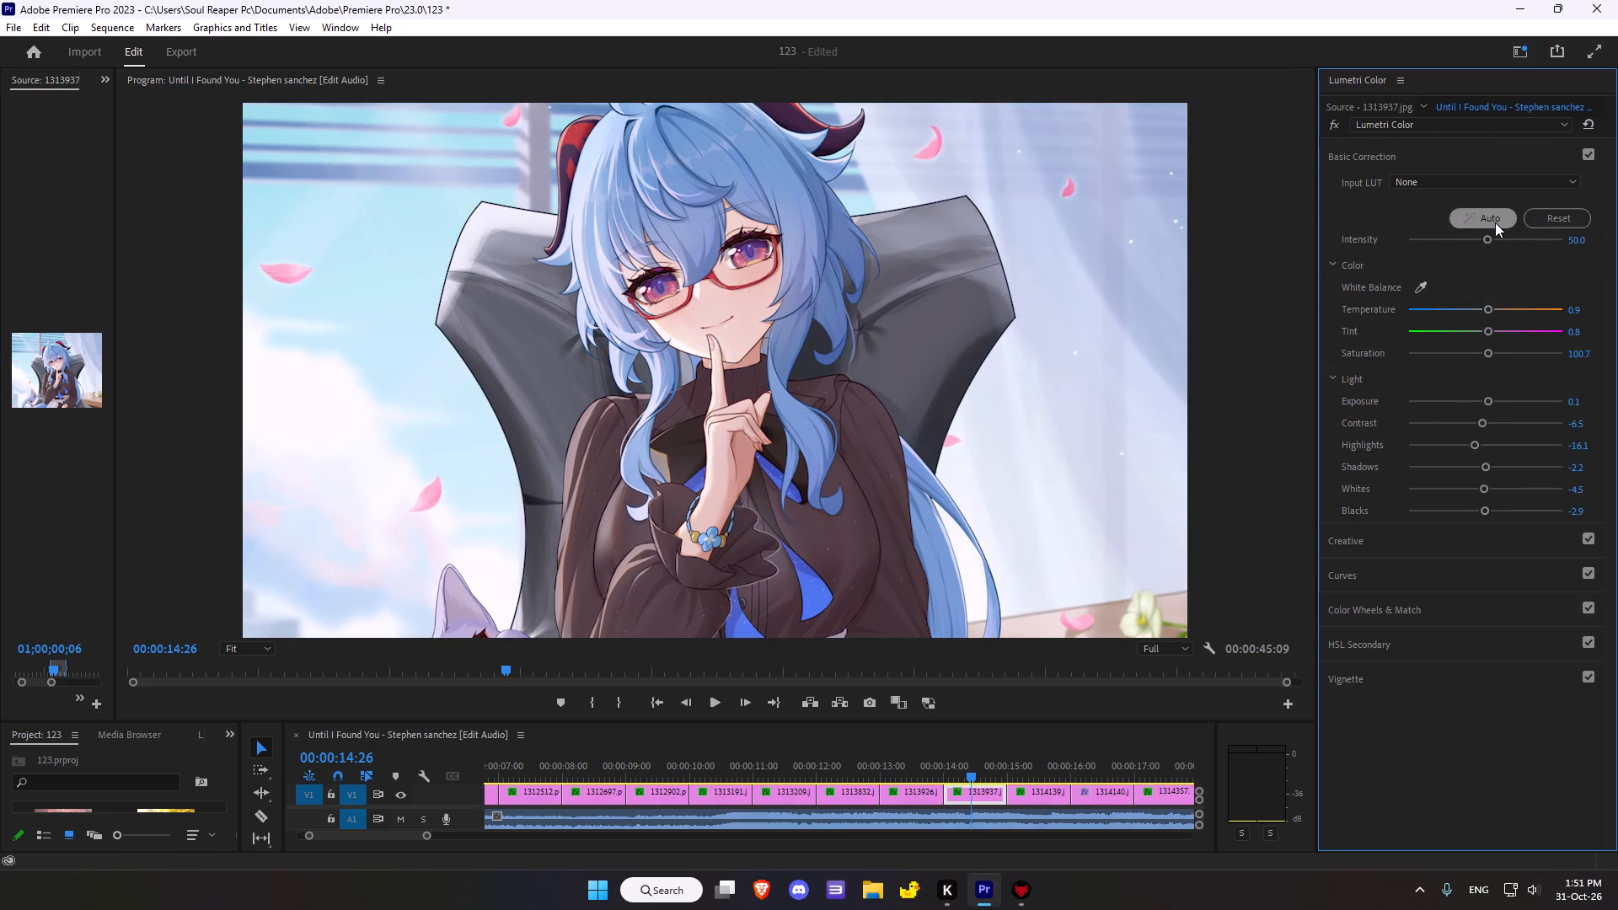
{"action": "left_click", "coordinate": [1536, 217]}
In Basic Correction for clip 1313937.jpg, set Temperature to 2.2, Tint to -7.6 and Saturation to 123.9.
{"action": "left_click_drag", "start_coordinate": [1487, 310], "coordinate": [1497, 303]}
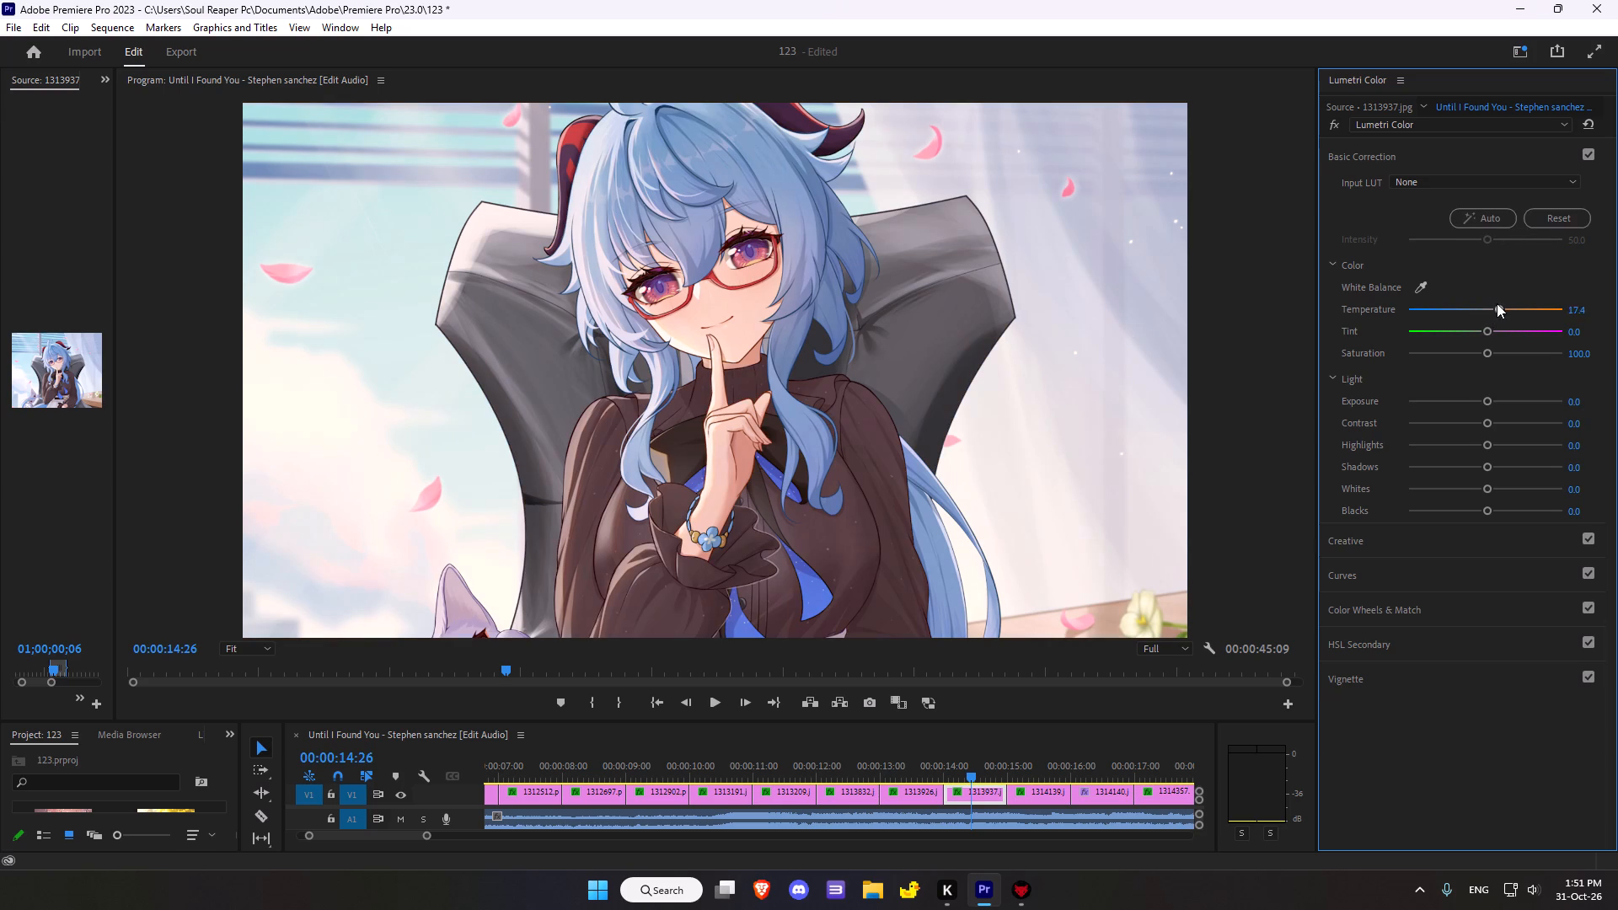
{"action": "left_click_drag", "start_coordinate": [1497, 303], "coordinate": [1486, 308]}
{"action": "left_click_drag", "start_coordinate": [1486, 308], "coordinate": [1505, 303]}
{"action": "left_click_drag", "start_coordinate": [1488, 329], "coordinate": [1486, 326]}
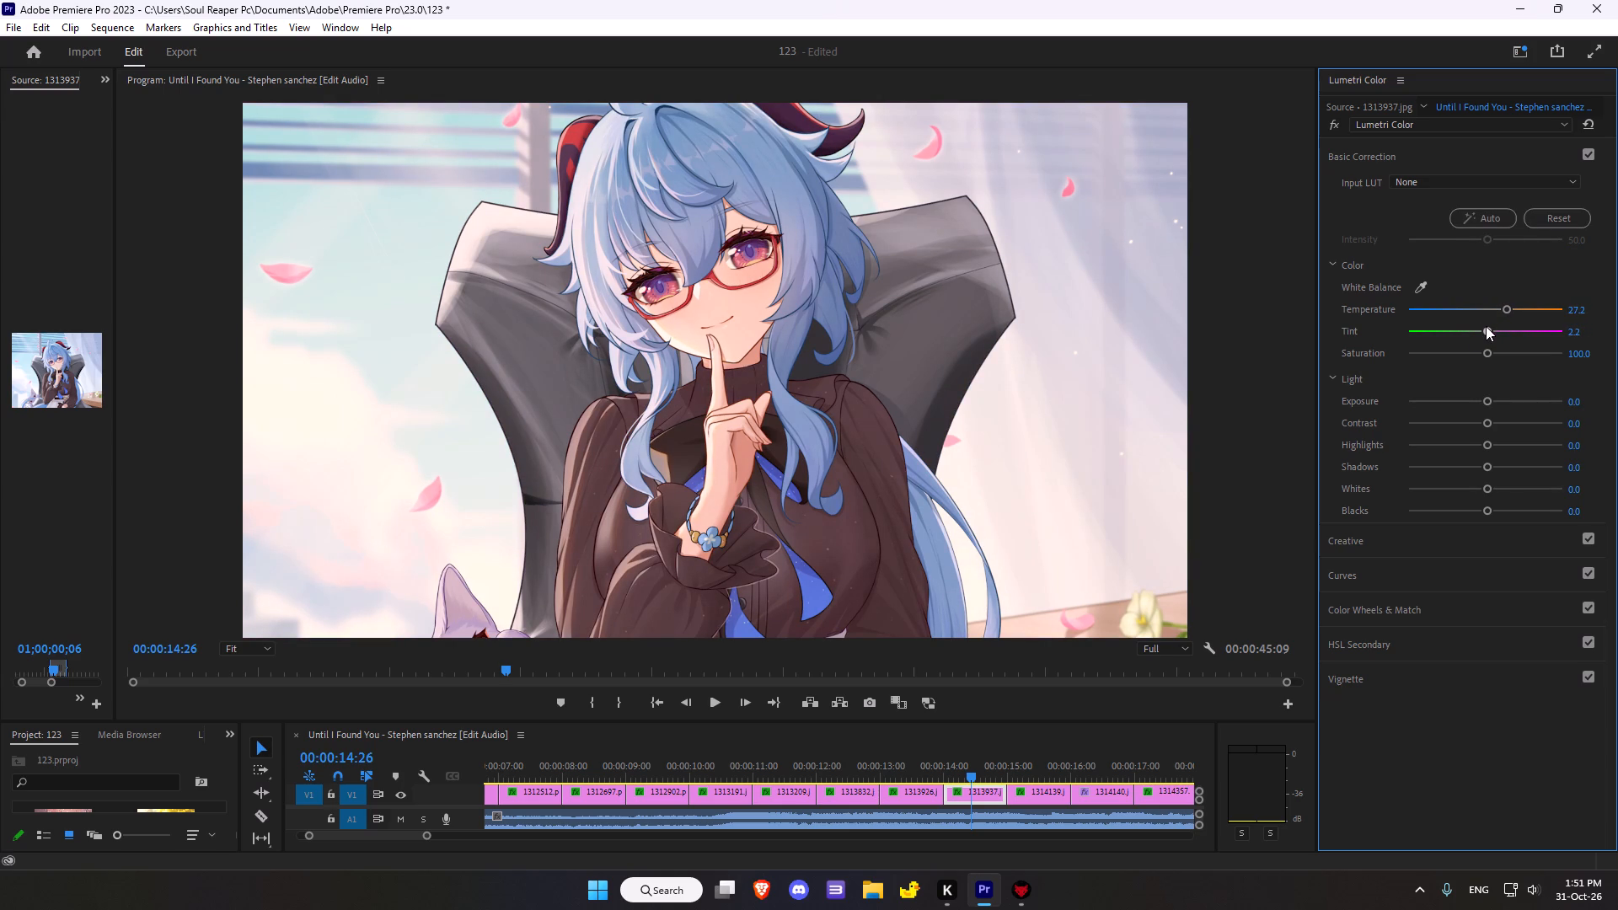
{"action": "left_click_drag", "start_coordinate": [1486, 326], "coordinate": [1478, 329]}
{"action": "left_click_drag", "start_coordinate": [1492, 354], "coordinate": [1517, 341]}
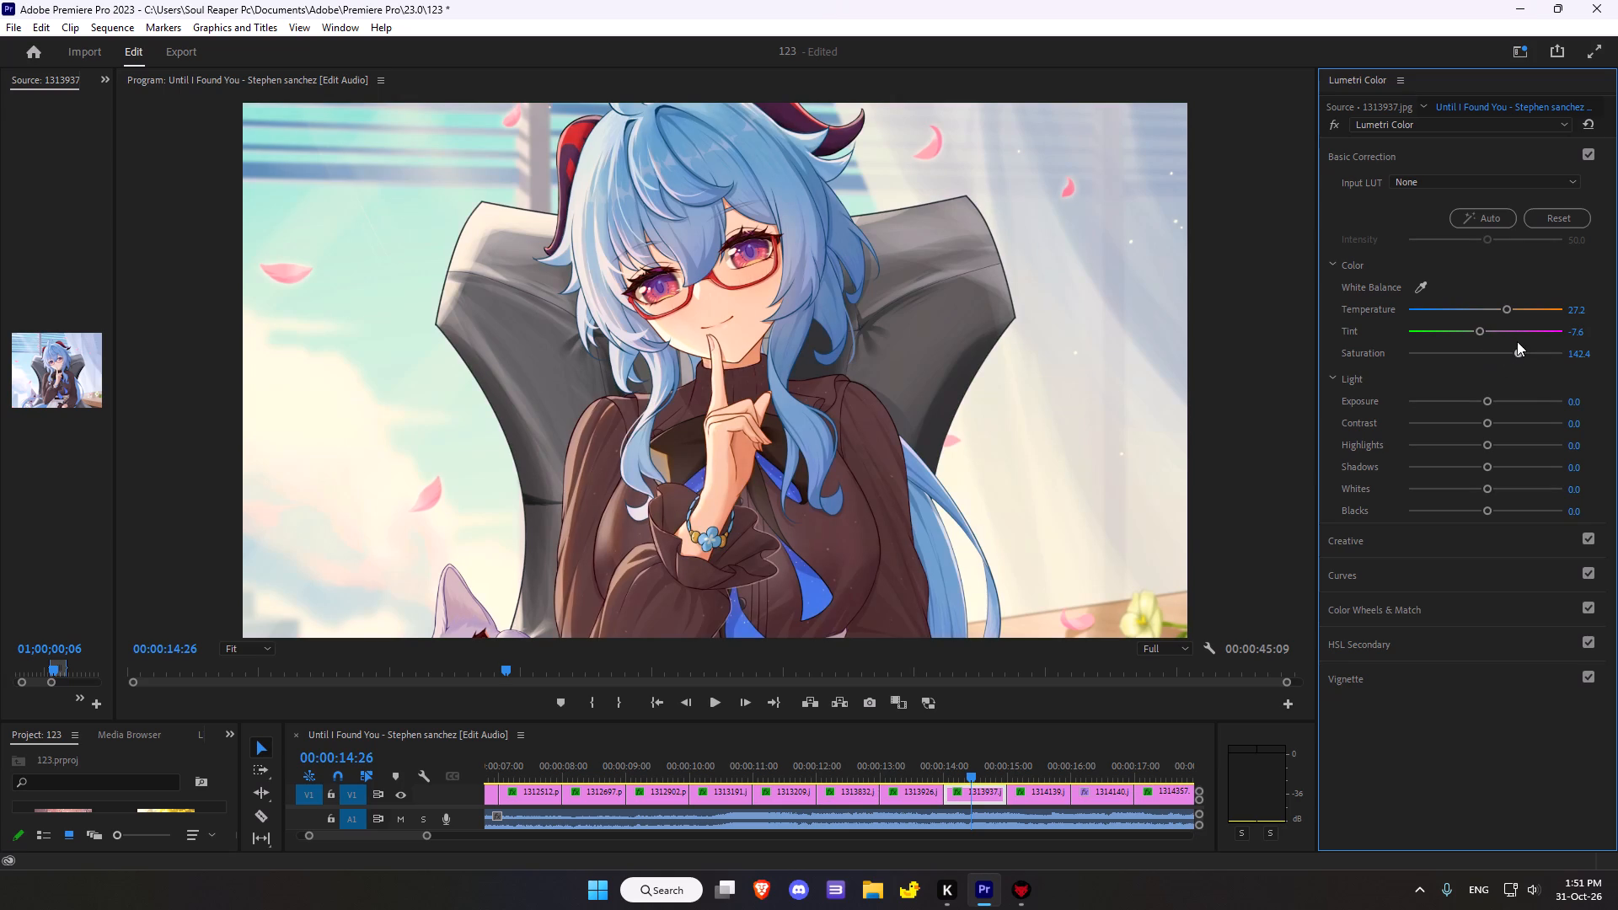
{"action": "left_click_drag", "start_coordinate": [1517, 341], "coordinate": [1503, 345]}
{"action": "left_click_drag", "start_coordinate": [1501, 311], "coordinate": [1489, 313]}
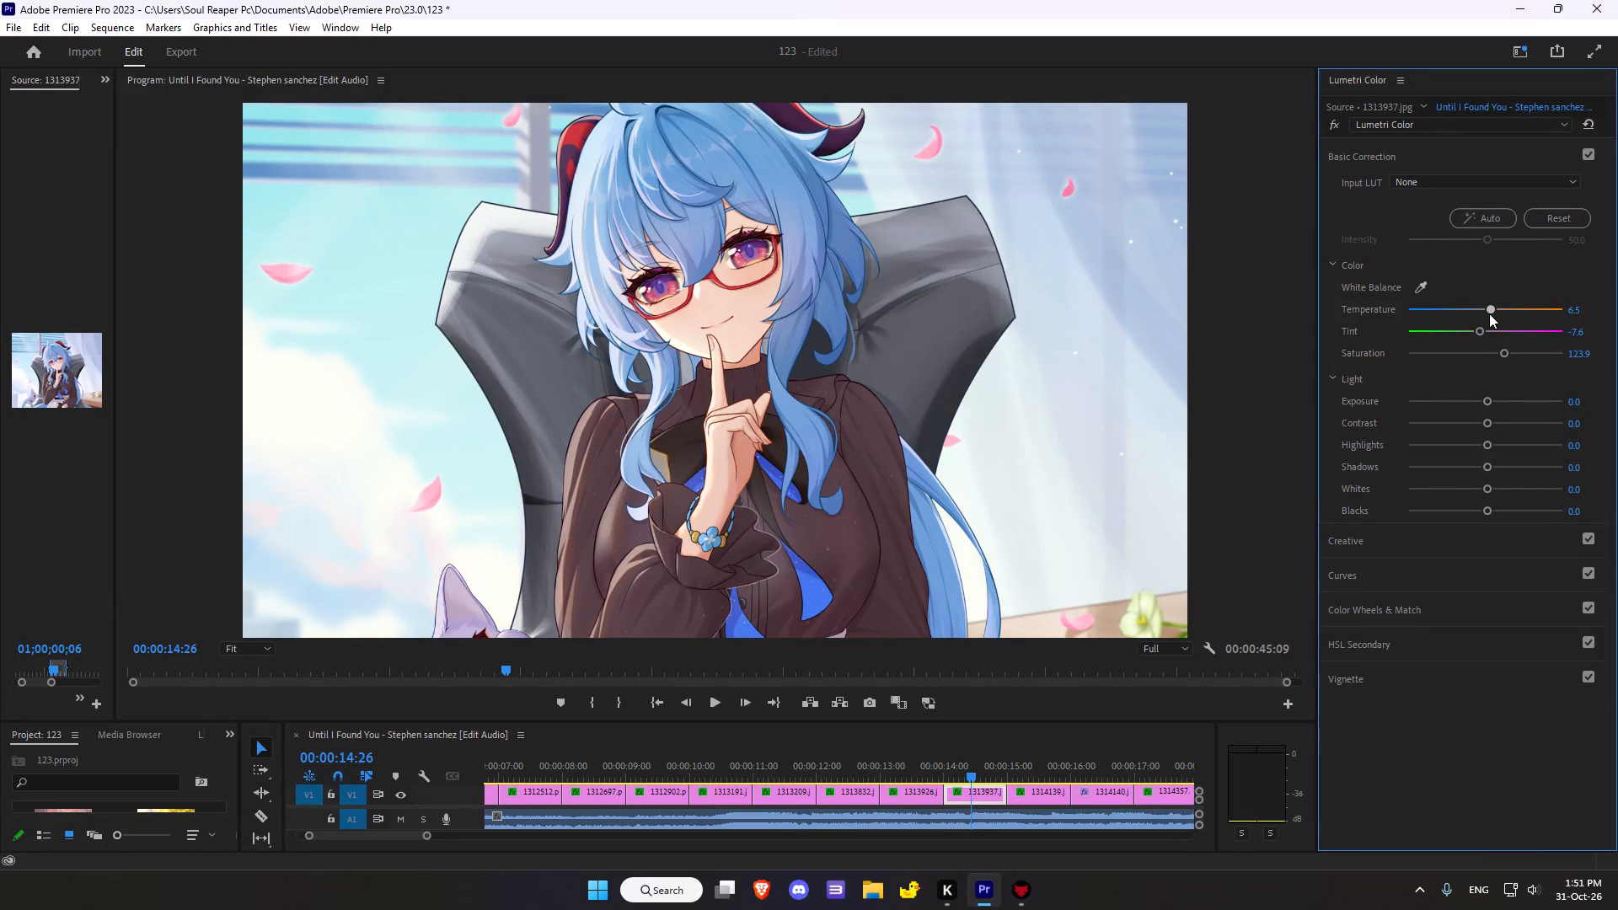
{"action": "left_click_drag", "start_coordinate": [1489, 313], "coordinate": [1486, 315]}
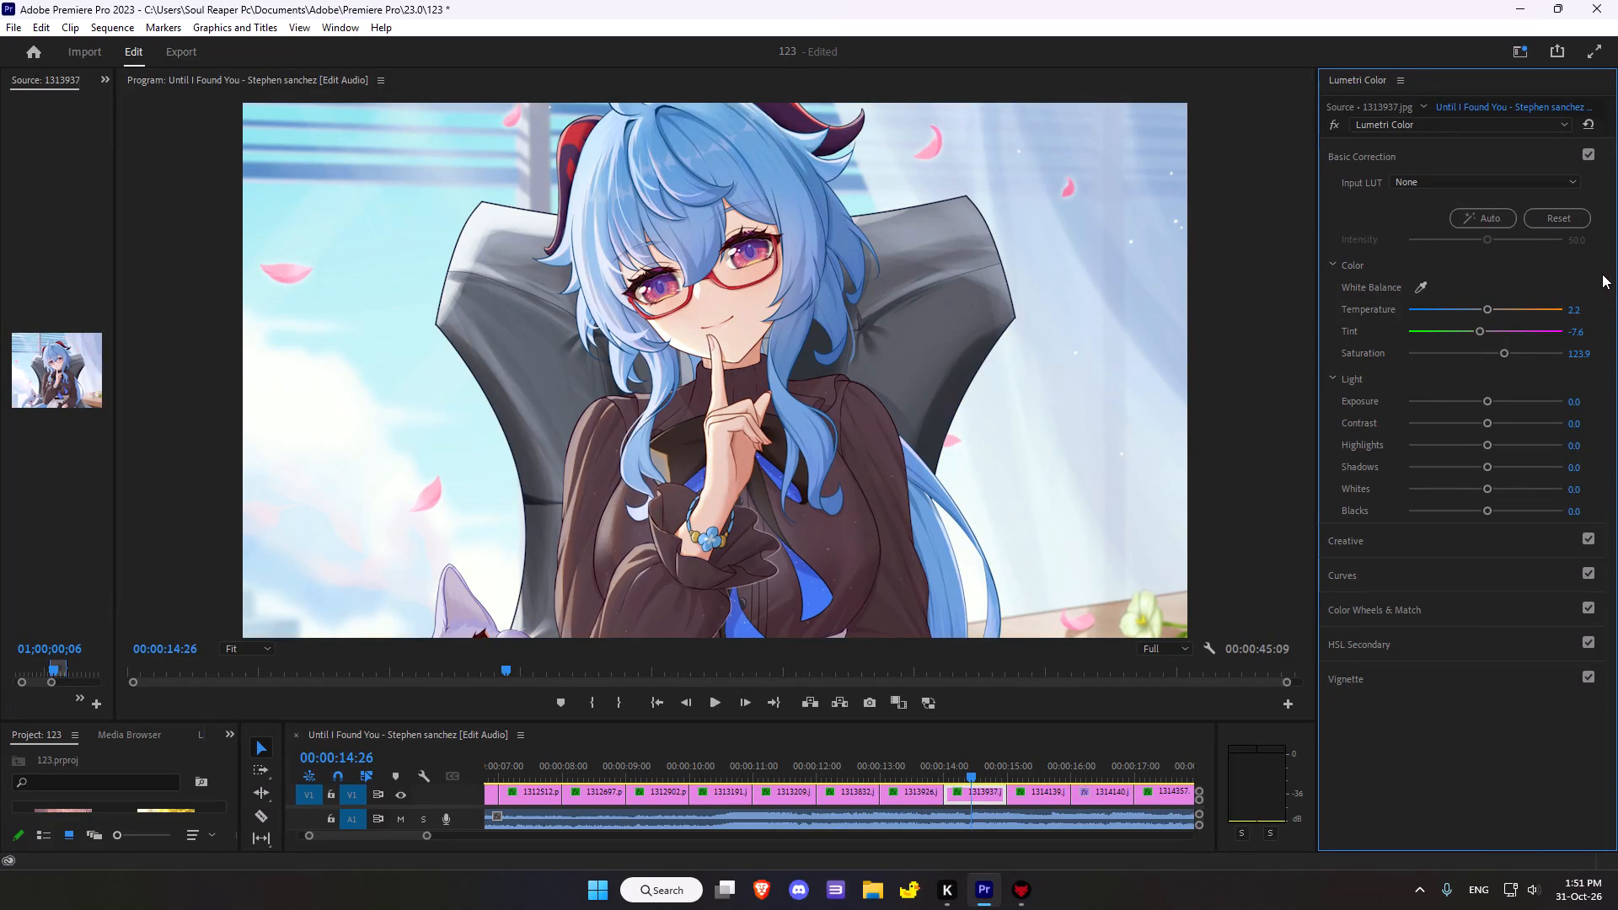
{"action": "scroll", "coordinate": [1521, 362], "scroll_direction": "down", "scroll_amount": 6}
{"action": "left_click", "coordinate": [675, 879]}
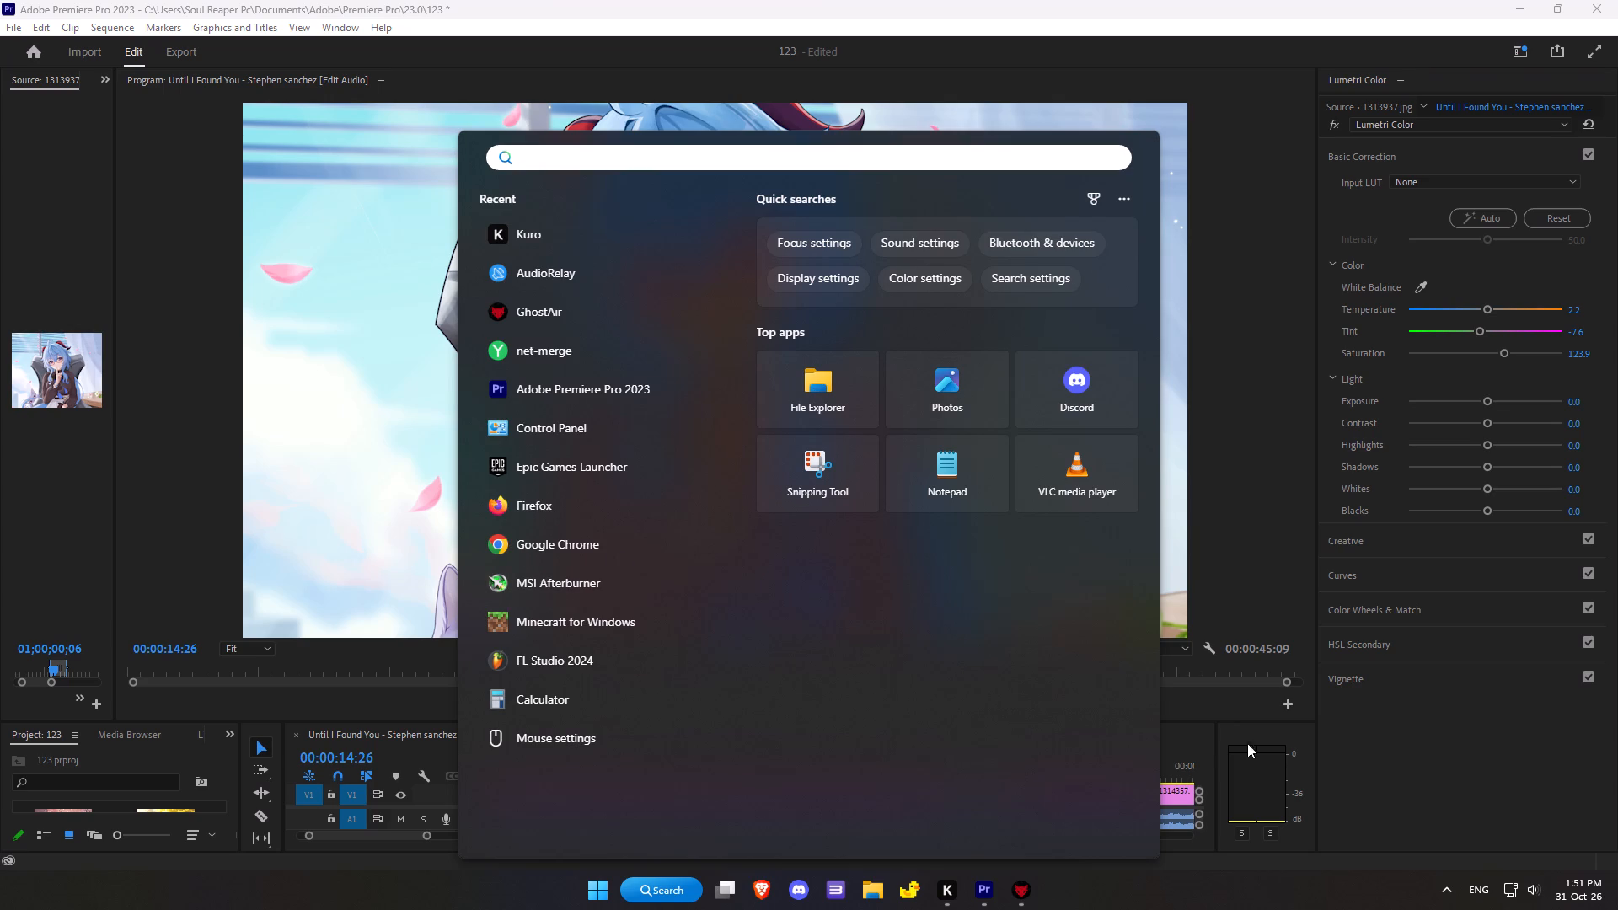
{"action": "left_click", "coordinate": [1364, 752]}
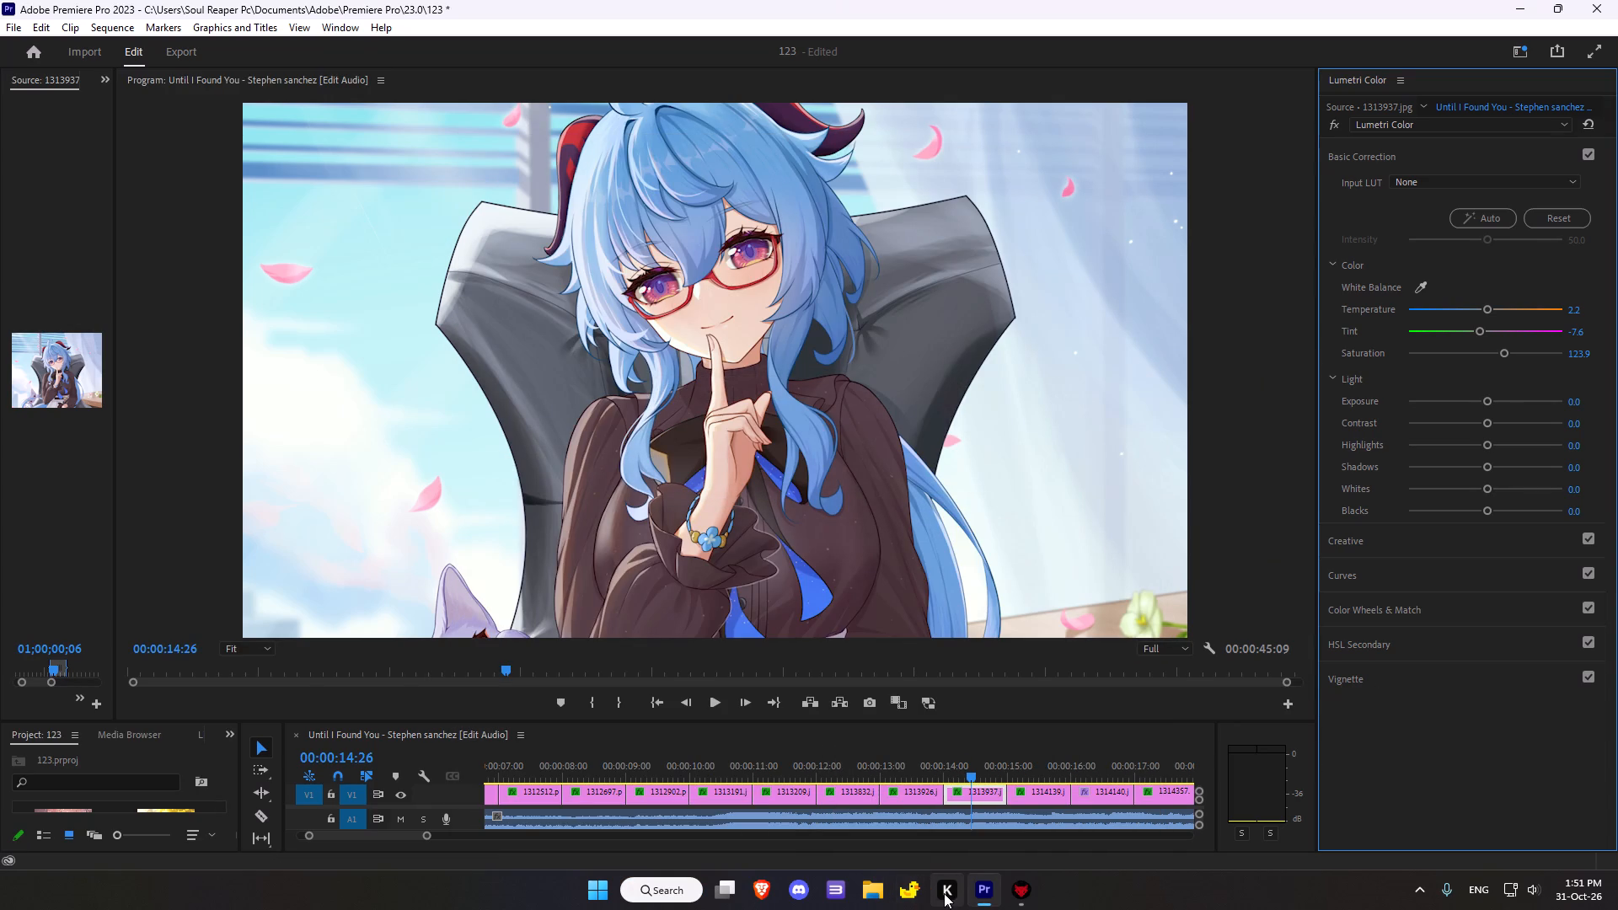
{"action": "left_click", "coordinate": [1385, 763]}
Adjust the clip's light settings to Exposure -0.8, Contrast -2.2, Highlights -12.0 and Shadows 16.3.
{"action": "left_click_drag", "start_coordinate": [1488, 397], "coordinate": [1486, 399]}
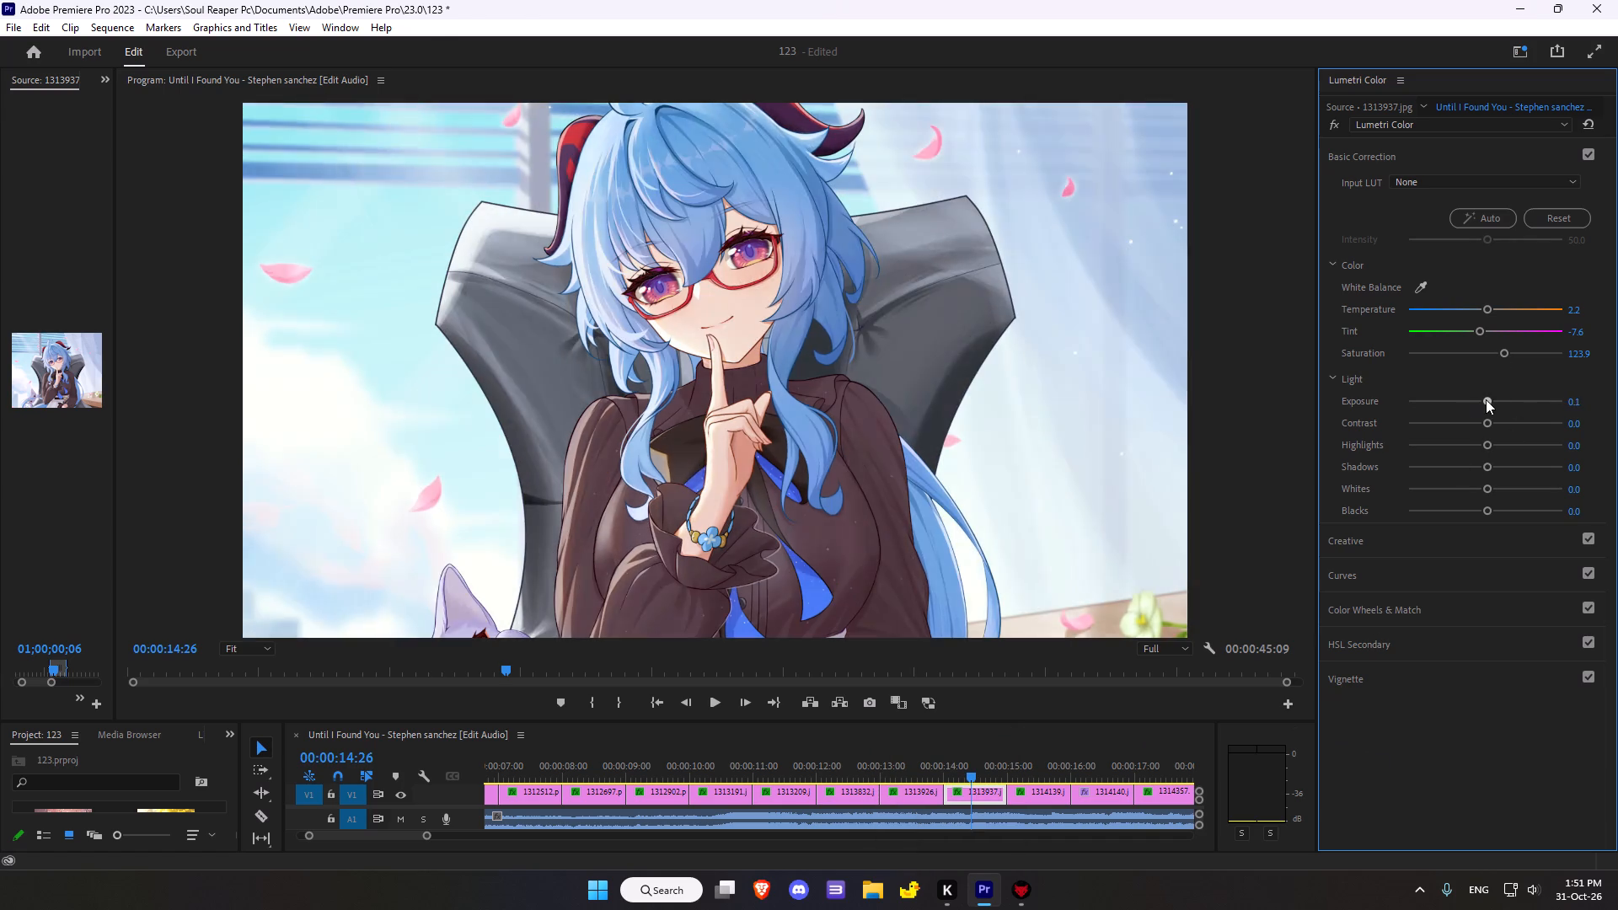
{"action": "left_click_drag", "start_coordinate": [1486, 399], "coordinate": [1471, 408]}
{"action": "left_click_drag", "start_coordinate": [1490, 426], "coordinate": [1482, 419]}
{"action": "left_click_drag", "start_coordinate": [1492, 448], "coordinate": [1475, 448]}
{"action": "left_click_drag", "start_coordinate": [1485, 469], "coordinate": [1497, 463]}
{"action": "left_click", "coordinate": [1482, 488]}
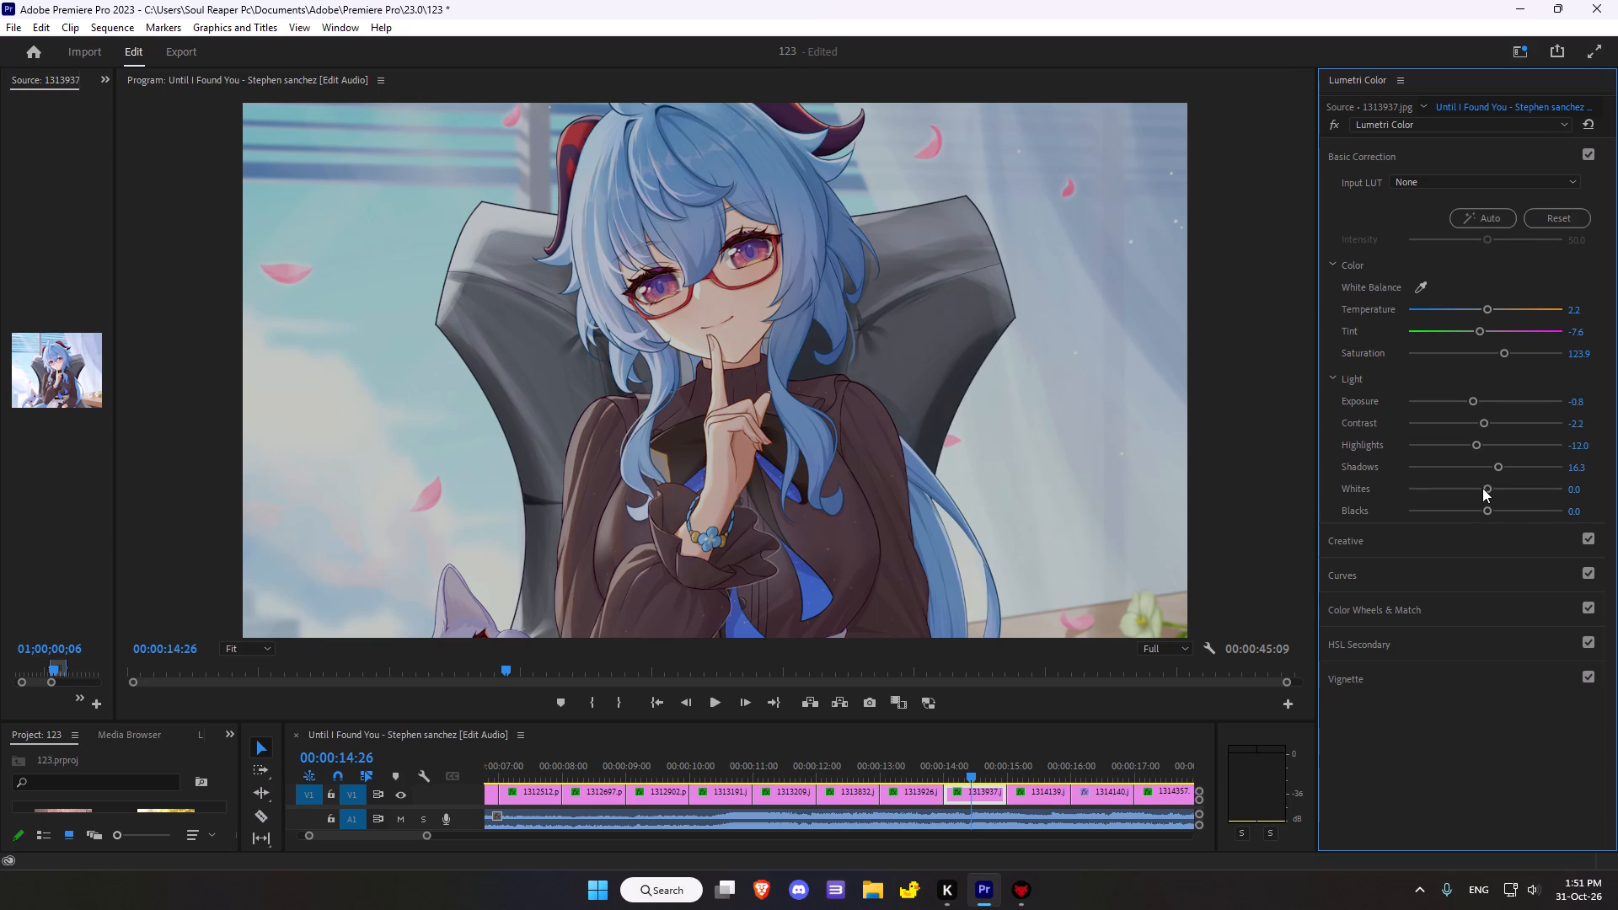
{"action": "left_click", "coordinate": [1490, 510]}
{"action": "left_click", "coordinate": [1368, 538]}
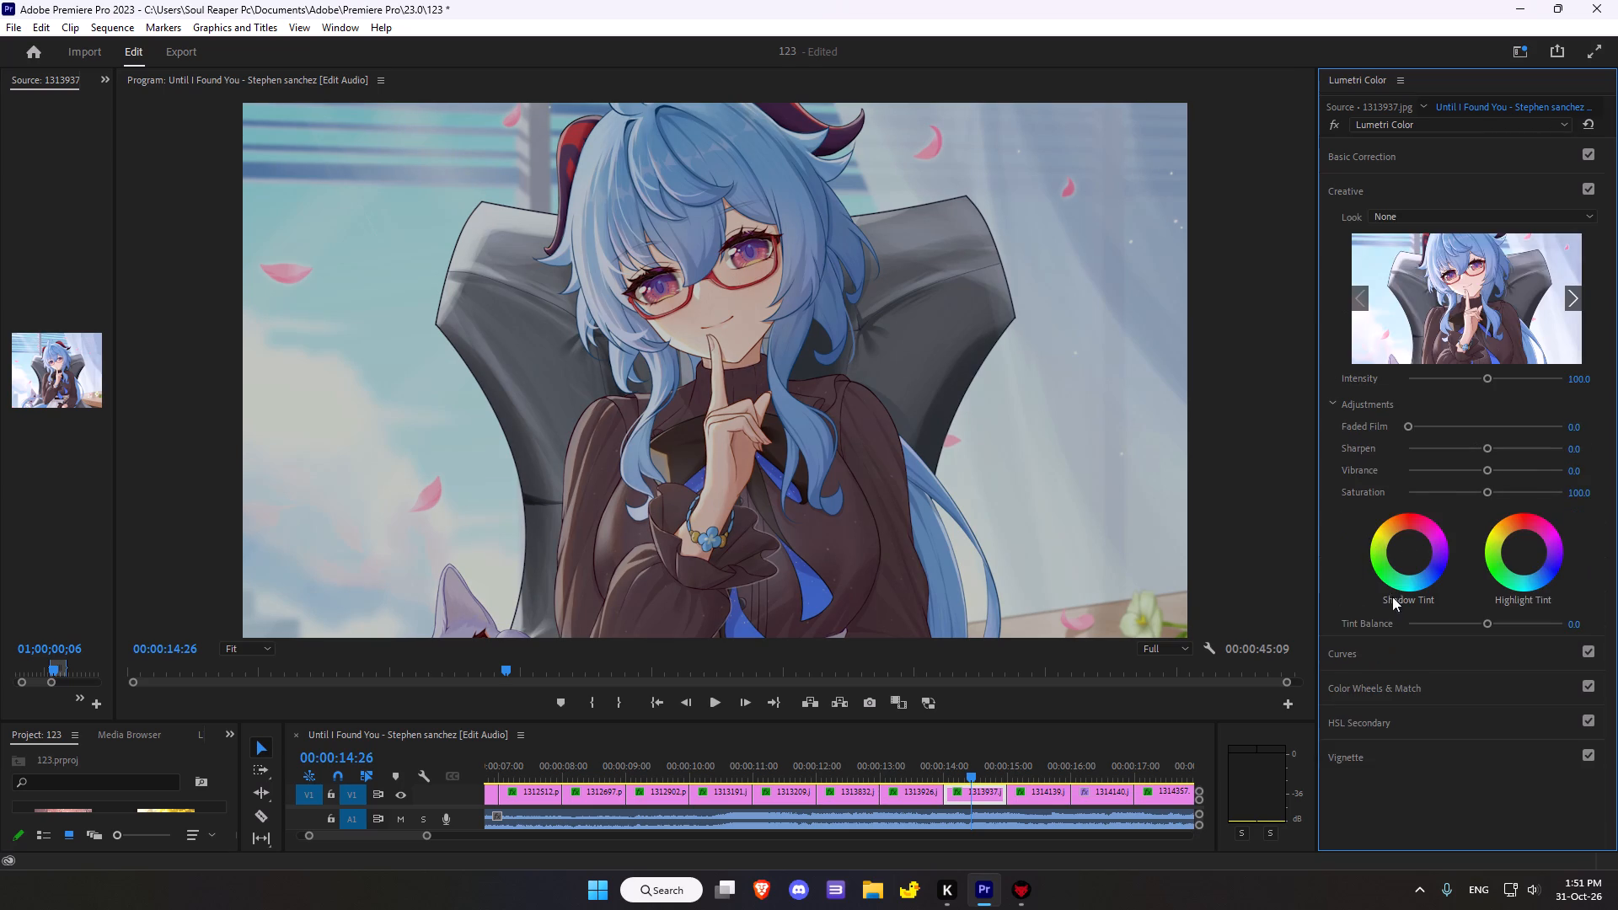
Switch to Firefox, dismiss the primary-browser prompt, search for "cast of two broke girls", and close the browser.
{"action": "left_click", "coordinate": [656, 893]}
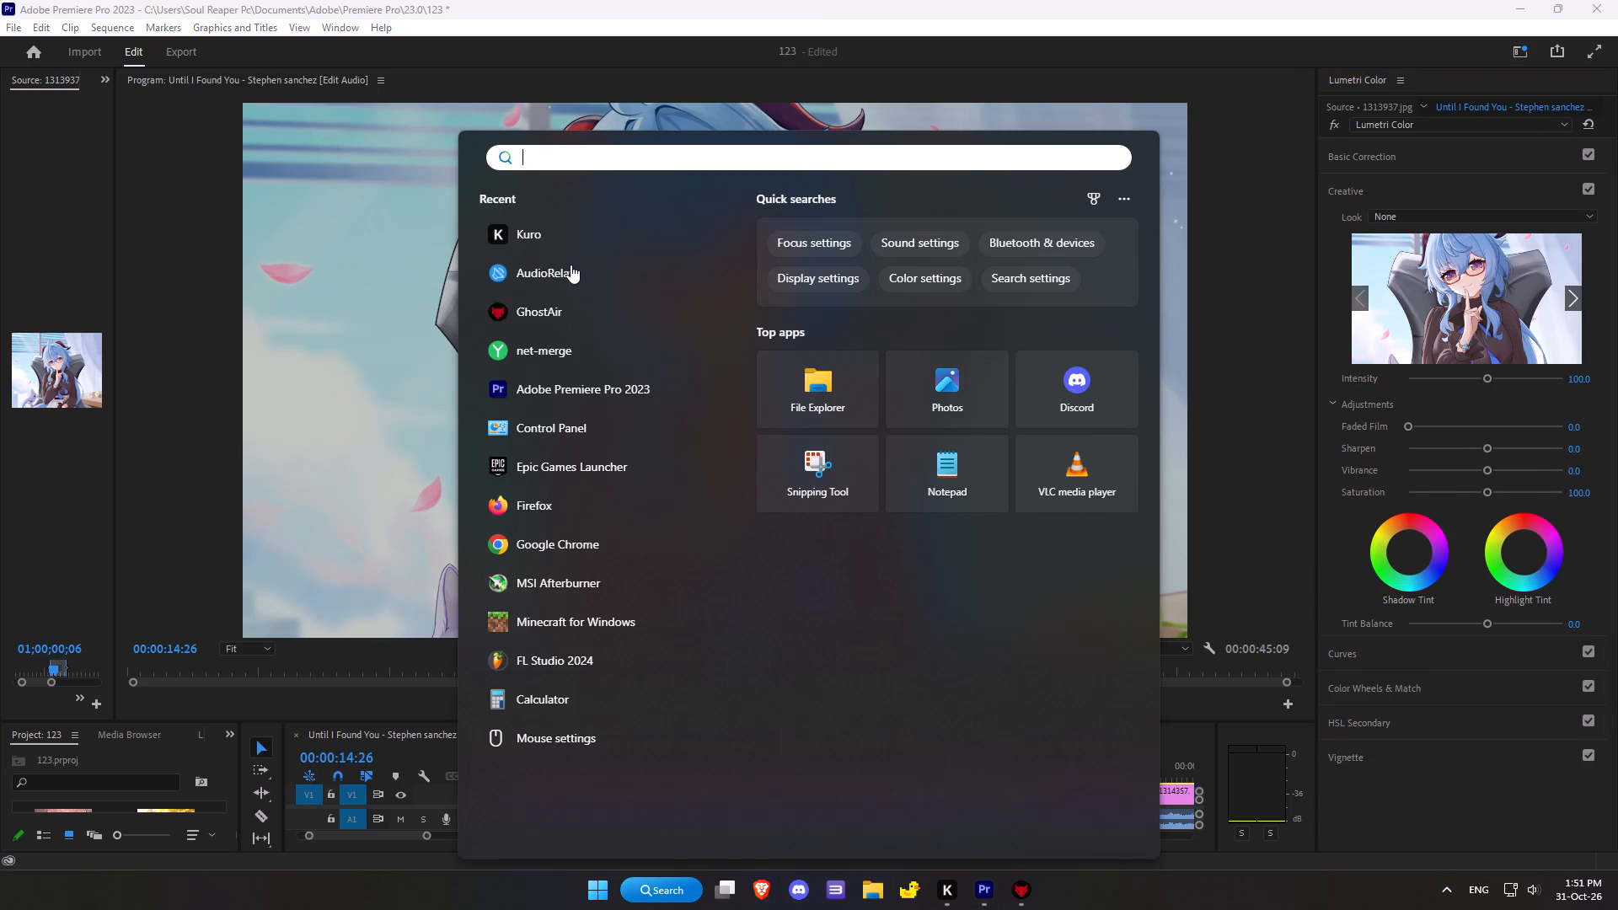
{"action": "left_click", "coordinate": [557, 506]}
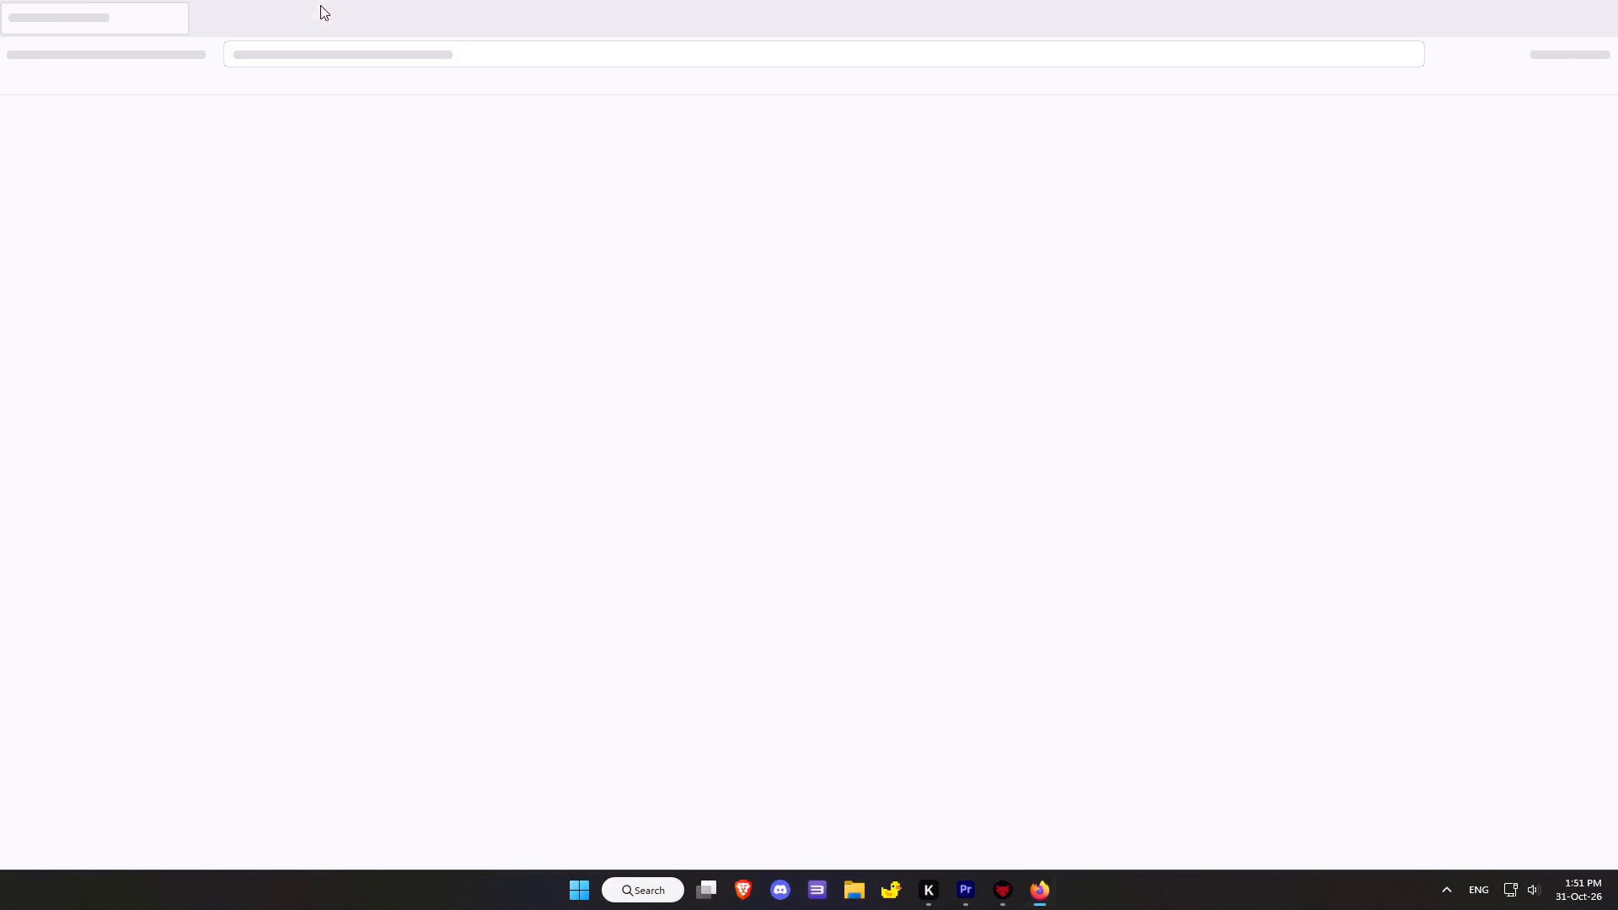
{"action": "left_click", "coordinate": [893, 219]}
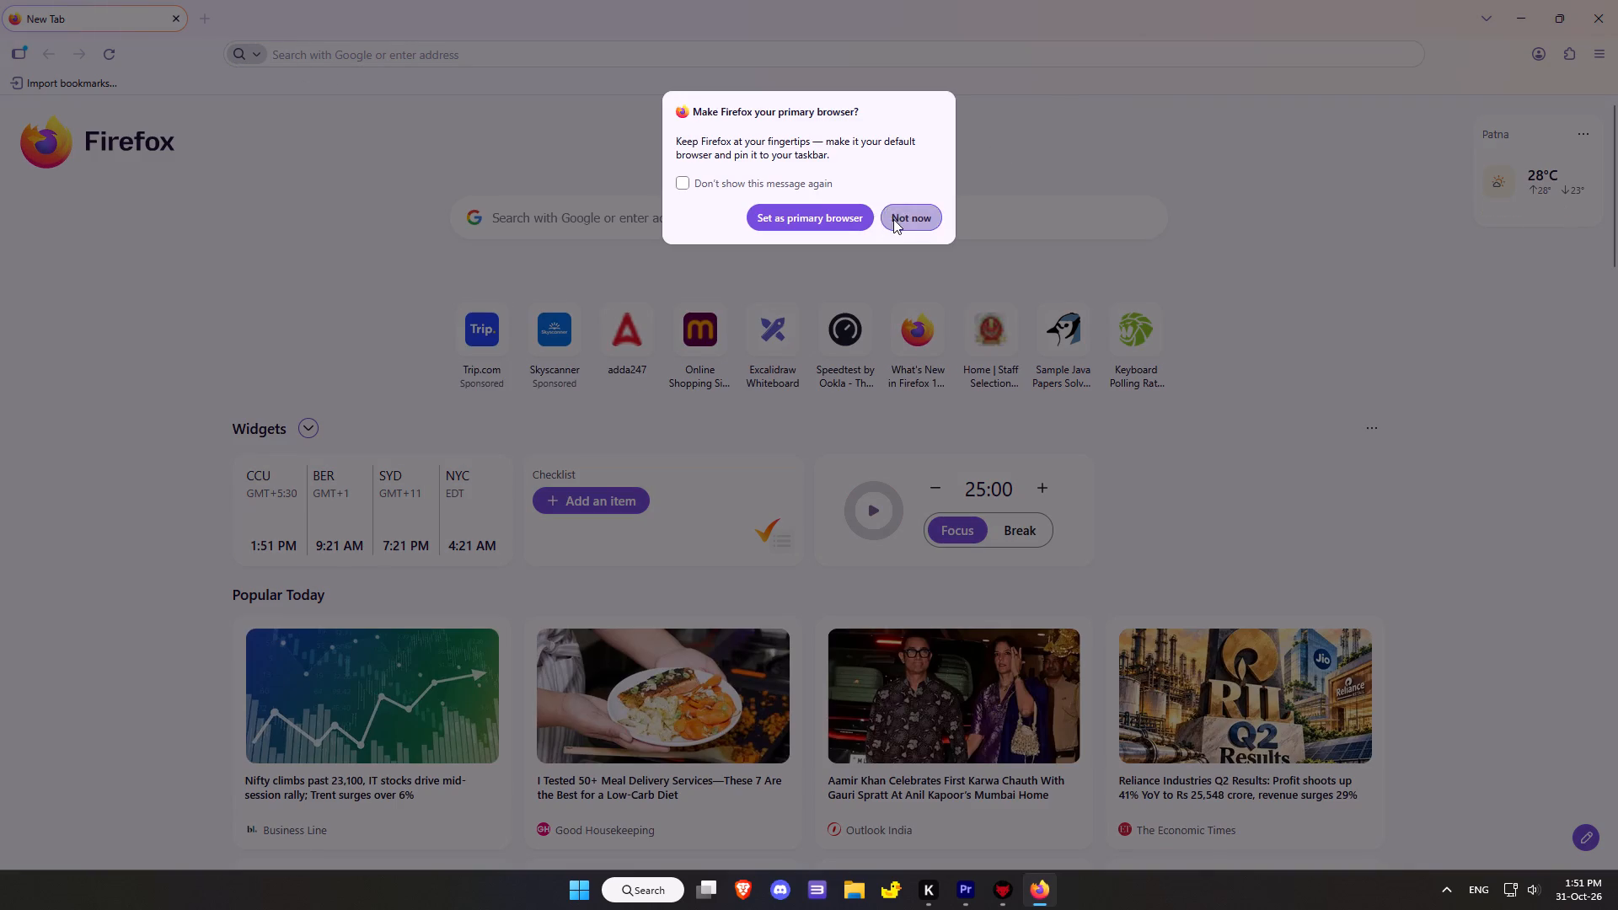
{"action": "type", "text": "caste of"}
{"action": "key", "text": "space"}
{"action": "type", "text": "two brok"}
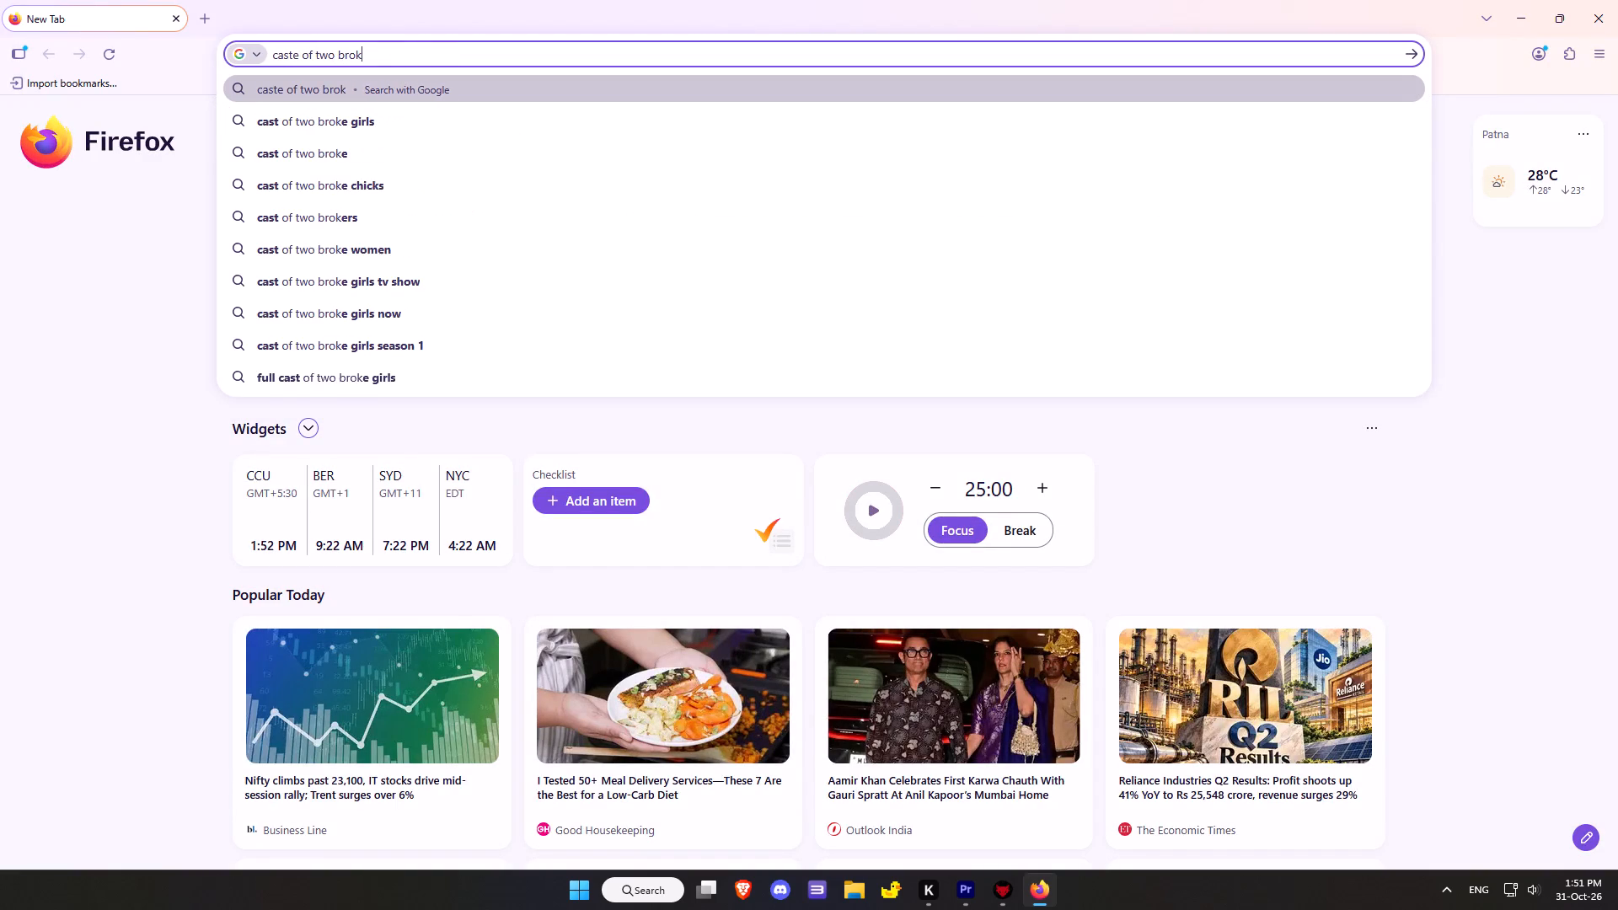
{"action": "left_click", "coordinate": [339, 120]}
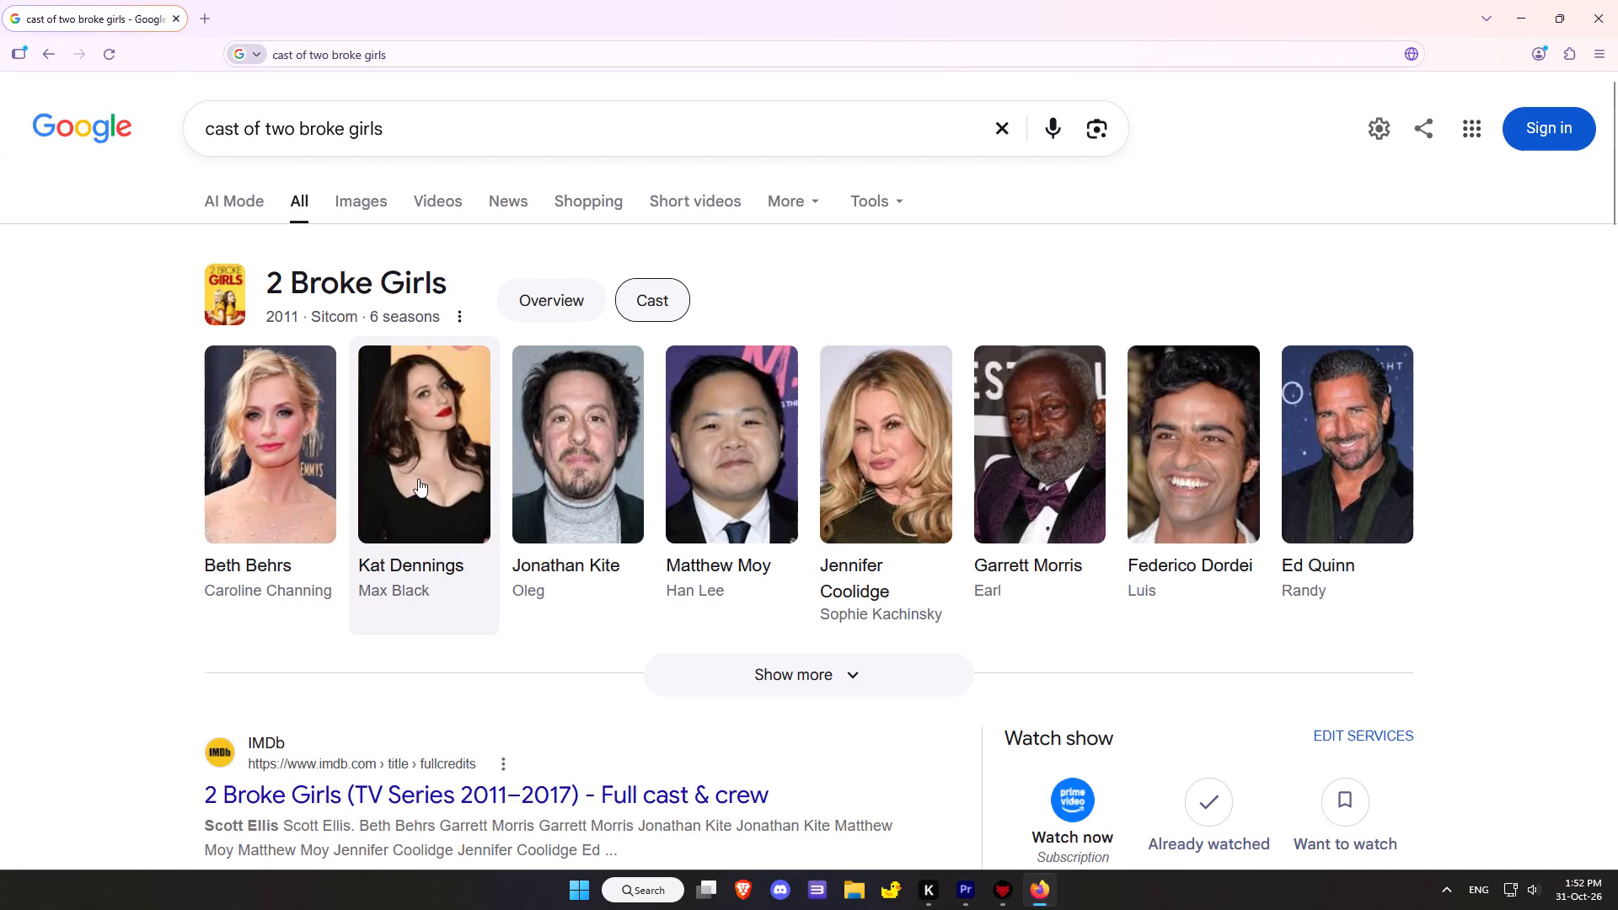
{"action": "left_click", "coordinate": [1617, 0]}
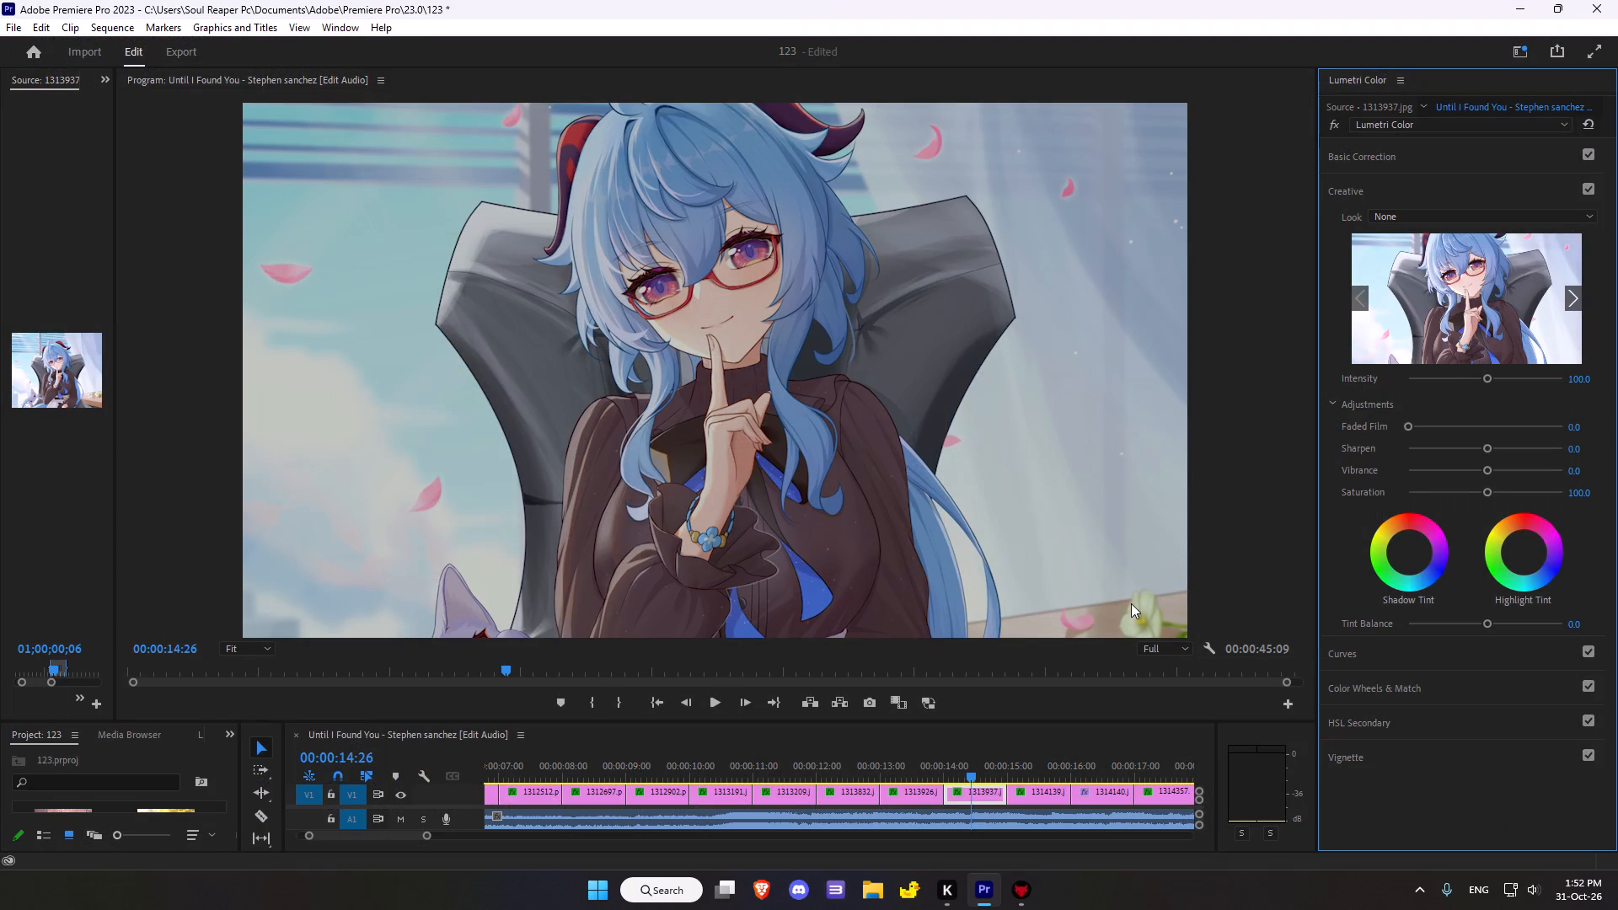
In the Creative adjustments for clip 1313937.jpg, set Sharpen to 59.8, Vibrance to -2.2 and Saturation to 110.9.
{"action": "left_click", "coordinate": [1064, 713]}
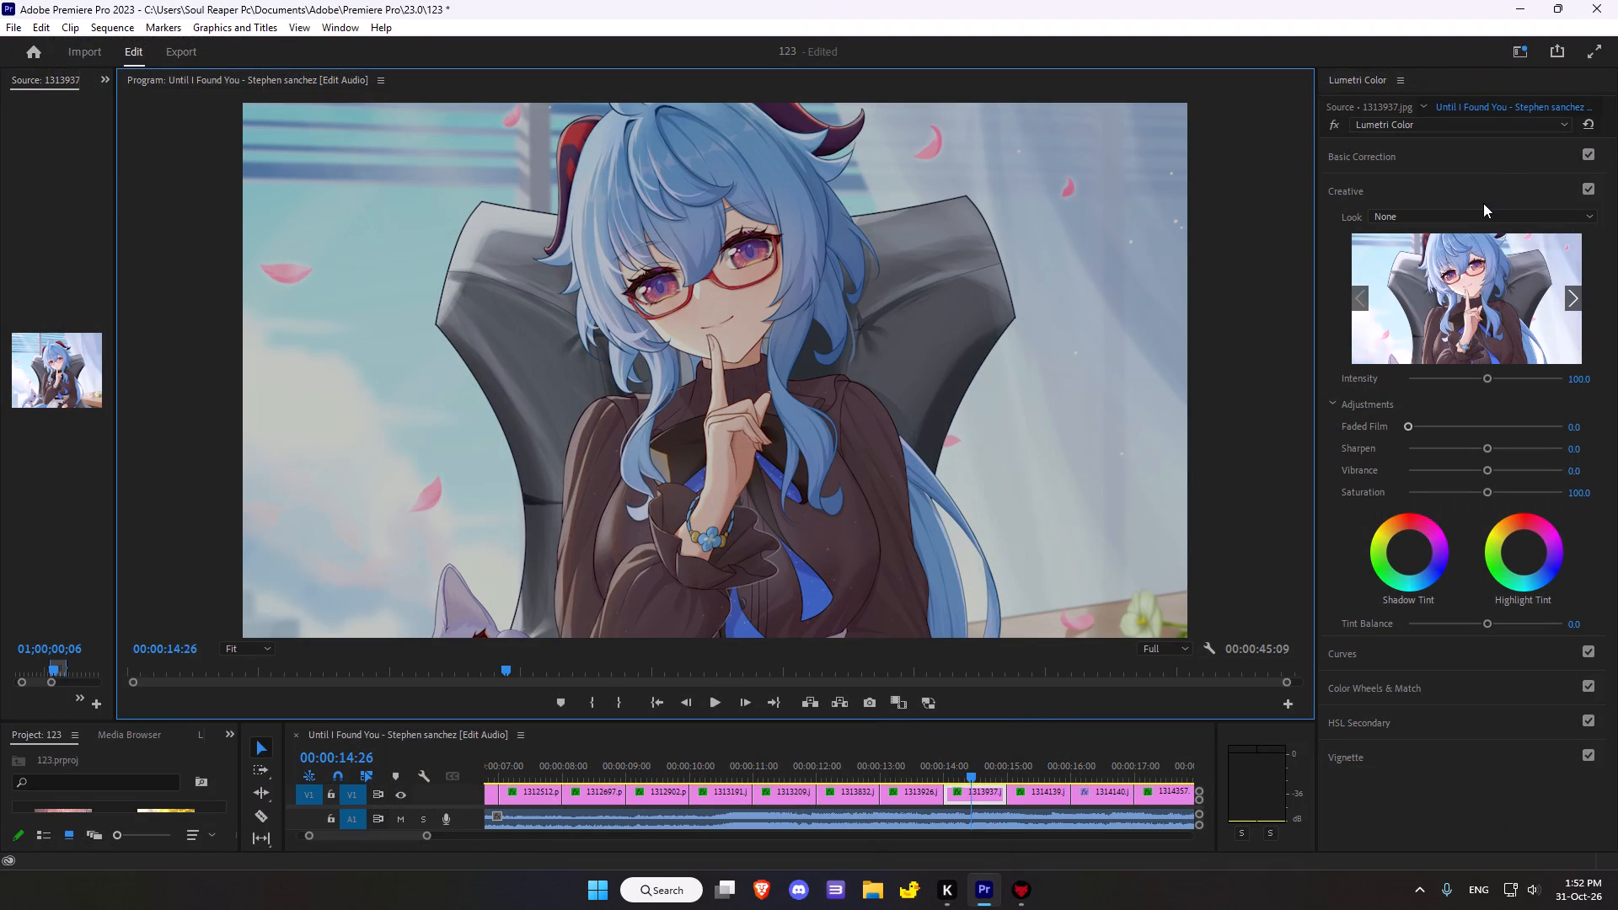
{"action": "left_click_drag", "start_coordinate": [1483, 447], "coordinate": [1516, 443]}
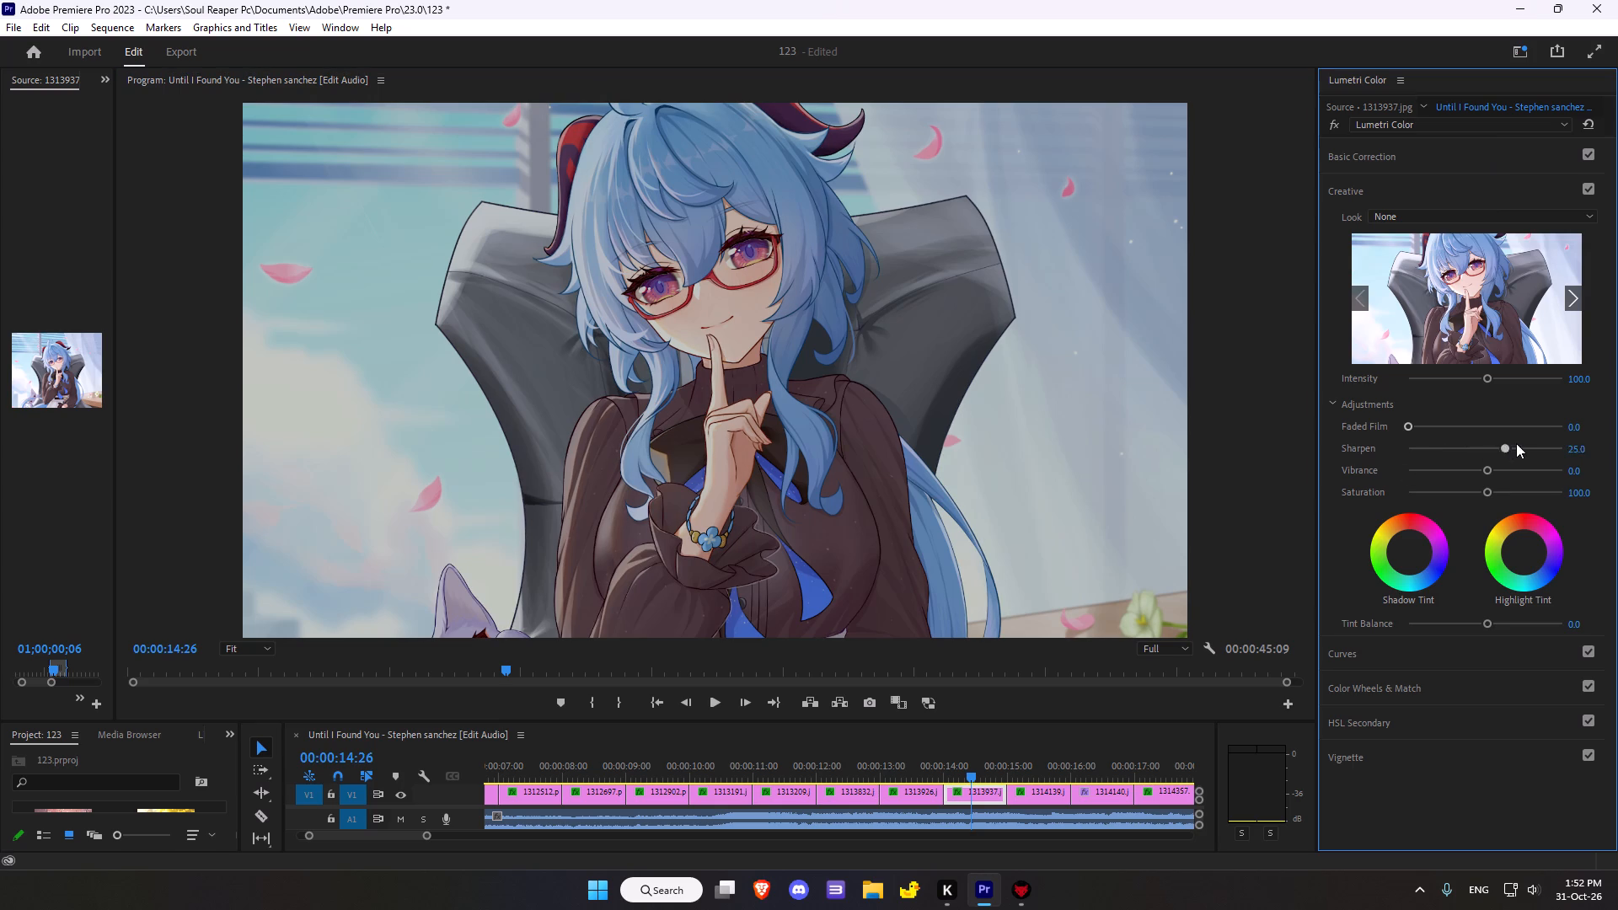
{"action": "left_click_drag", "start_coordinate": [1516, 443], "coordinate": [1530, 438]}
{"action": "left_click_drag", "start_coordinate": [1490, 468], "coordinate": [1466, 471]}
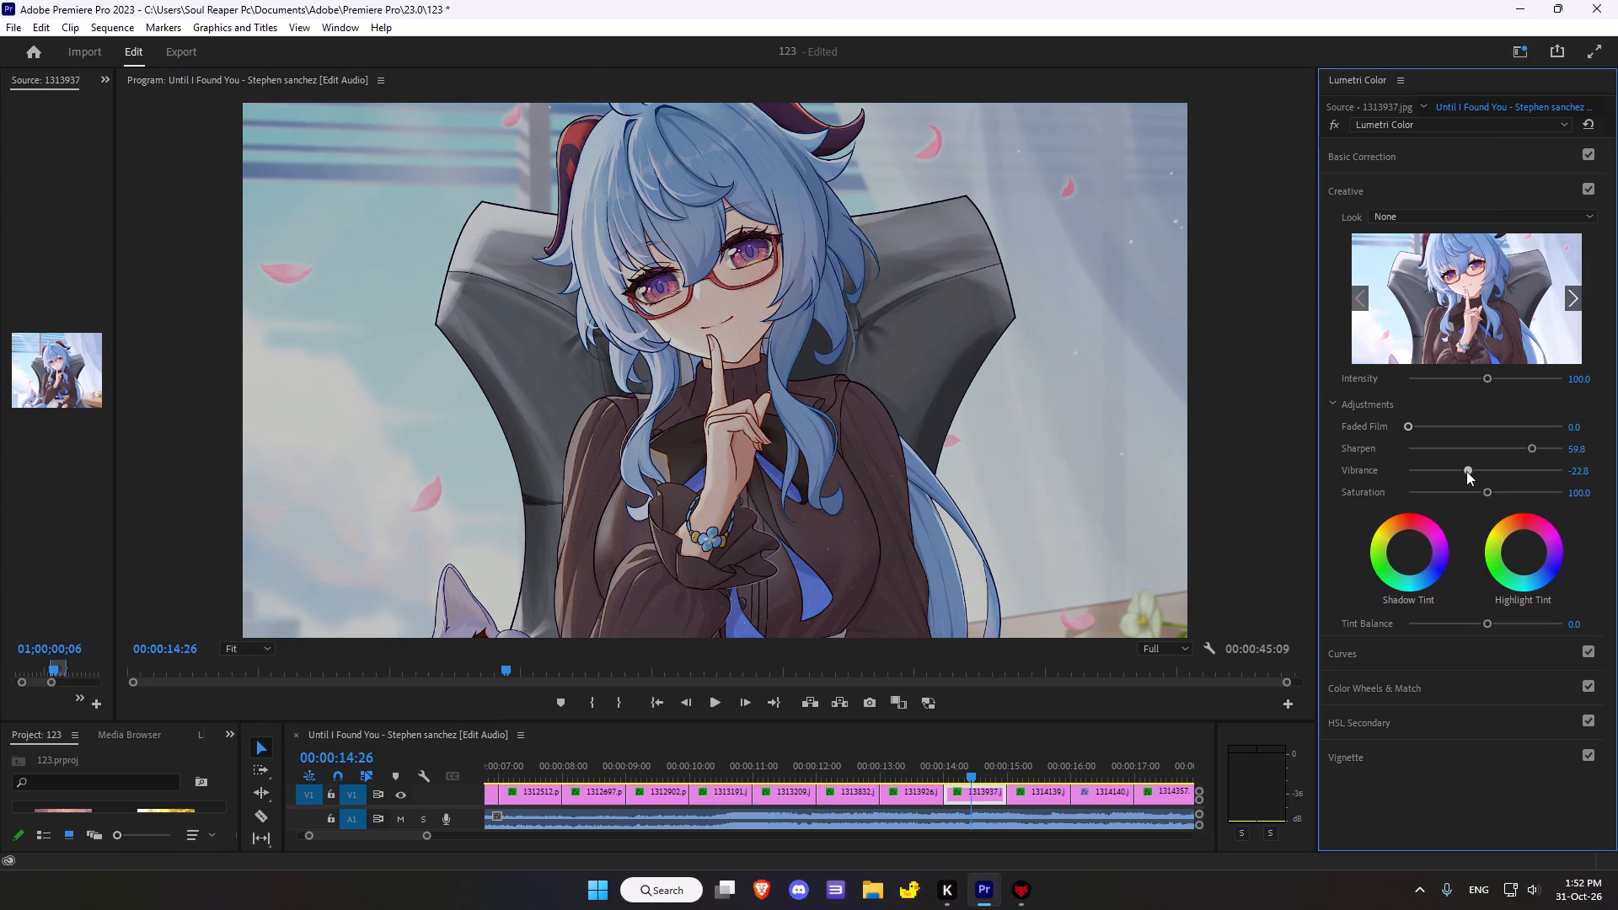
{"action": "left_click_drag", "start_coordinate": [1466, 471], "coordinate": [1482, 468]}
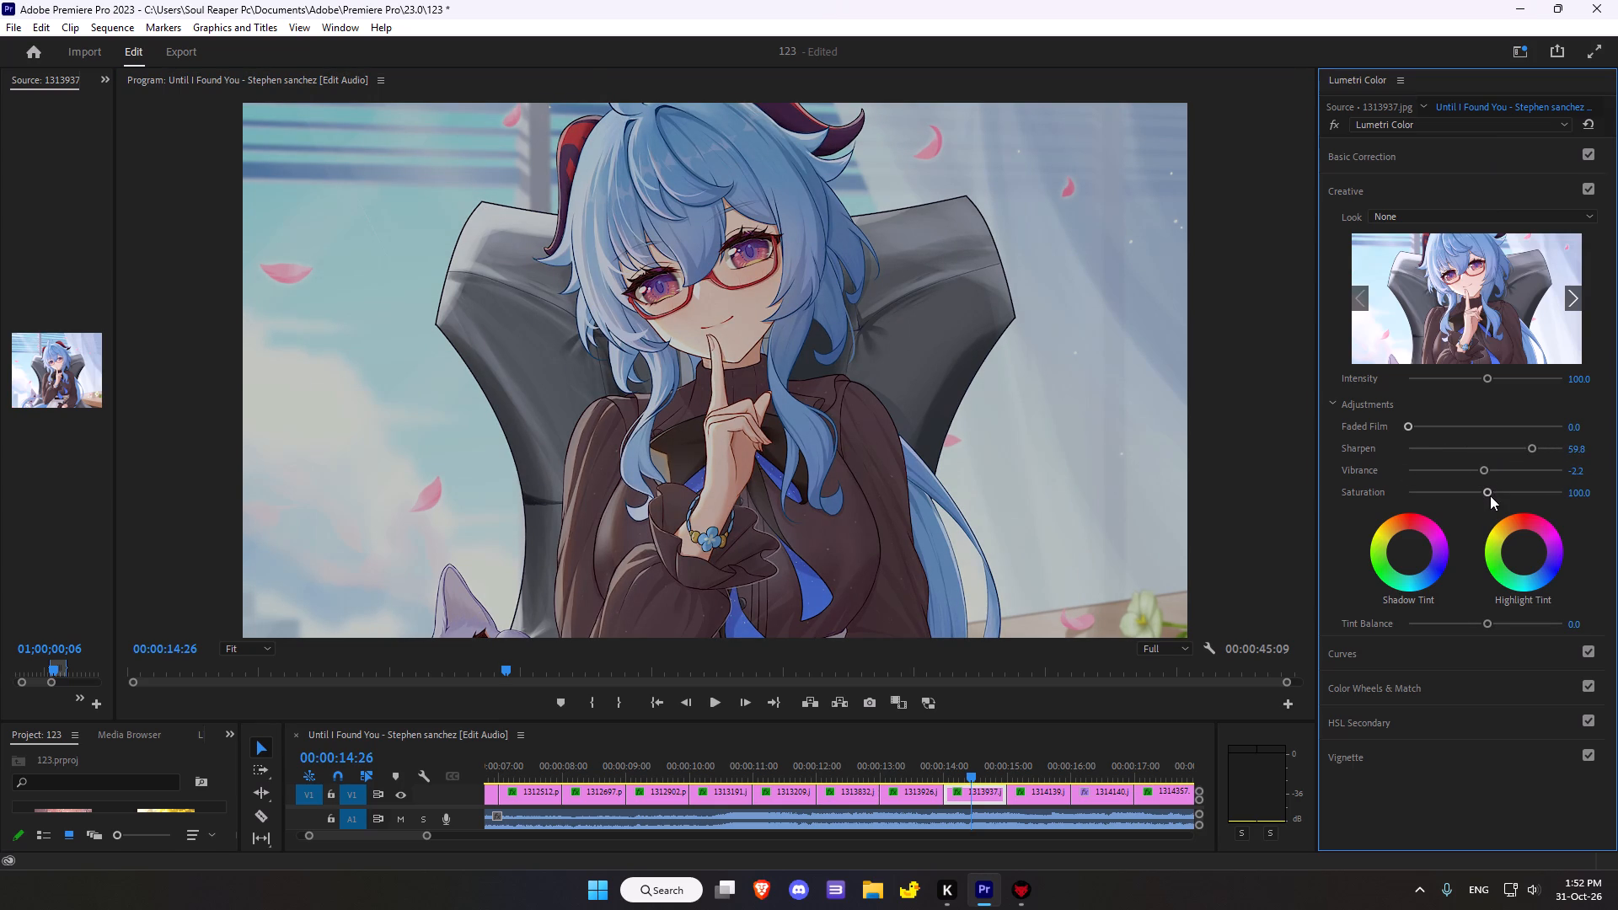
{"action": "left_click", "coordinate": [1490, 495]}
Nudge the clip's Shadow Tint and Highlight Tint slightly toward red.
{"action": "left_click_drag", "start_coordinate": [1411, 551], "coordinate": [1417, 533]}
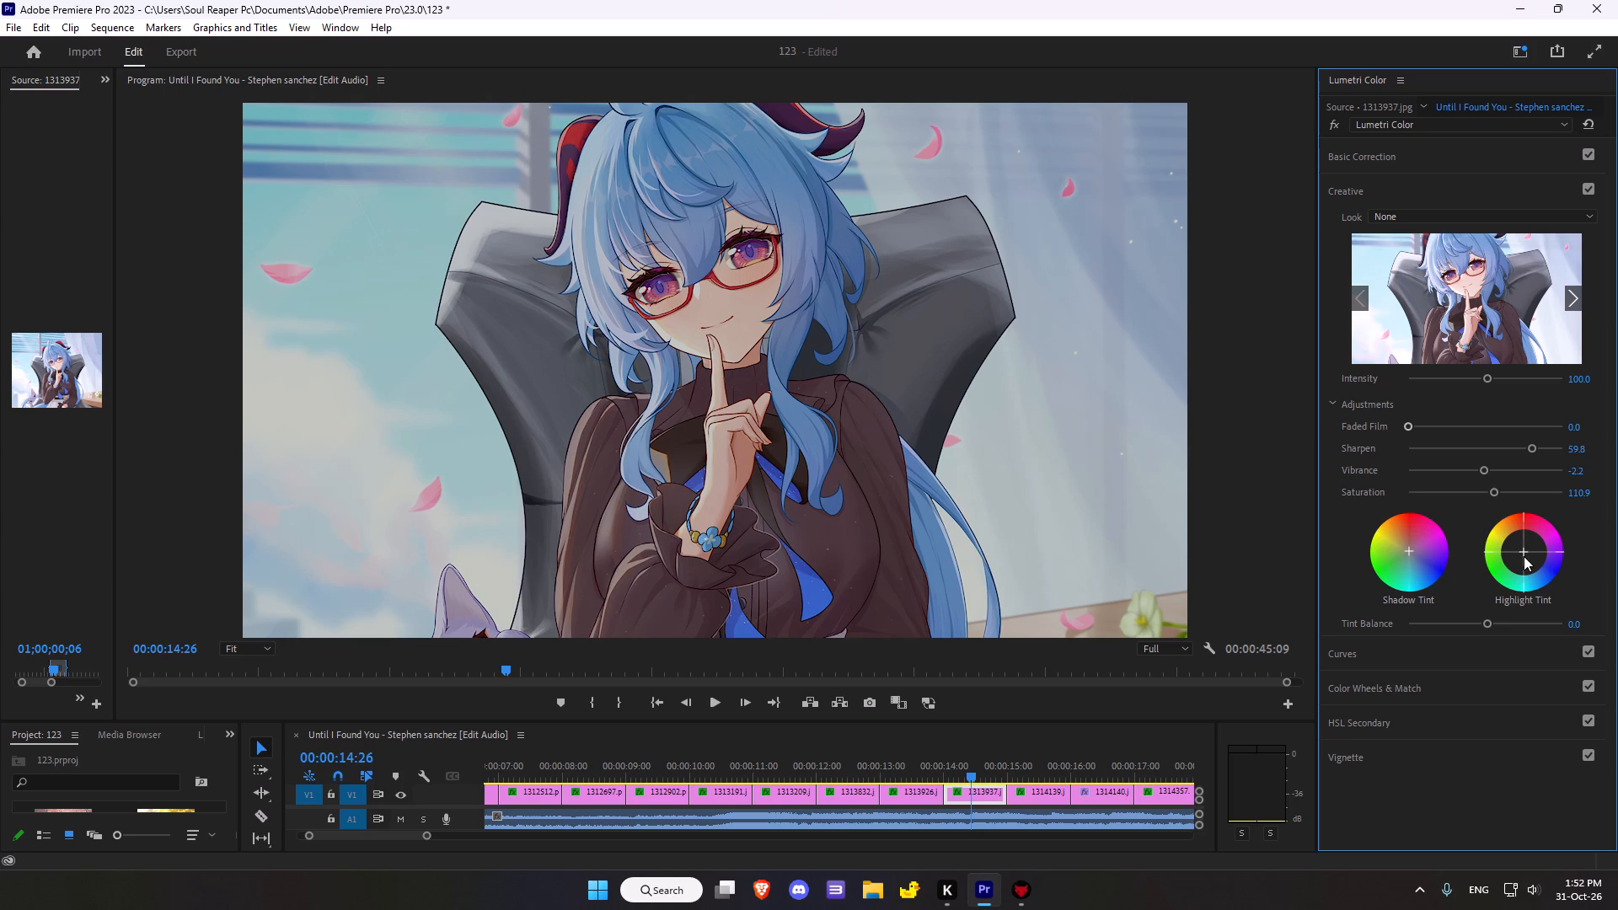
{"action": "left_click_drag", "start_coordinate": [1524, 551], "coordinate": [1530, 539]}
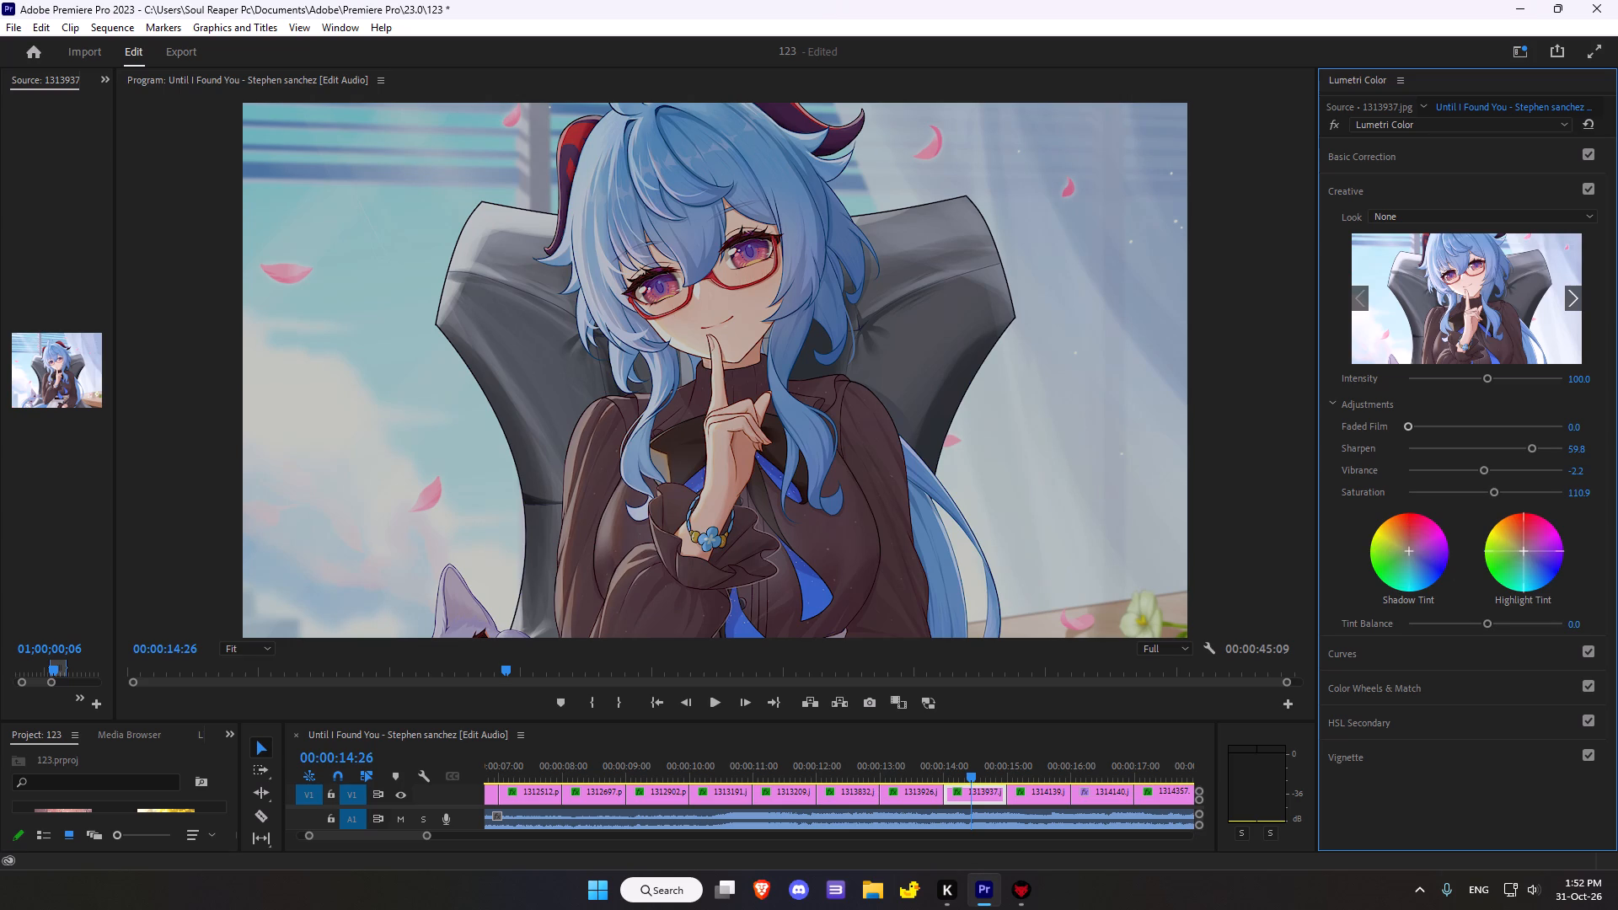
{"action": "left_click_drag", "start_coordinate": [1530, 539], "coordinate": [1530, 538]}
Pull the middle of the white RGB curve slightly down to darken the clip's midtones.
{"action": "left_click", "coordinate": [1361, 659]}
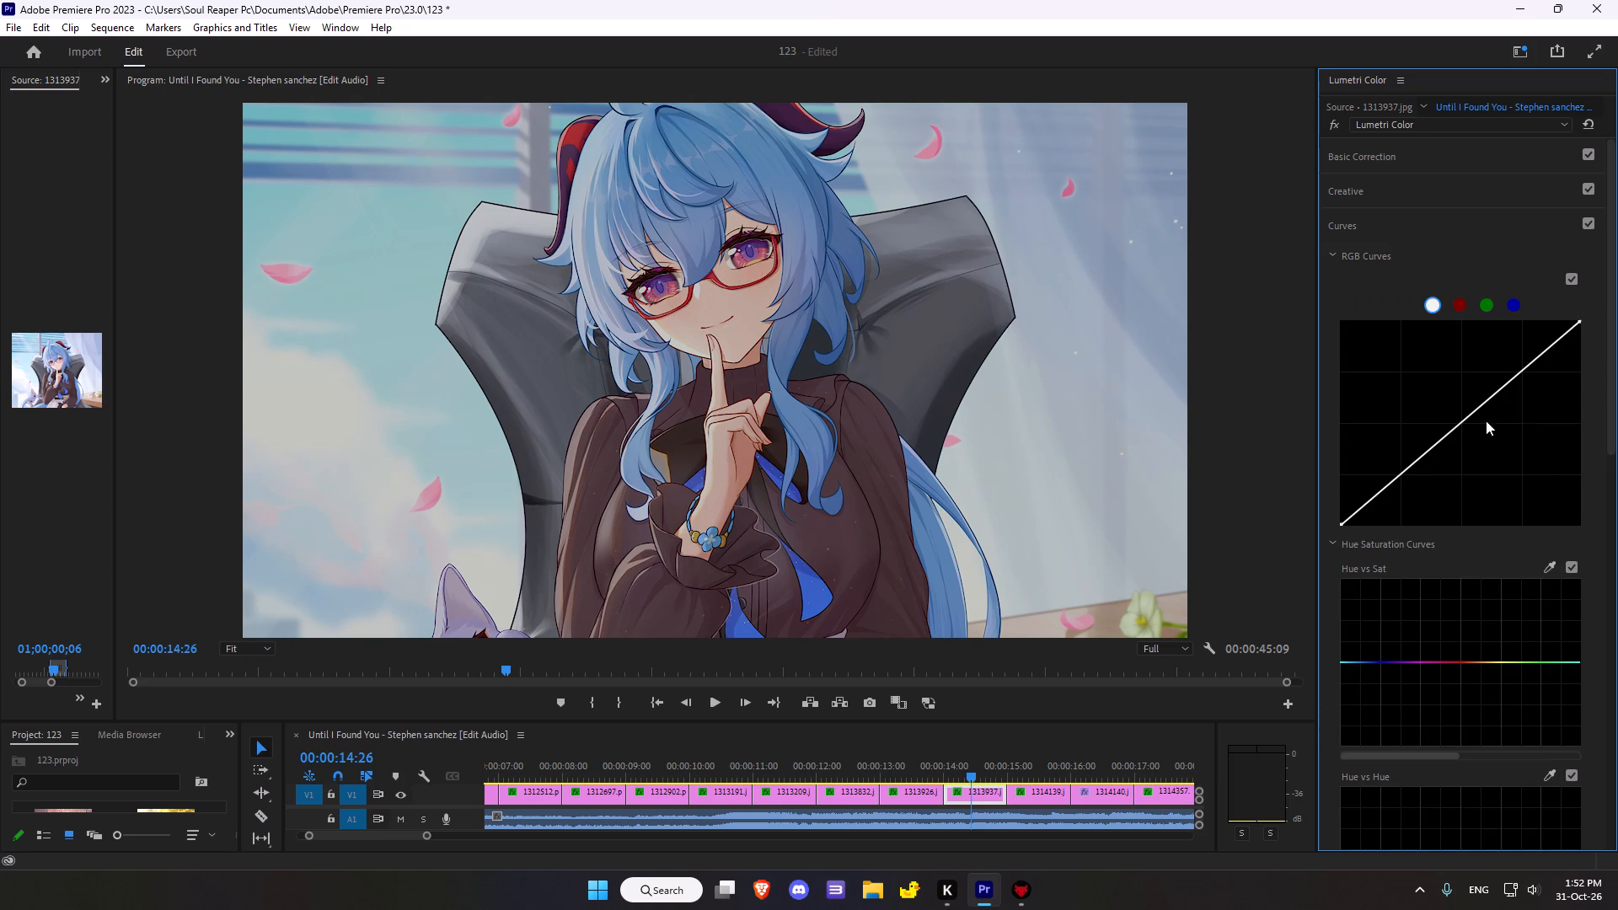
{"action": "left_click", "coordinate": [1458, 421]}
{"action": "left_click_drag", "start_coordinate": [1459, 426], "coordinate": [1469, 427]}
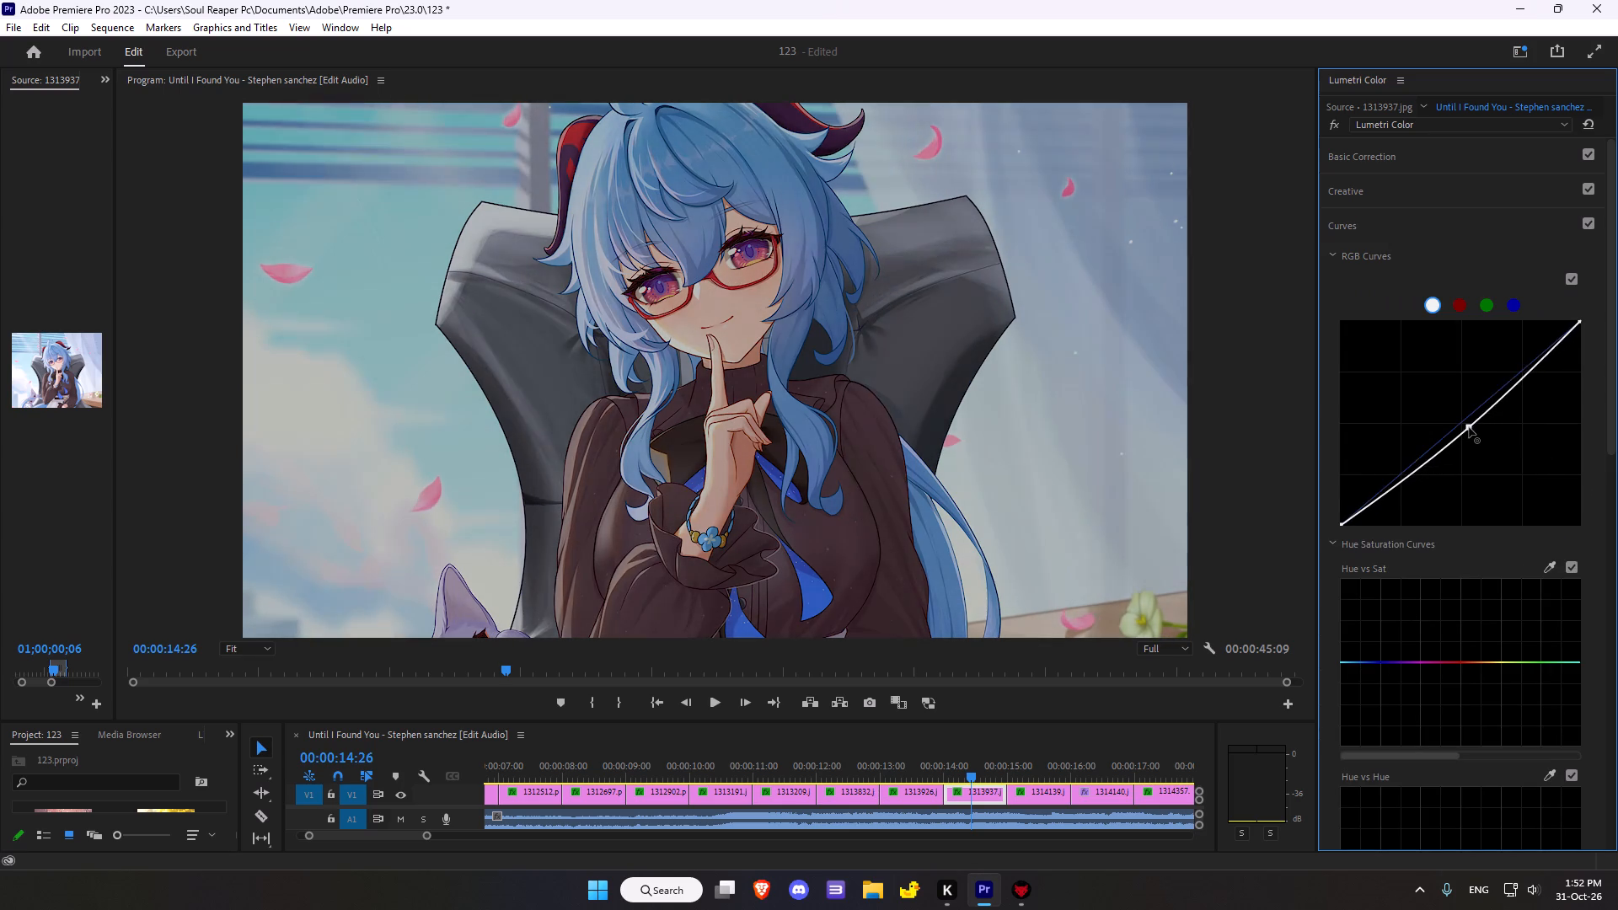
{"action": "left_click_drag", "start_coordinate": [1469, 427], "coordinate": [1472, 426]}
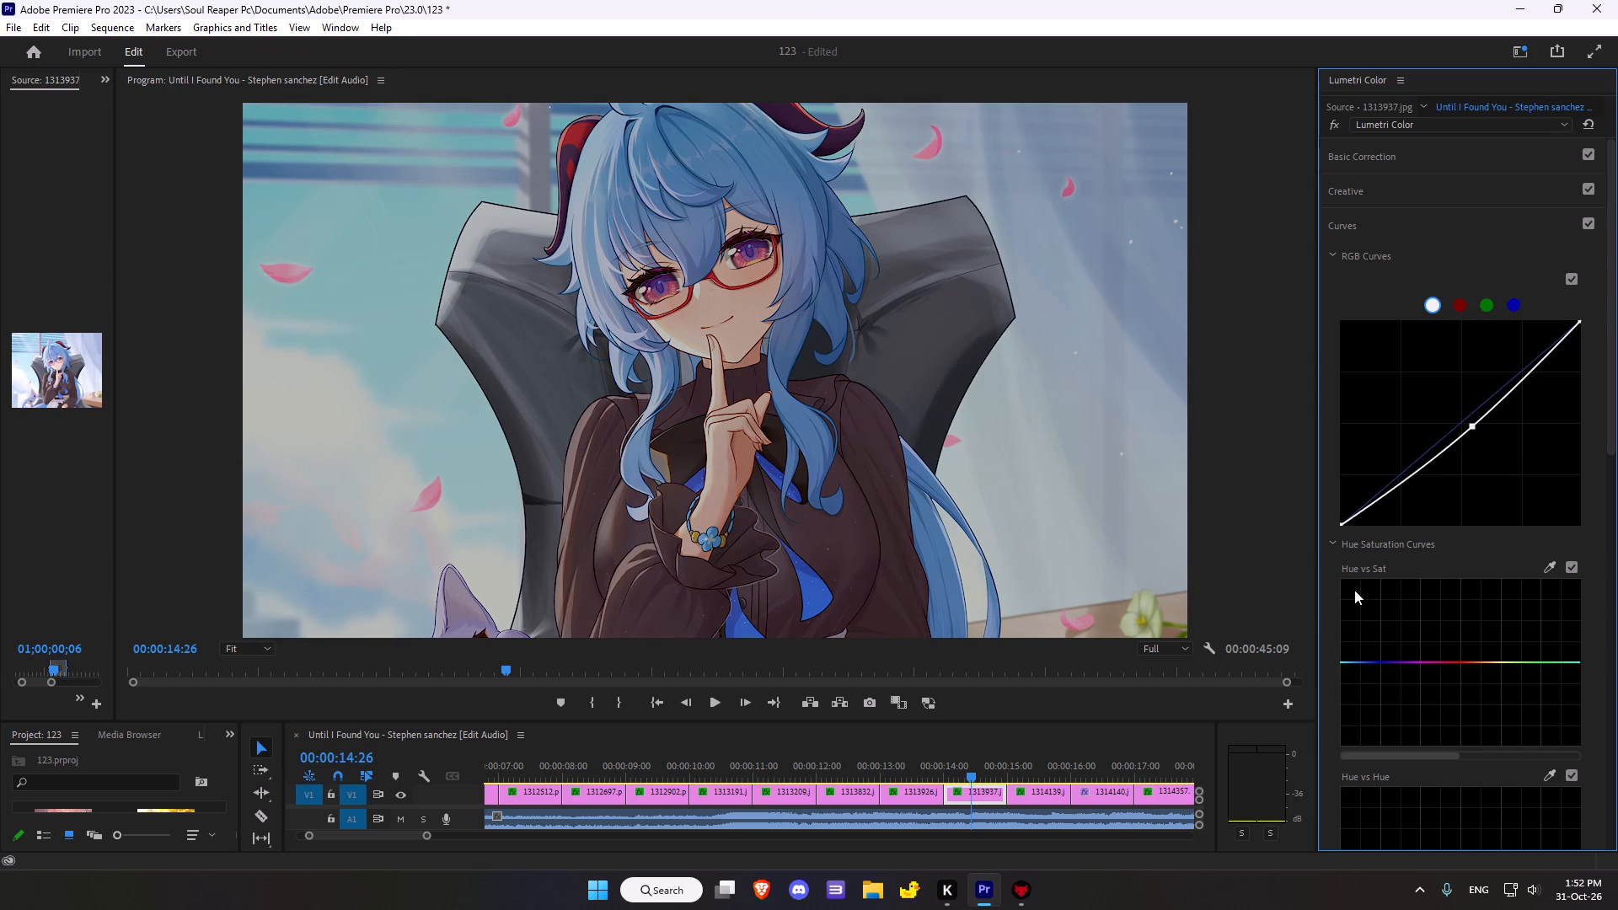
Sample the red of the character's horn for the Hue vs Sat curve and raise the saturation of that hue slightly.
{"action": "scroll", "coordinate": [1400, 725], "scroll_direction": "down", "scroll_amount": 1}
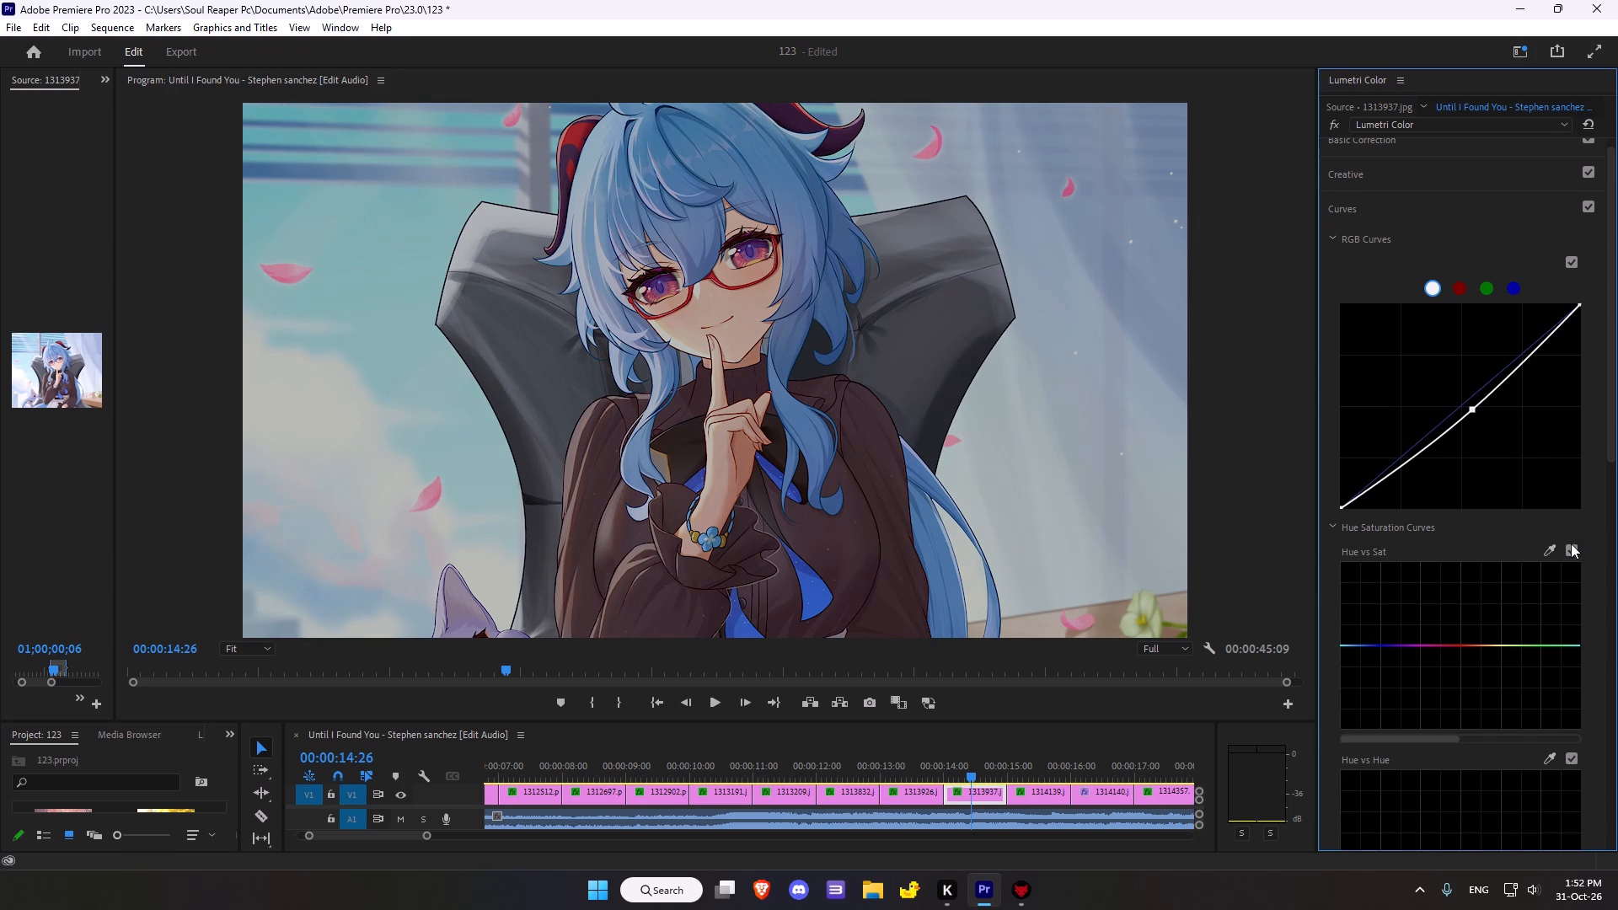
{"action": "left_click", "coordinate": [1556, 550]}
{"action": "left_click", "coordinate": [1553, 551]}
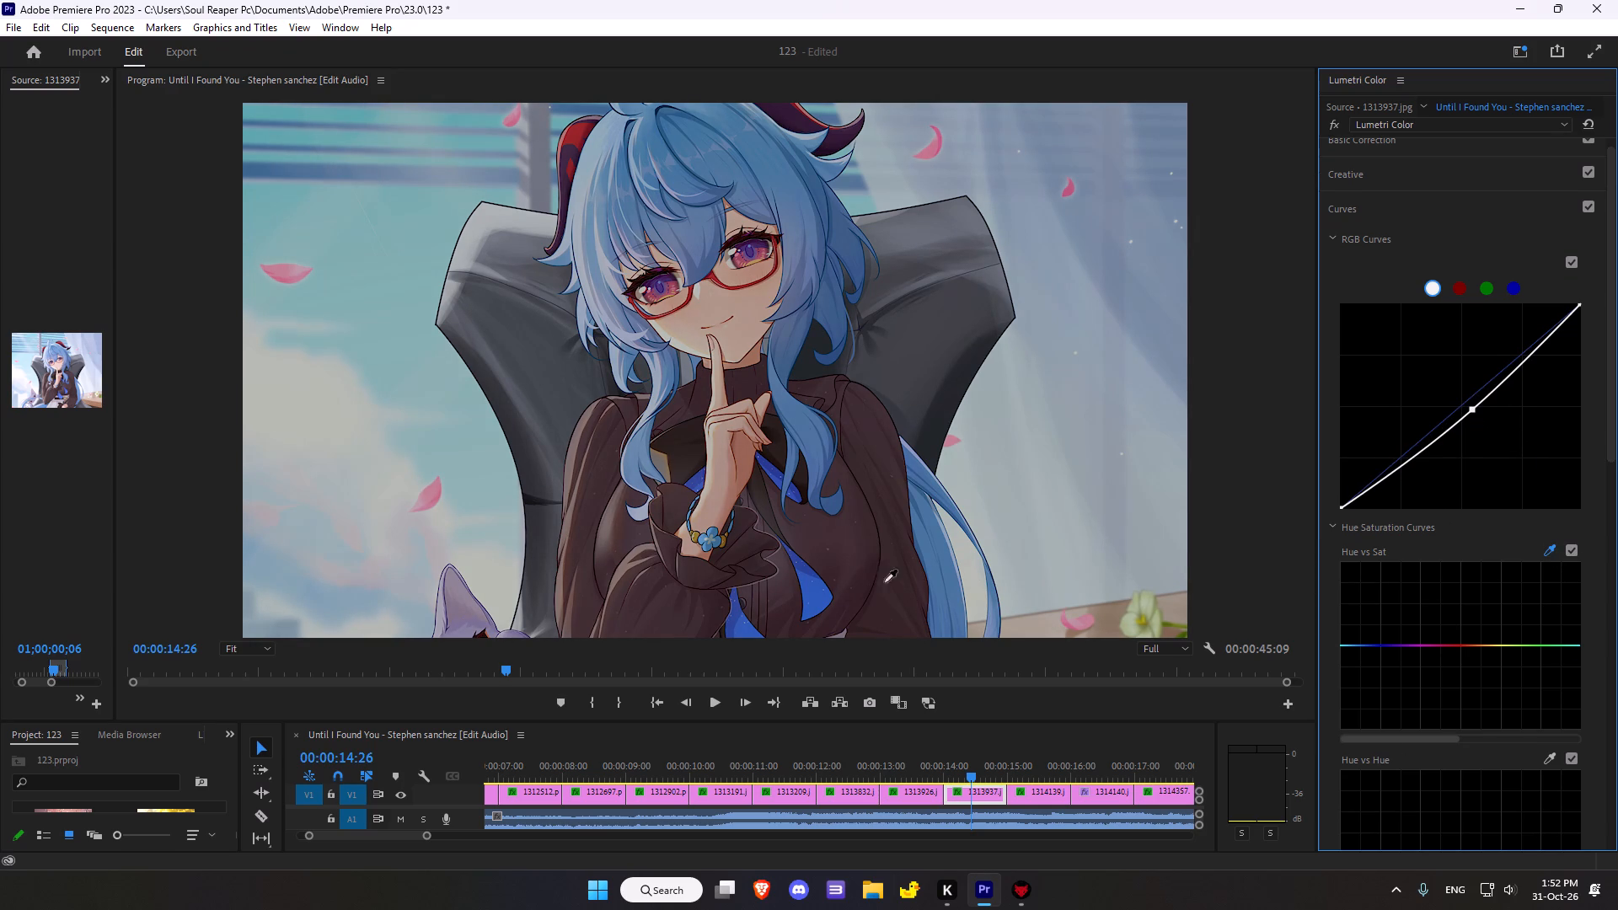
{"action": "left_click", "coordinate": [573, 135]}
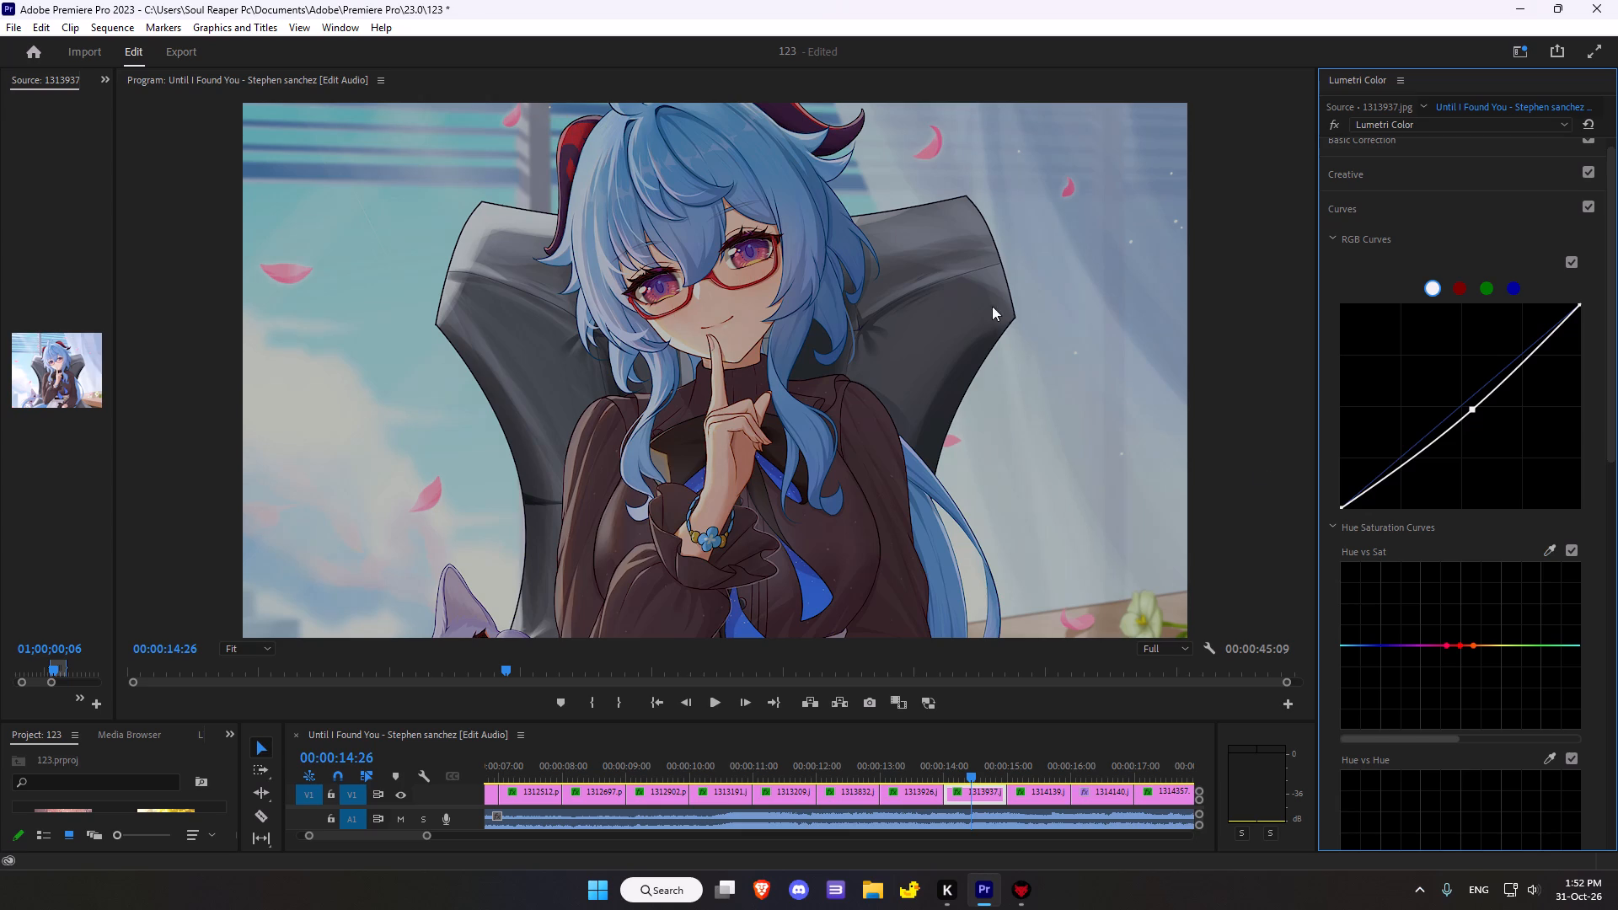
{"action": "left_click_drag", "start_coordinate": [1460, 645], "coordinate": [1462, 624]}
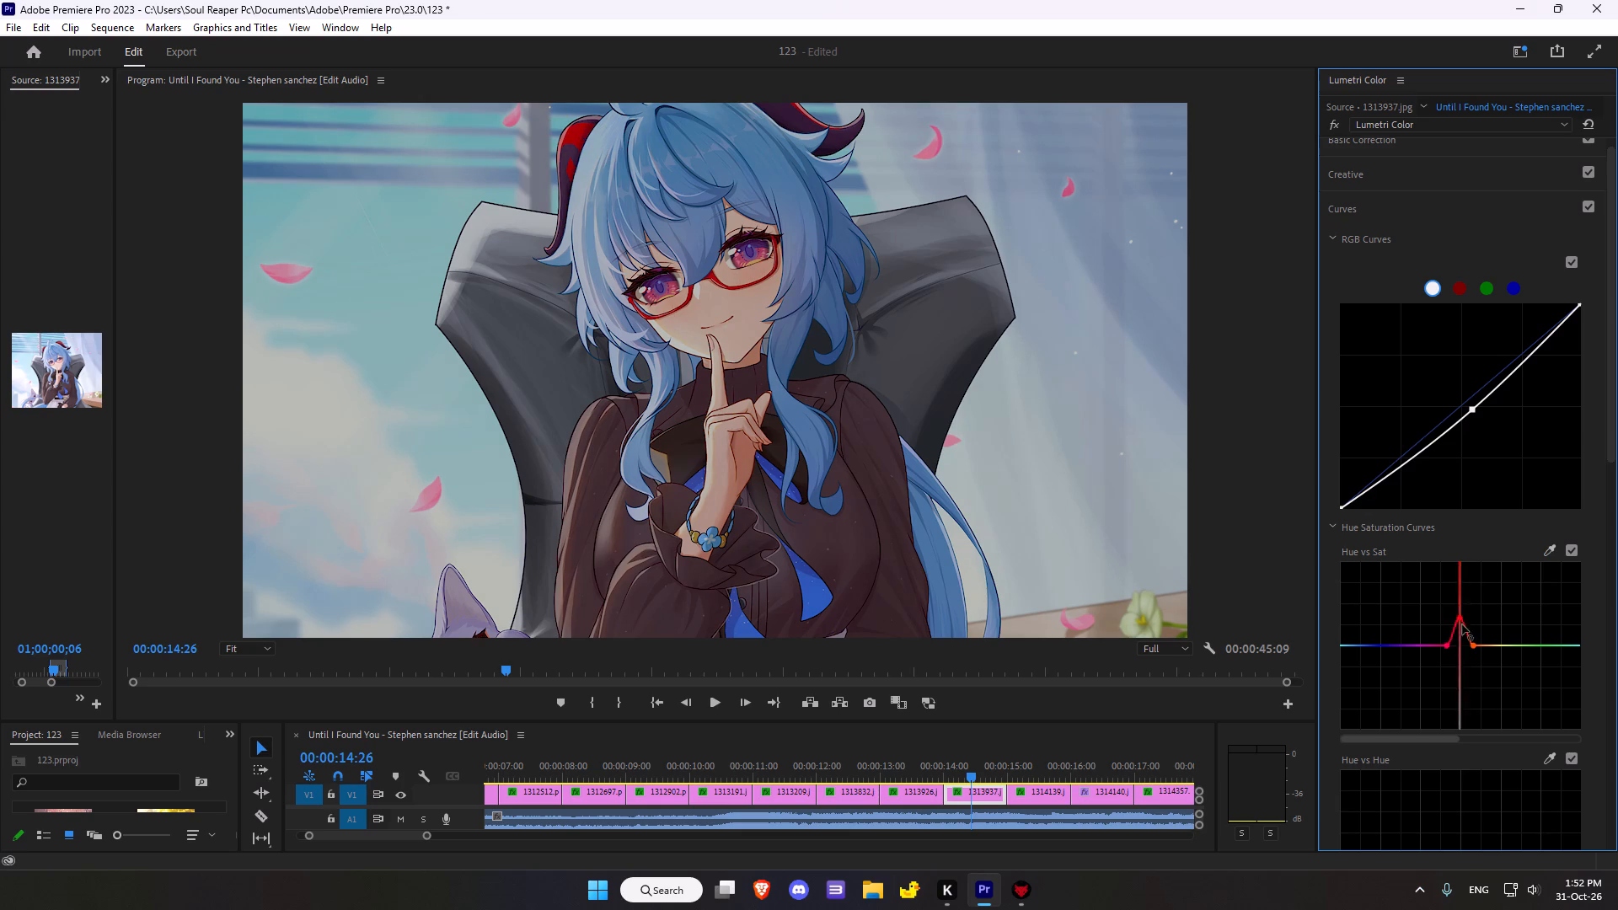
{"action": "left_click_drag", "start_coordinate": [1462, 624], "coordinate": [1461, 626]}
In Color Wheels & Match, shift the clip's midtones slightly toward blue, shadows toward yellow and highlights toward blue.
{"action": "scroll", "coordinate": [1489, 657], "scroll_direction": "down", "scroll_amount": 12}
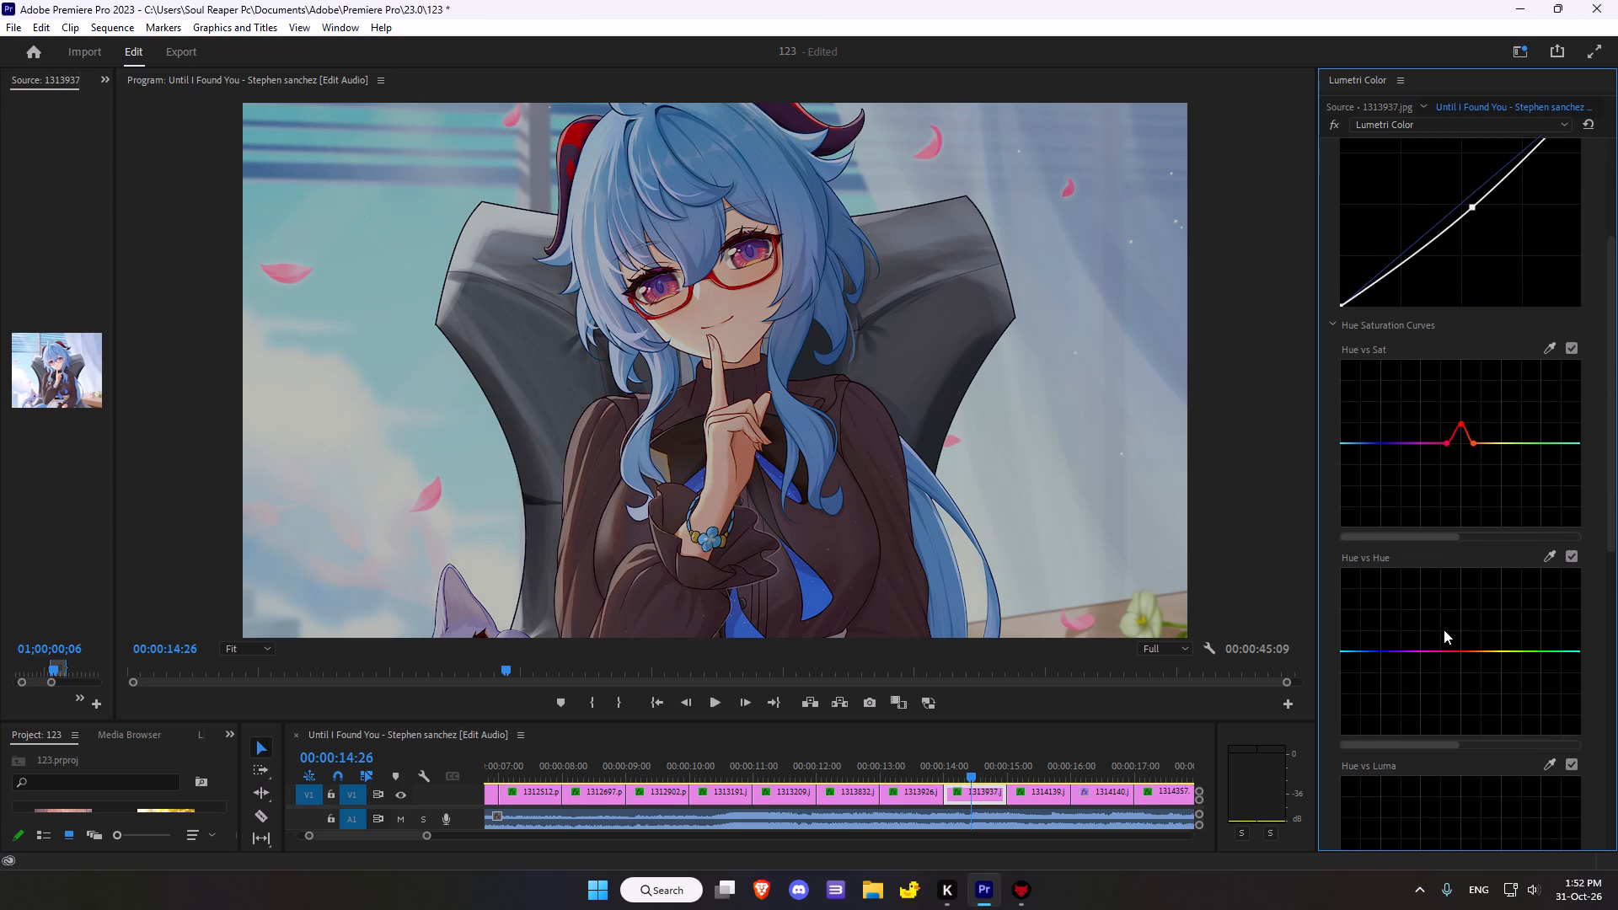
{"action": "scroll", "coordinate": [1444, 629], "scroll_direction": "down", "scroll_amount": 11}
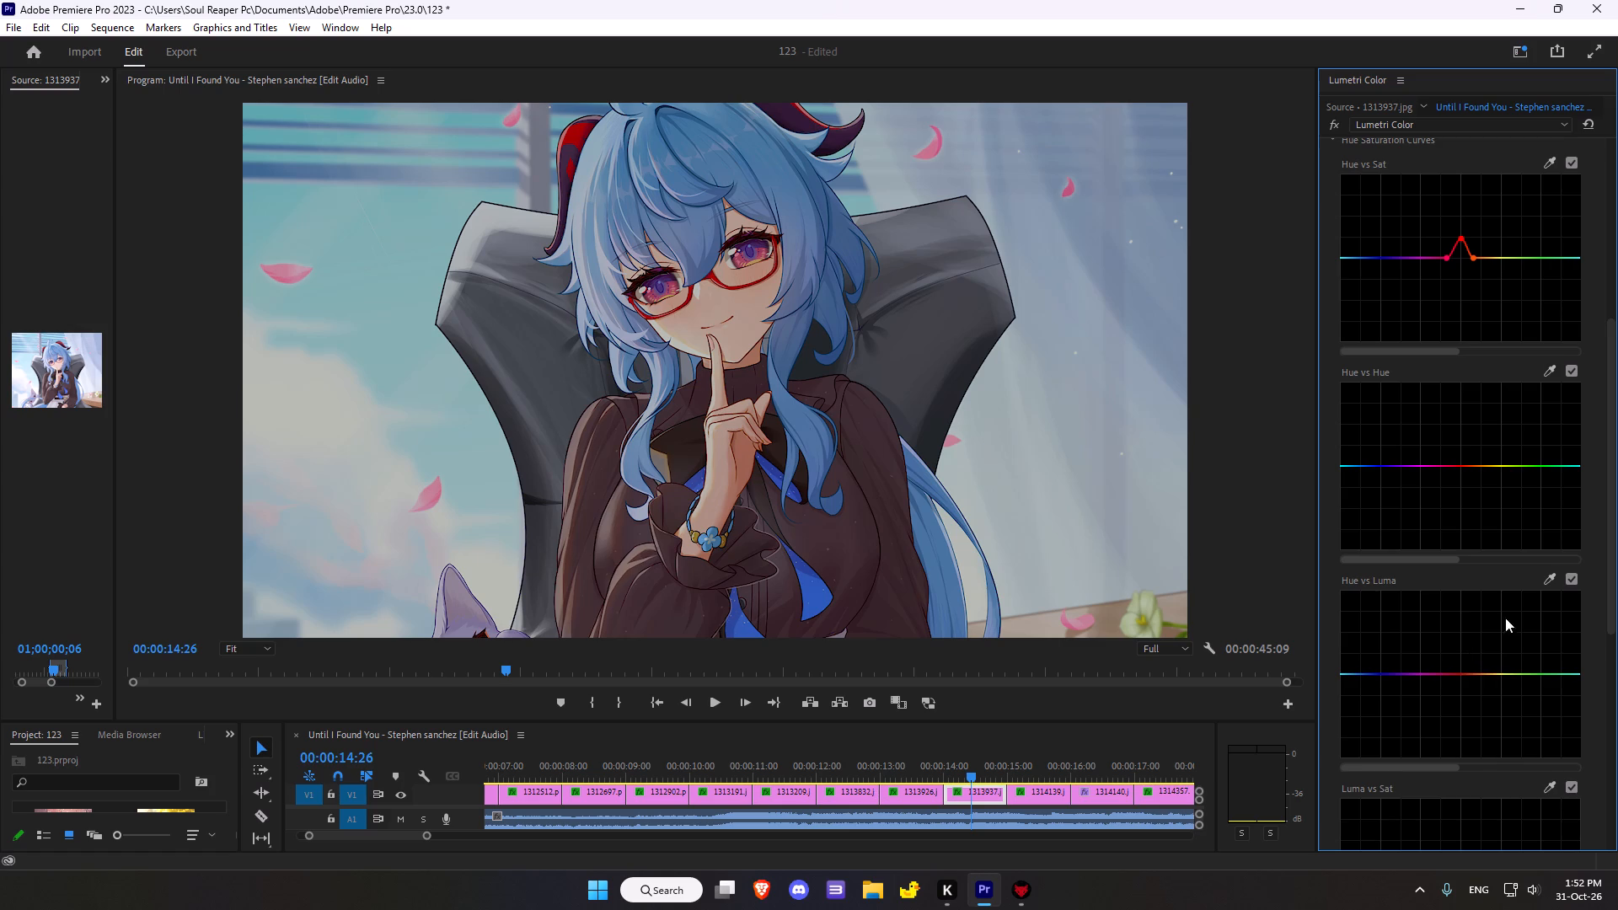
{"action": "scroll", "coordinate": [1347, 557], "scroll_direction": "down", "scroll_amount": 6}
{"action": "scroll", "coordinate": [1365, 443], "scroll_direction": "down", "scroll_amount": 12}
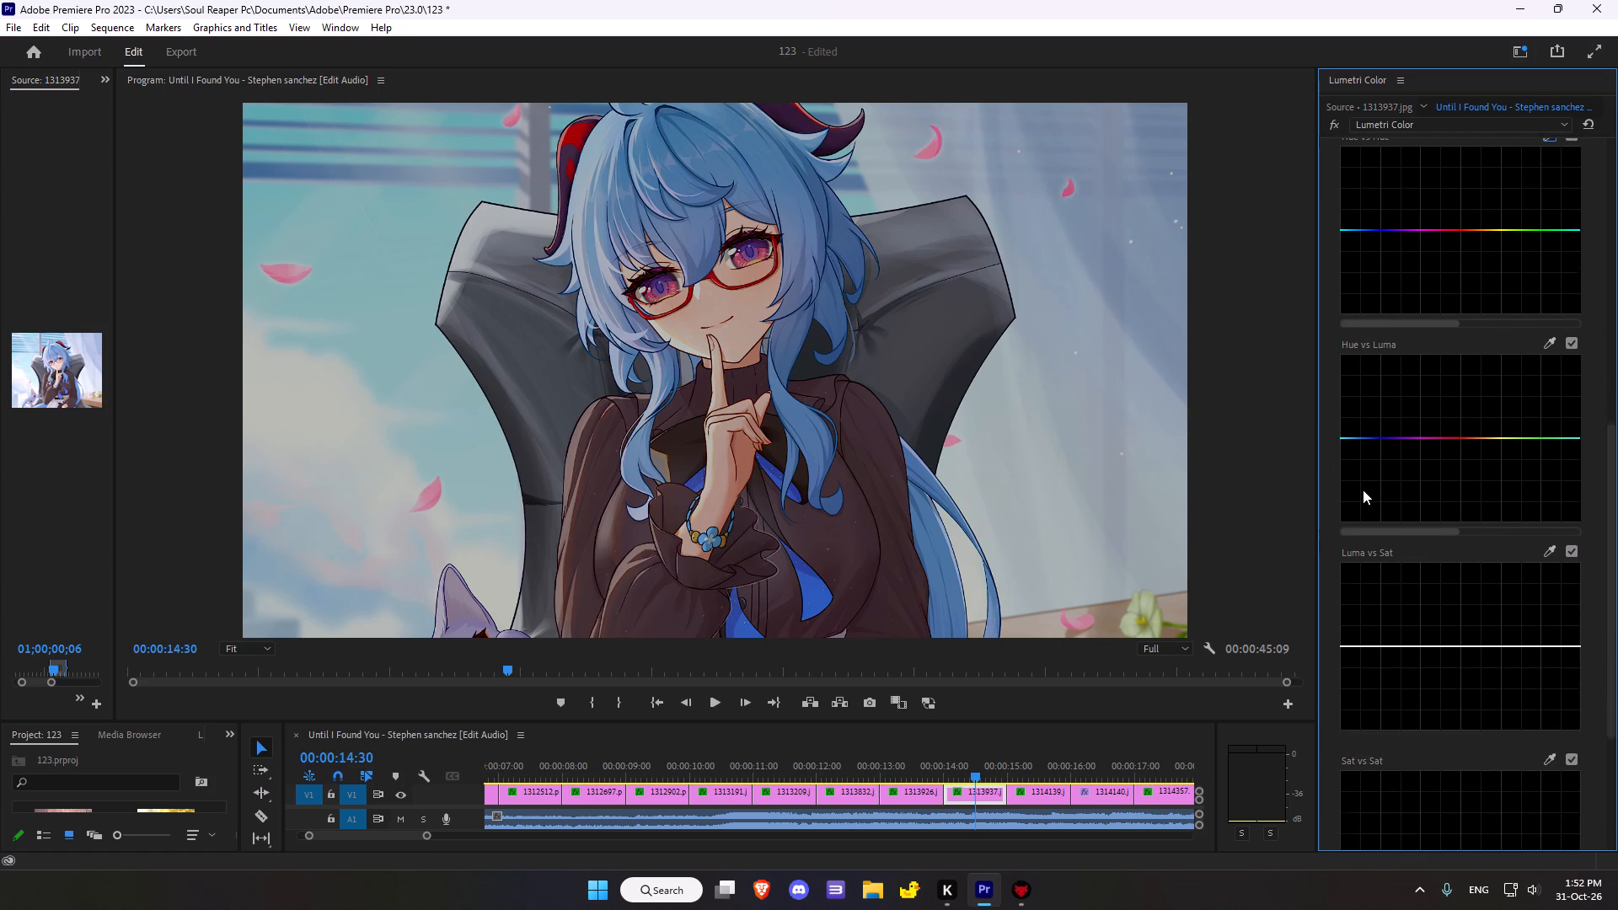
{"action": "scroll", "coordinate": [1363, 490], "scroll_direction": "down", "scroll_amount": 10}
{"action": "scroll", "coordinate": [1414, 438], "scroll_direction": "down", "scroll_amount": 4}
{"action": "scroll", "coordinate": [1482, 430], "scroll_direction": "down", "scroll_amount": 5}
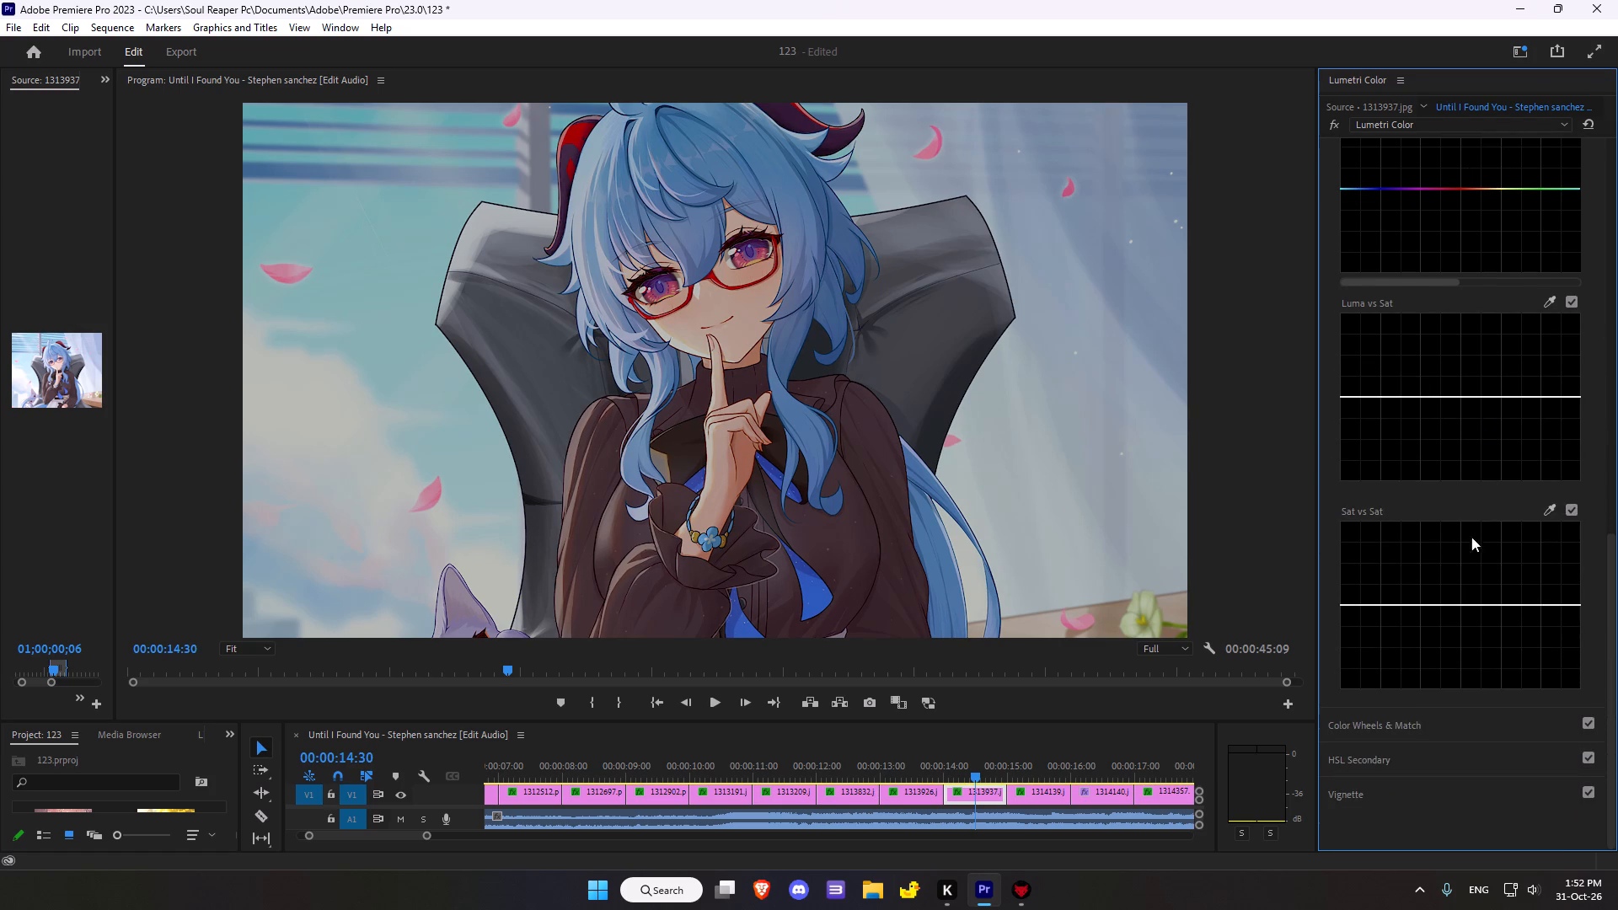
{"action": "left_click", "coordinate": [1421, 728]}
{"action": "left_click_drag", "start_coordinate": [1476, 387], "coordinate": [1503, 340]}
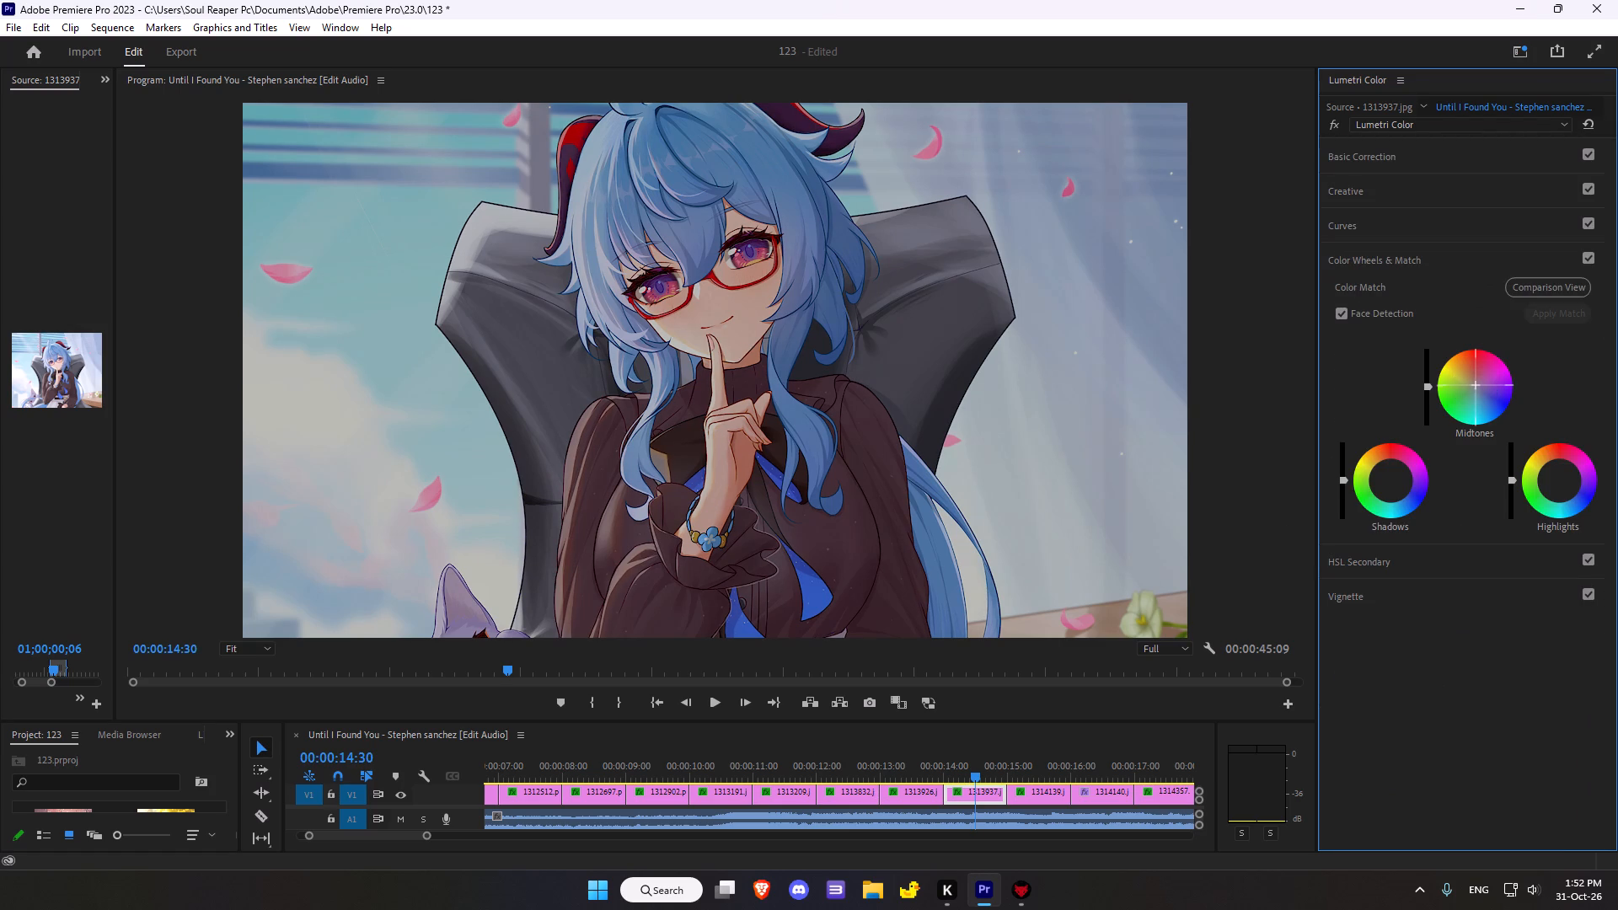
{"action": "left_click_drag", "start_coordinate": [1503, 340], "coordinate": [1551, 418]}
{"action": "left_click_drag", "start_coordinate": [1390, 479], "coordinate": [1293, 440]}
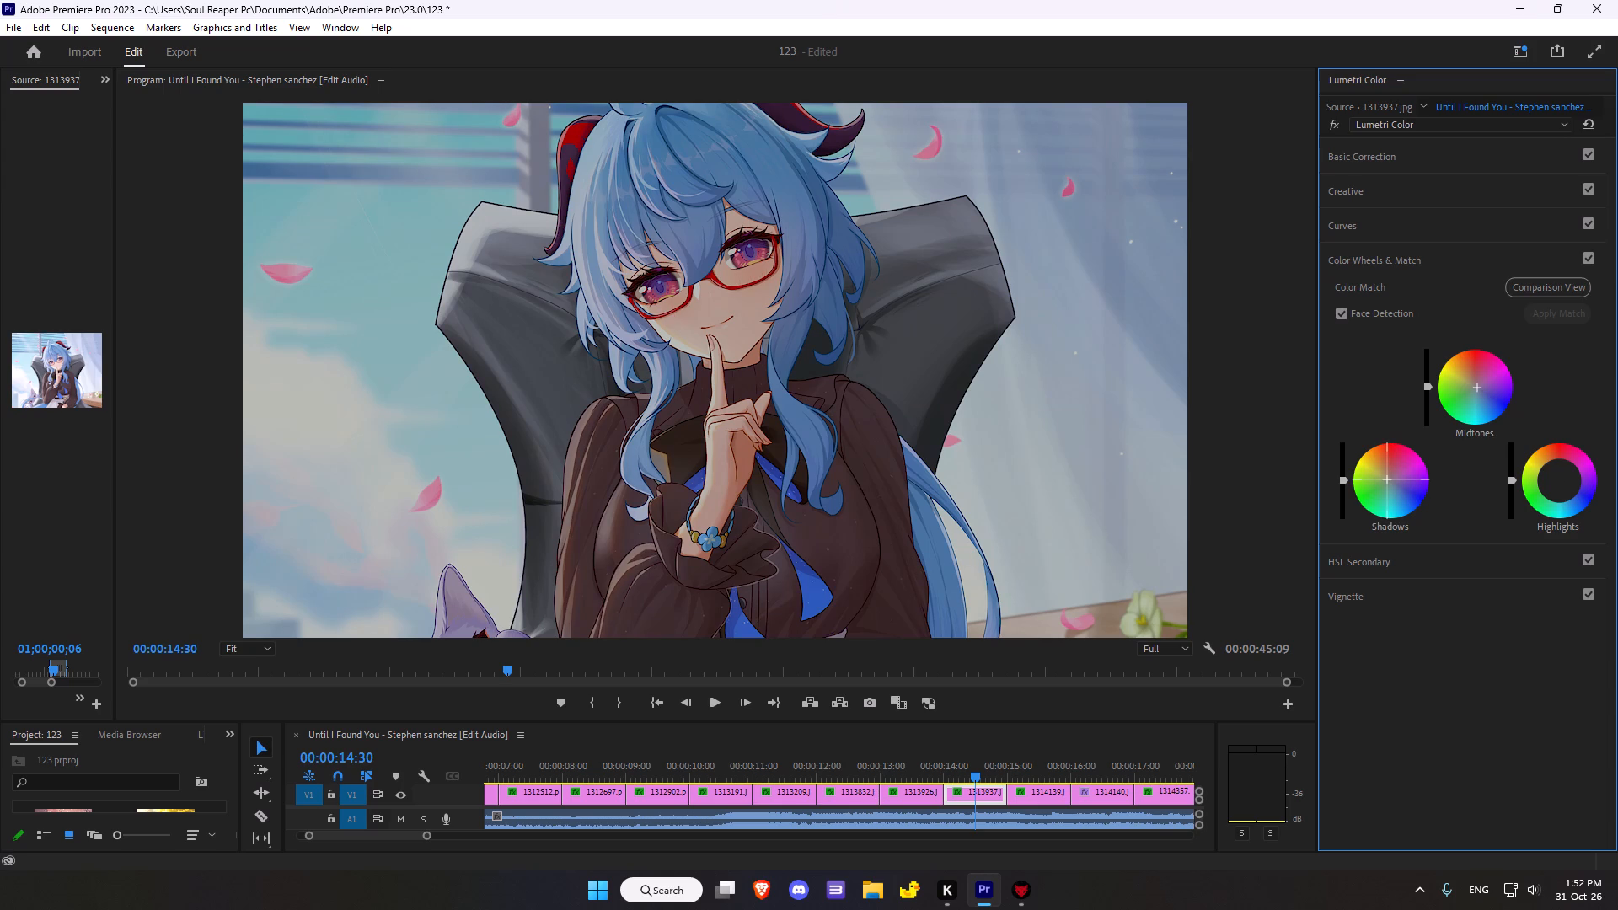
{"action": "left_click_drag", "start_coordinate": [1293, 440], "coordinate": [1293, 441]}
{"action": "left_click_drag", "start_coordinate": [1561, 483], "coordinate": [1560, 512]}
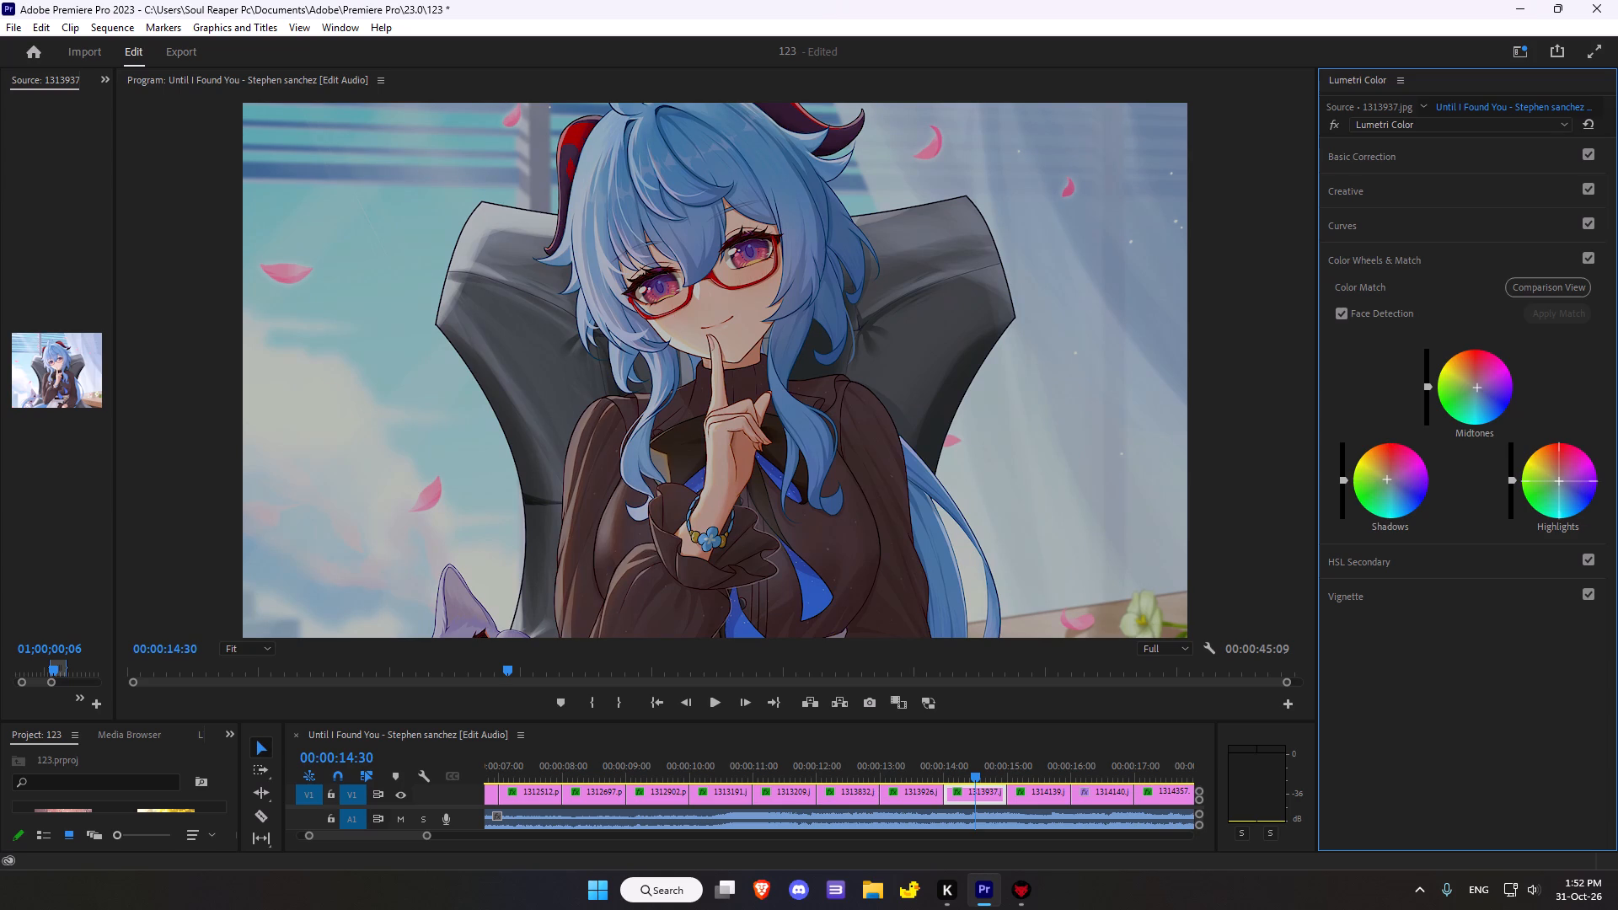
{"action": "left_click_drag", "start_coordinate": [1560, 512], "coordinate": [1610, 497]}
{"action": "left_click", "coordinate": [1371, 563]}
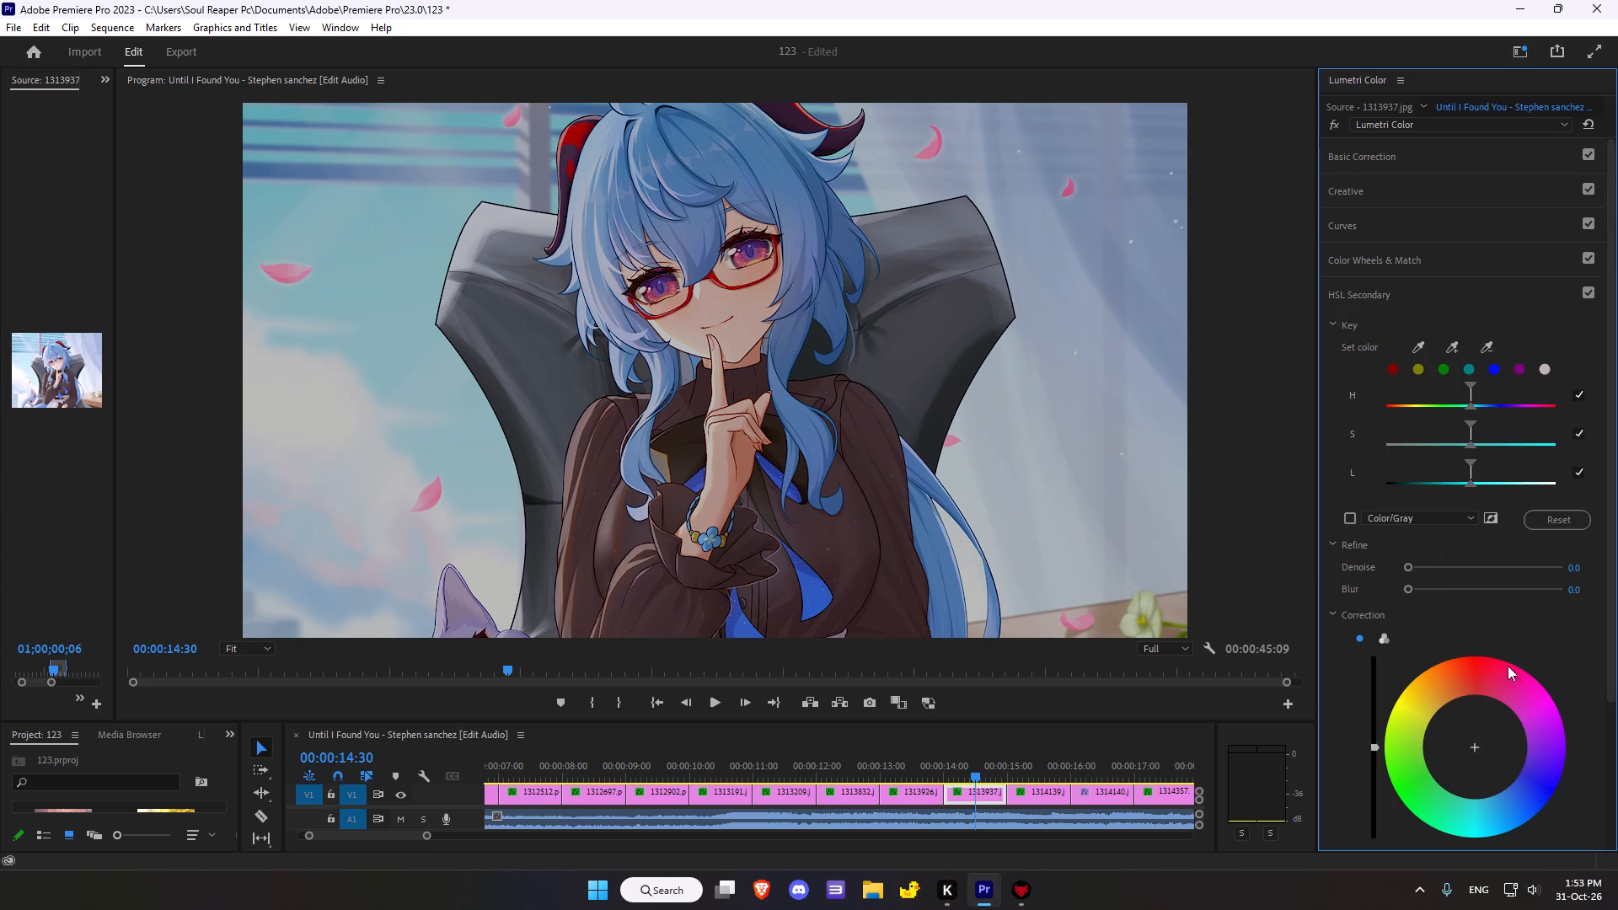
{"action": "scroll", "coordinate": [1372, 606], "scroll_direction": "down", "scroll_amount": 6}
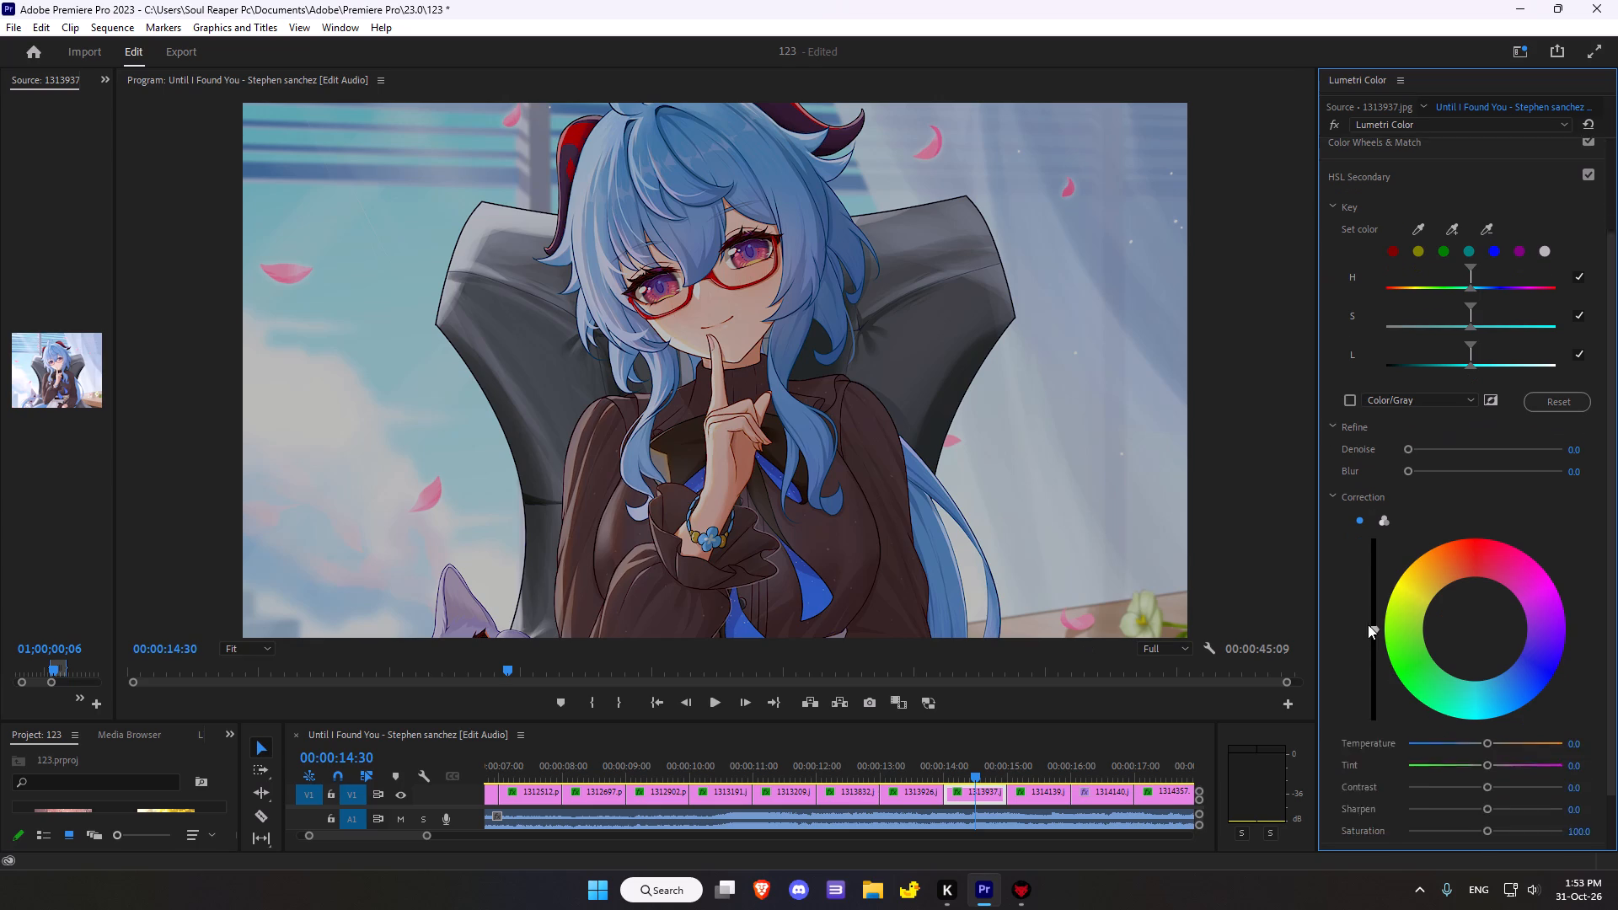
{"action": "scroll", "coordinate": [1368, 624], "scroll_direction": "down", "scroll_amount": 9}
Add a vignette to clip 1313937.jpg with Amount -1.0, Midpoint 29.3, Roundness 19.6 and Feather 42.4.
{"action": "left_click", "coordinate": [1341, 794]}
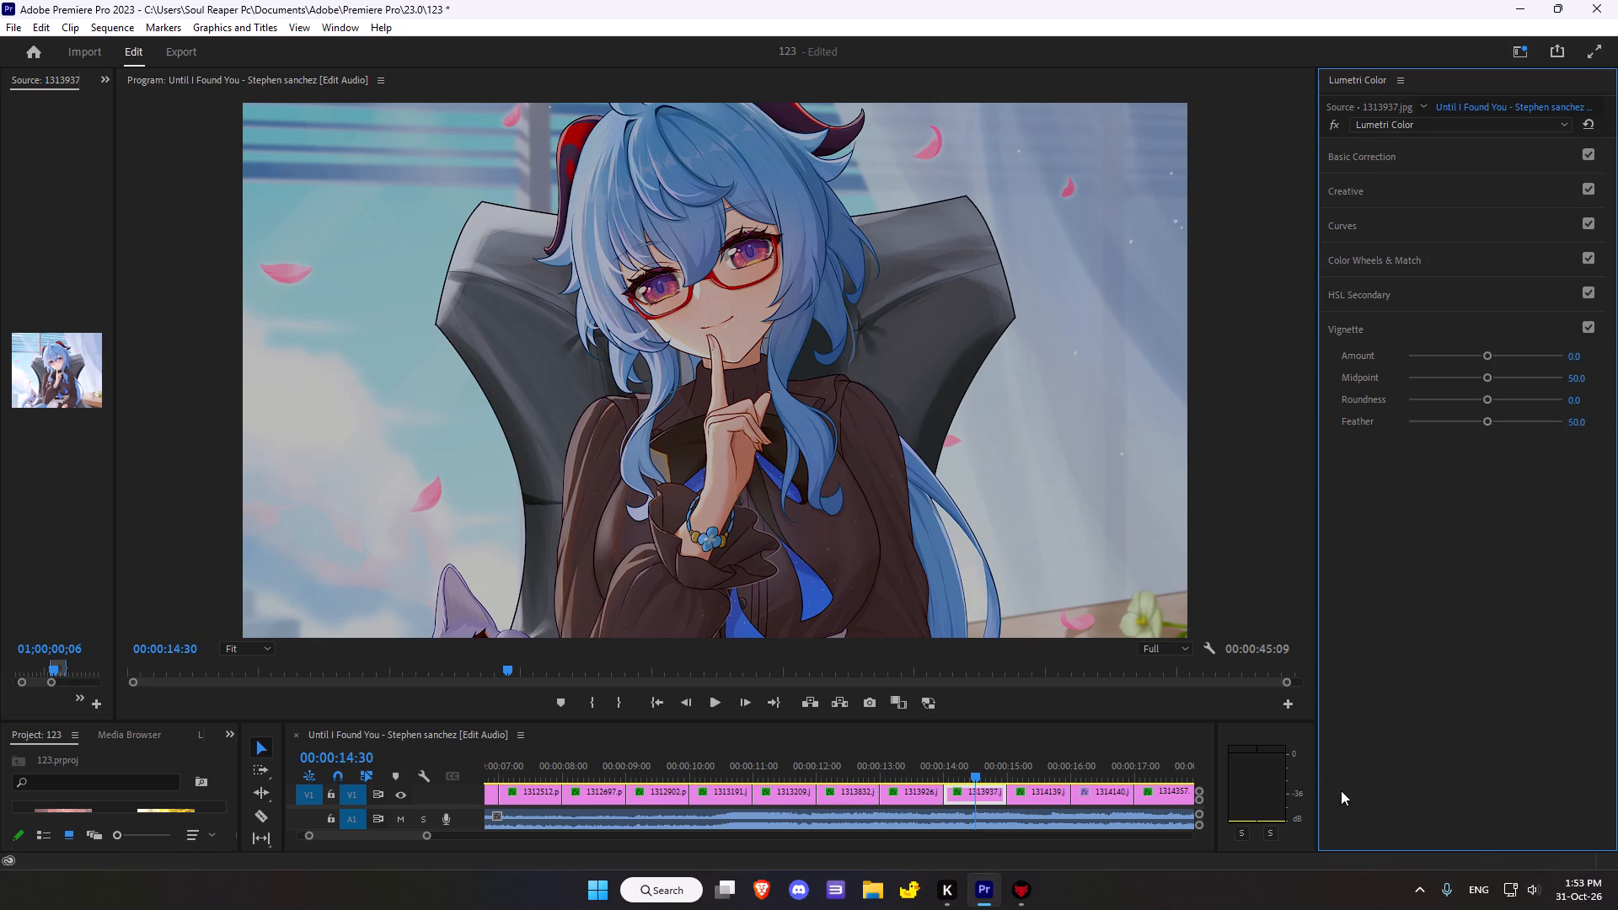
{"action": "left_click_drag", "start_coordinate": [1484, 353], "coordinate": [1460, 359]}
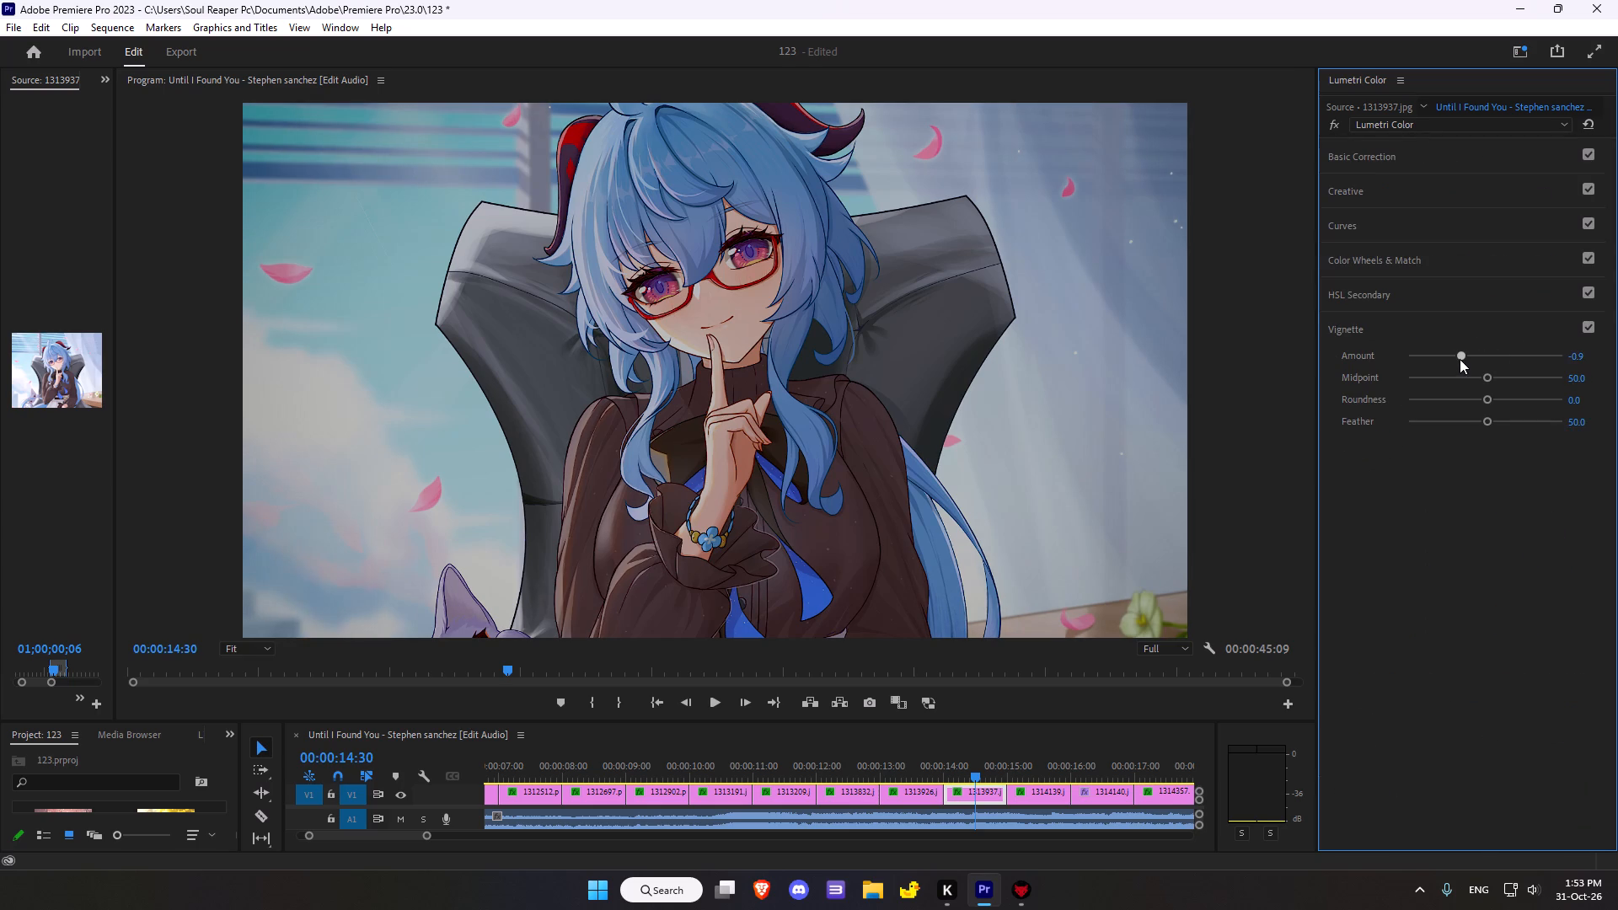
{"action": "left_click_drag", "start_coordinate": [1460, 359], "coordinate": [1459, 359]}
{"action": "left_click_drag", "start_coordinate": [1491, 380], "coordinate": [1452, 383]}
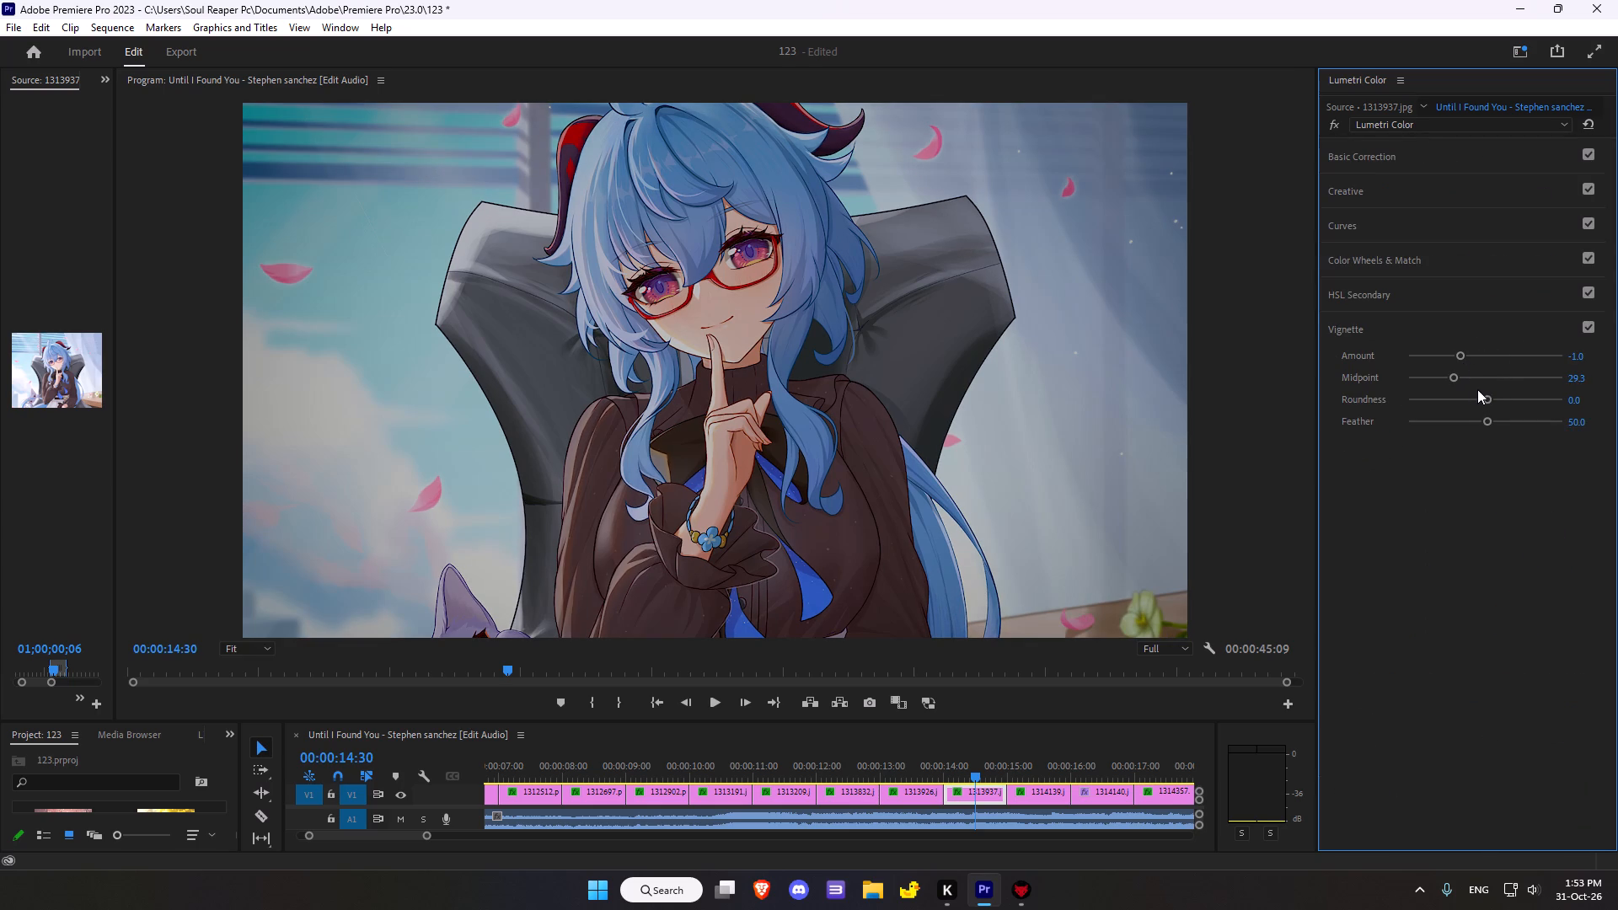
{"action": "left_click_drag", "start_coordinate": [1479, 394], "coordinate": [1499, 404]}
{"action": "left_click_drag", "start_coordinate": [1493, 426], "coordinate": [1472, 422]}
Advance to clip 1314139.jpg, compare it with and without its existing grade, and reset its Lumetri Color effect.
{"action": "scroll", "coordinate": [994, 657], "scroll_direction": "down", "scroll_amount": 5}
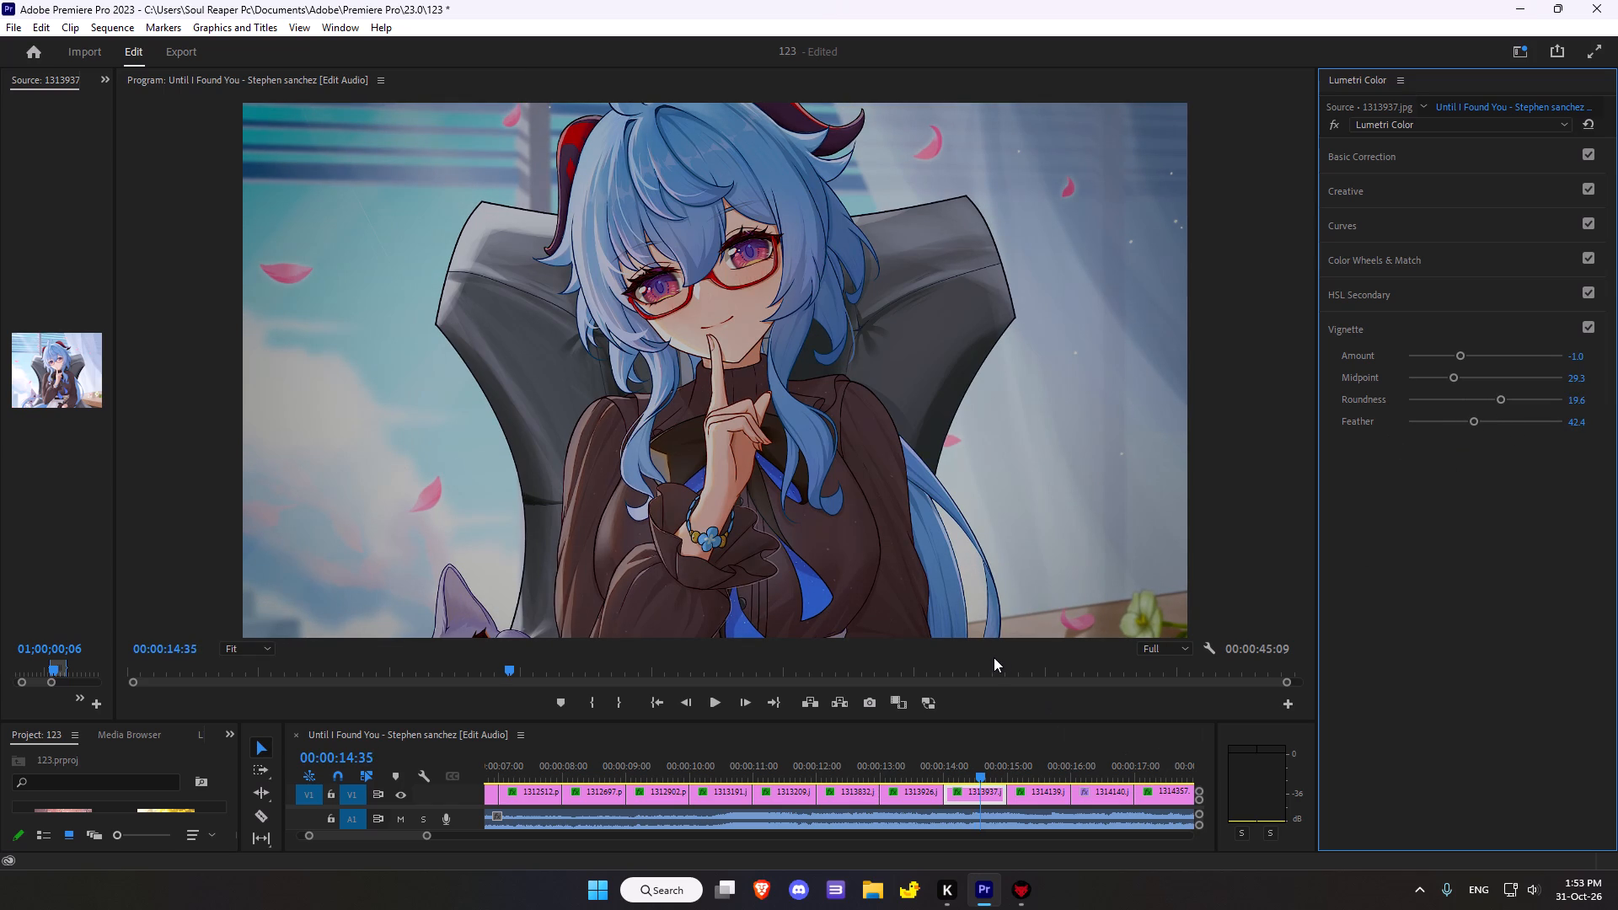
{"action": "scroll", "coordinate": [994, 657], "scroll_direction": "down", "scroll_amount": 17}
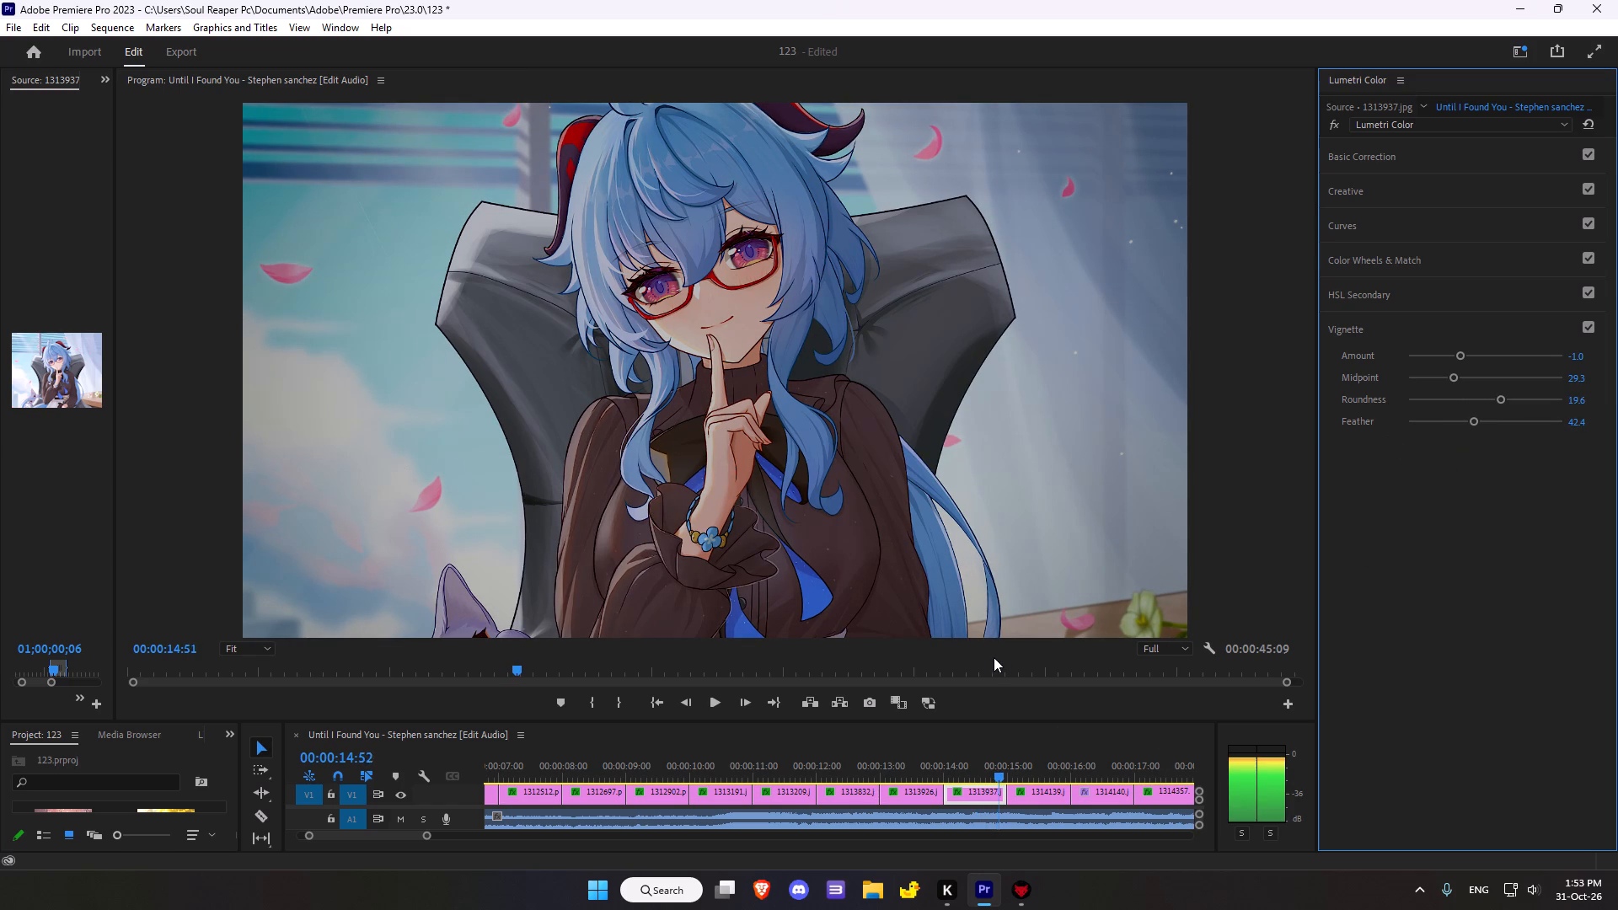
{"action": "scroll", "coordinate": [994, 657], "scroll_direction": "down", "scroll_amount": 16}
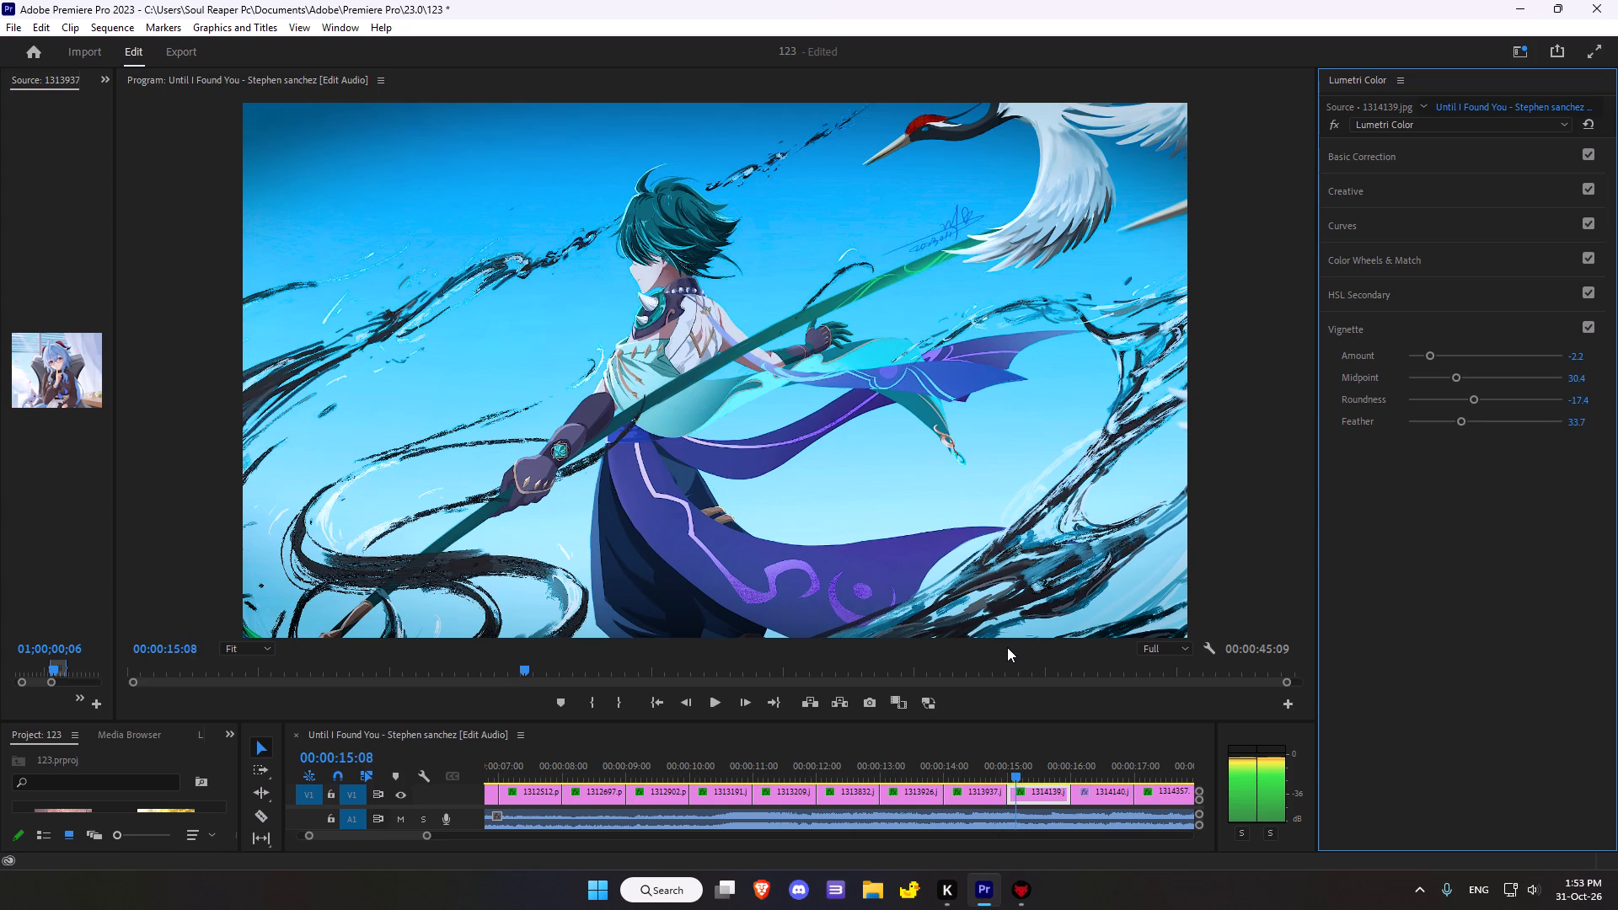
{"action": "scroll", "coordinate": [1007, 647], "scroll_direction": "down", "scroll_amount": 13}
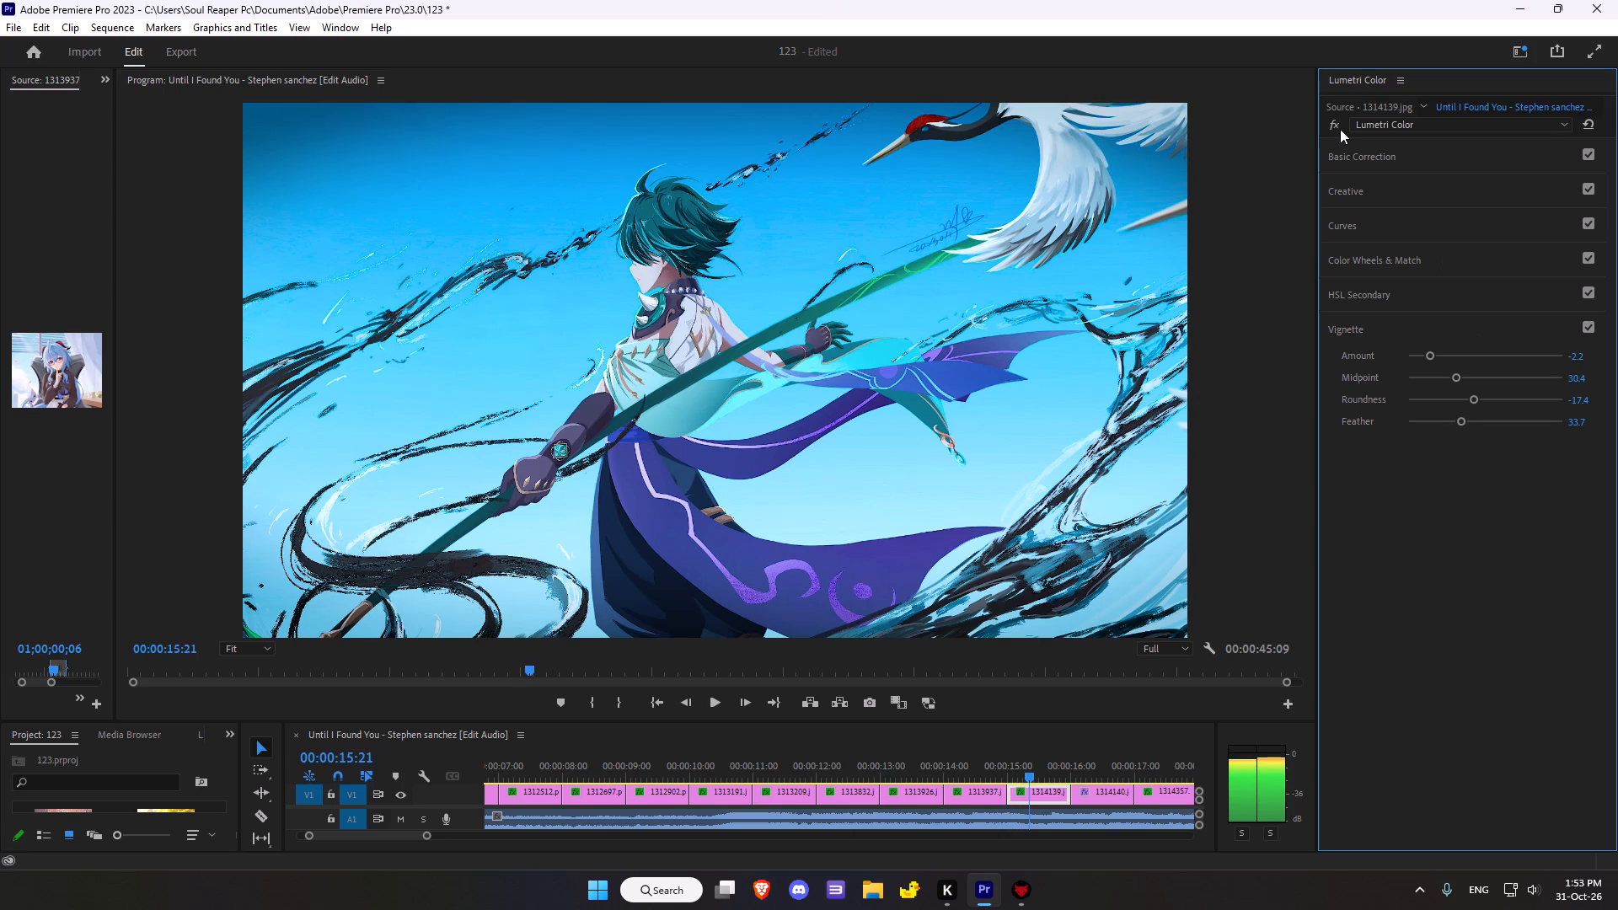
{"action": "left_click", "coordinate": [1339, 128]}
{"action": "left_click", "coordinate": [1339, 128]}
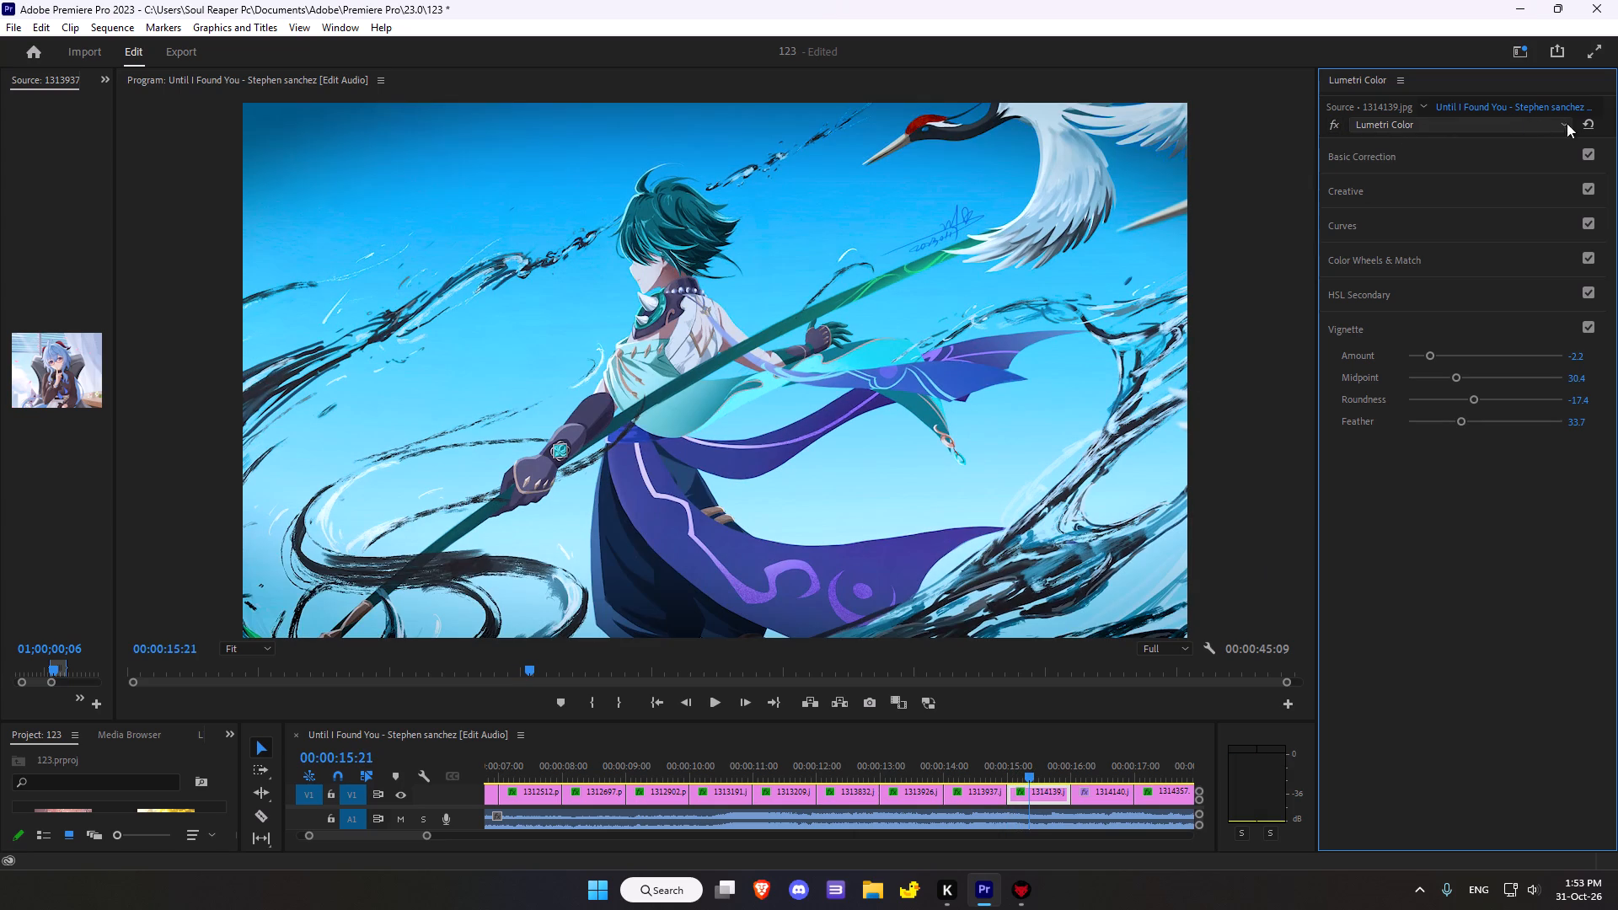
{"action": "left_click", "coordinate": [1592, 124]}
In Basic Correction, set the clip's Temperature to 29.3 and Saturation to 140.2, leaving Tint at 0.0.
{"action": "left_click", "coordinate": [1424, 154]}
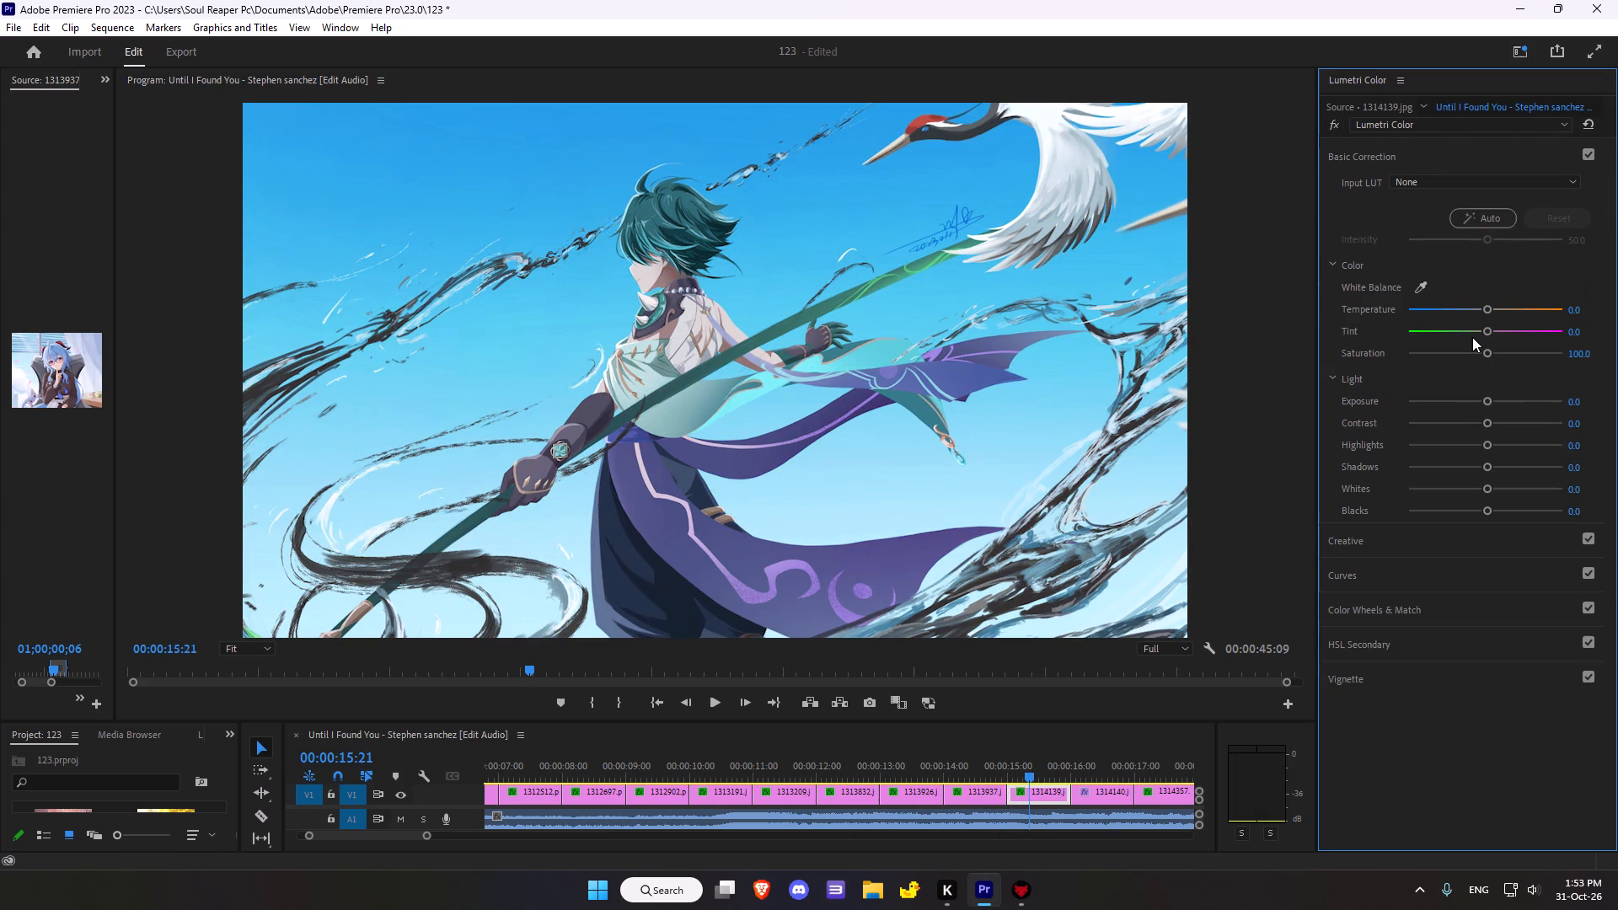
{"action": "left_click_drag", "start_coordinate": [1488, 308], "coordinate": [1507, 300]}
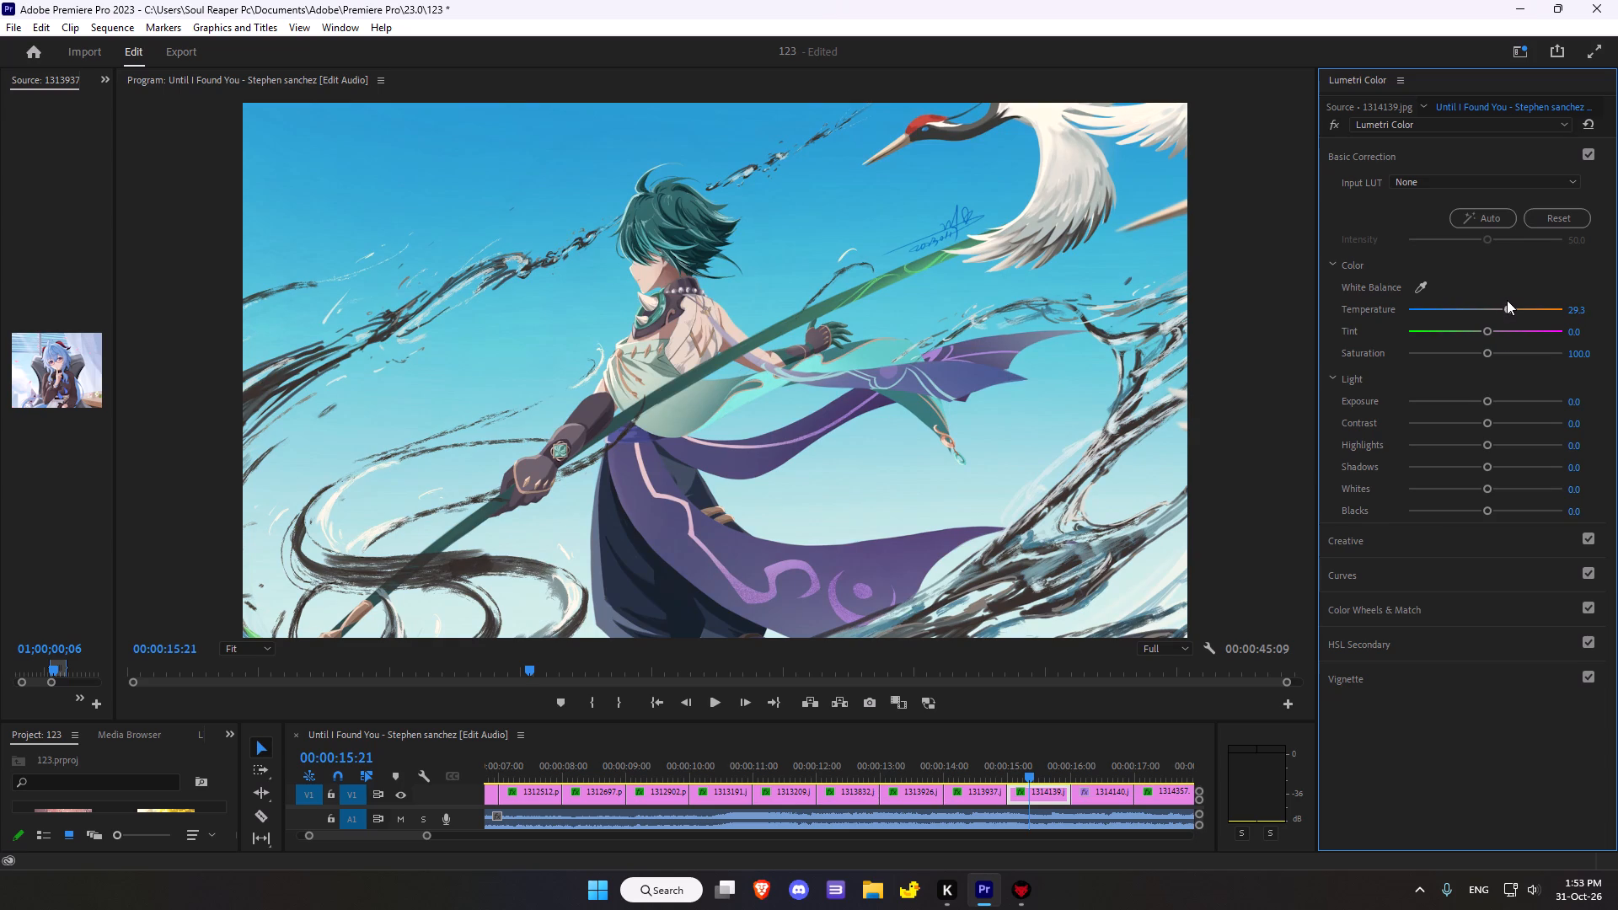
{"action": "left_click", "coordinate": [1488, 330]}
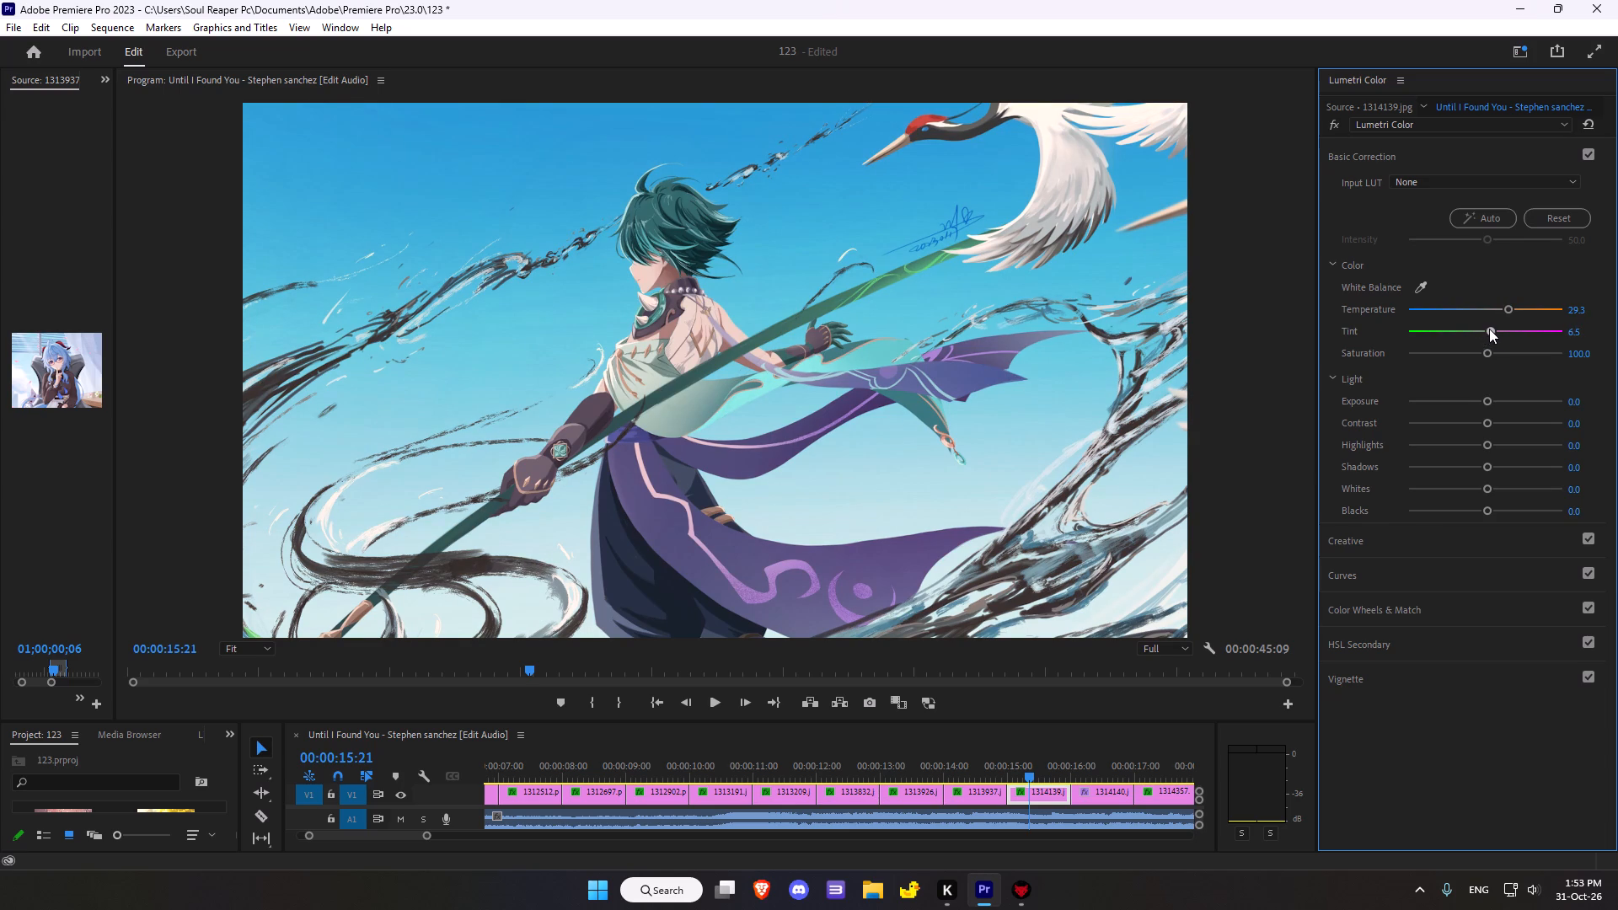
{"action": "double_click", "coordinate": [1489, 329]}
{"action": "left_click", "coordinate": [1492, 353]}
{"action": "left_click_drag", "start_coordinate": [1486, 353], "coordinate": [1510, 351]}
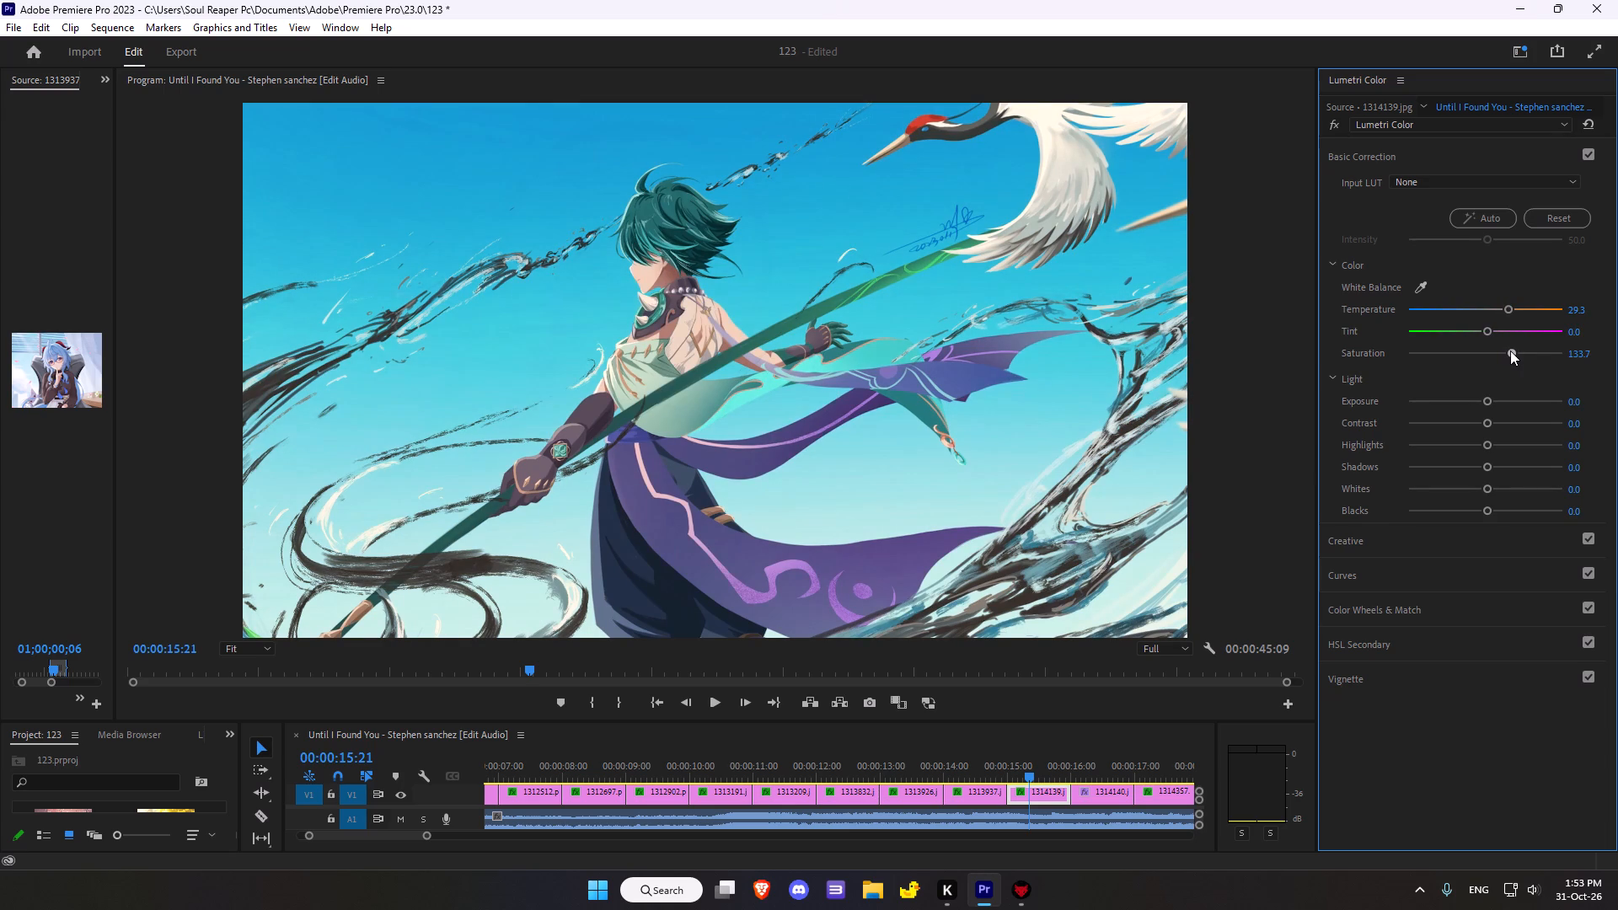
{"action": "left_click_drag", "start_coordinate": [1510, 351], "coordinate": [1515, 348]}
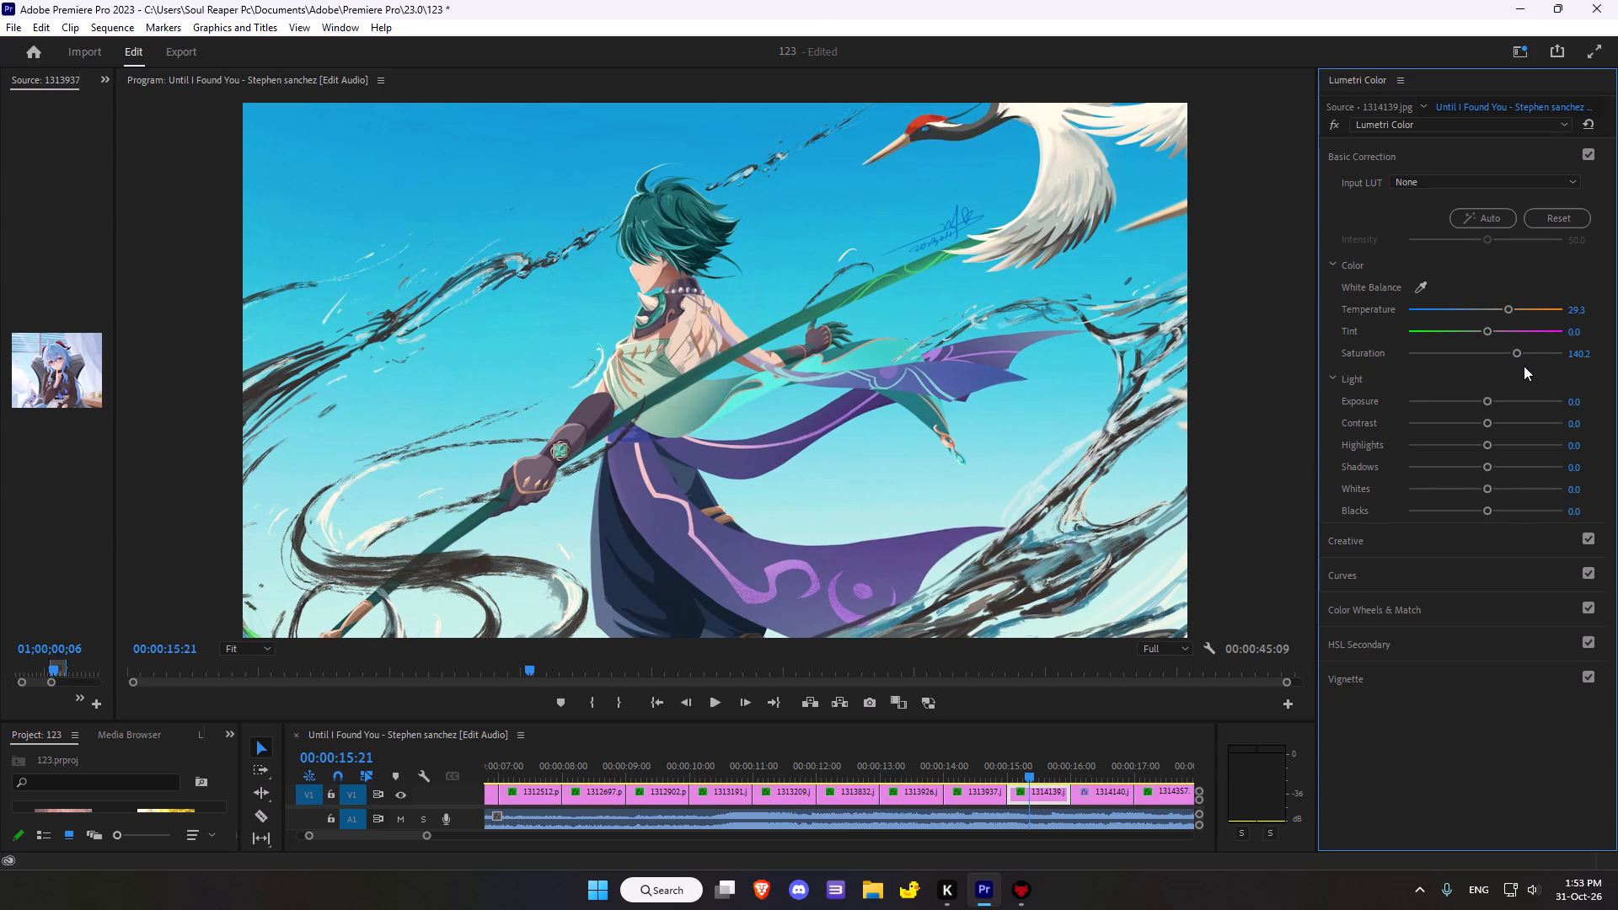
Set the clip's Exposure to 0.4, Contrast to 17.4, Highlights to 19.6, Shadows to 7.6, Whites to 10.9 and Blacks to -1.1.
{"action": "scroll", "coordinate": [1544, 437], "scroll_direction": "down", "scroll_amount": 5}
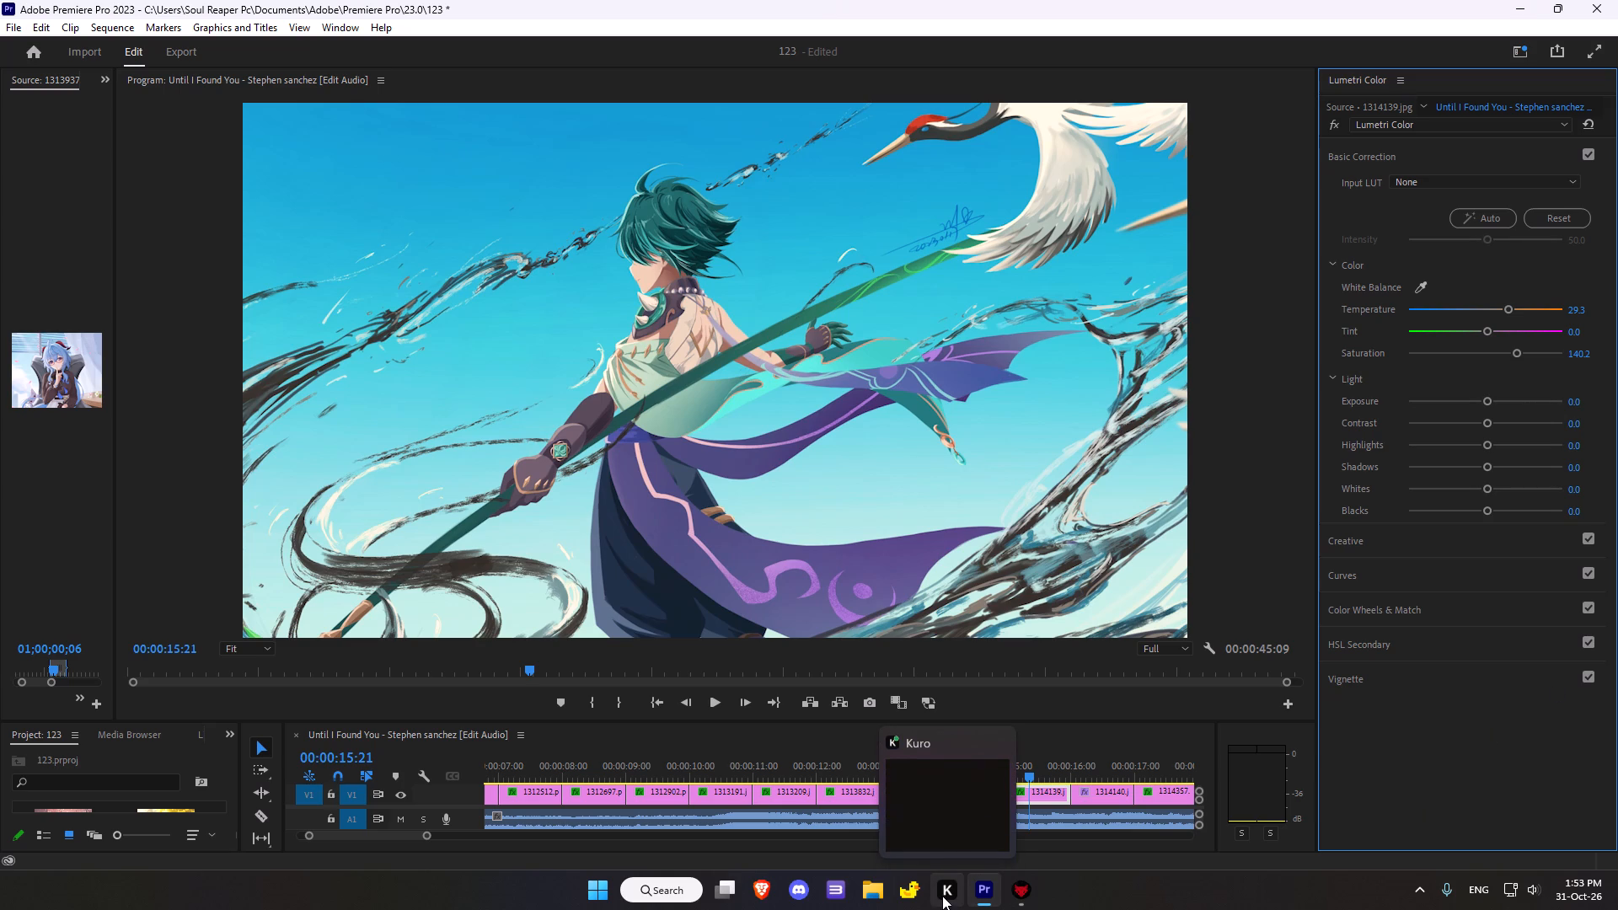
{"action": "left_click", "coordinate": [1488, 398]}
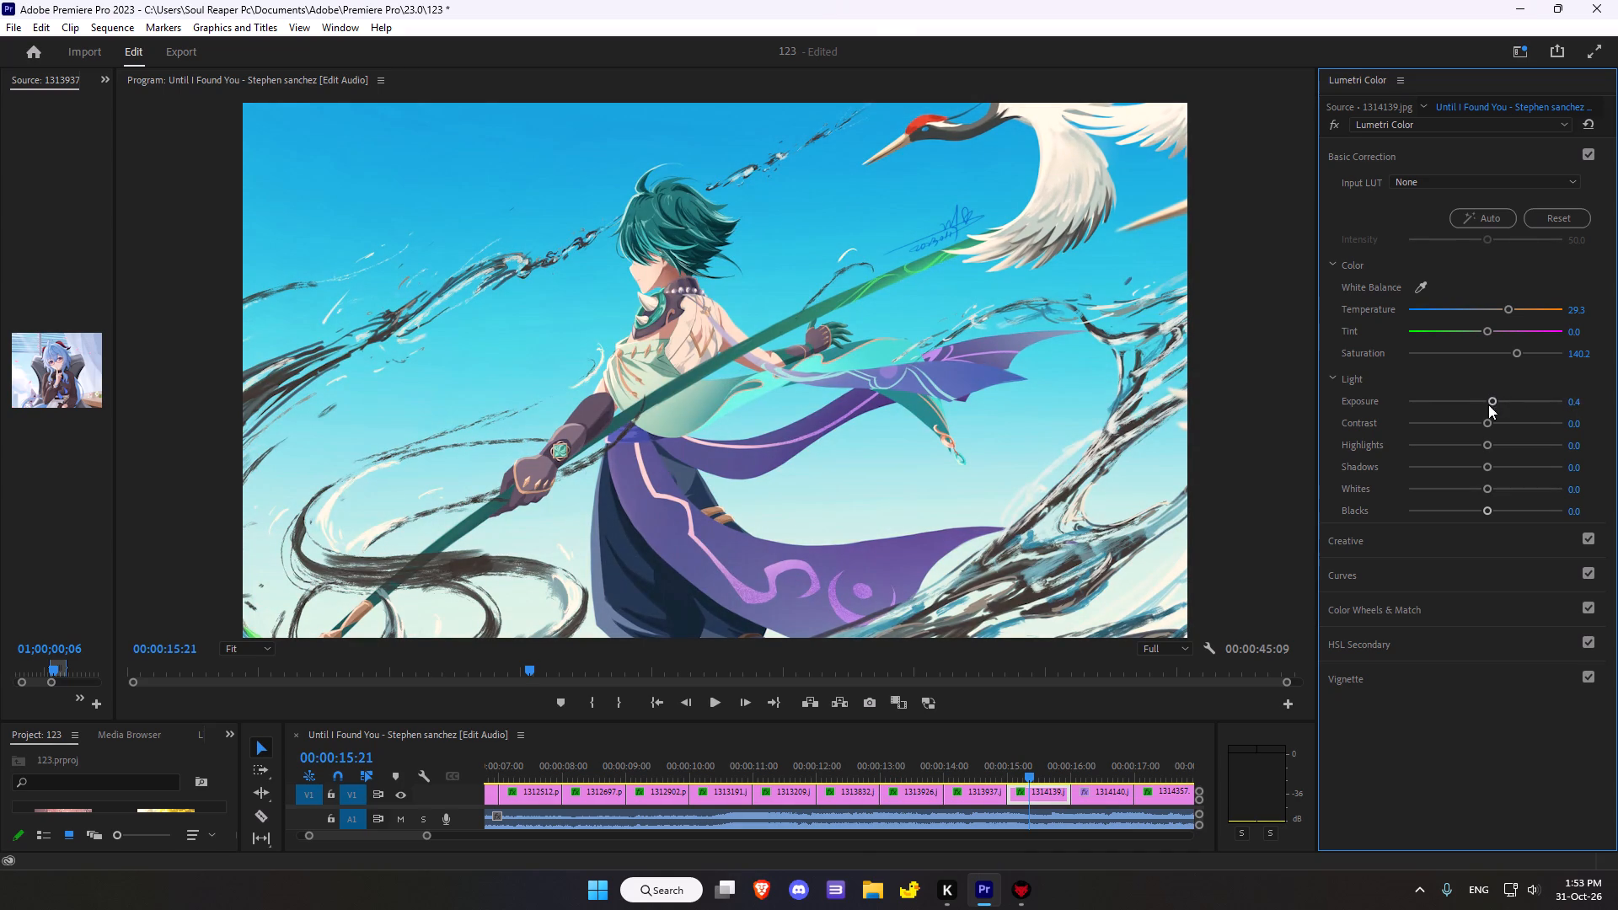
{"action": "left_click_drag", "start_coordinate": [1489, 421], "coordinate": [1497, 426]}
{"action": "left_click_drag", "start_coordinate": [1489, 445], "coordinate": [1499, 442]}
{"action": "left_click", "coordinate": [1489, 463]}
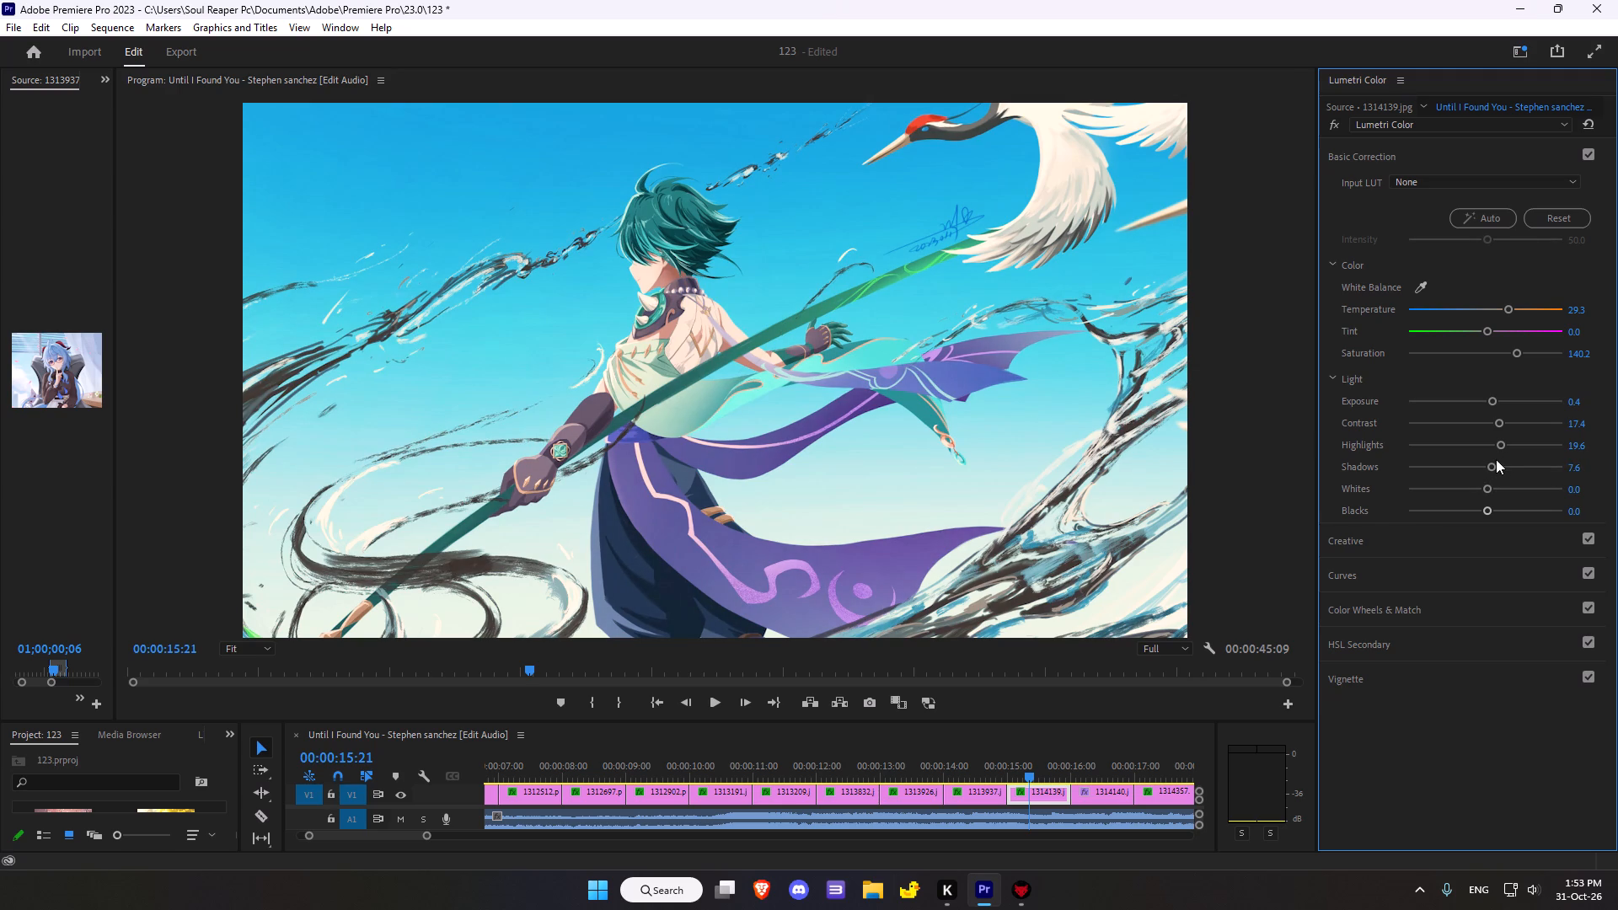
{"action": "left_click", "coordinate": [1488, 484]}
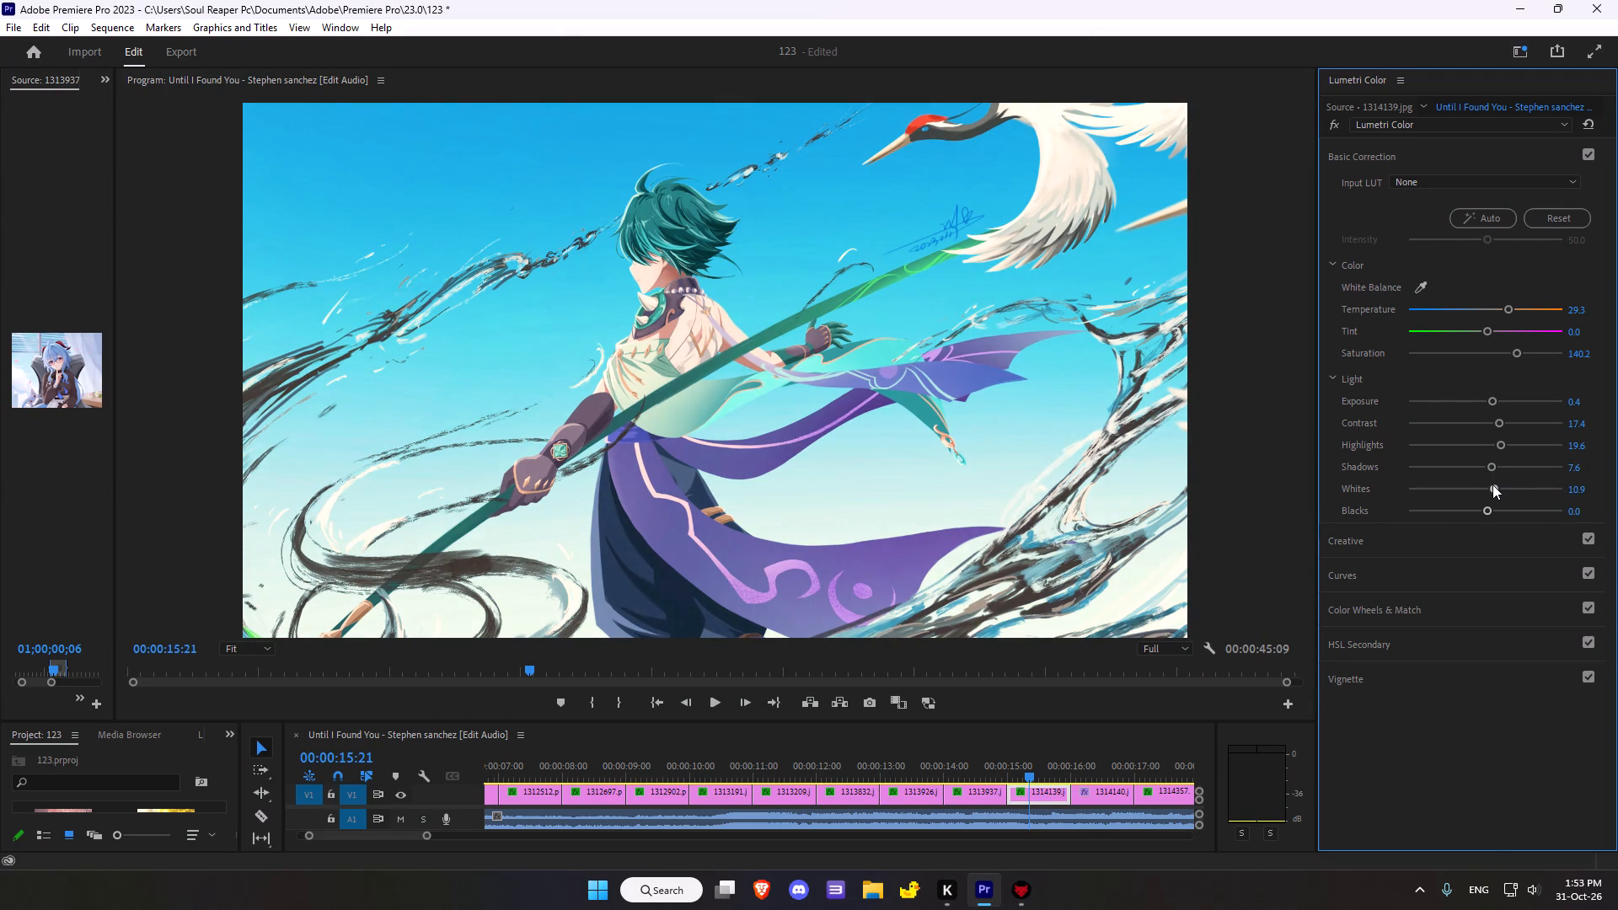
{"action": "left_click_drag", "start_coordinate": [1483, 509], "coordinate": [1474, 519]}
{"action": "left_click_drag", "start_coordinate": [1474, 519], "coordinate": [1483, 517]}
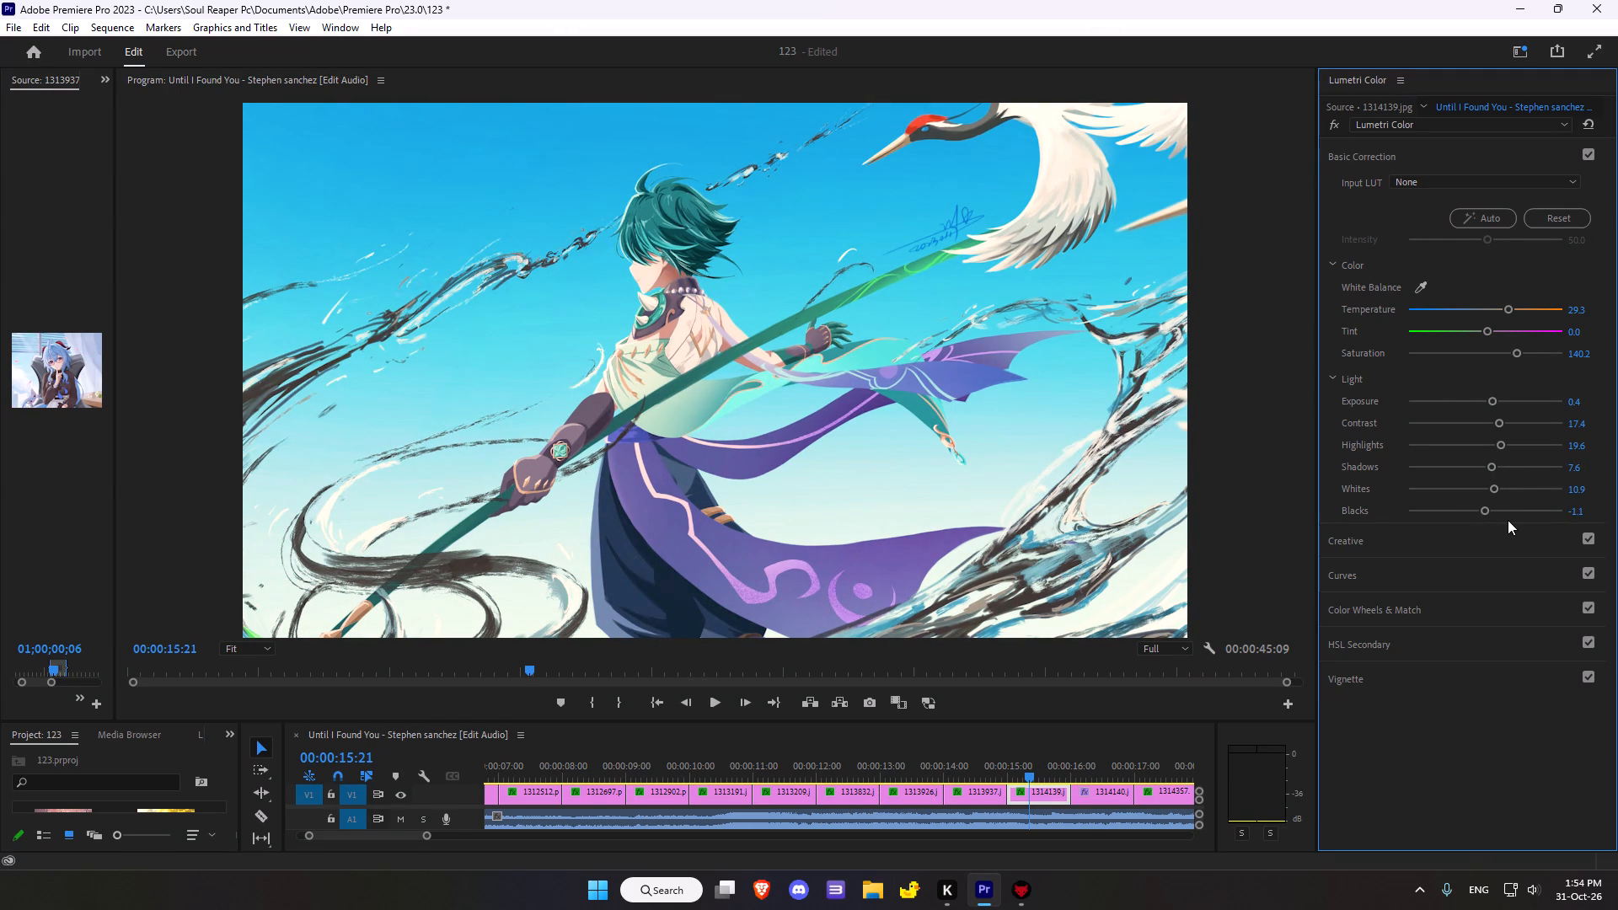
In the Creative section, nudge the clip's Shadow Tint slightly toward red and make a small Highlight Tint shift.
{"action": "scroll", "coordinate": [1519, 506], "scroll_direction": "down", "scroll_amount": 3}
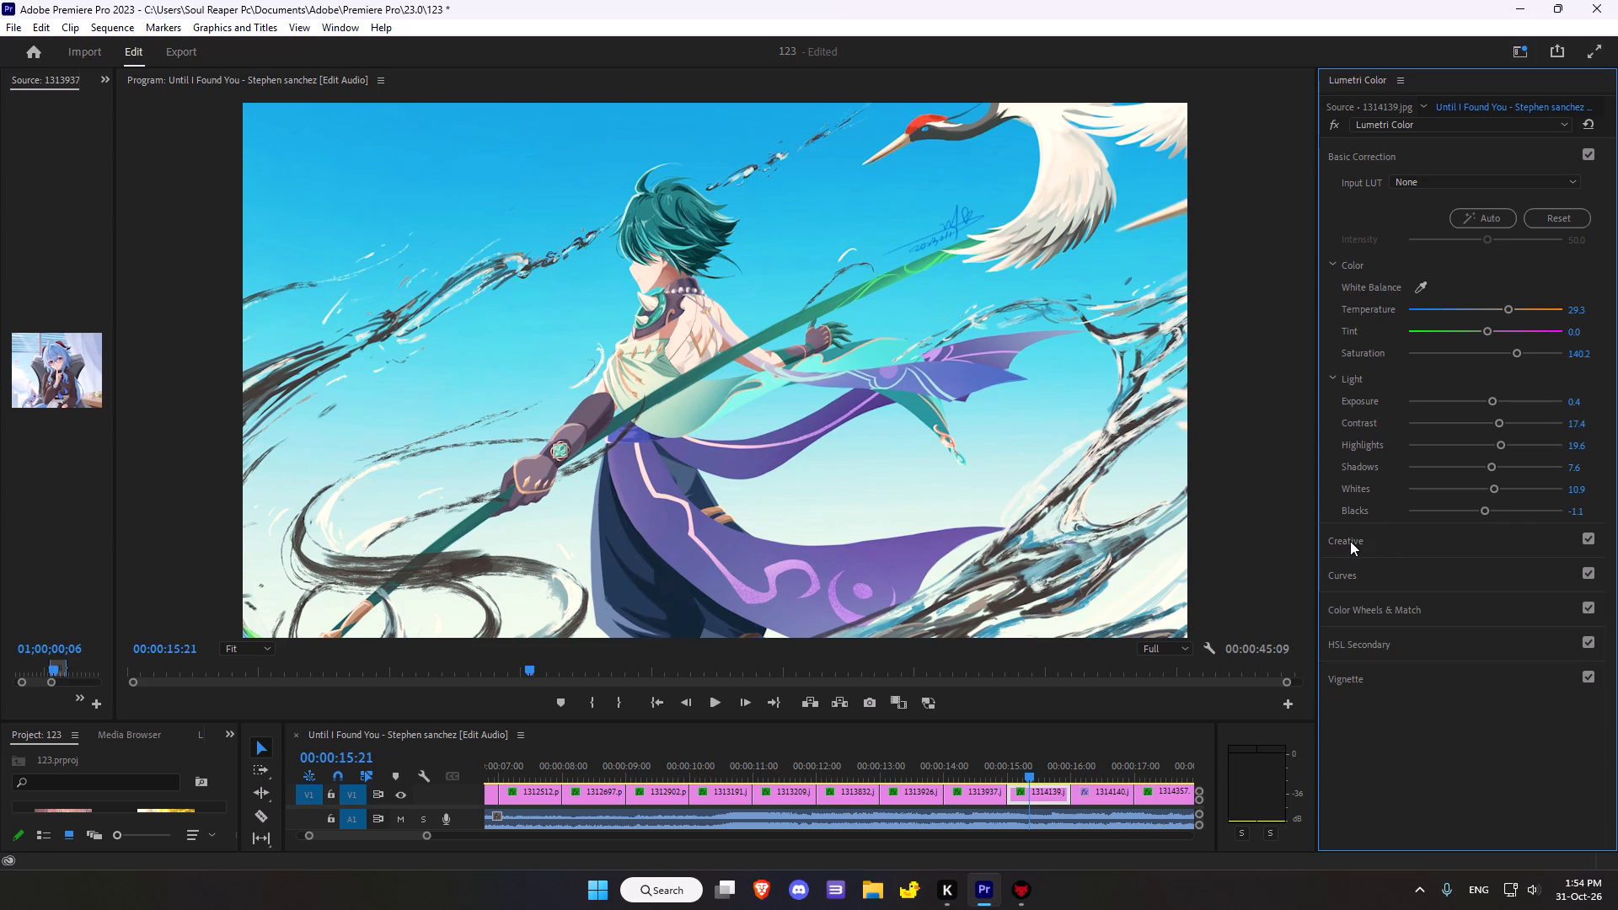
{"action": "left_click", "coordinate": [1350, 541]}
{"action": "left_click_drag", "start_coordinate": [1406, 553], "coordinate": [1353, 550]}
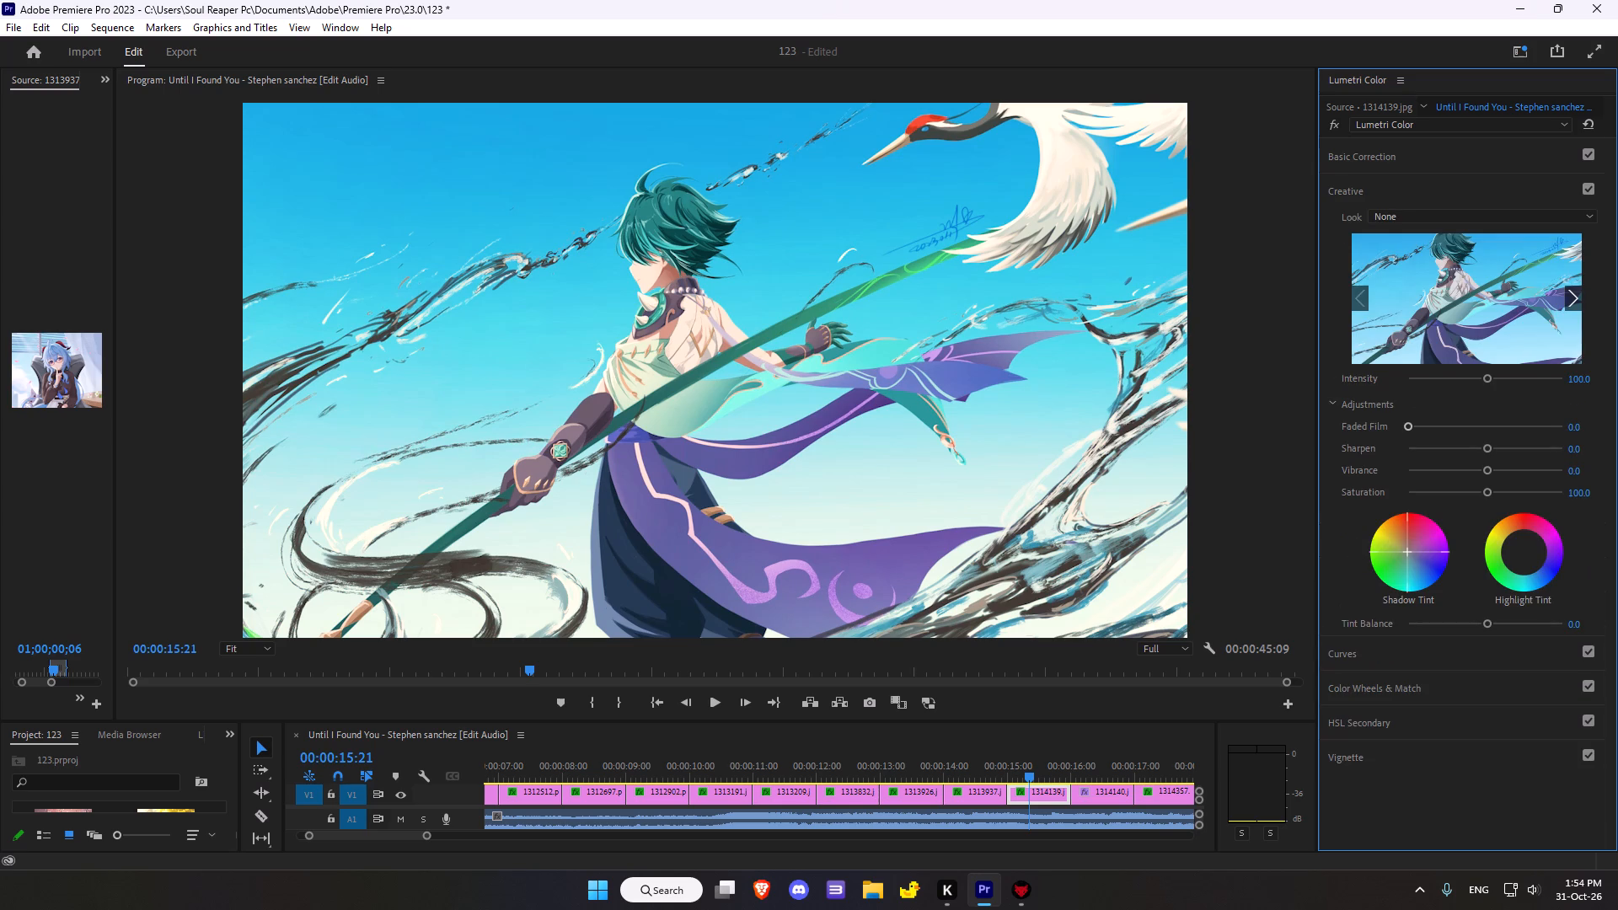
{"action": "left_click_drag", "start_coordinate": [1353, 550], "coordinate": [1327, 349]}
{"action": "left_click_drag", "start_coordinate": [1519, 554], "coordinate": [1544, 610]}
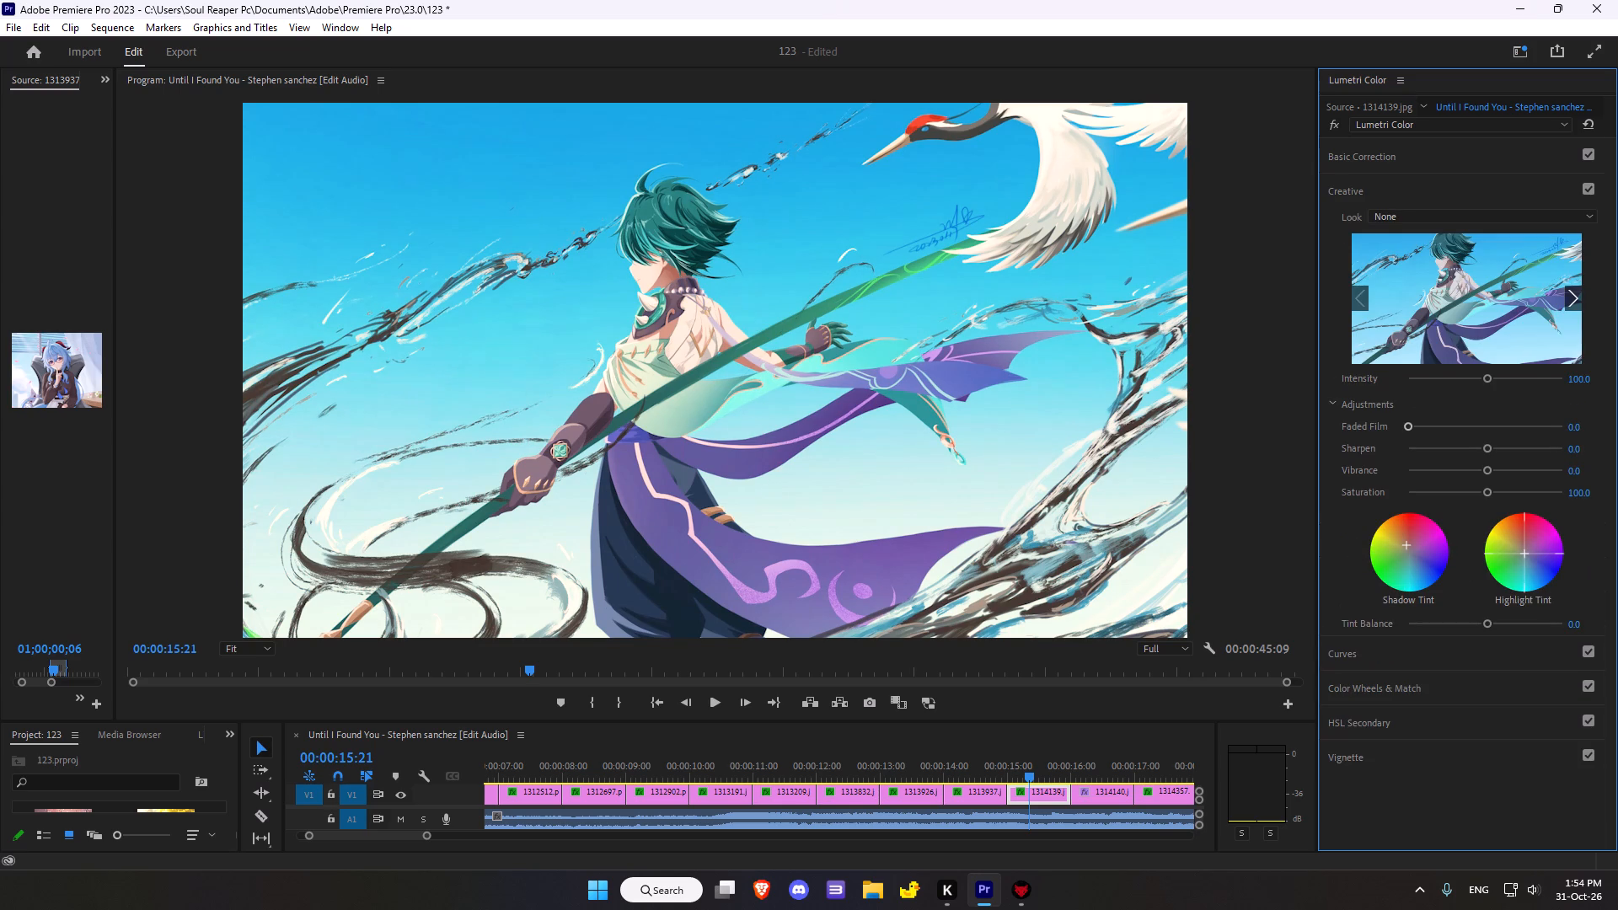
{"action": "left_click_drag", "start_coordinate": [1544, 610], "coordinate": [1530, 543]}
Pull the middle of the white RGB curve slightly down to darken the clip's midtones.
{"action": "left_click", "coordinate": [1341, 657]}
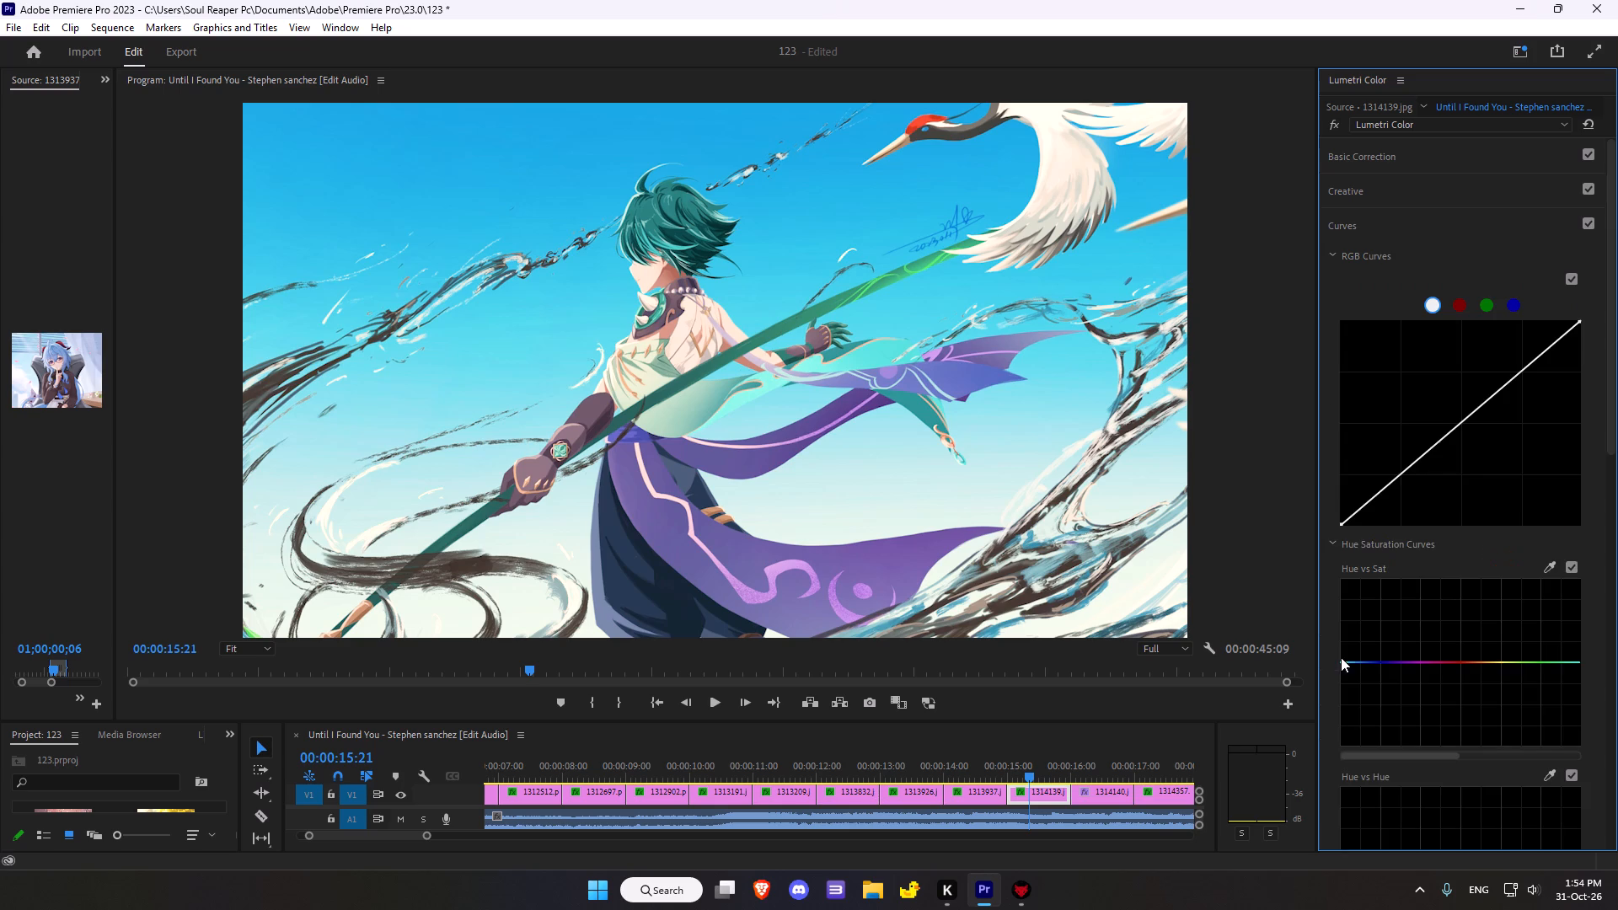
{"action": "left_click", "coordinate": [1460, 426]}
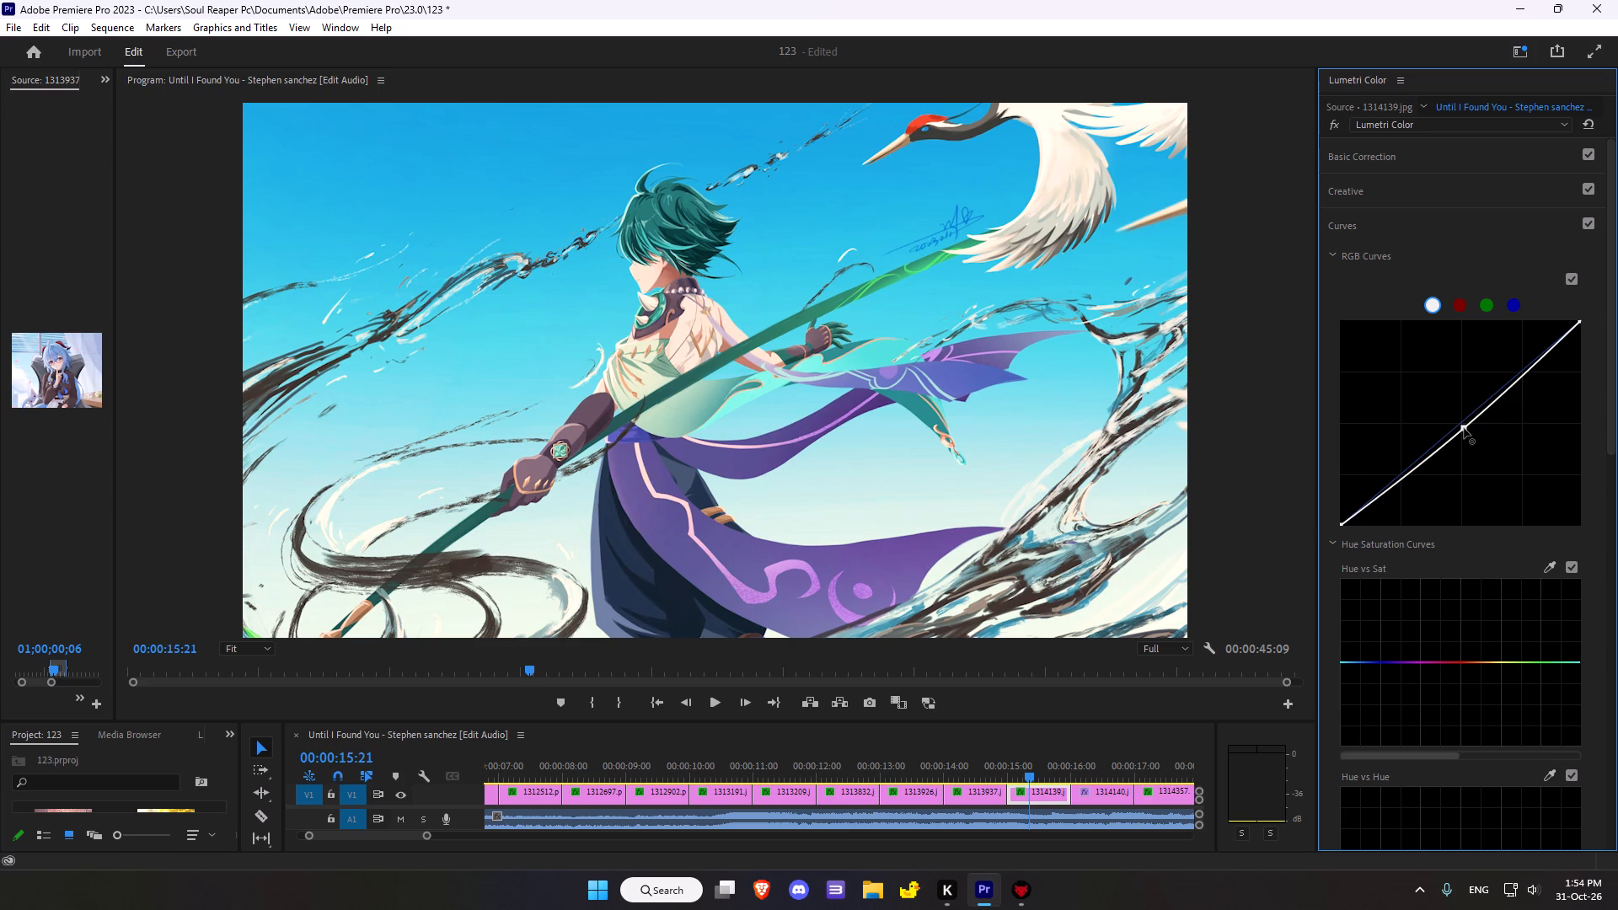
Look over the clip's Hue Saturation Curves, from Hue vs Sat through Sat vs Sat.
{"action": "scroll", "coordinate": [1459, 506], "scroll_direction": "down", "scroll_amount": 3}
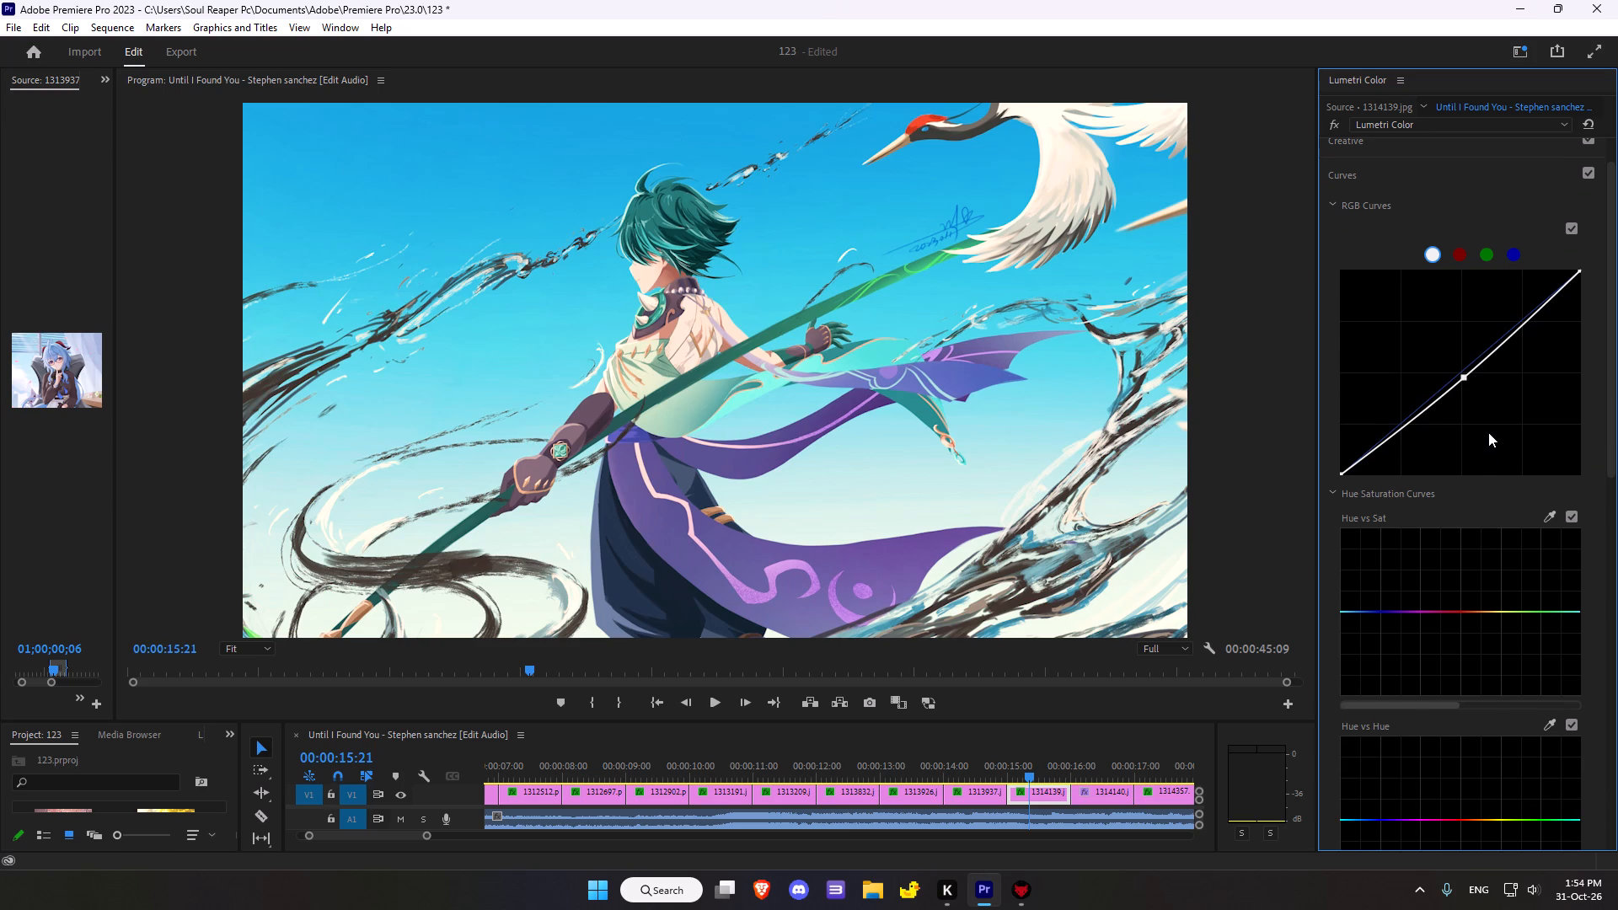
{"action": "scroll", "coordinate": [1489, 432], "scroll_direction": "down", "scroll_amount": 3}
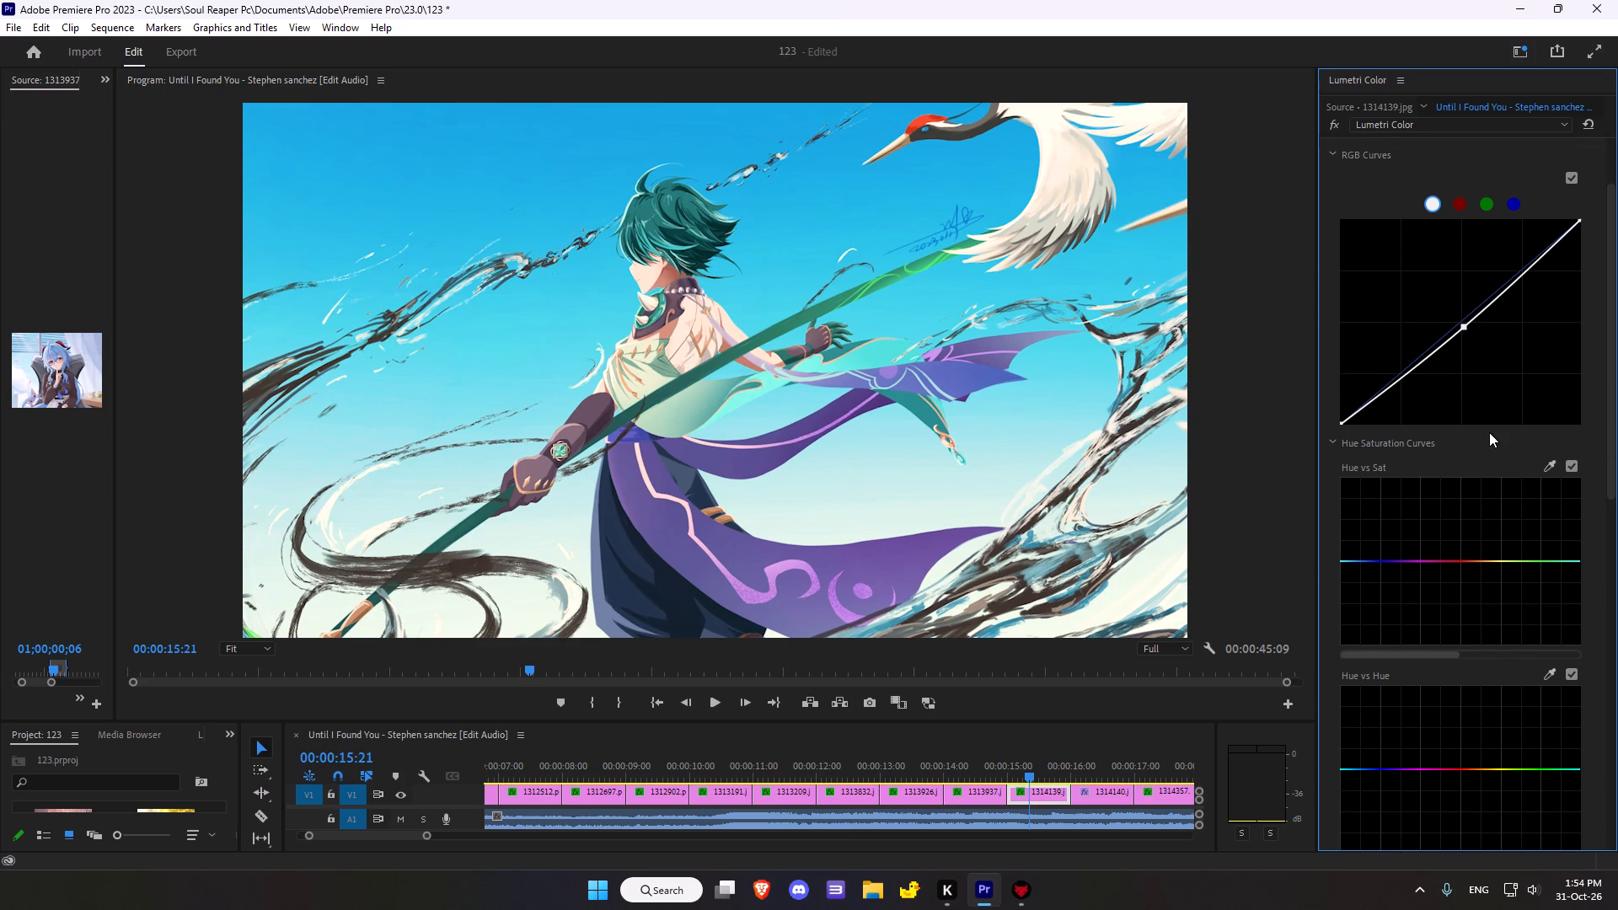
{"action": "scroll", "coordinate": [1489, 431], "scroll_direction": "down", "scroll_amount": 2}
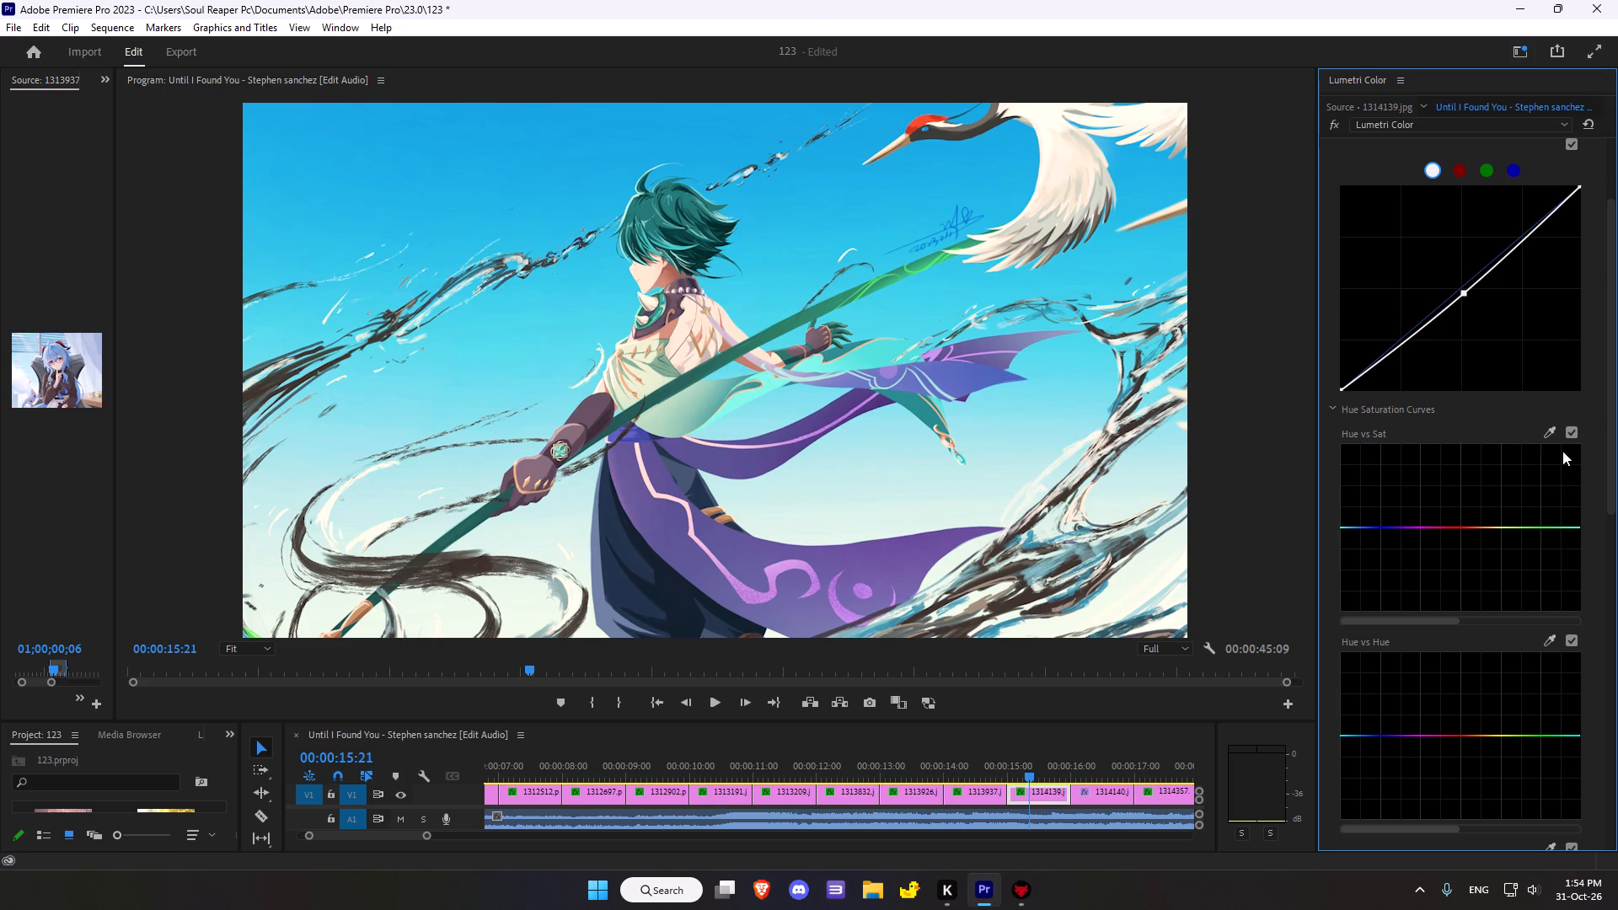
{"action": "scroll", "coordinate": [1558, 447], "scroll_direction": "down", "scroll_amount": 1}
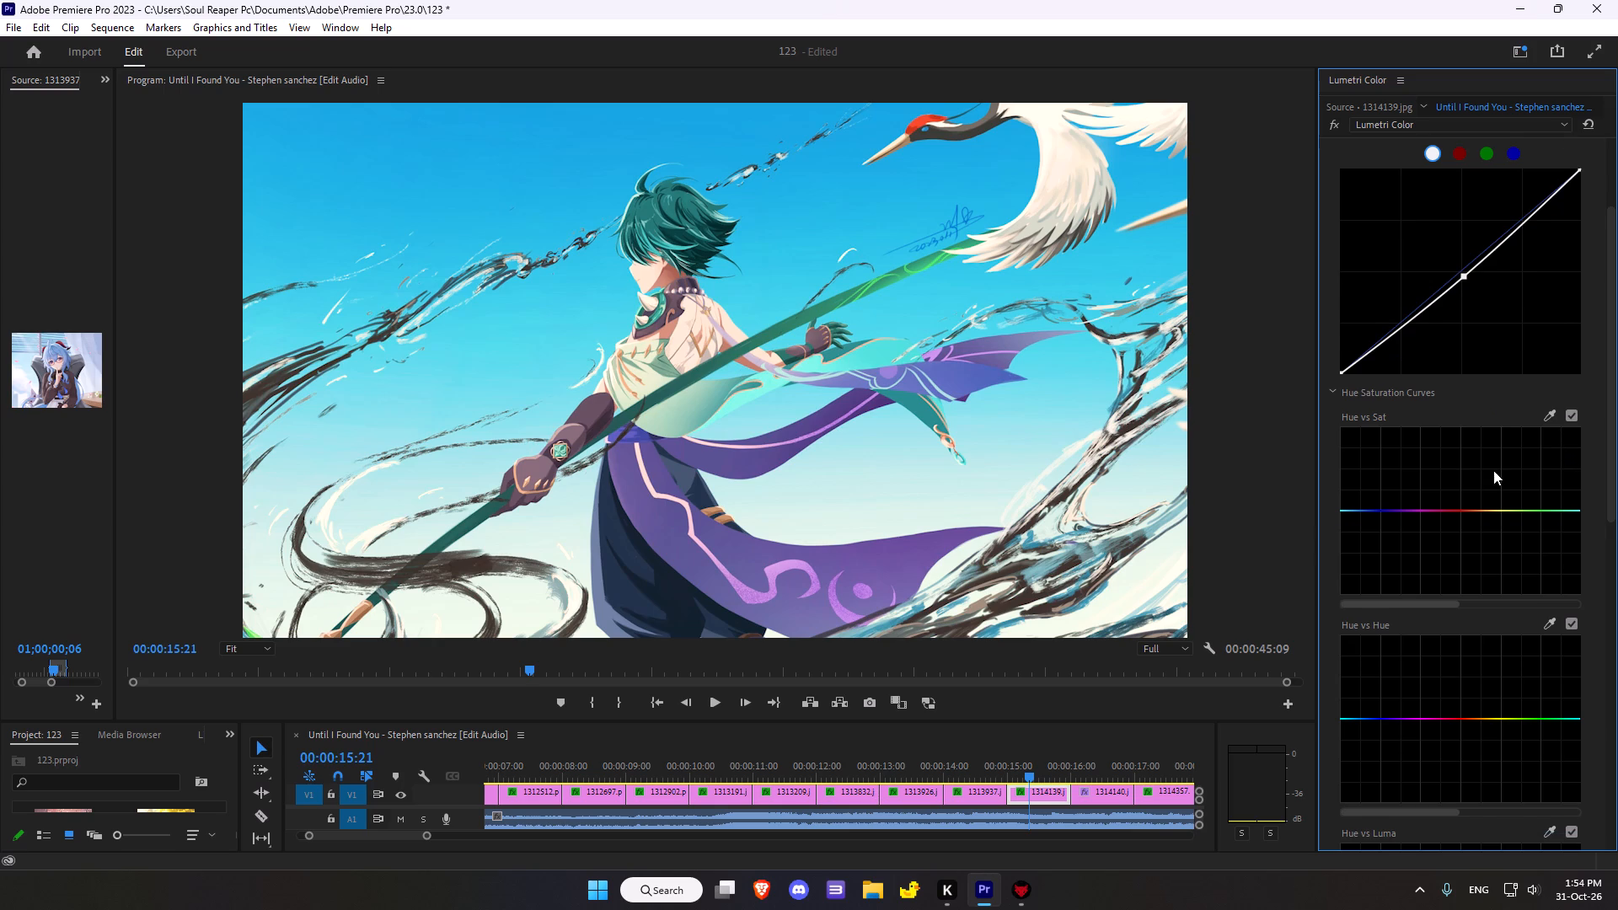
{"action": "scroll", "coordinate": [1498, 468], "scroll_direction": "down", "scroll_amount": 3}
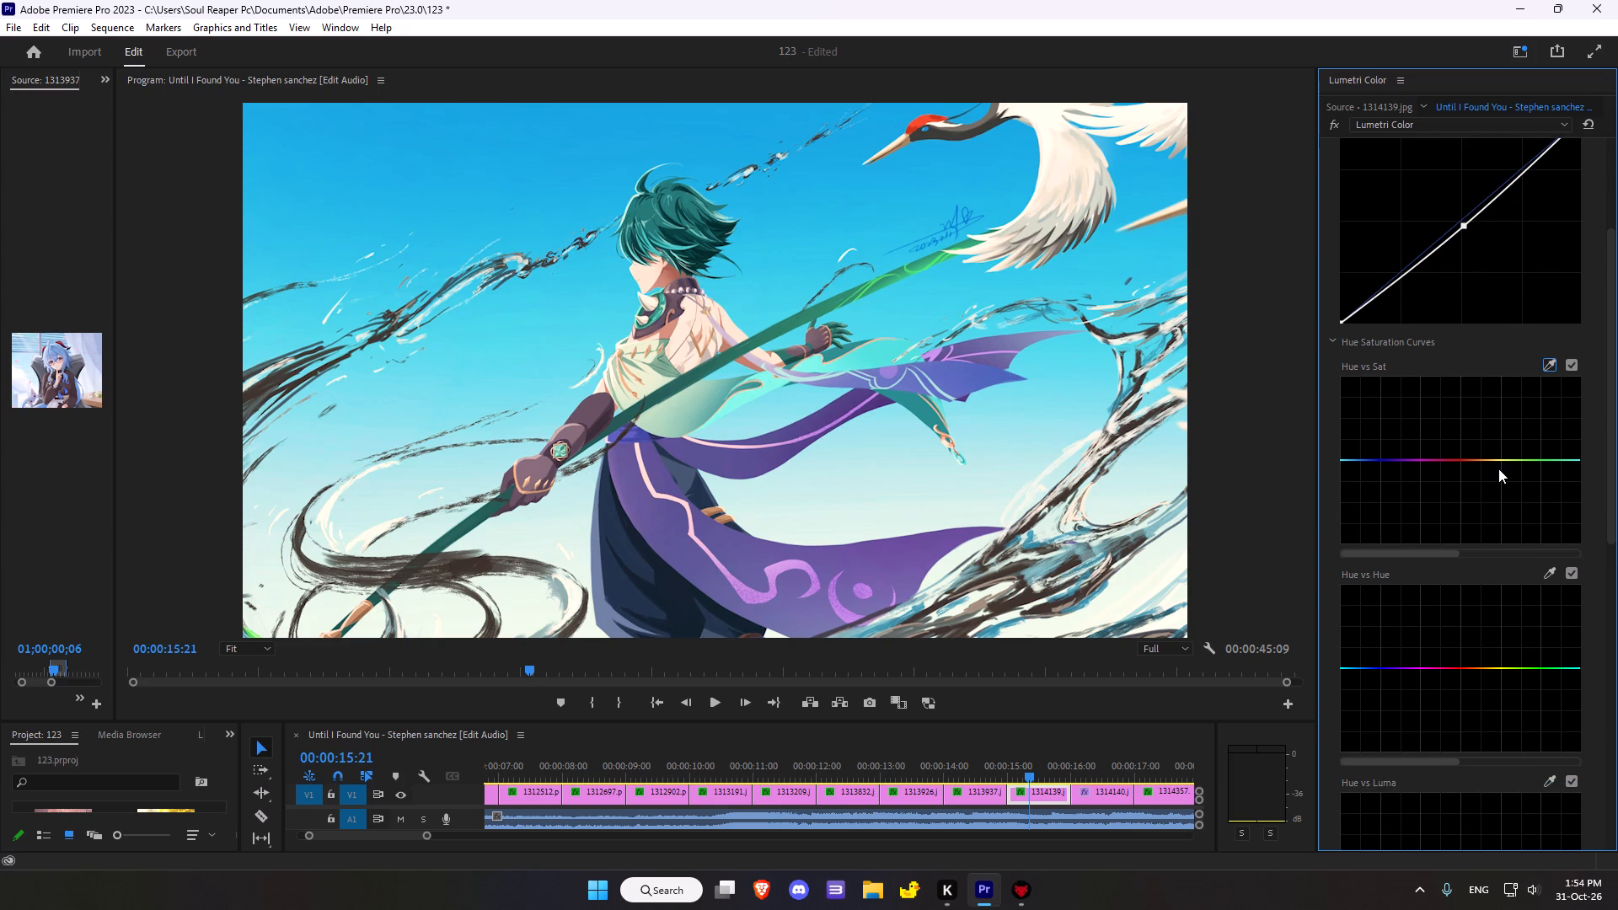
{"action": "scroll", "coordinate": [1498, 468], "scroll_direction": "down", "scroll_amount": 5}
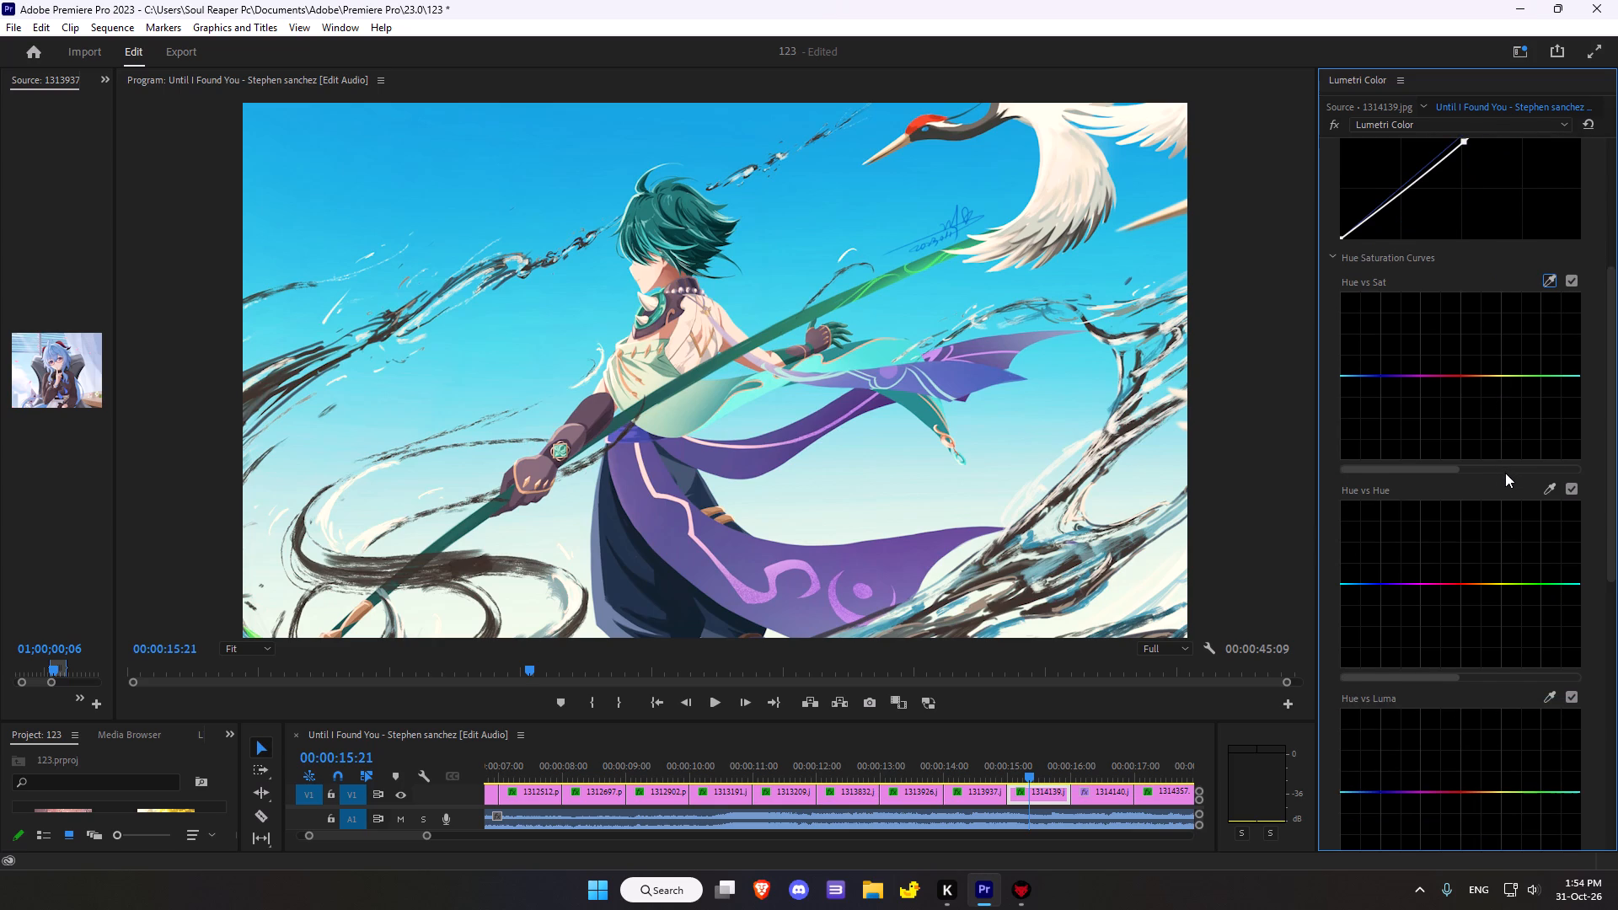
{"action": "scroll", "coordinate": [1501, 576], "scroll_direction": "down", "scroll_amount": 1}
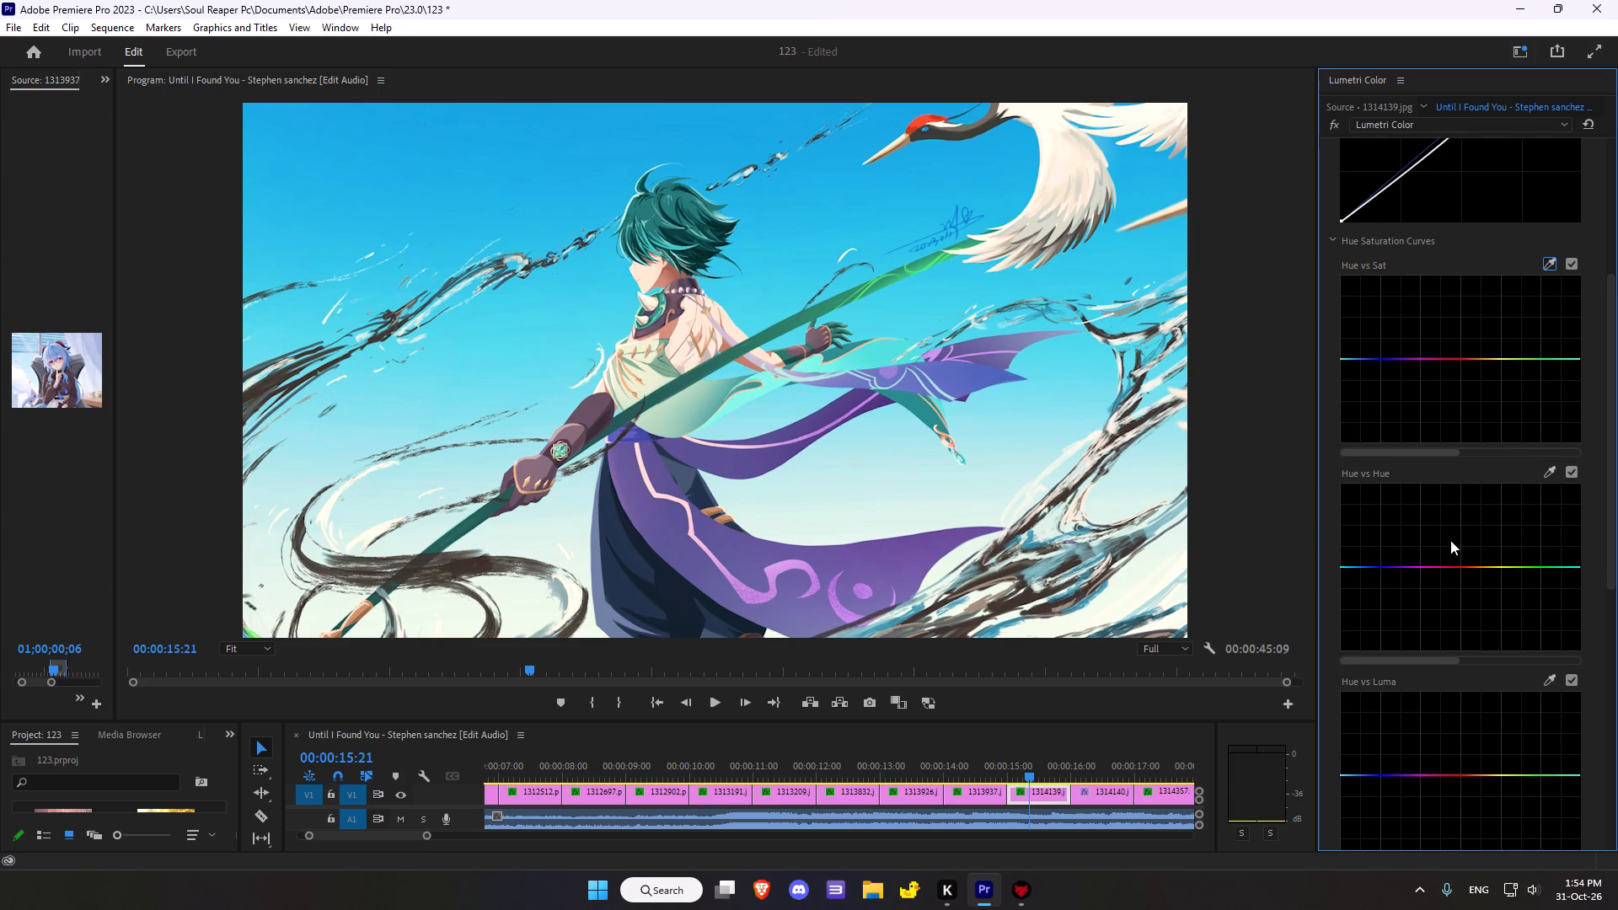
{"action": "scroll", "coordinate": [1489, 491], "scroll_direction": "down", "scroll_amount": 2}
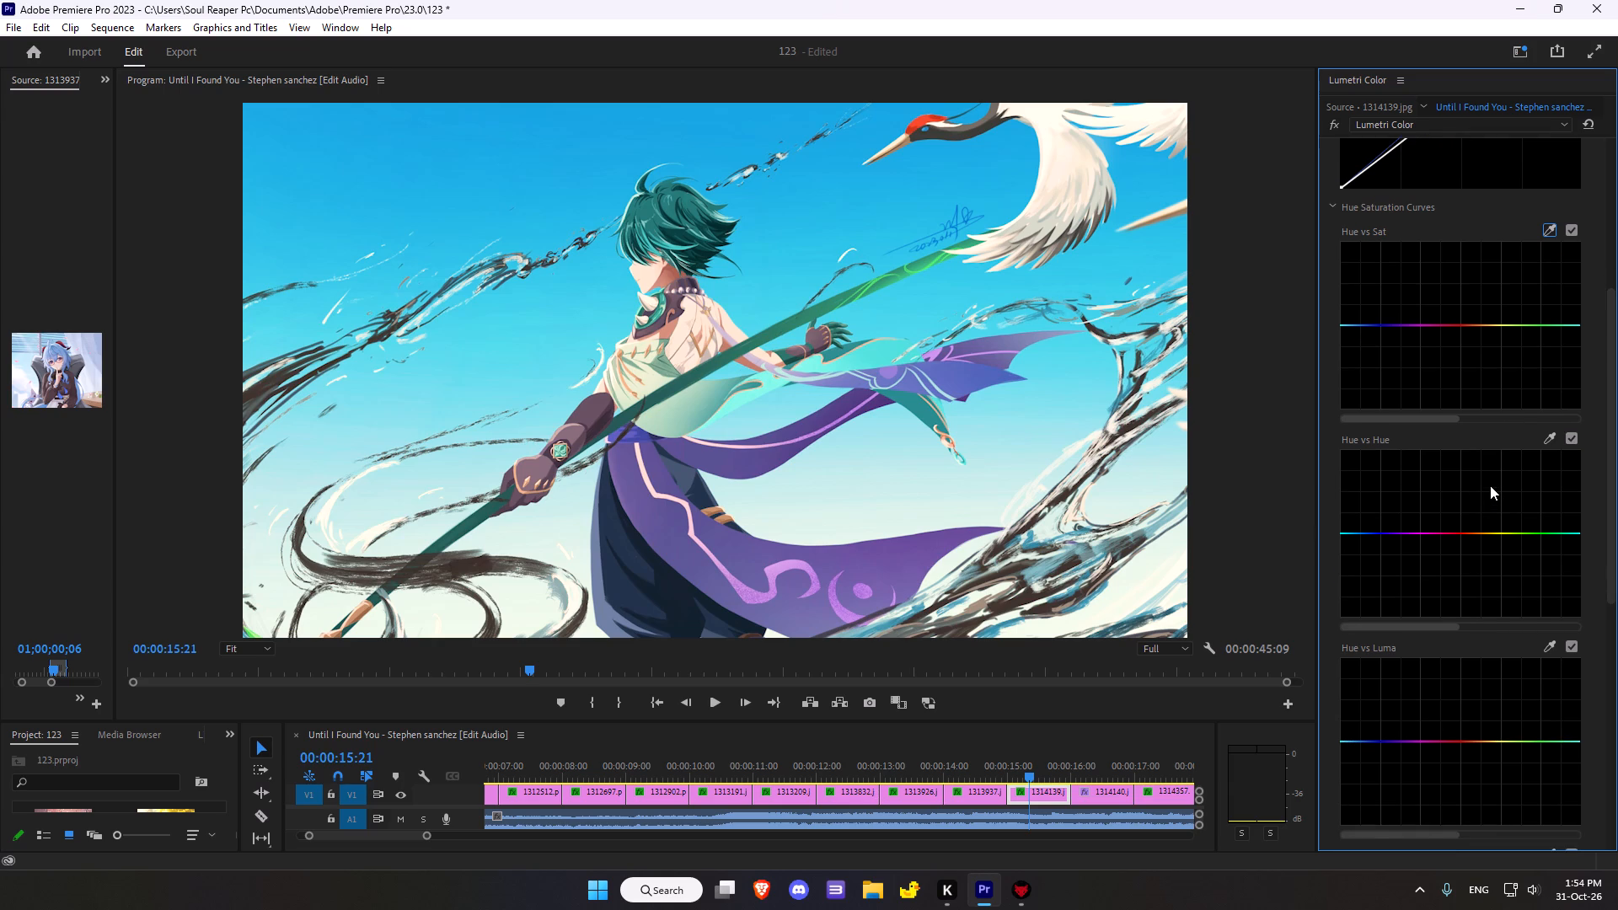
{"action": "scroll", "coordinate": [1490, 485], "scroll_direction": "down", "scroll_amount": 5}
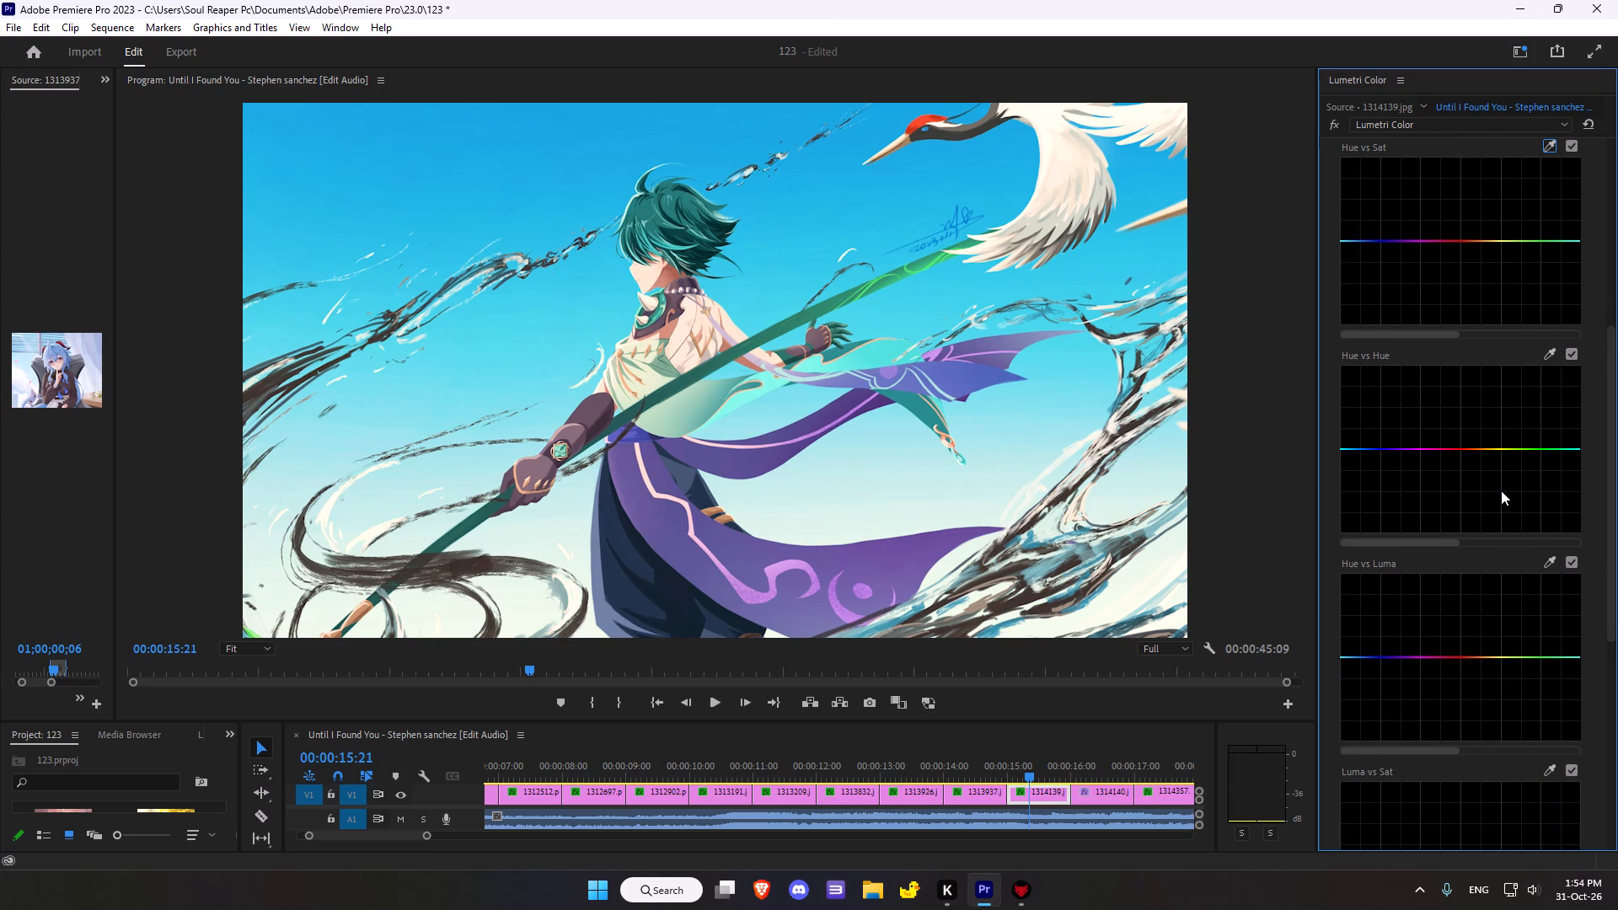
{"action": "scroll", "coordinate": [1502, 490], "scroll_direction": "down", "scroll_amount": 8}
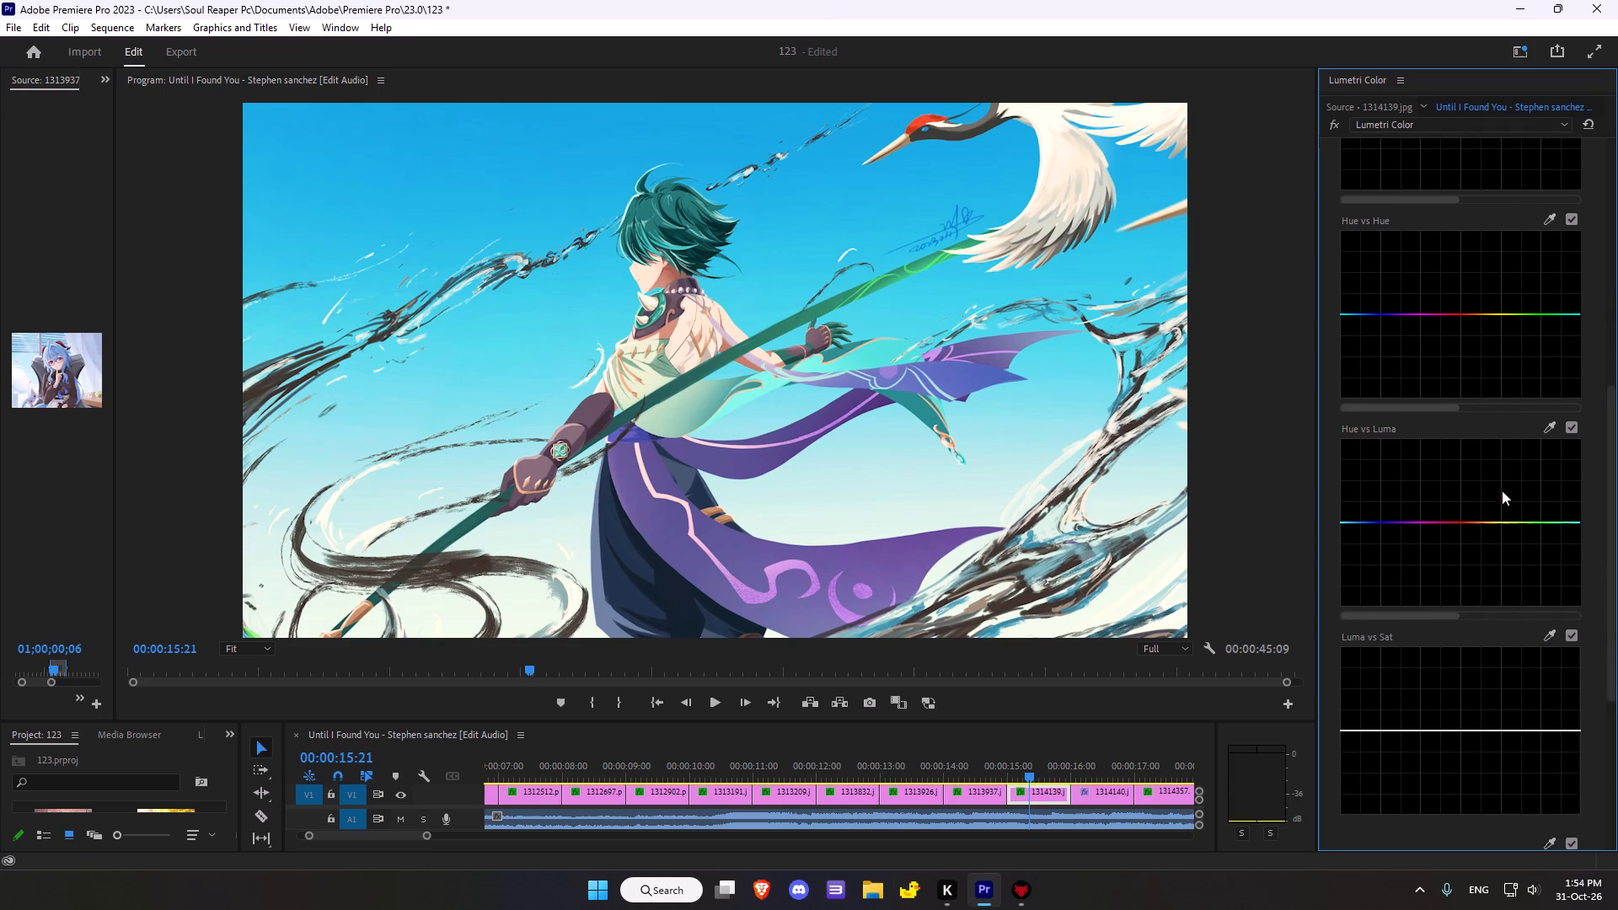
{"action": "scroll", "coordinate": [1502, 490], "scroll_direction": "down", "scroll_amount": 10}
{"action": "scroll", "coordinate": [1502, 490], "scroll_direction": "down", "scroll_amount": 20}
{"action": "scroll", "coordinate": [1502, 490], "scroll_direction": "down", "scroll_amount": 1}
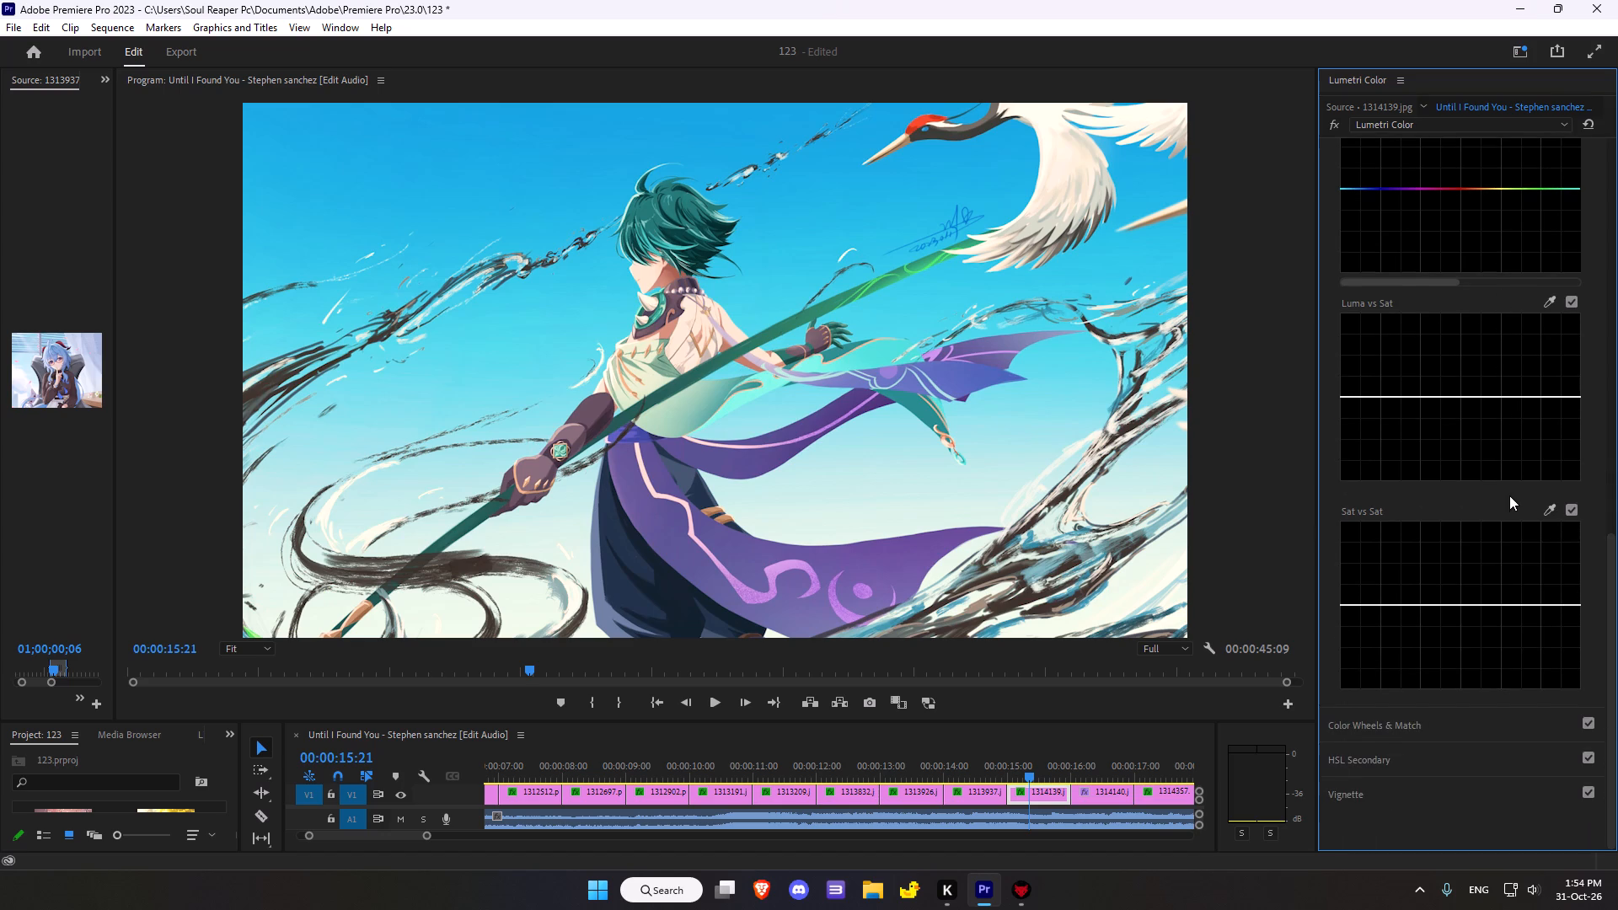
In Color Wheels & Match, shift the clip's Midtones slightly toward blue-violet and keep the Shadows wheel close to neutral.
{"action": "left_click", "coordinate": [1396, 717]}
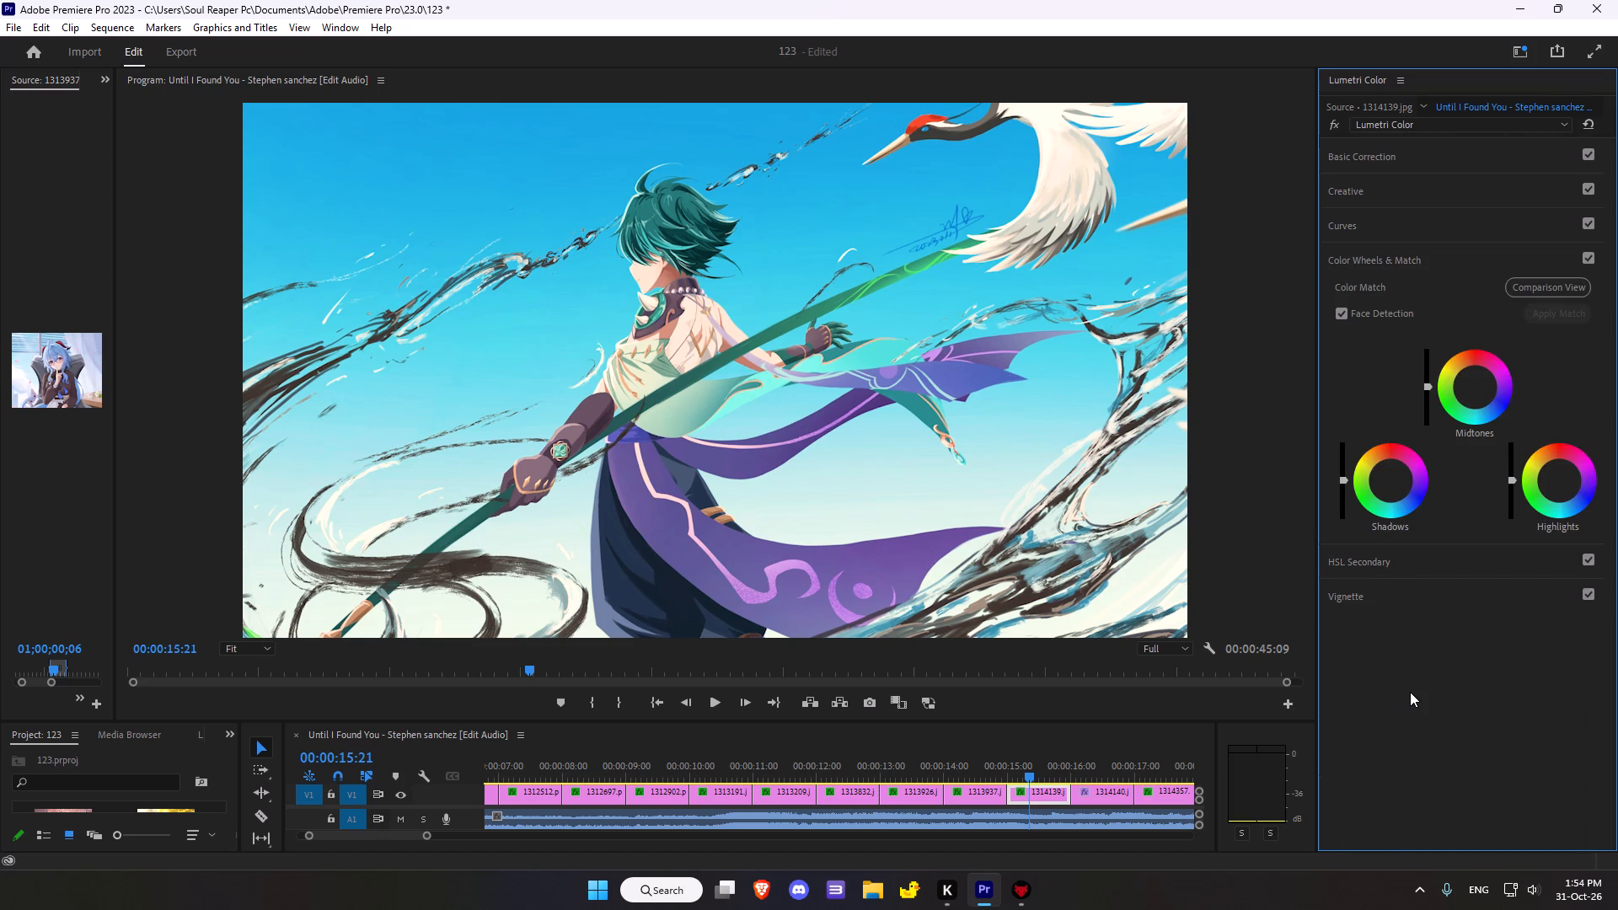
{"action": "left_click_drag", "start_coordinate": [1476, 386], "coordinate": [1415, 458]}
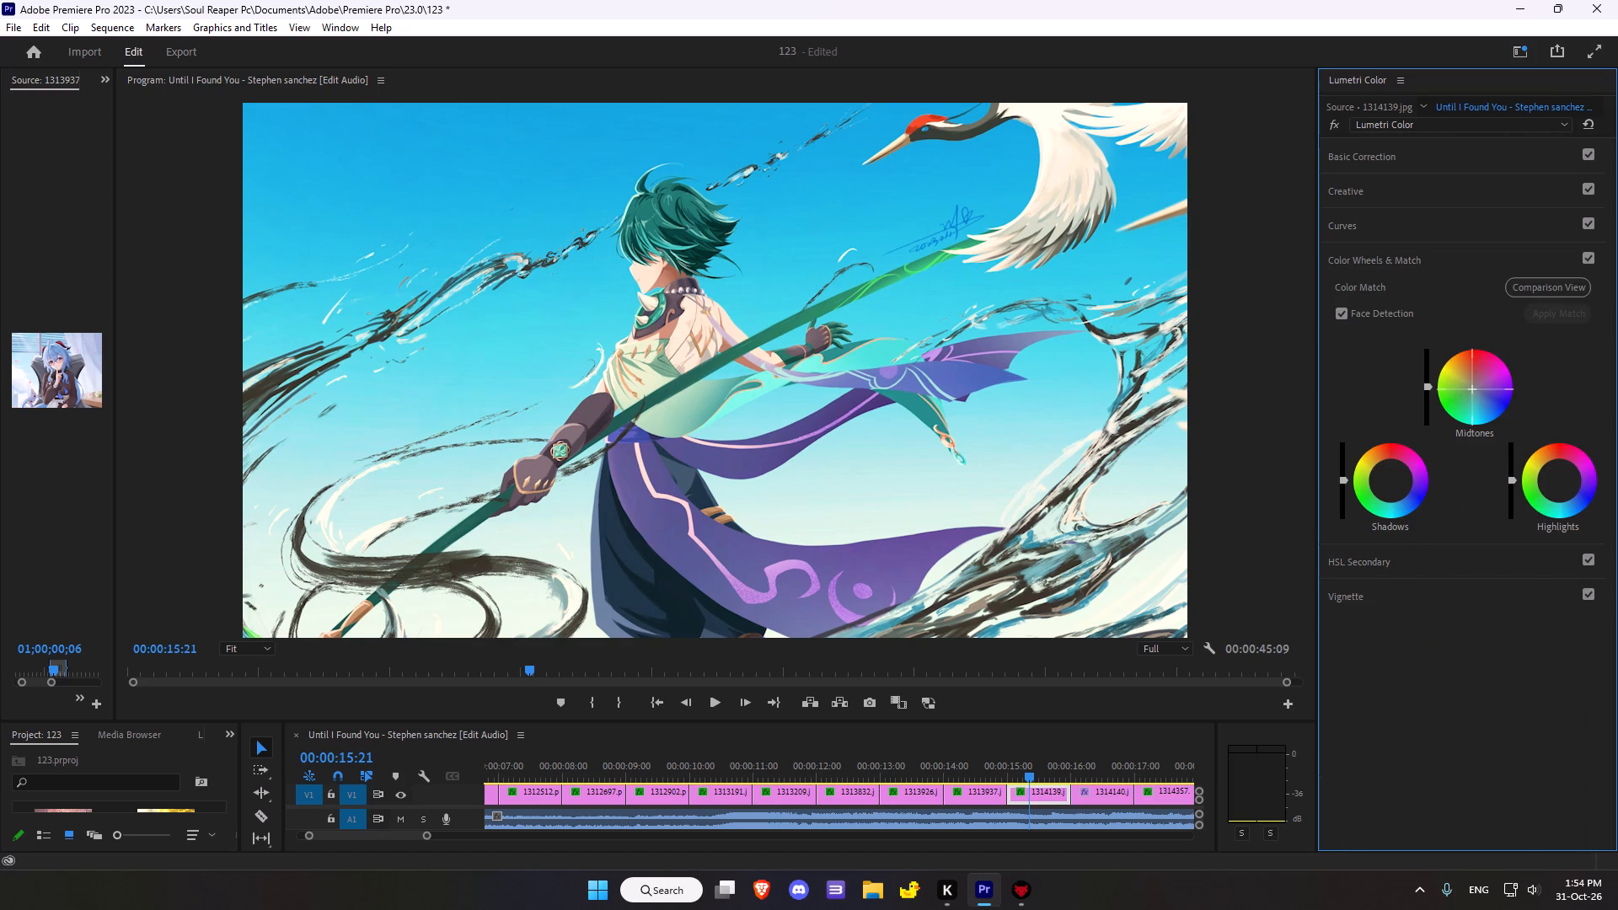
{"action": "left_click_drag", "start_coordinate": [1415, 458], "coordinate": [1529, 425]}
{"action": "left_click_drag", "start_coordinate": [1529, 425], "coordinate": [1535, 431]}
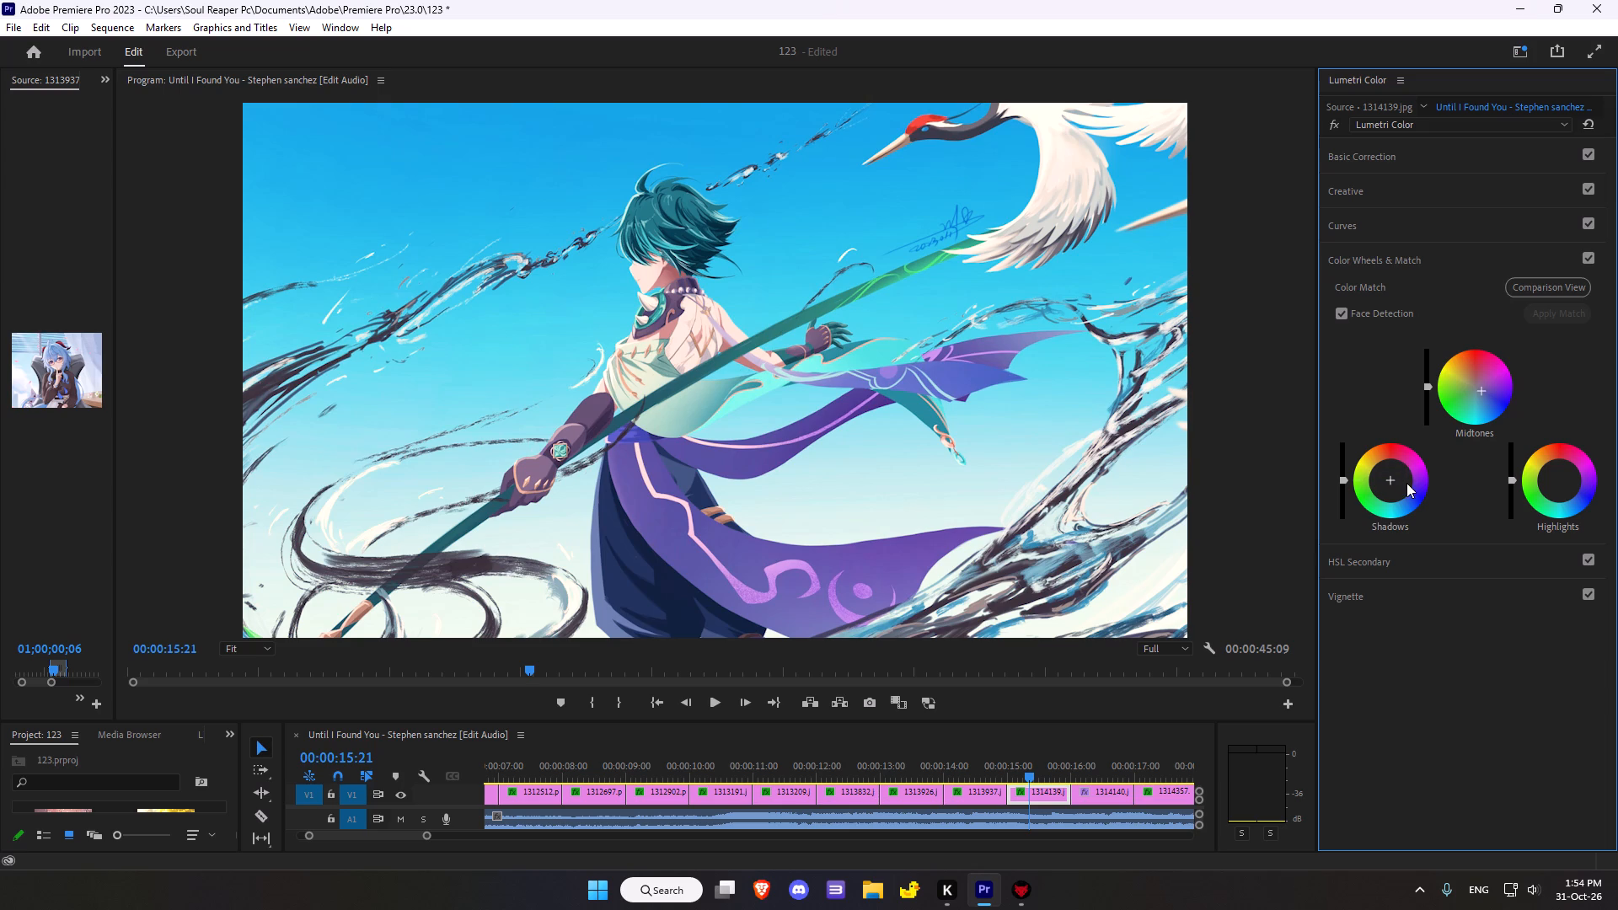
{"action": "left_click_drag", "start_coordinate": [1388, 480], "coordinate": [1187, 314]}
{"action": "double_click", "coordinate": [1395, 476]}
{"action": "left_click_drag", "start_coordinate": [1390, 481], "coordinate": [1403, 501]}
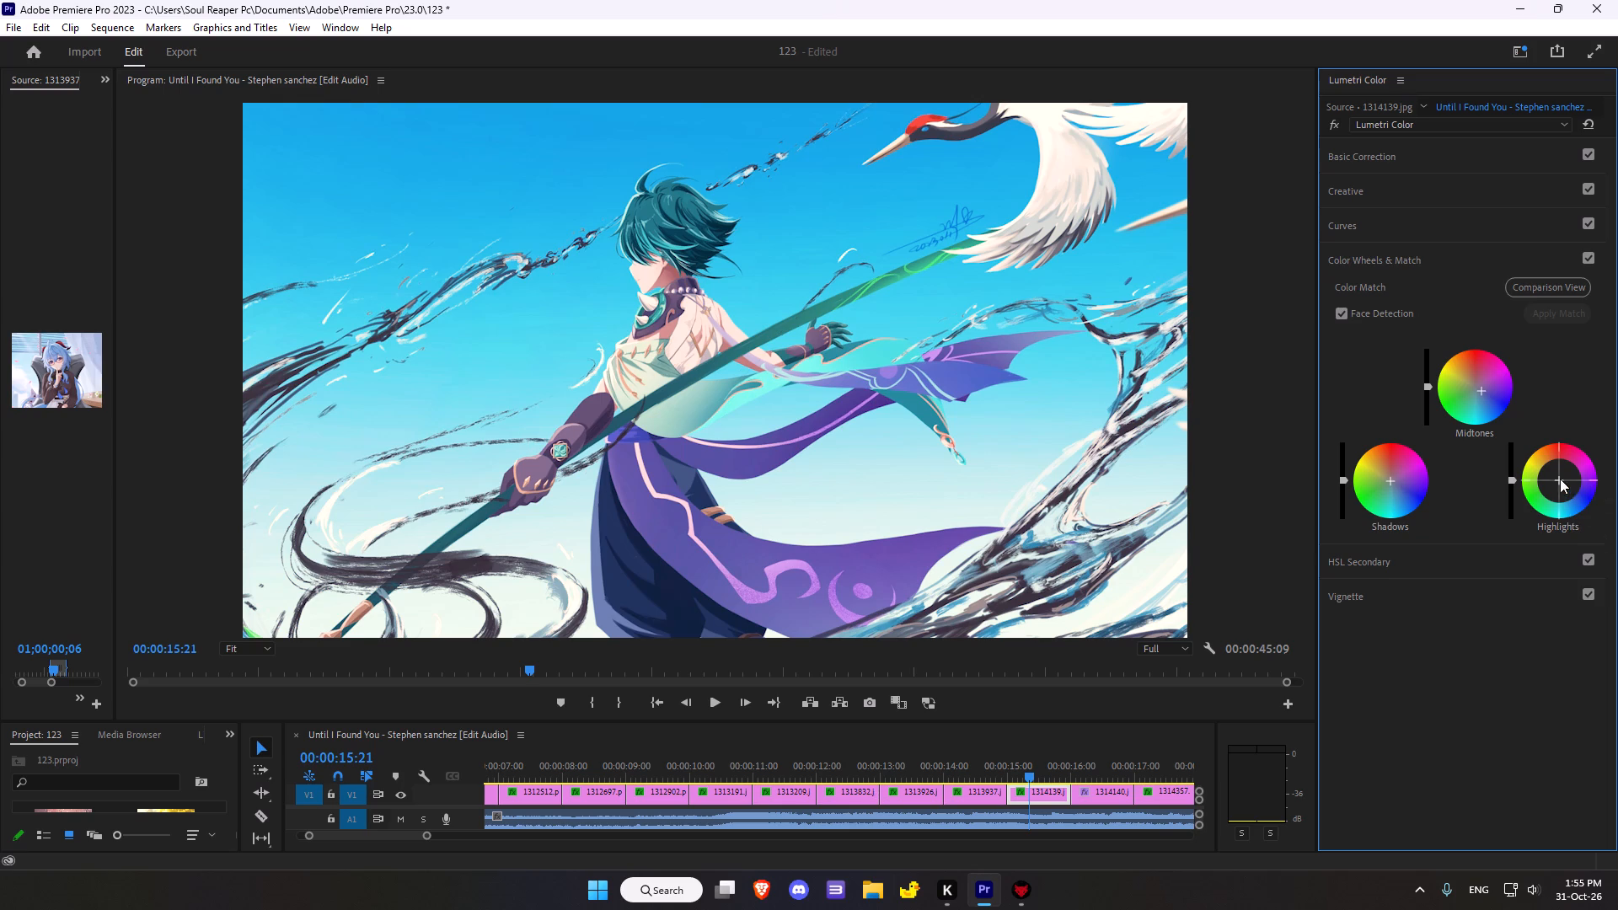
Set the clip's Vignette Amount to -0.6, Midpoint to 42.9, Roundness to -13.0 and Feather to 50.0.
{"action": "left_click", "coordinate": [1376, 565]}
{"action": "scroll", "coordinate": [1410, 565], "scroll_direction": "down", "scroll_amount": 9}
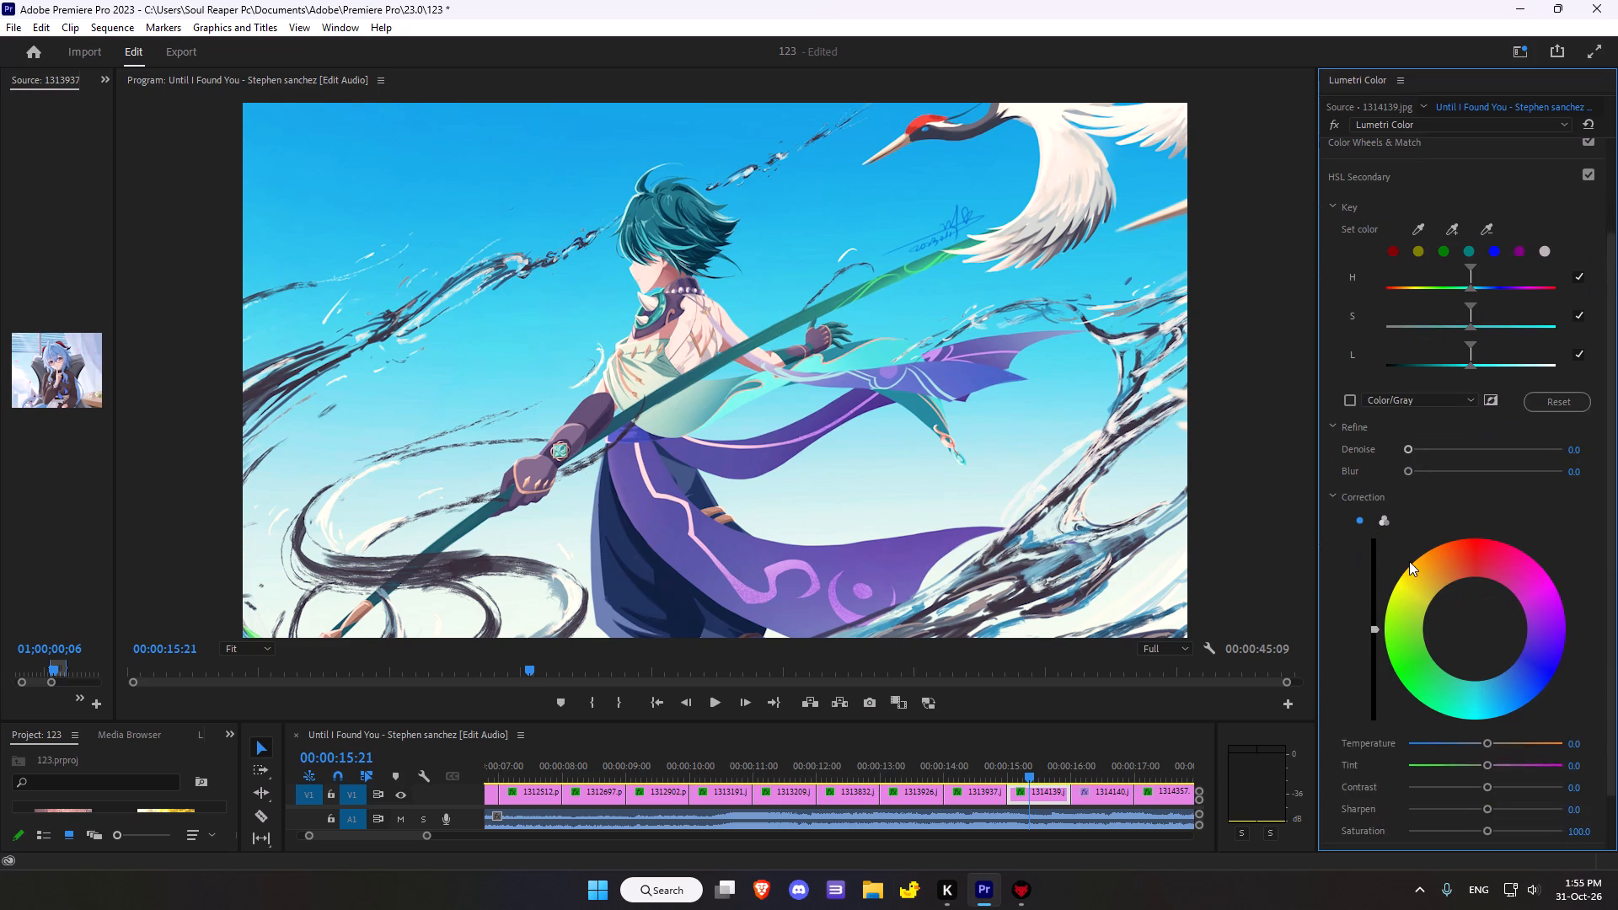
{"action": "scroll", "coordinate": [1409, 561], "scroll_direction": "down", "scroll_amount": 10}
{"action": "left_click", "coordinate": [1345, 794]}
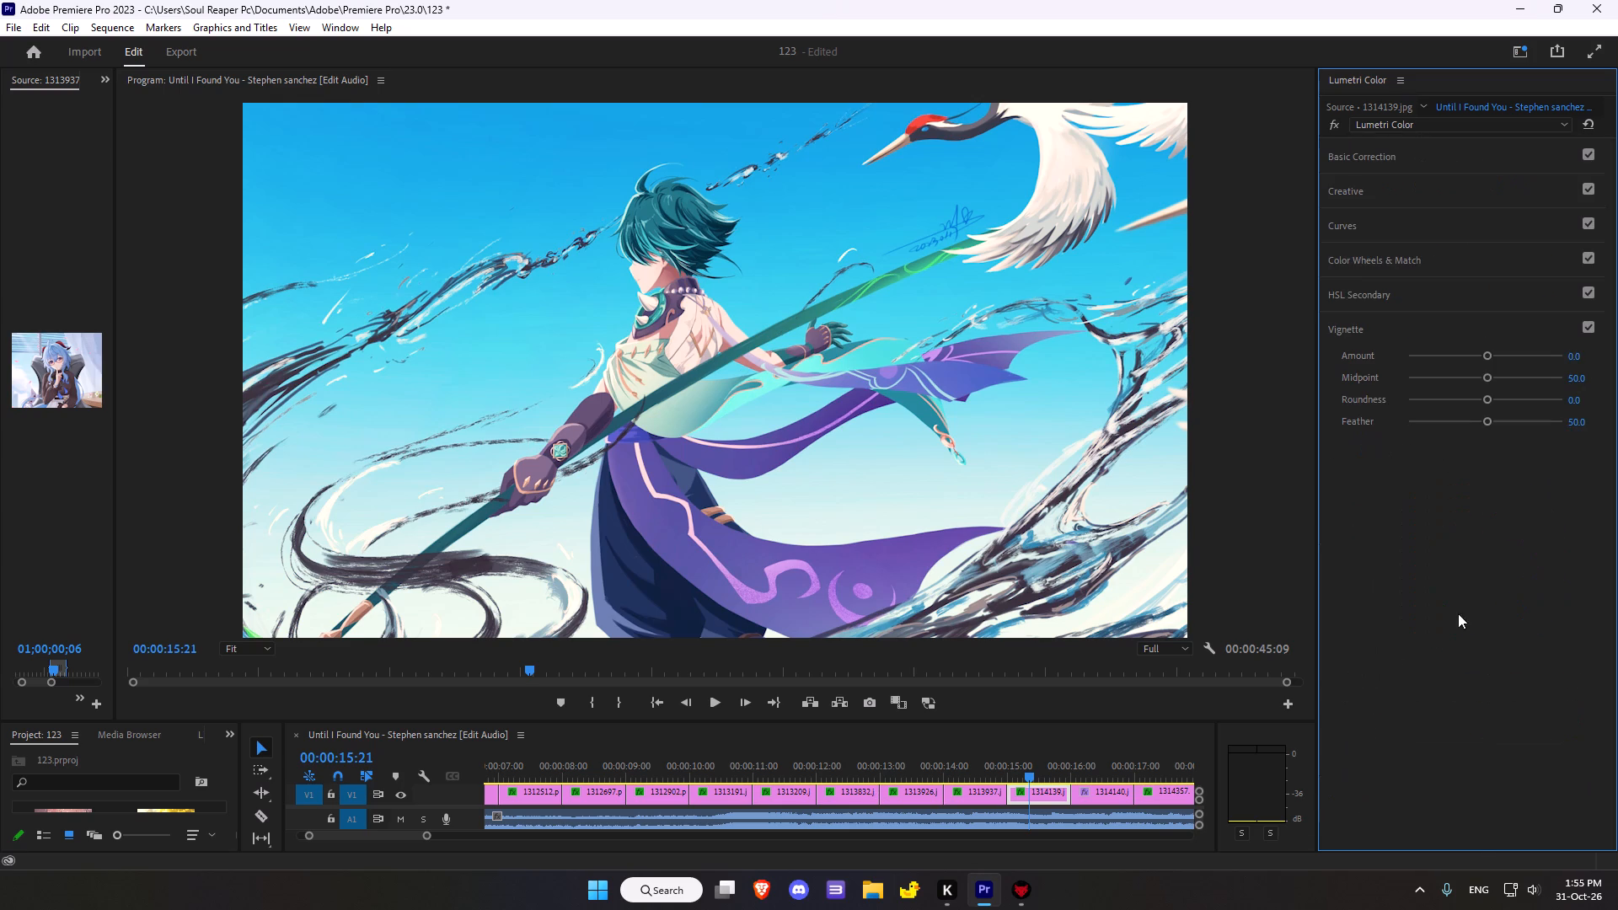
{"action": "left_click_drag", "start_coordinate": [1487, 356], "coordinate": [1468, 353]}
{"action": "left_click_drag", "start_coordinate": [1490, 374], "coordinate": [1473, 377]}
{"action": "left_click_drag", "start_coordinate": [1493, 397], "coordinate": [1485, 397]}
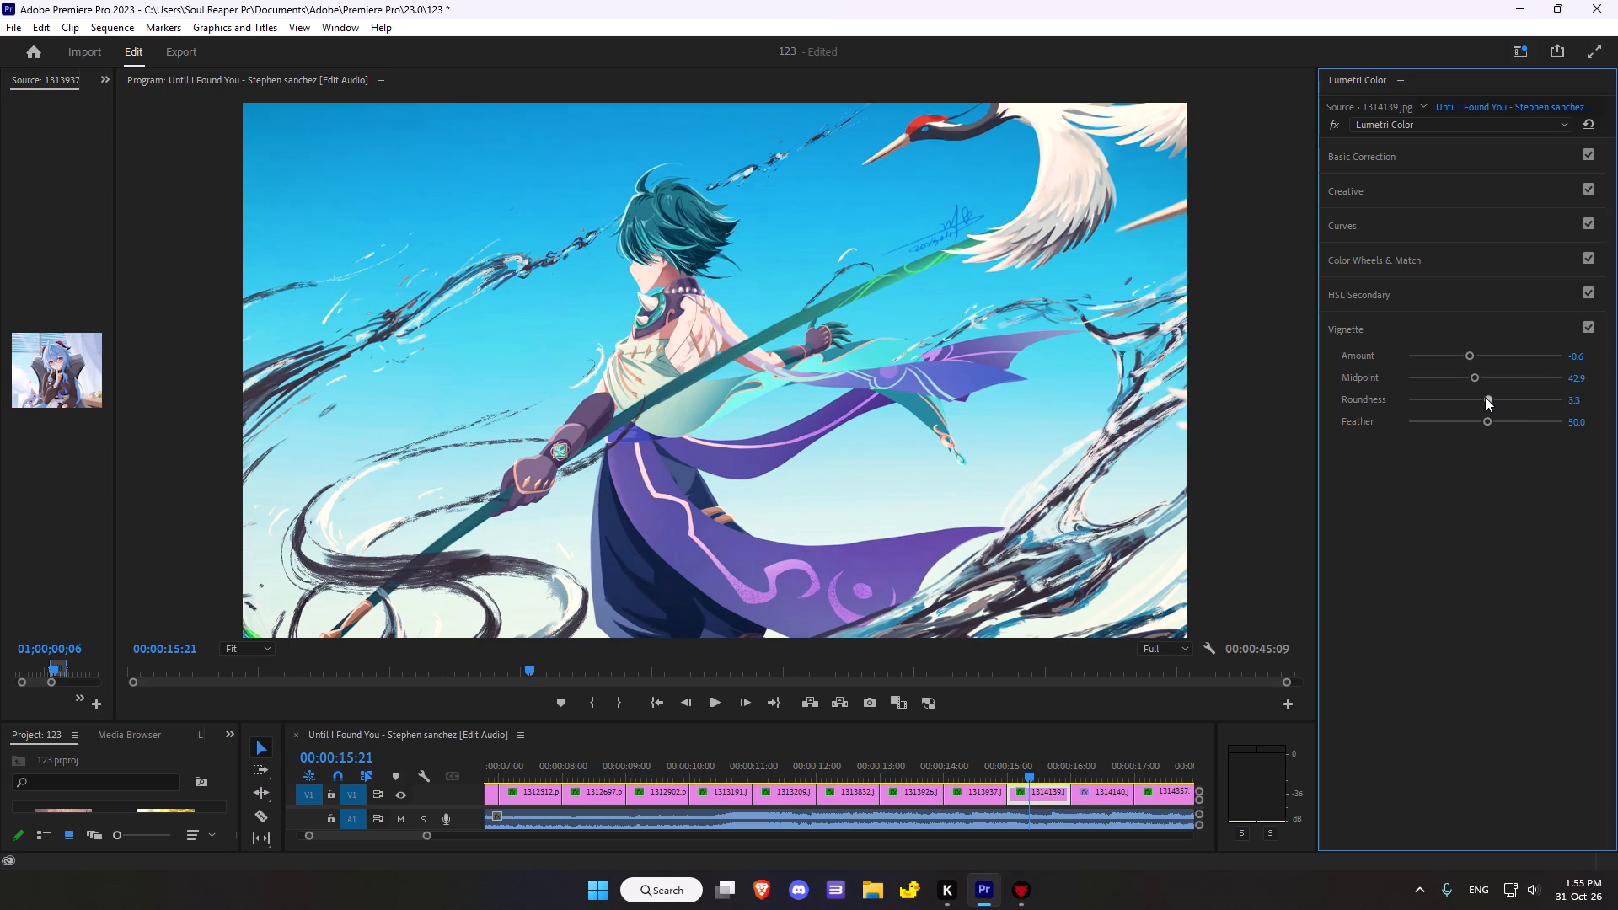
{"action": "left_click_drag", "start_coordinate": [1485, 397], "coordinate": [1474, 396]}
{"action": "left_click", "coordinate": [1484, 421]}
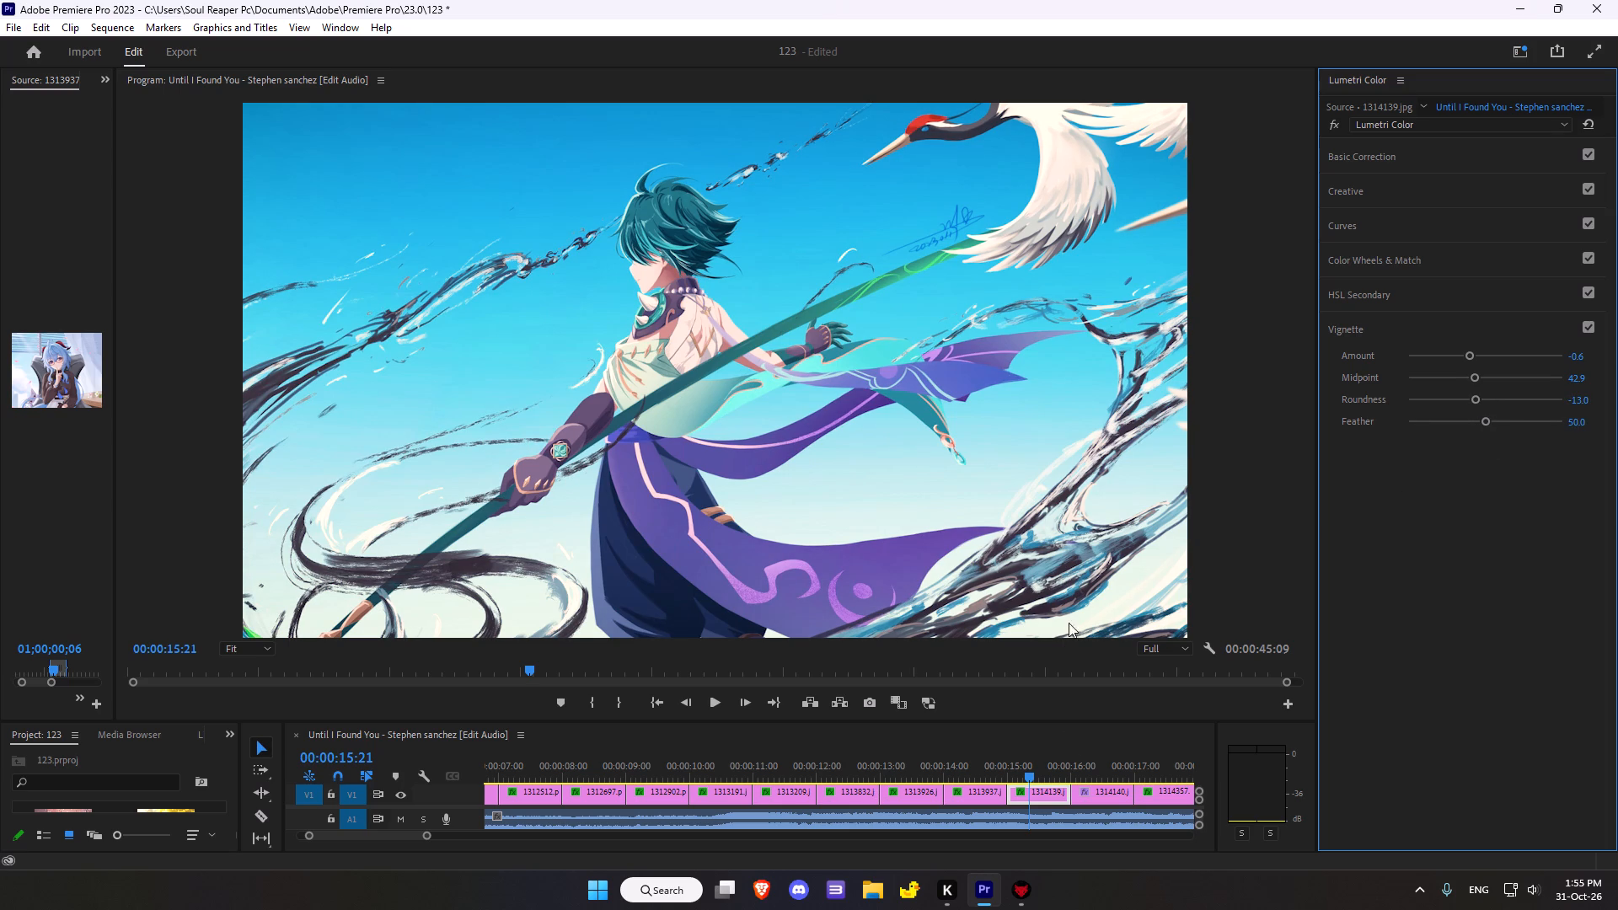
Compare clip 1314139.jpg with its Lumetri Color effect switched off and on.
{"action": "scroll", "coordinate": [1029, 661], "scroll_direction": "down", "scroll_amount": 2}
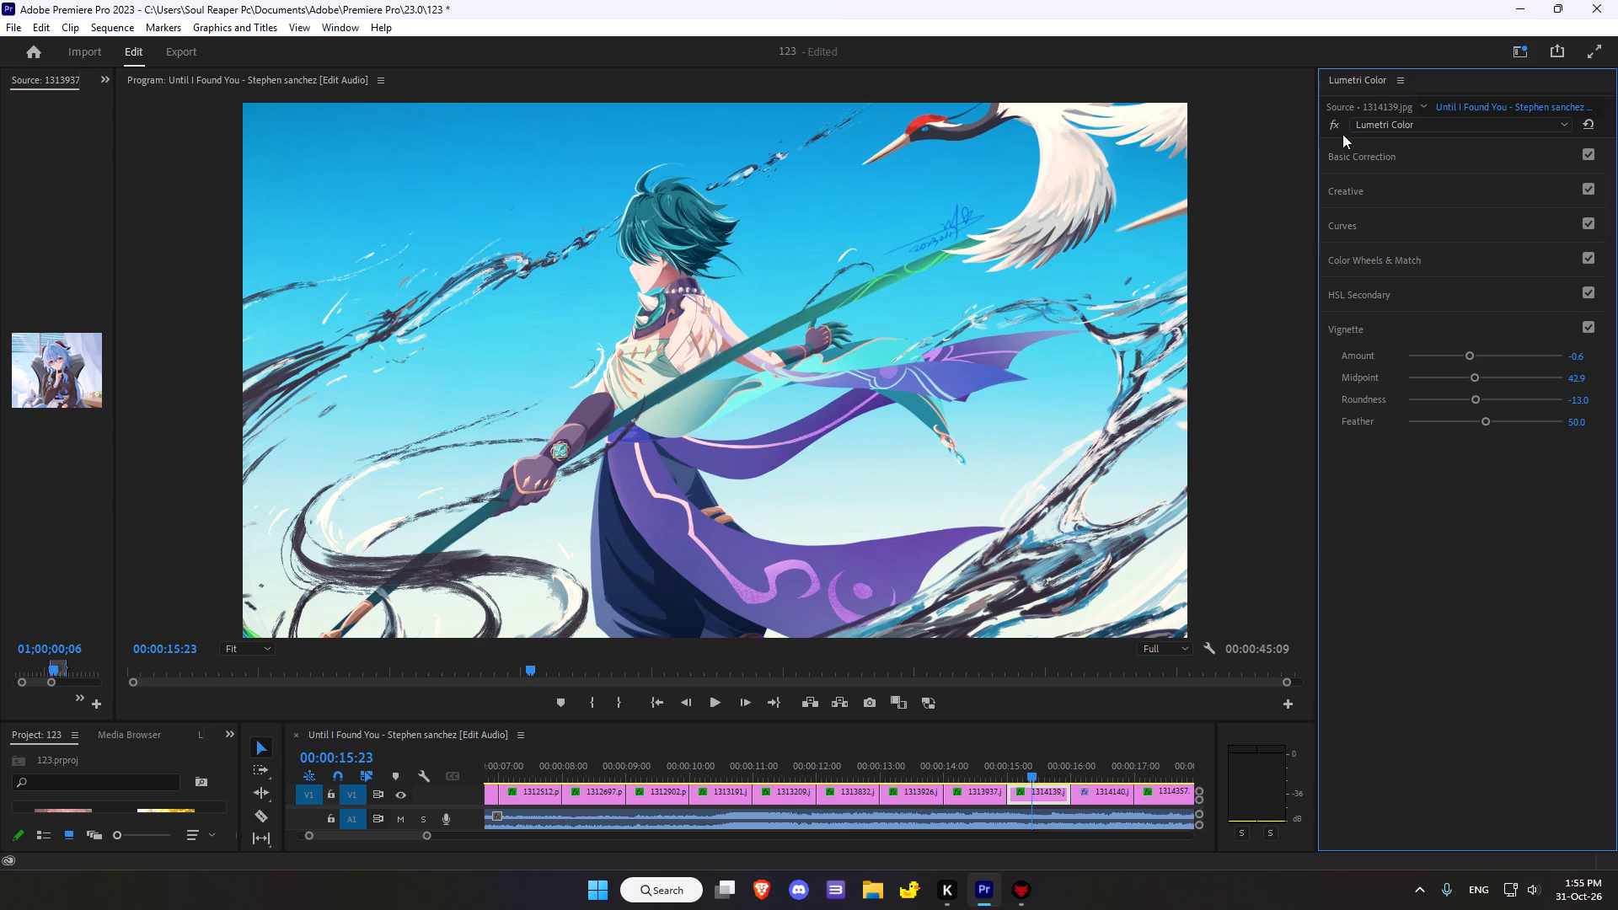
{"action": "left_click", "coordinate": [1337, 125]}
{"action": "left_click", "coordinate": [1337, 125]}
{"action": "left_click", "coordinate": [1337, 125]}
{"action": "left_click", "coordinate": [1337, 125]}
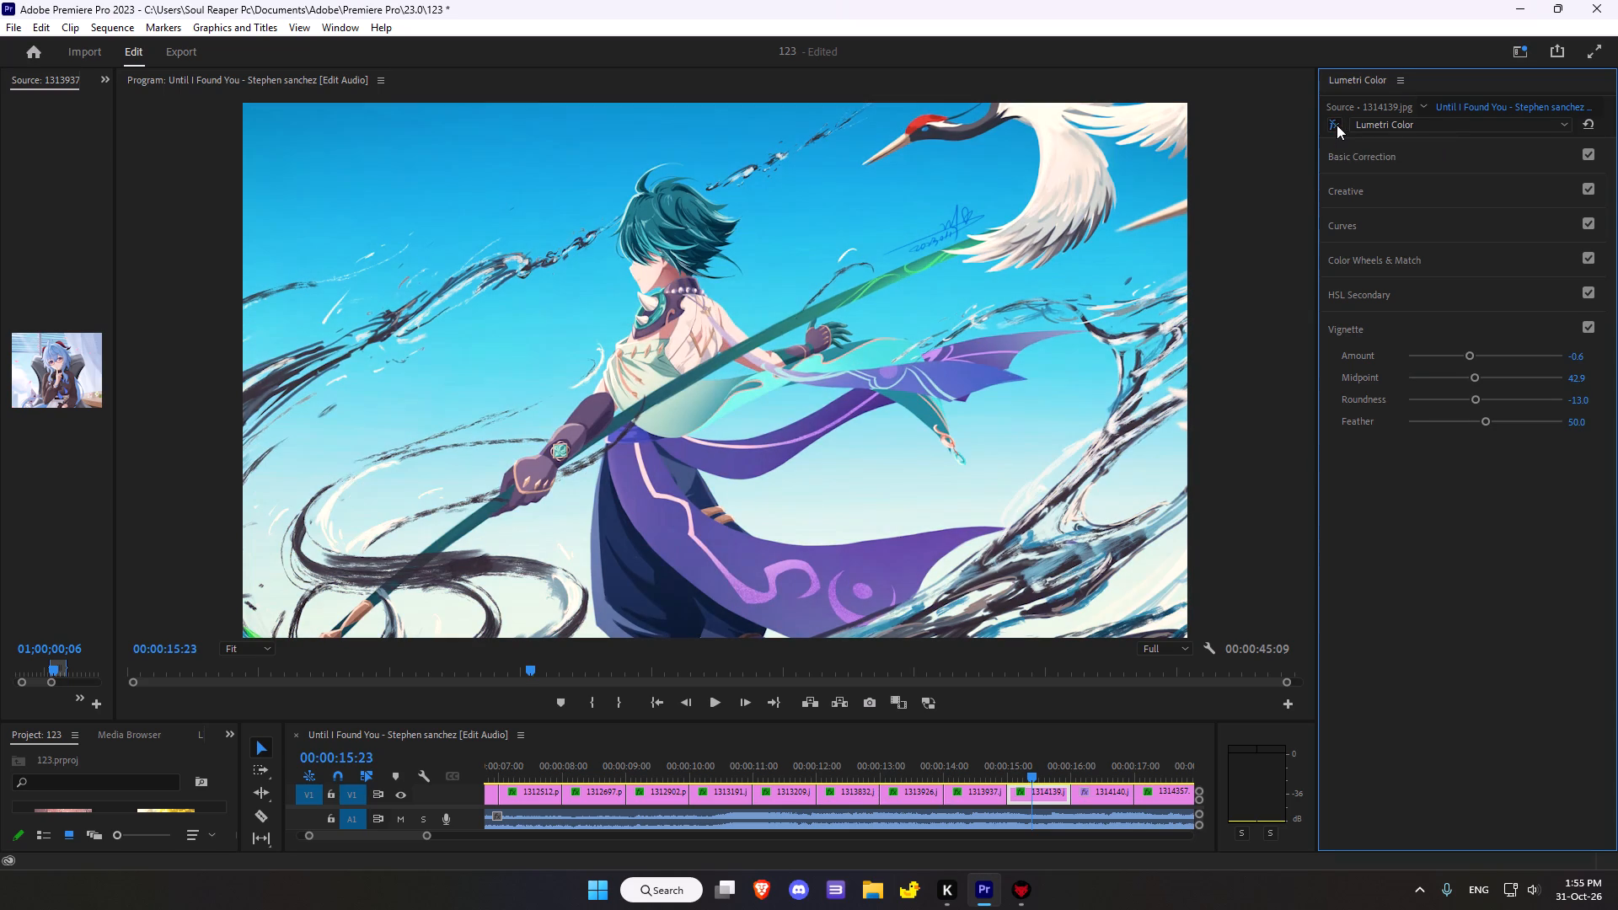
Move the playhead to 00:00:16:31 on clip 1314140.jpg and compare its image with Lumetri Color off and on.
{"action": "scroll", "coordinate": [883, 658], "scroll_direction": "down", "scroll_amount": 5}
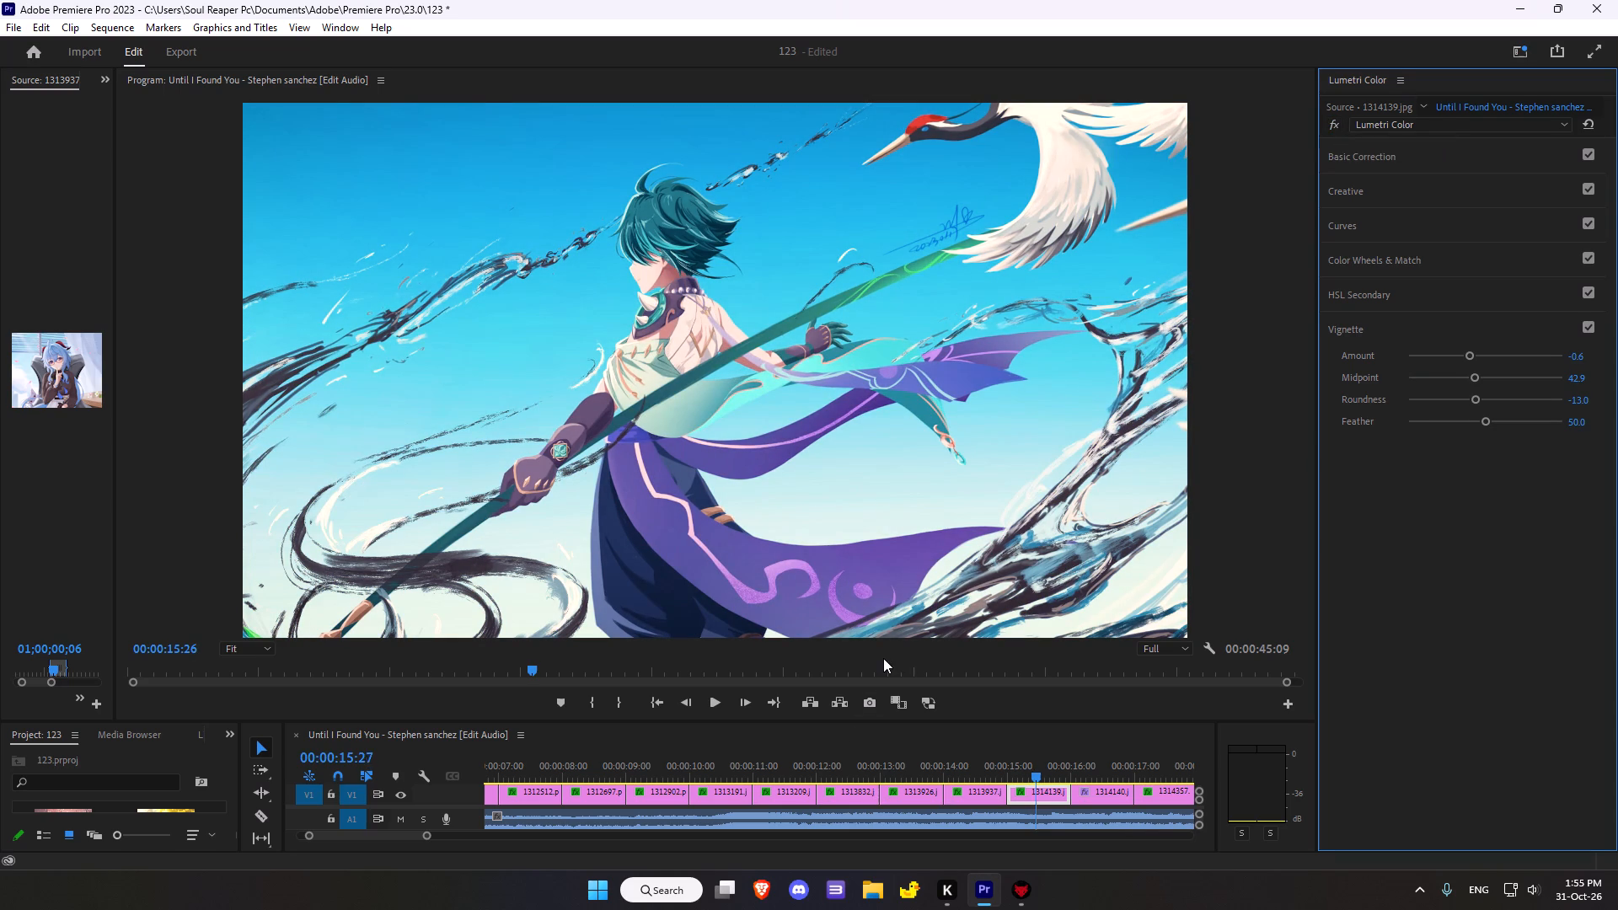
{"action": "scroll", "coordinate": [883, 658], "scroll_direction": "down", "scroll_amount": 12}
{"action": "scroll", "coordinate": [905, 668], "scroll_direction": "down", "scroll_amount": 20}
{"action": "scroll", "coordinate": [905, 668], "scroll_direction": "down", "scroll_amount": 4}
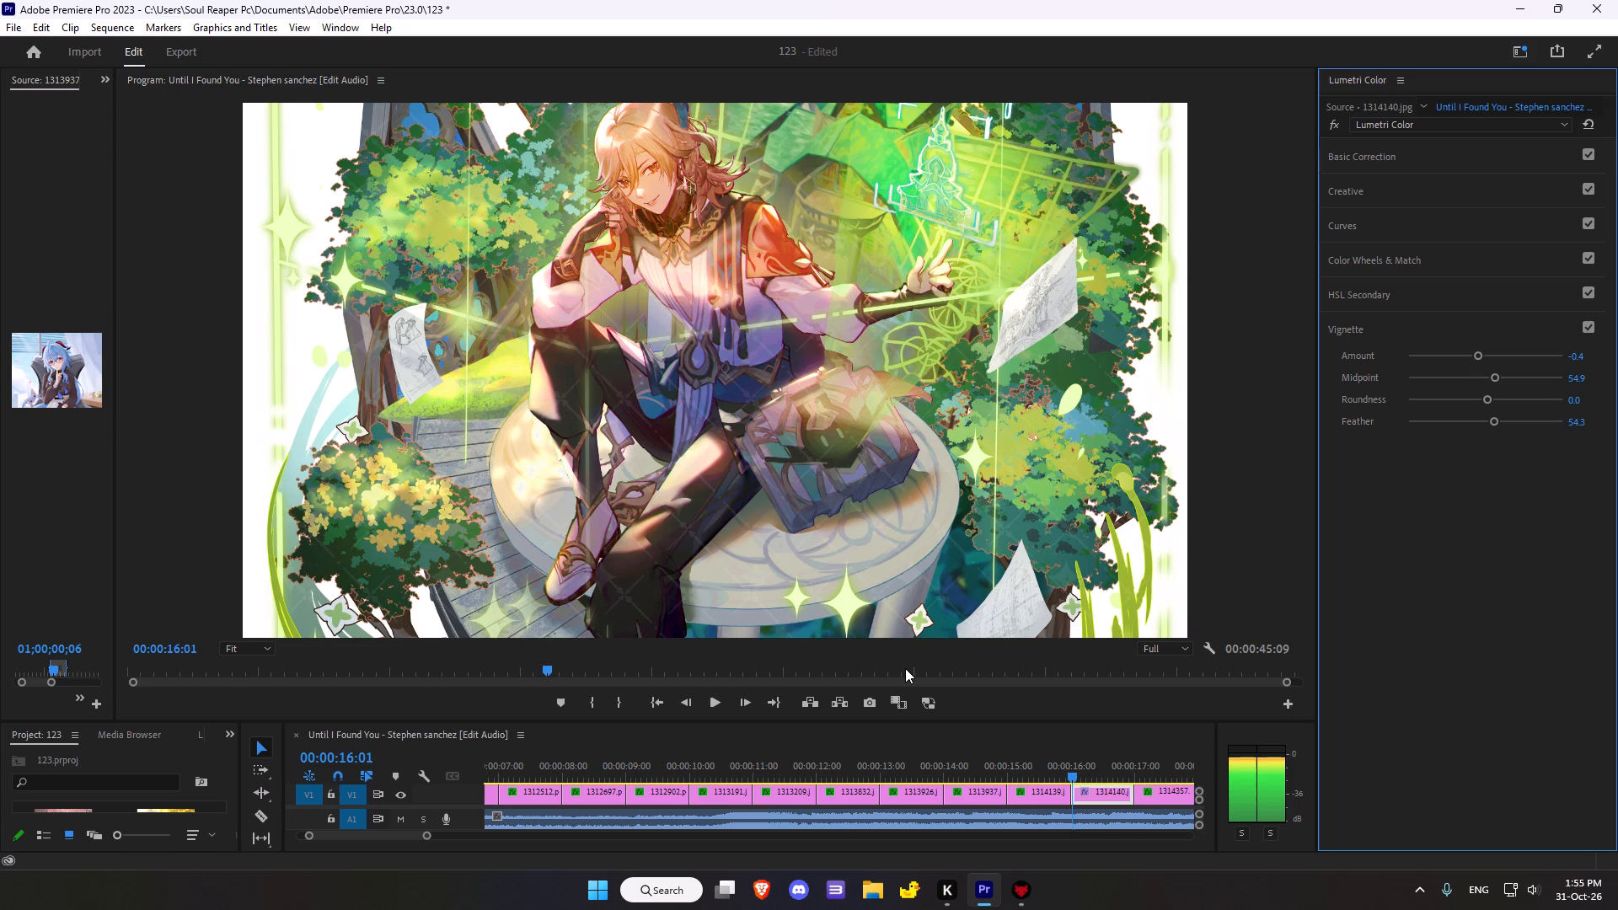
{"action": "scroll", "coordinate": [905, 668], "scroll_direction": "down", "scroll_amount": 8}
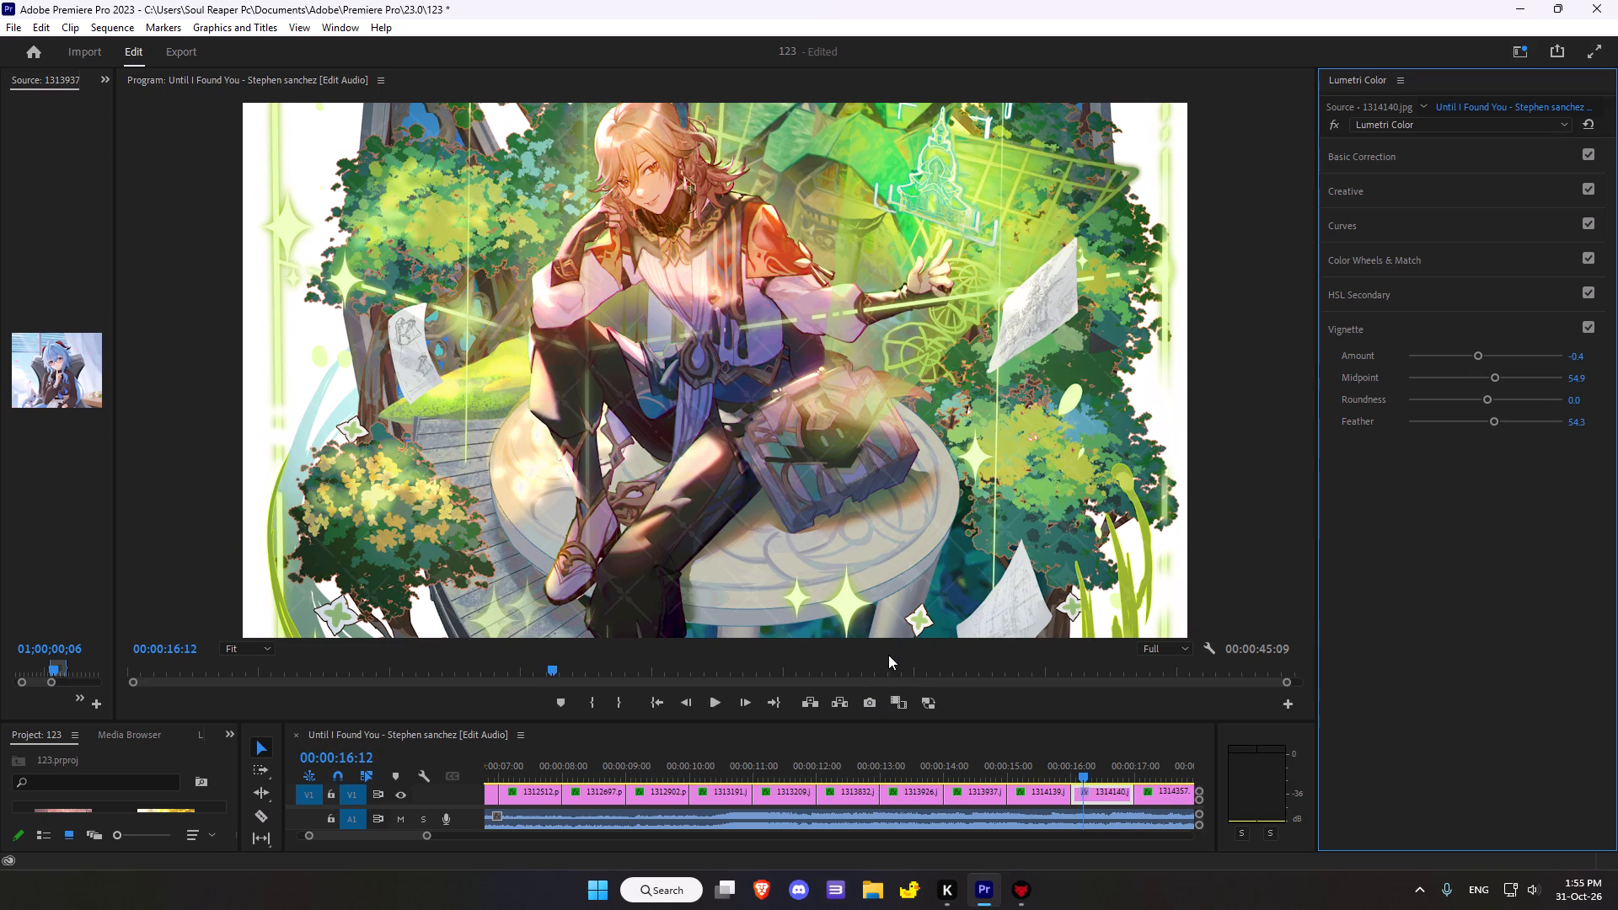
{"action": "scroll", "coordinate": [984, 663], "scroll_direction": "down", "scroll_amount": 11}
{"action": "scroll", "coordinate": [943, 743], "scroll_direction": "down", "scroll_amount": 7}
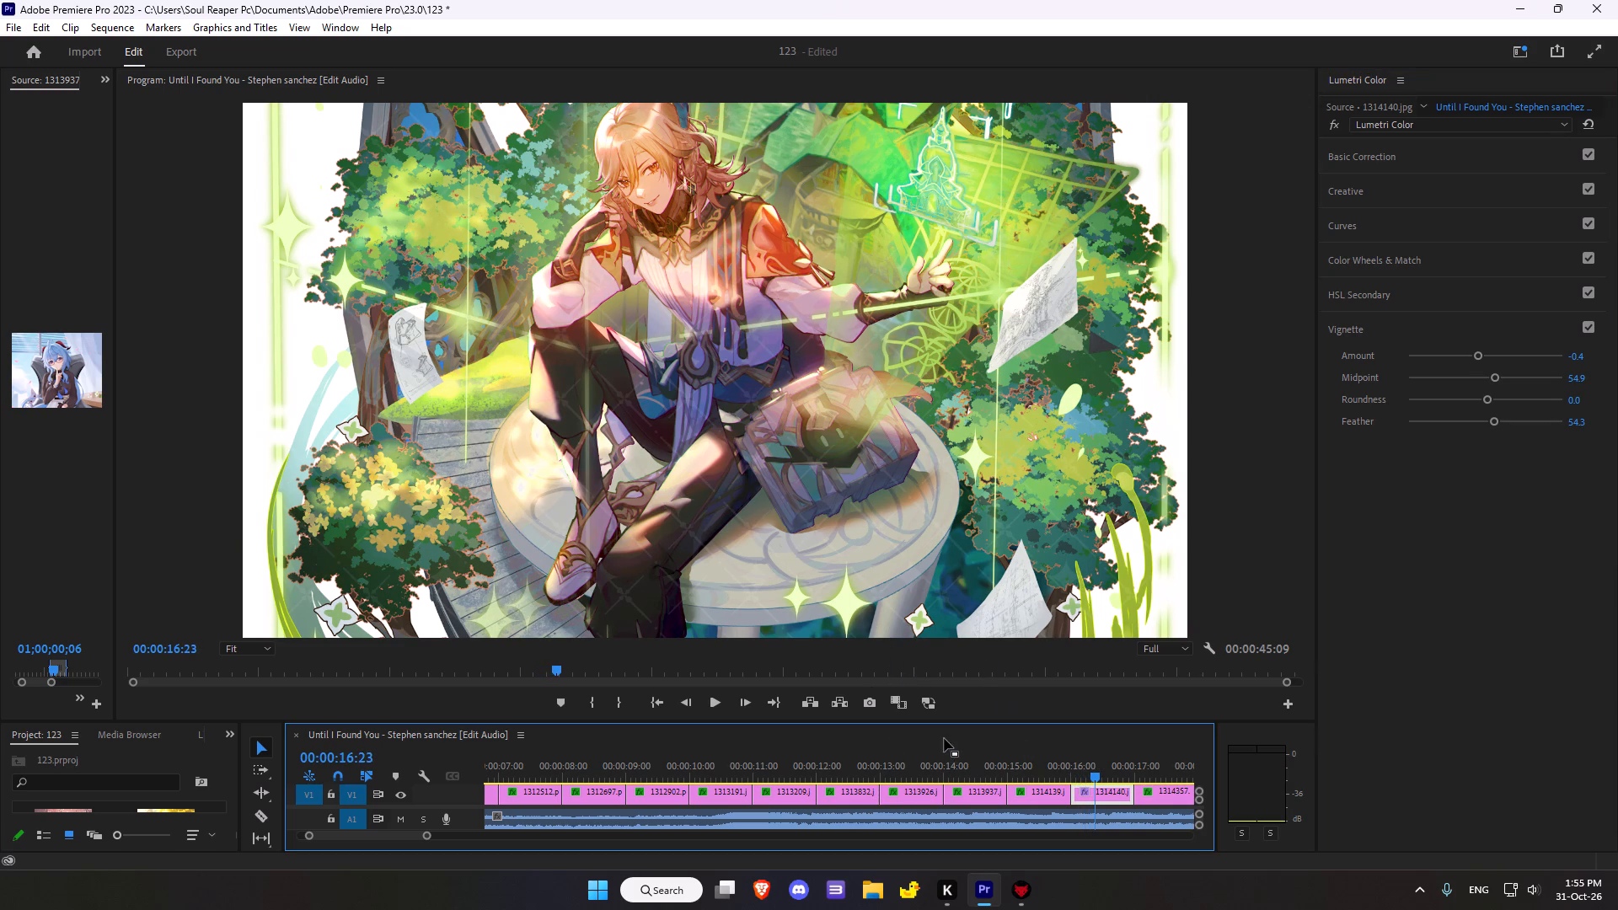
{"action": "scroll", "coordinate": [1015, 671], "scroll_direction": "down", "scroll_amount": 6}
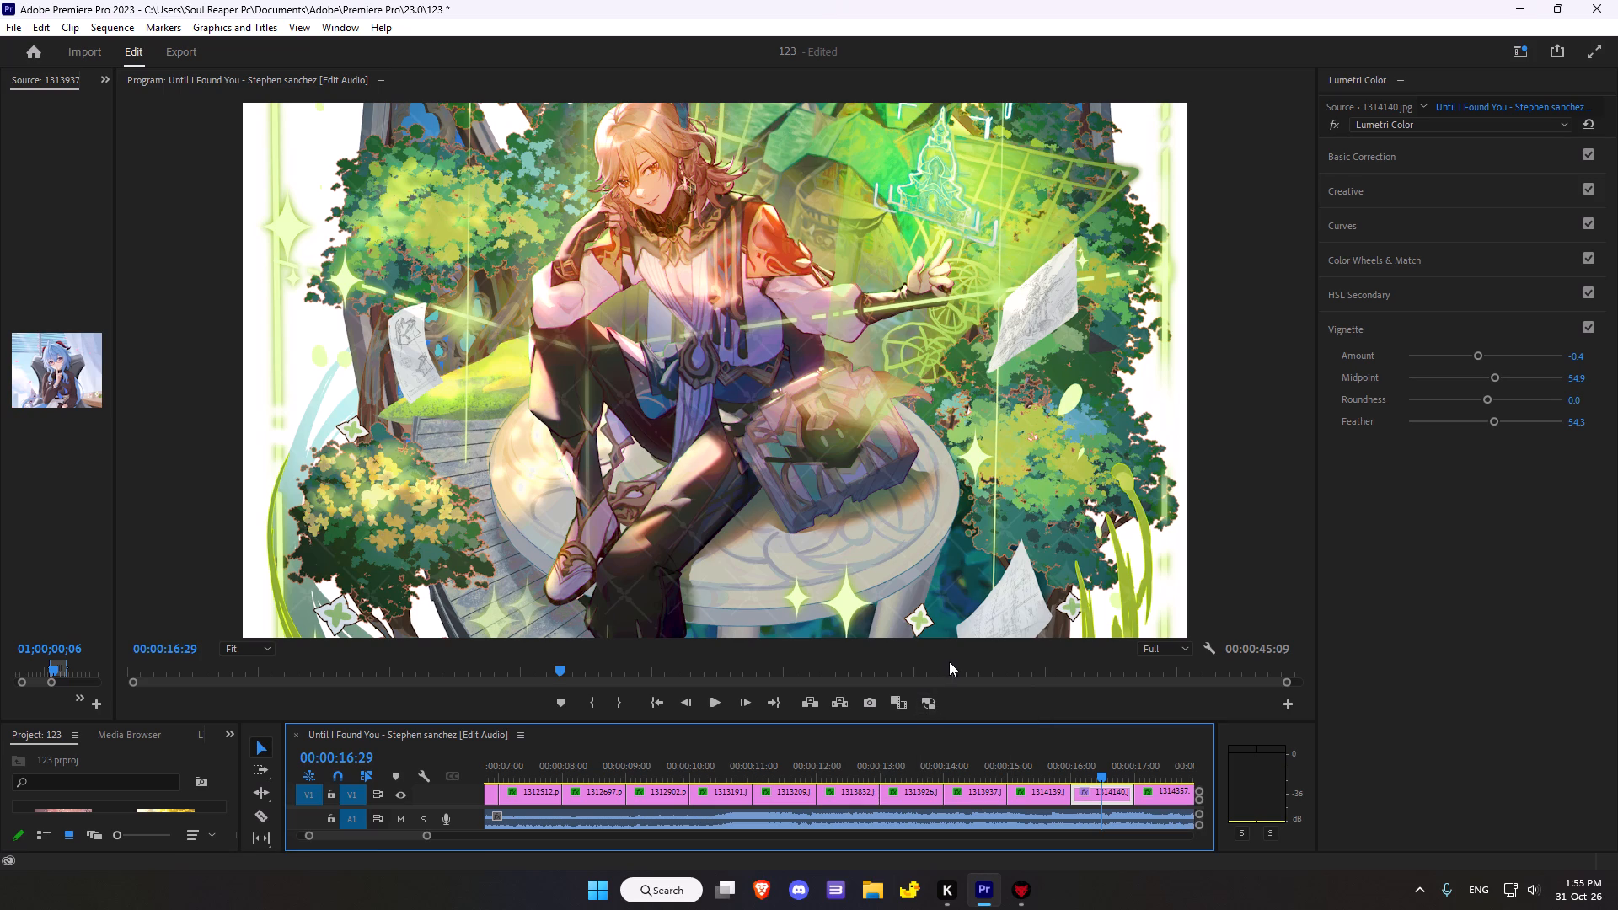
{"action": "scroll", "coordinate": [913, 658], "scroll_direction": "down", "scroll_amount": 6}
{"action": "scroll", "coordinate": [913, 658], "scroll_direction": "up", "scroll_amount": 4}
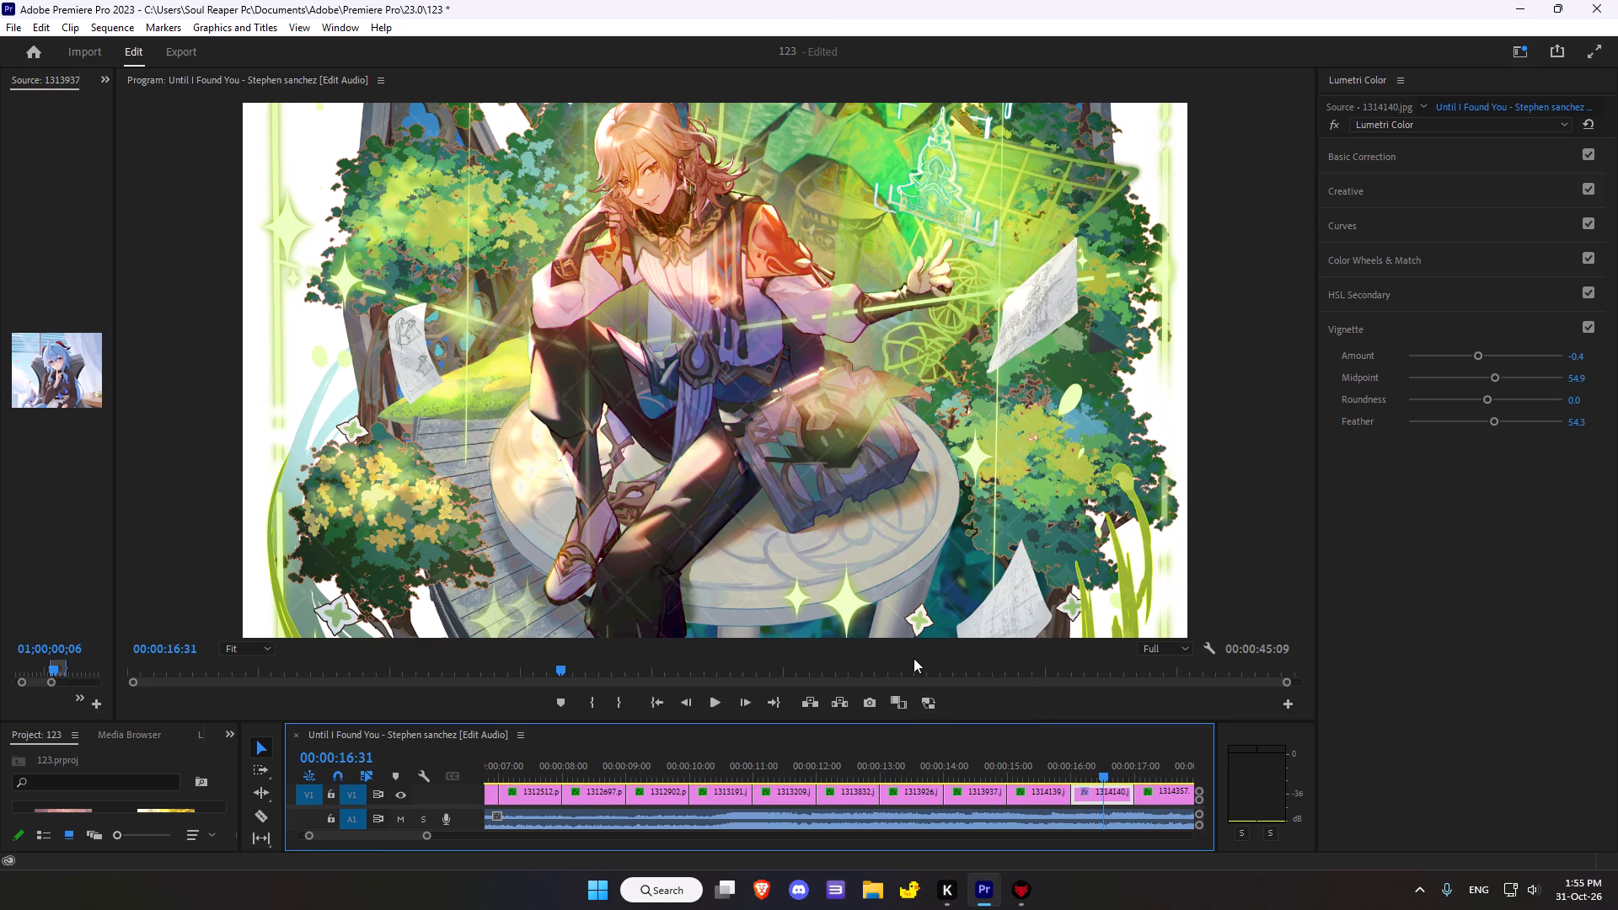
{"action": "left_click", "coordinate": [1332, 127]}
{"action": "left_click", "coordinate": [1332, 127]}
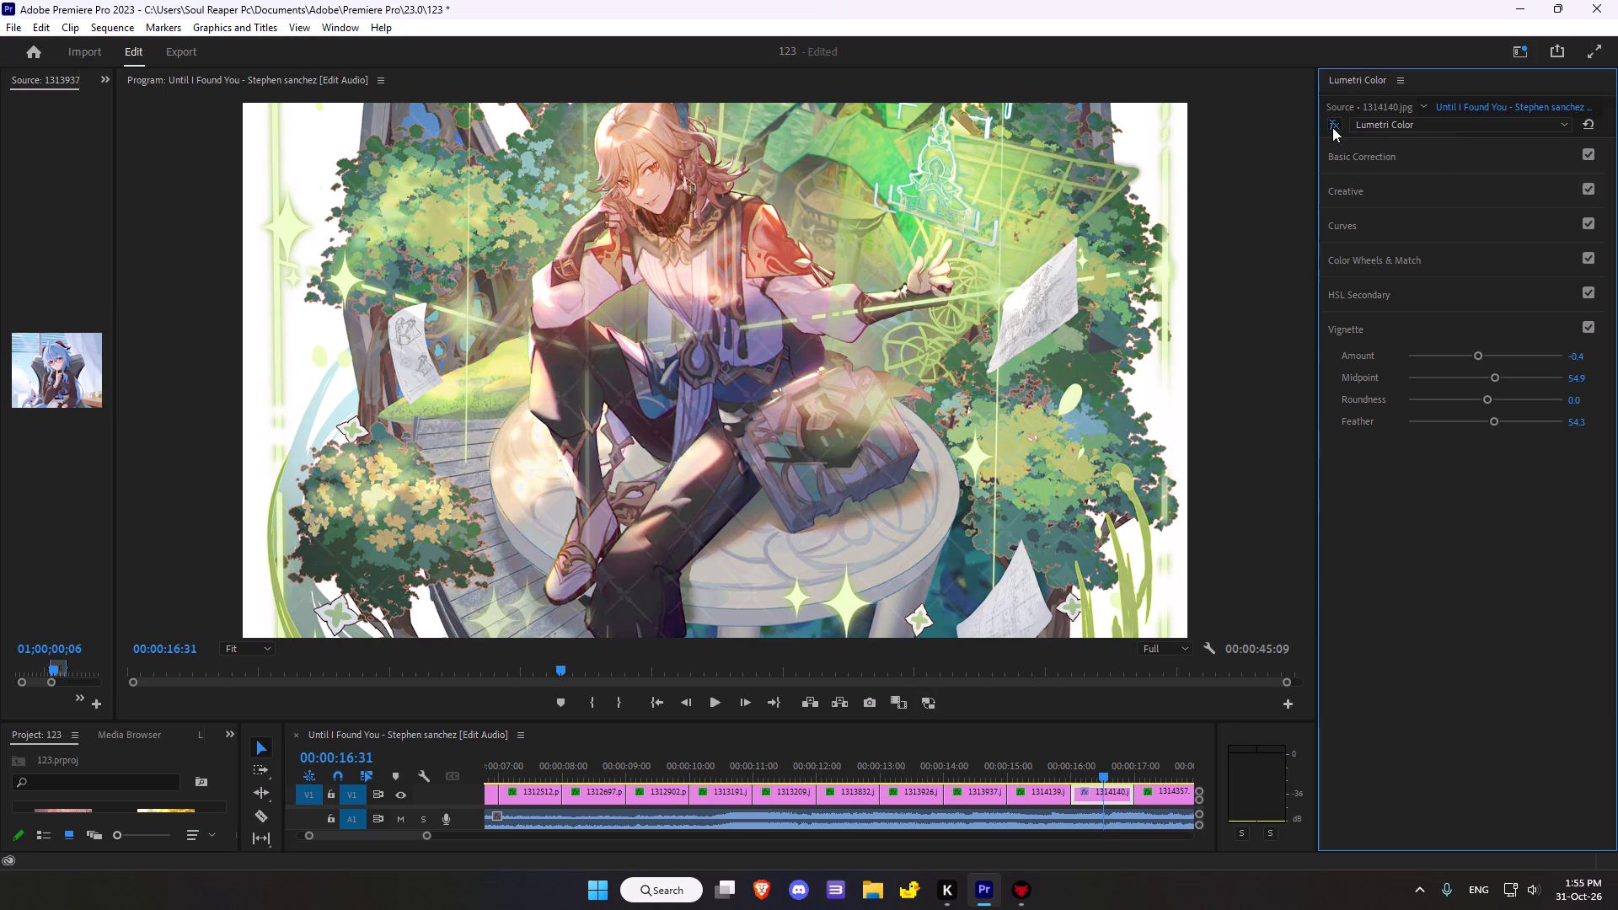
Reset all Lumetri Color adjustments on clip 1314140.jpg.
{"action": "left_click", "coordinate": [1478, 114]}
{"action": "left_click", "coordinate": [1591, 122]}
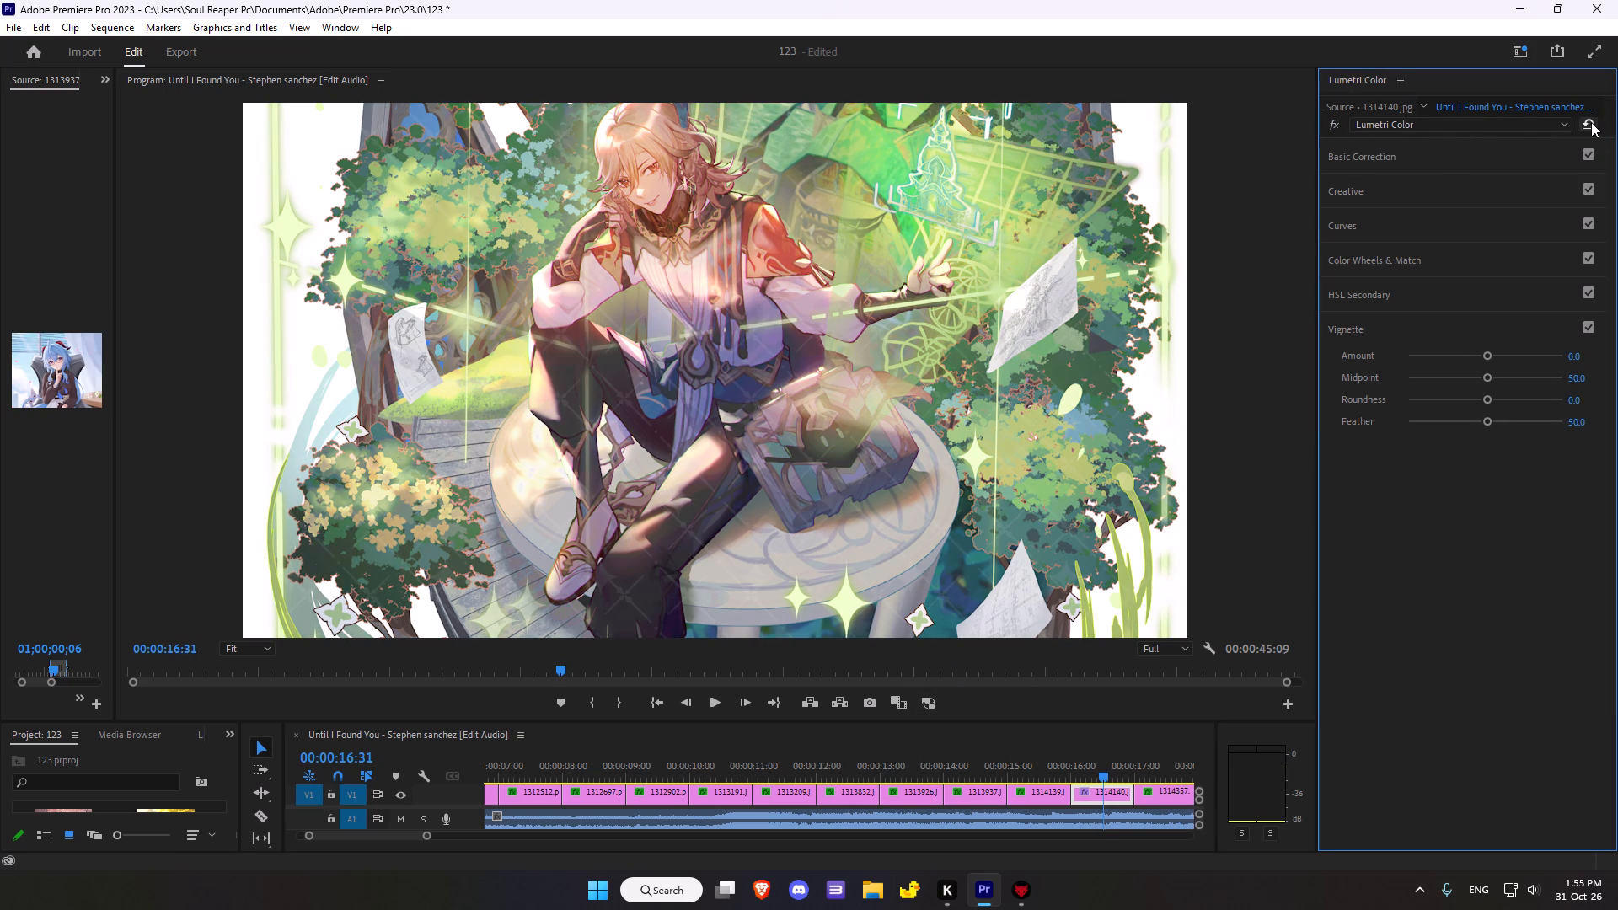
{"action": "left_click", "coordinate": [1591, 122]}
In Basic Correction, set the clip's Temperature to -3.3, Tint to 1.1, Saturation to 102.2 and Exposure to -0.5.
{"action": "left_click", "coordinate": [1402, 151]}
{"action": "left_click", "coordinate": [1488, 309]}
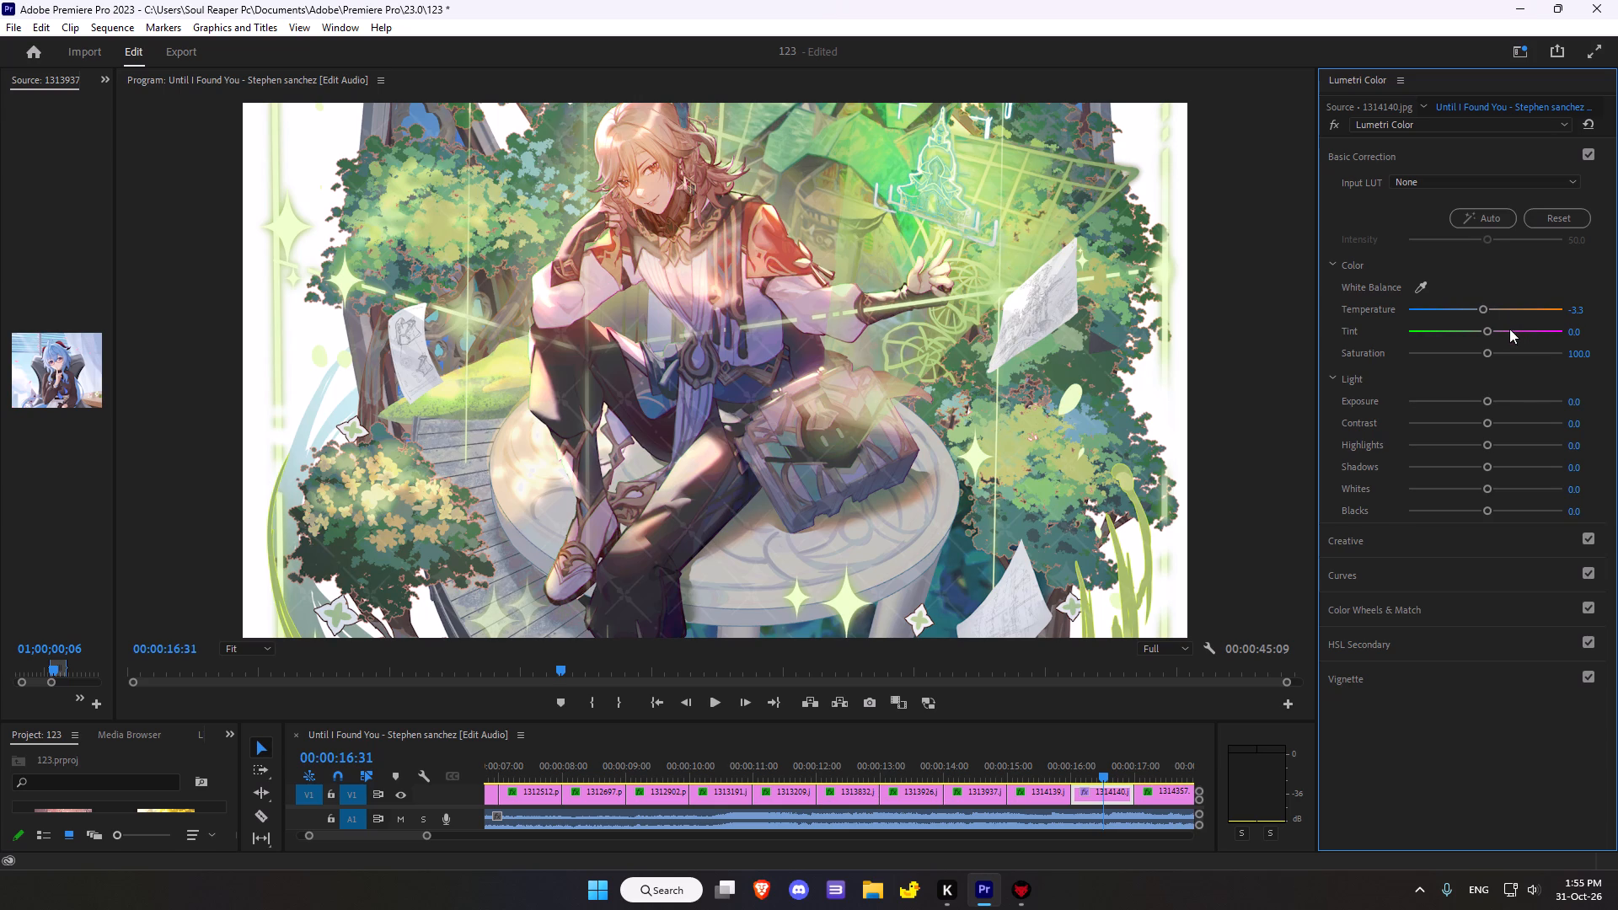
{"action": "left_click", "coordinate": [1491, 333]}
{"action": "left_click", "coordinate": [1487, 355]}
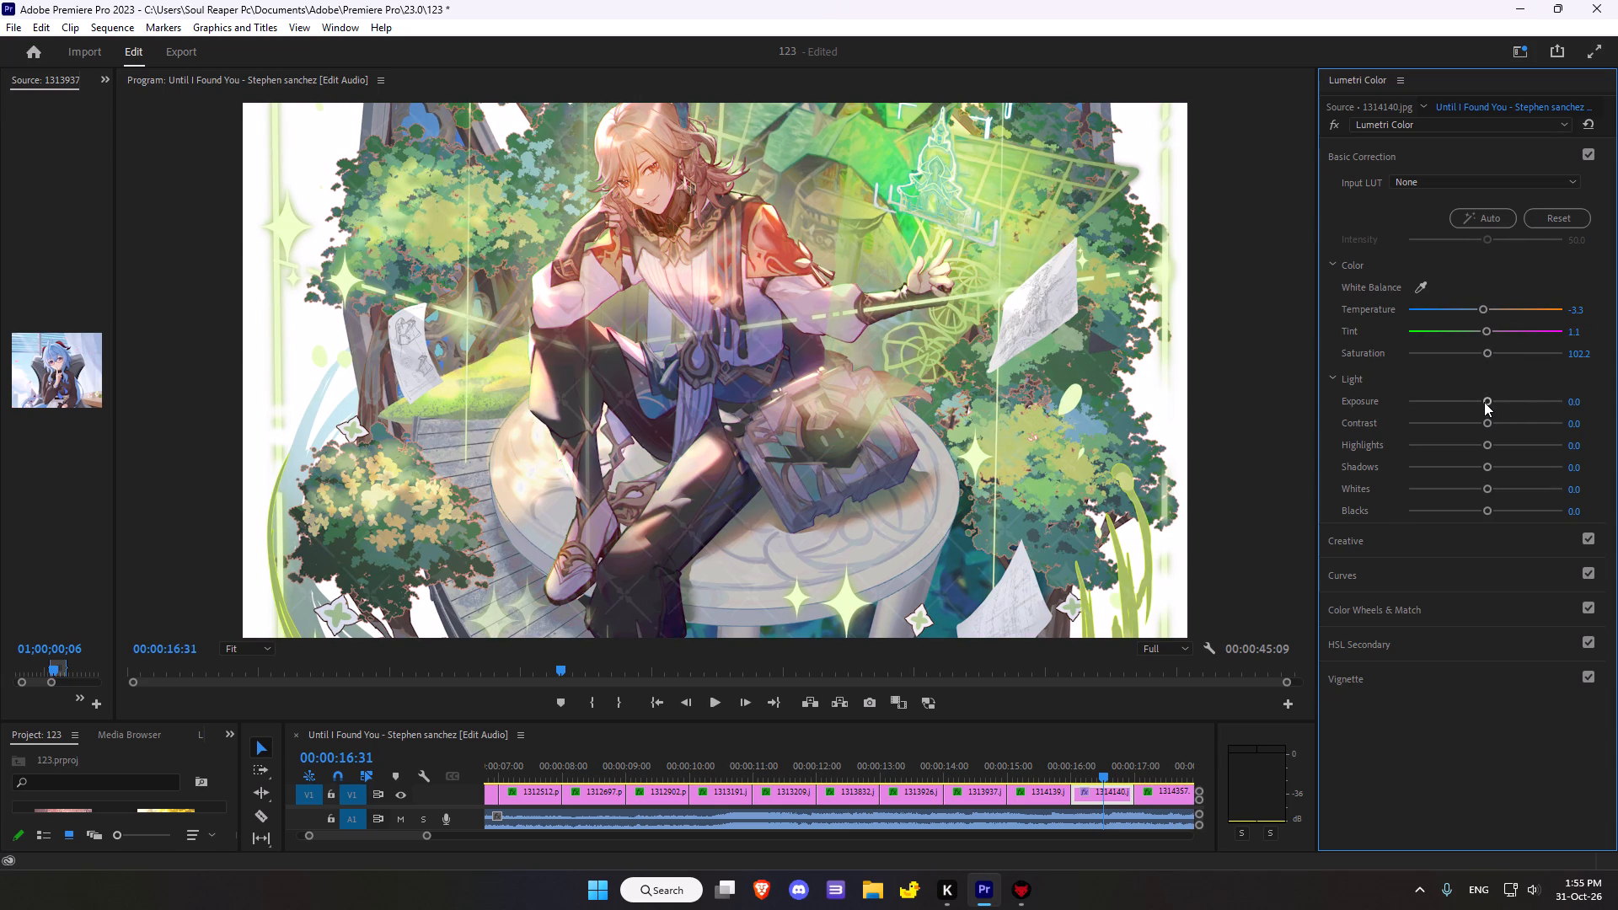
{"action": "left_click_drag", "start_coordinate": [1484, 402], "coordinate": [1476, 404]}
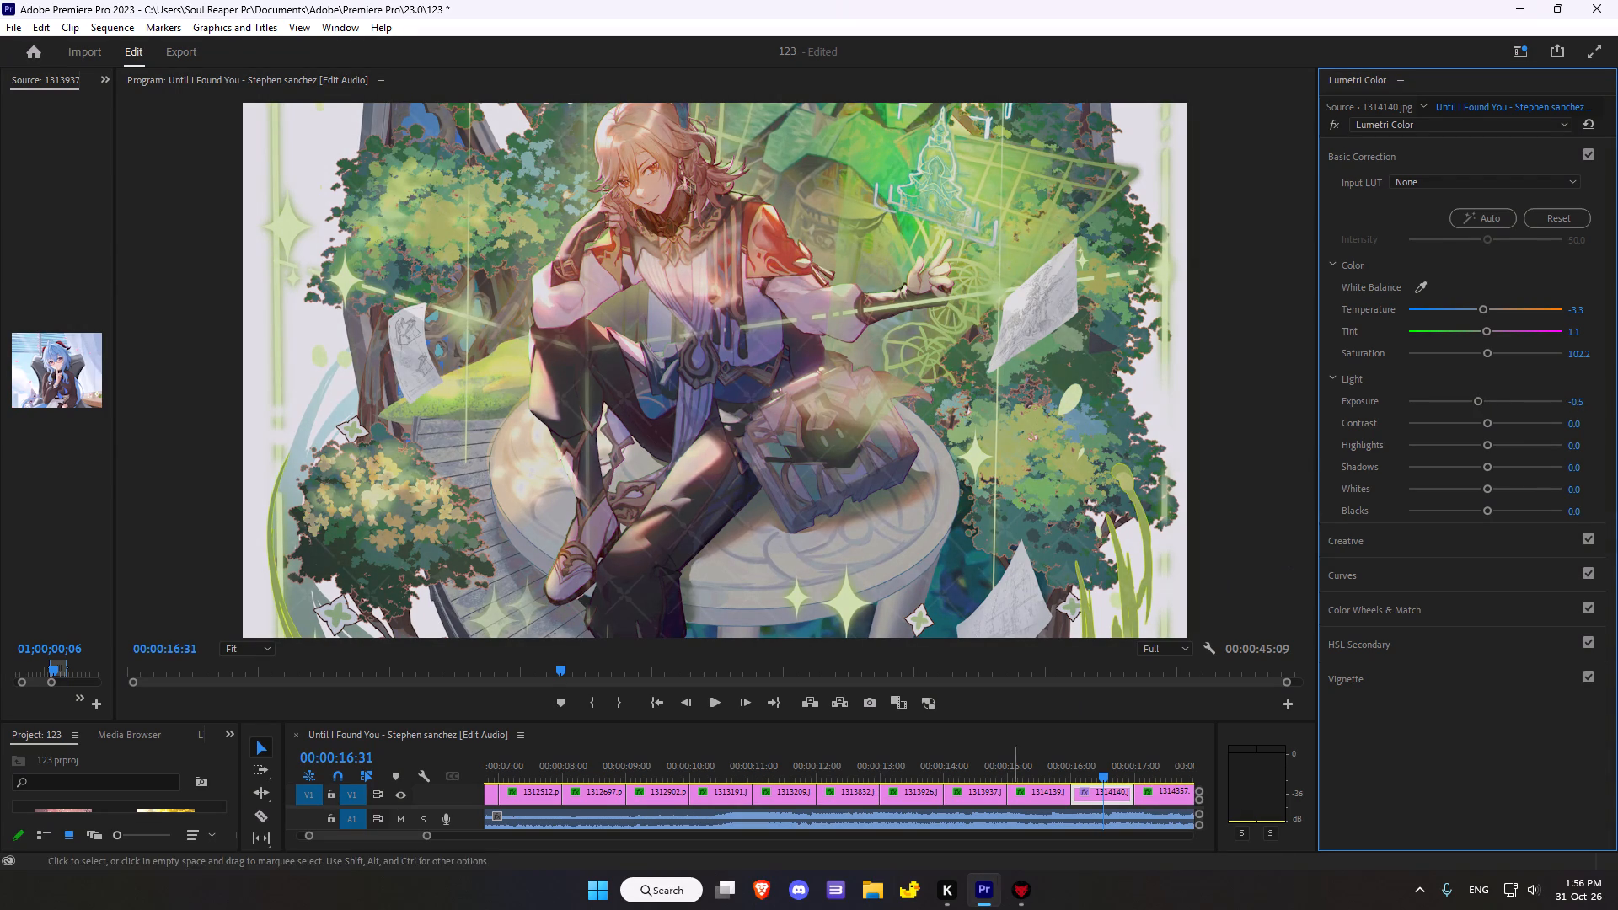
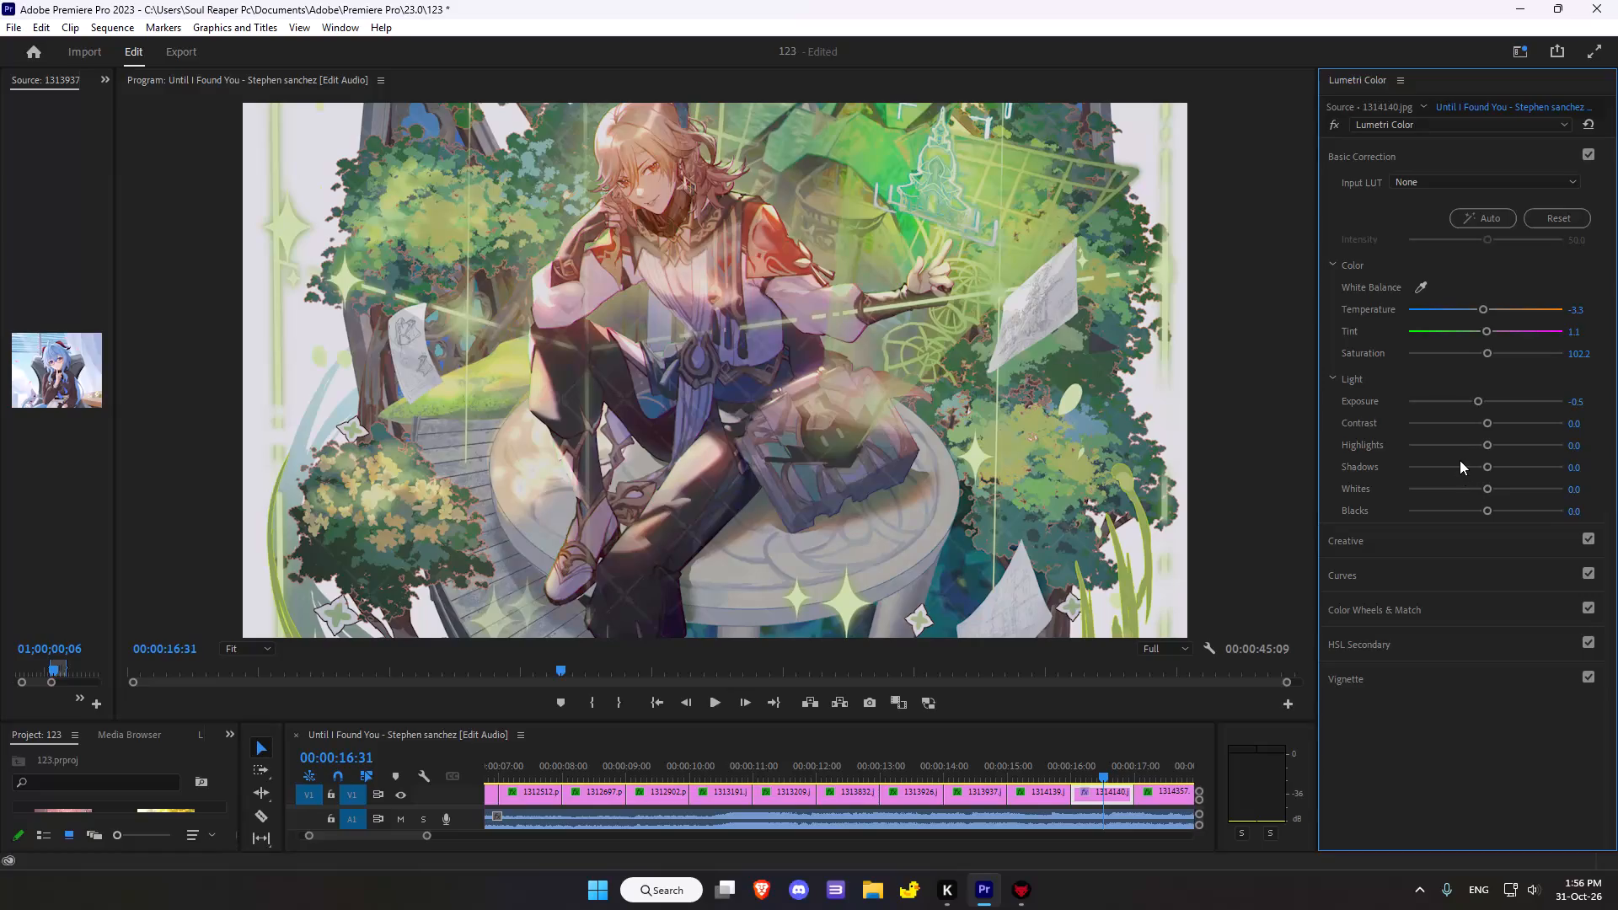
In Basic Correction's Light settings, set Contrast to 22.8, Highlights to -12.0, Shadows to 6.5 and Whites to 1.1.
{"action": "scroll", "coordinate": [1455, 444], "scroll_direction": "down", "scroll_amount": 3}
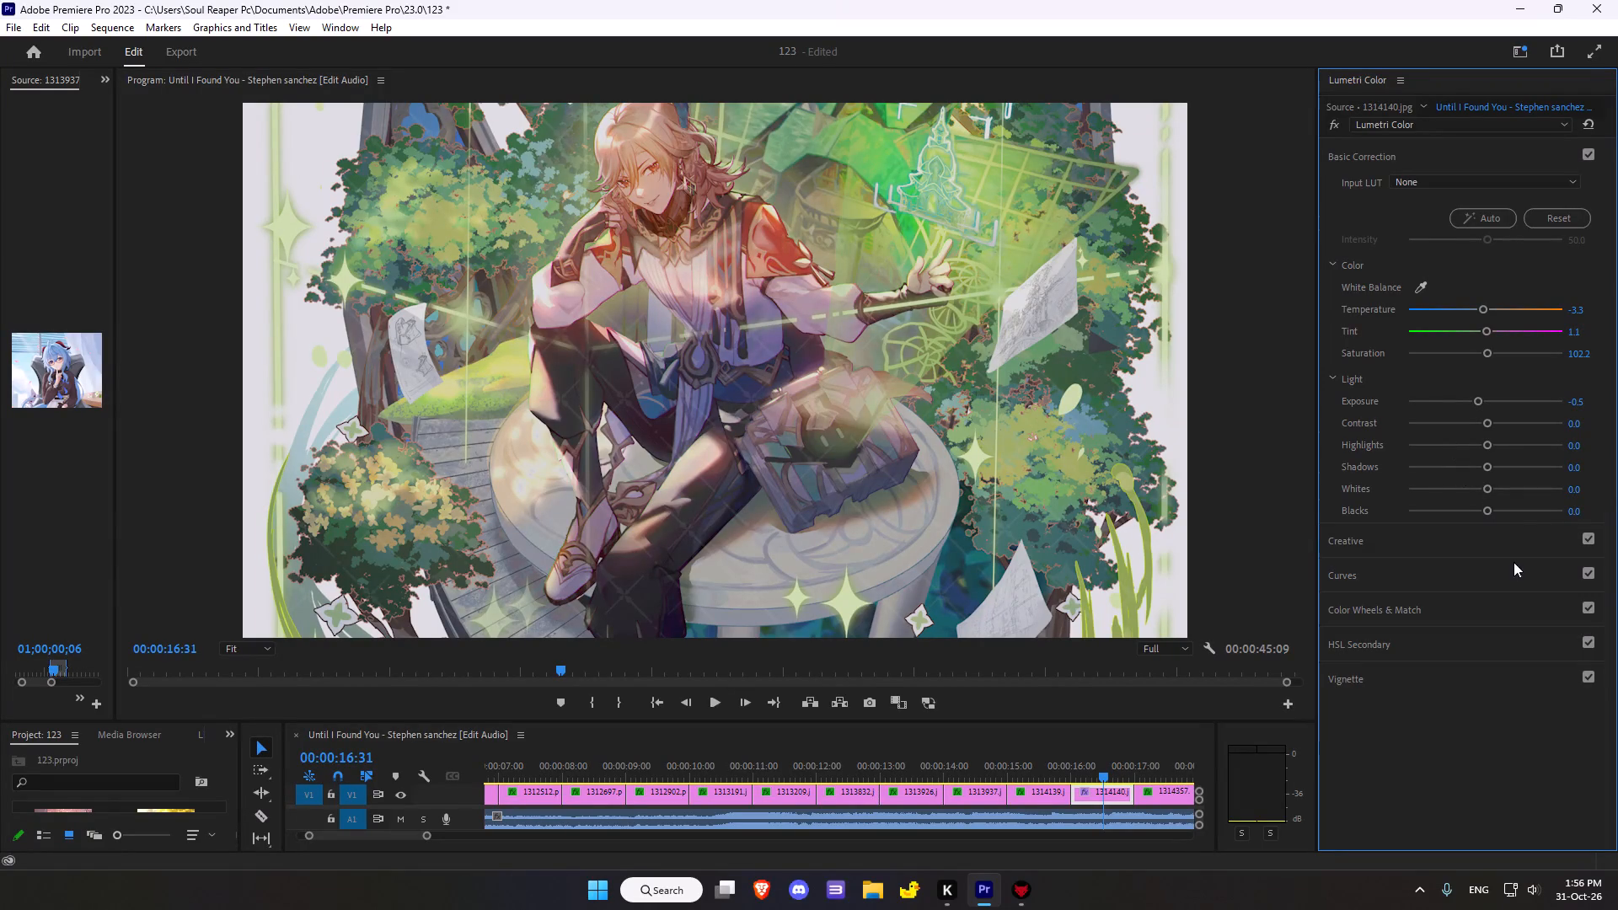
{"action": "left_click_drag", "start_coordinate": [1487, 419], "coordinate": [1493, 419]}
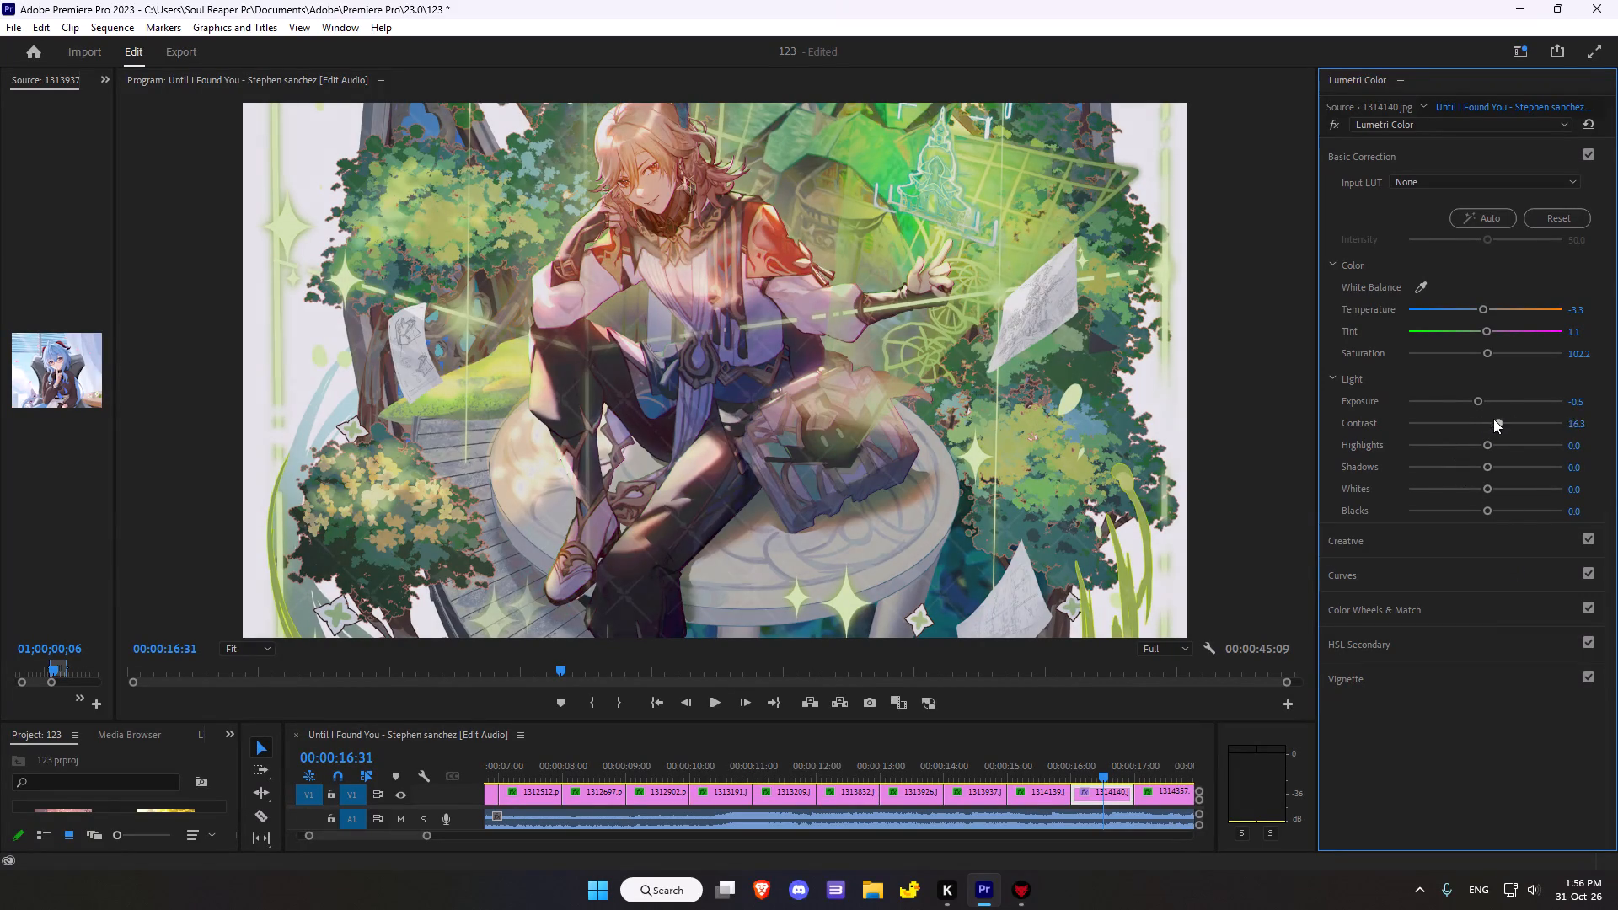
{"action": "left_click_drag", "start_coordinate": [1493, 419], "coordinate": [1502, 415]}
{"action": "left_click", "coordinate": [1490, 444]}
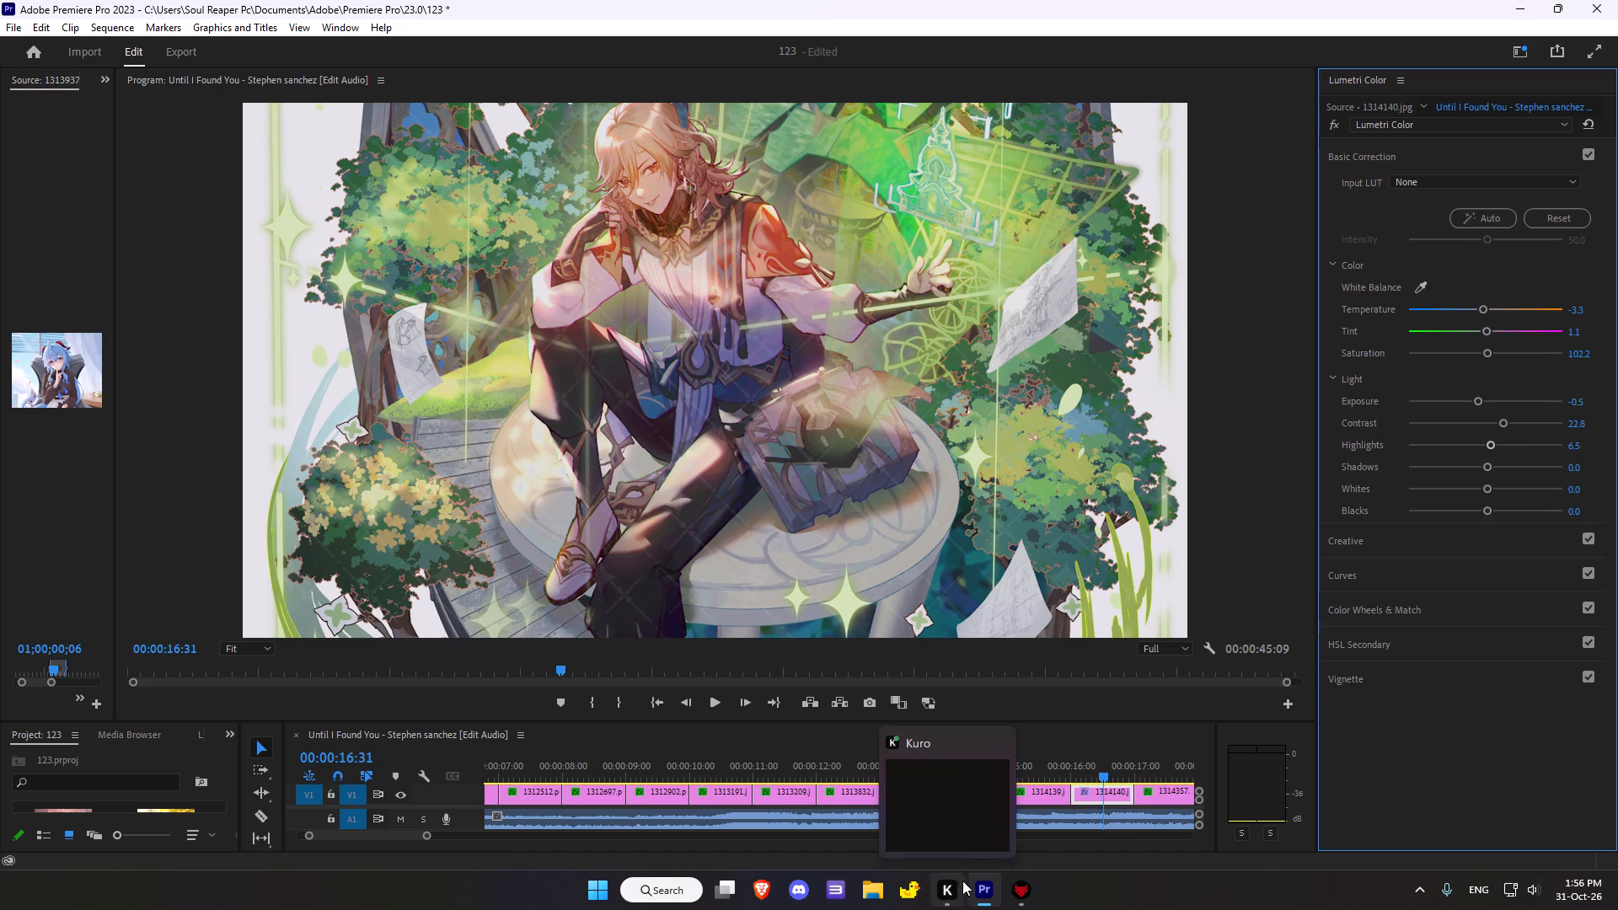
{"action": "left_click_drag", "start_coordinate": [1492, 442], "coordinate": [1475, 432]}
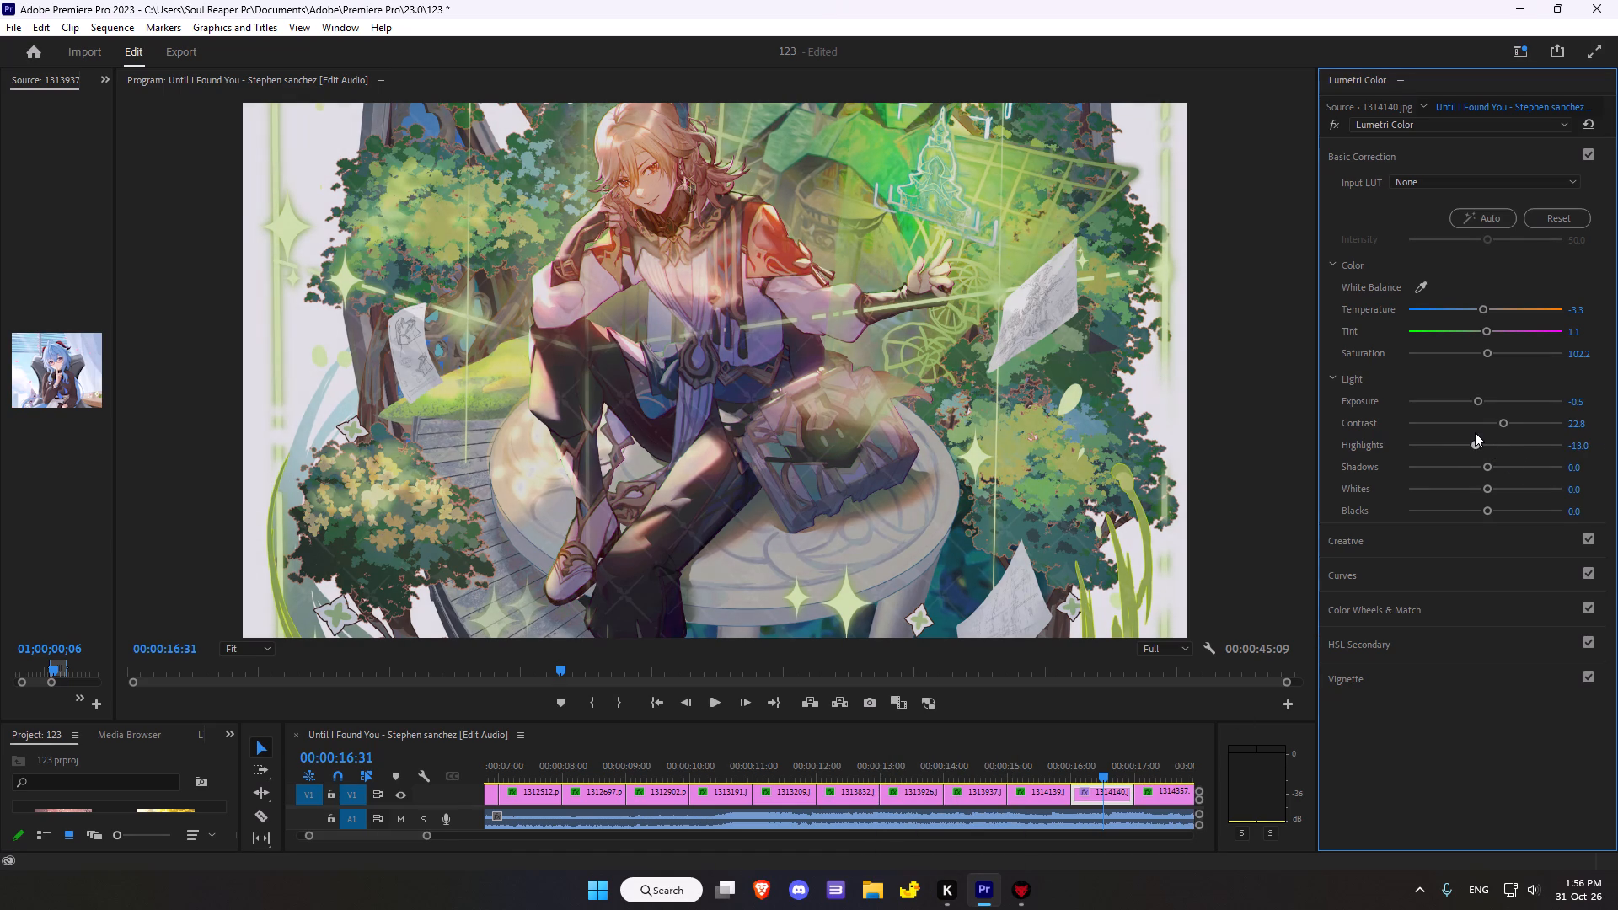
{"action": "left_click_drag", "start_coordinate": [1475, 432], "coordinate": [1475, 431]}
{"action": "left_click_drag", "start_coordinate": [1489, 459], "coordinate": [1497, 458]}
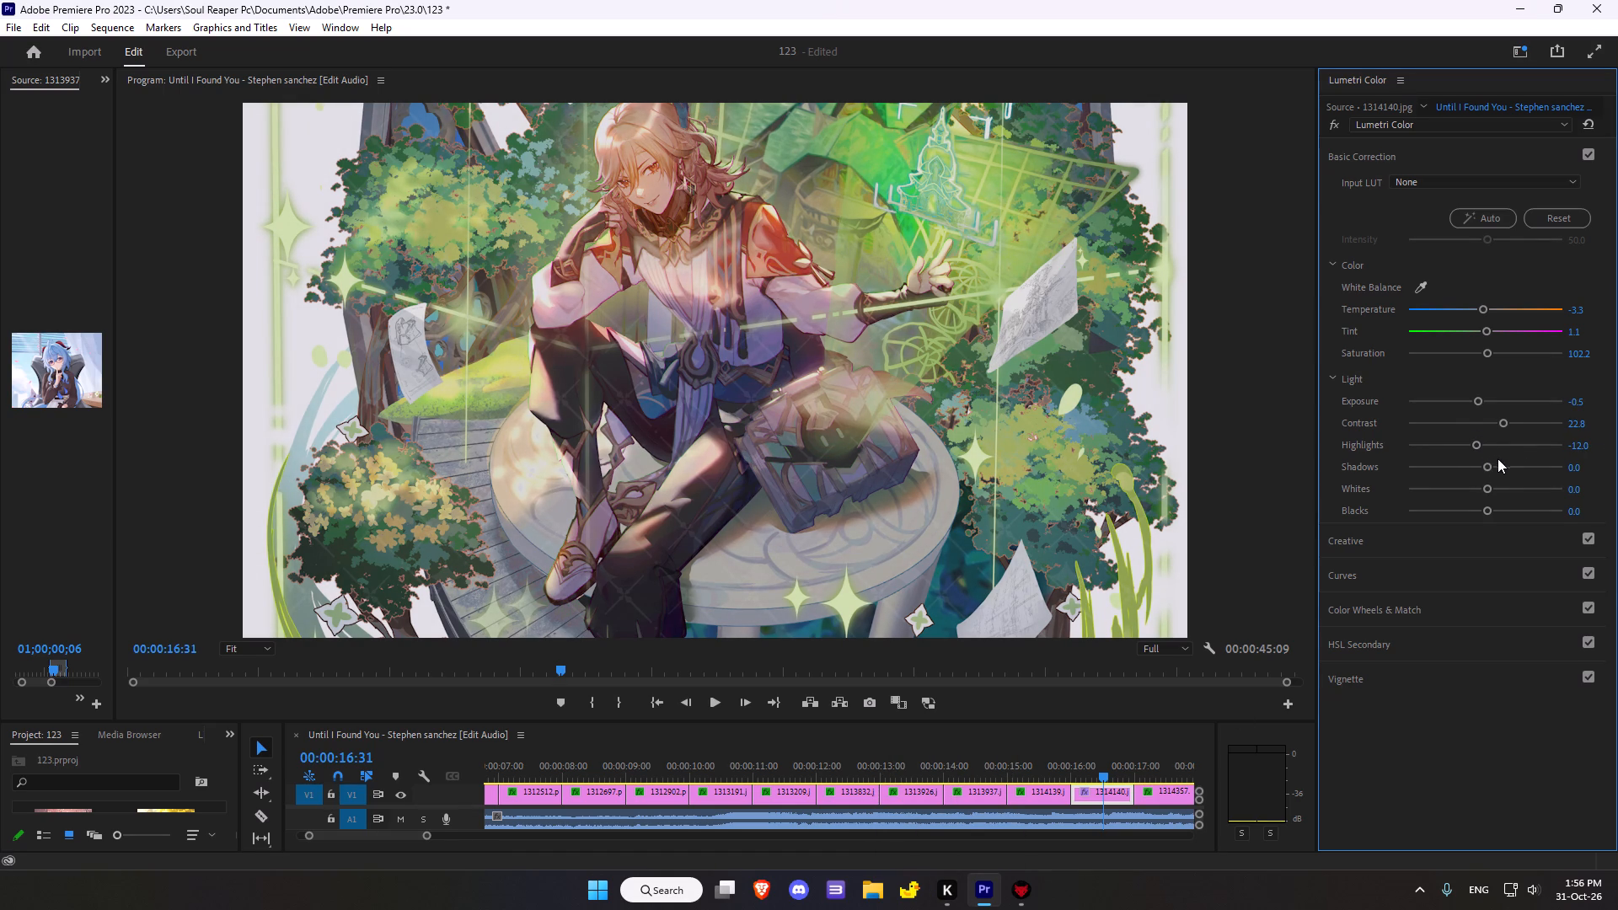
{"action": "left_click_drag", "start_coordinate": [1497, 458], "coordinate": [1481, 465]}
{"action": "left_click", "coordinate": [1486, 464]}
{"action": "left_click", "coordinate": [1484, 490]}
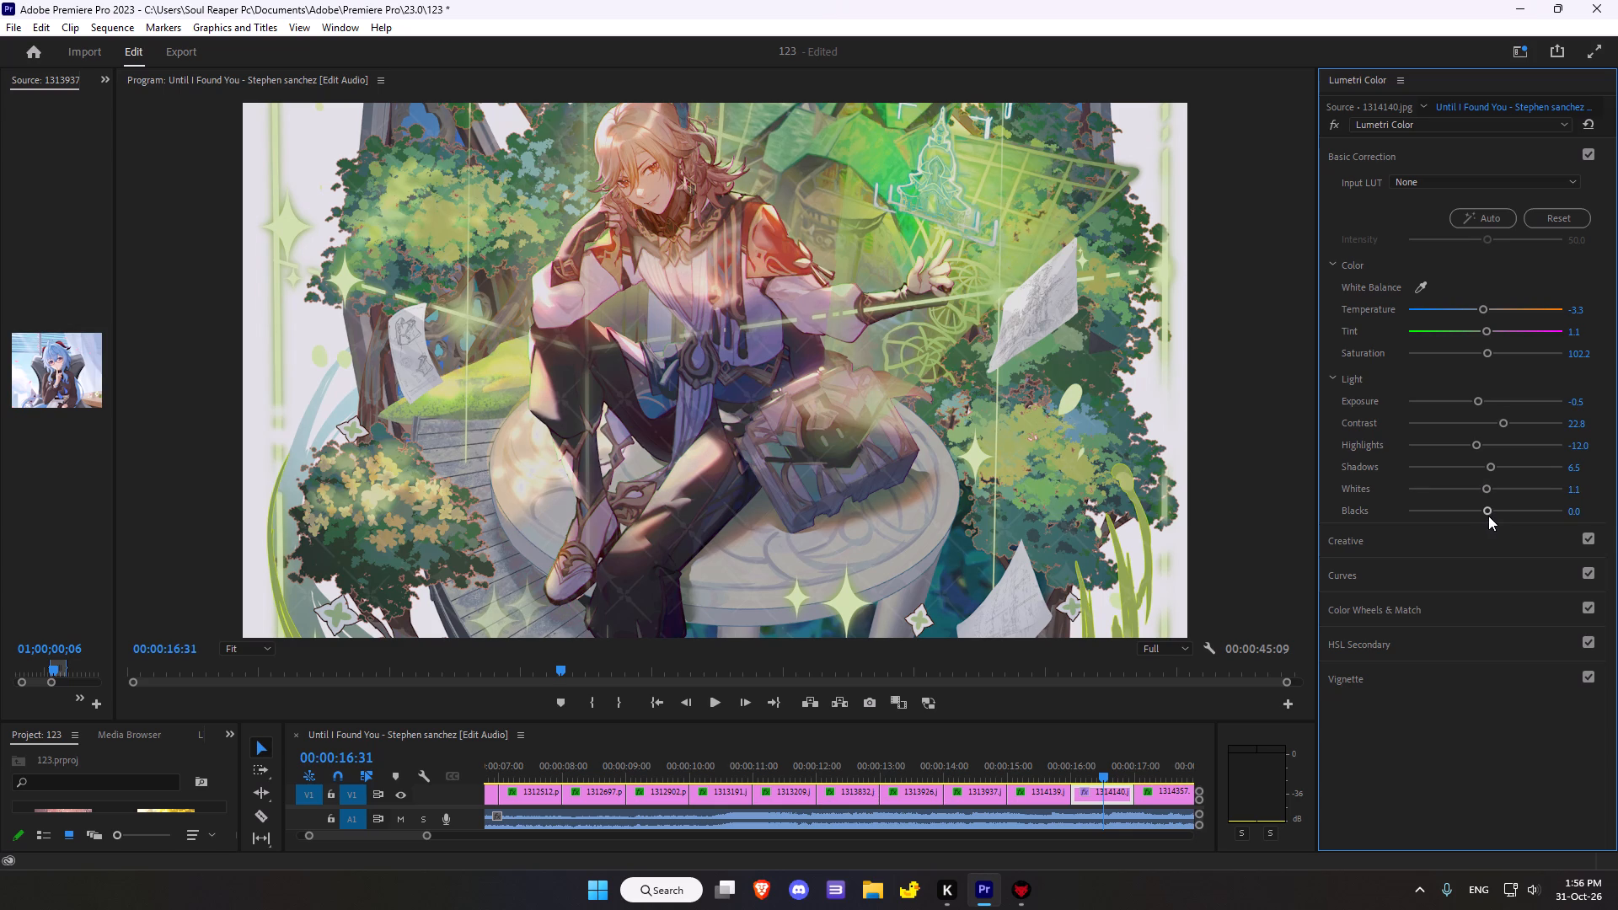
{"action": "left_click", "coordinate": [1488, 511]}
In the Creative adjustments, set Sharpen to -12.0, Vibrance to 3.3 and Saturation to 97.8.
{"action": "left_click", "coordinate": [1321, 549]}
{"action": "left_click_drag", "start_coordinate": [1488, 449], "coordinate": [1475, 447]}
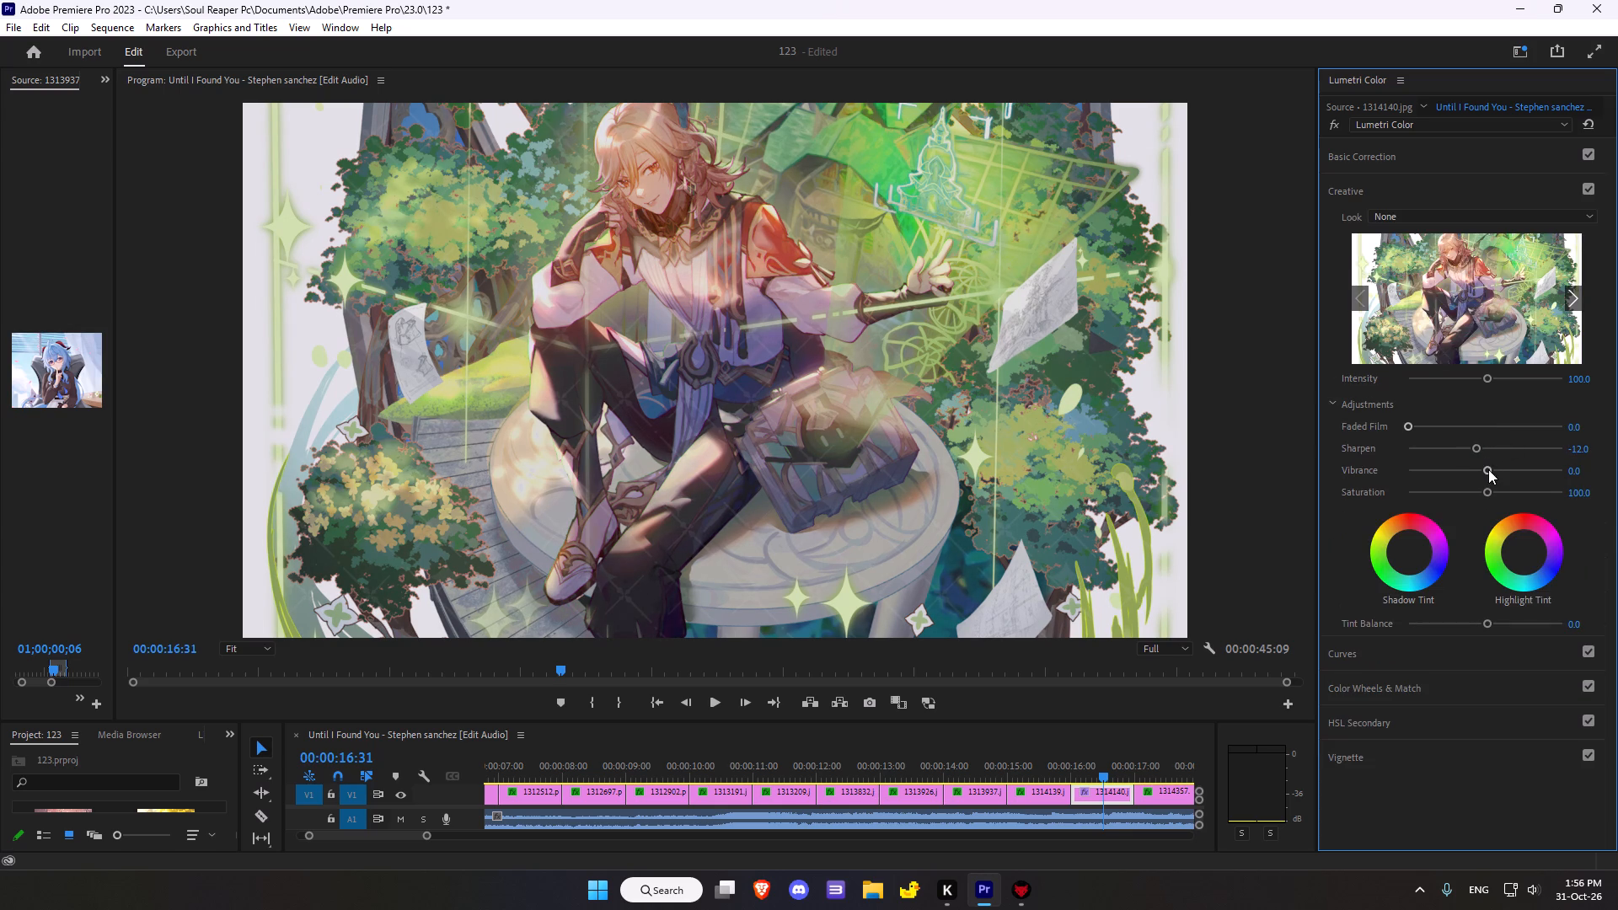
{"action": "left_click", "coordinate": [1488, 469]}
{"action": "left_click_drag", "start_coordinate": [1491, 493], "coordinate": [1488, 493]}
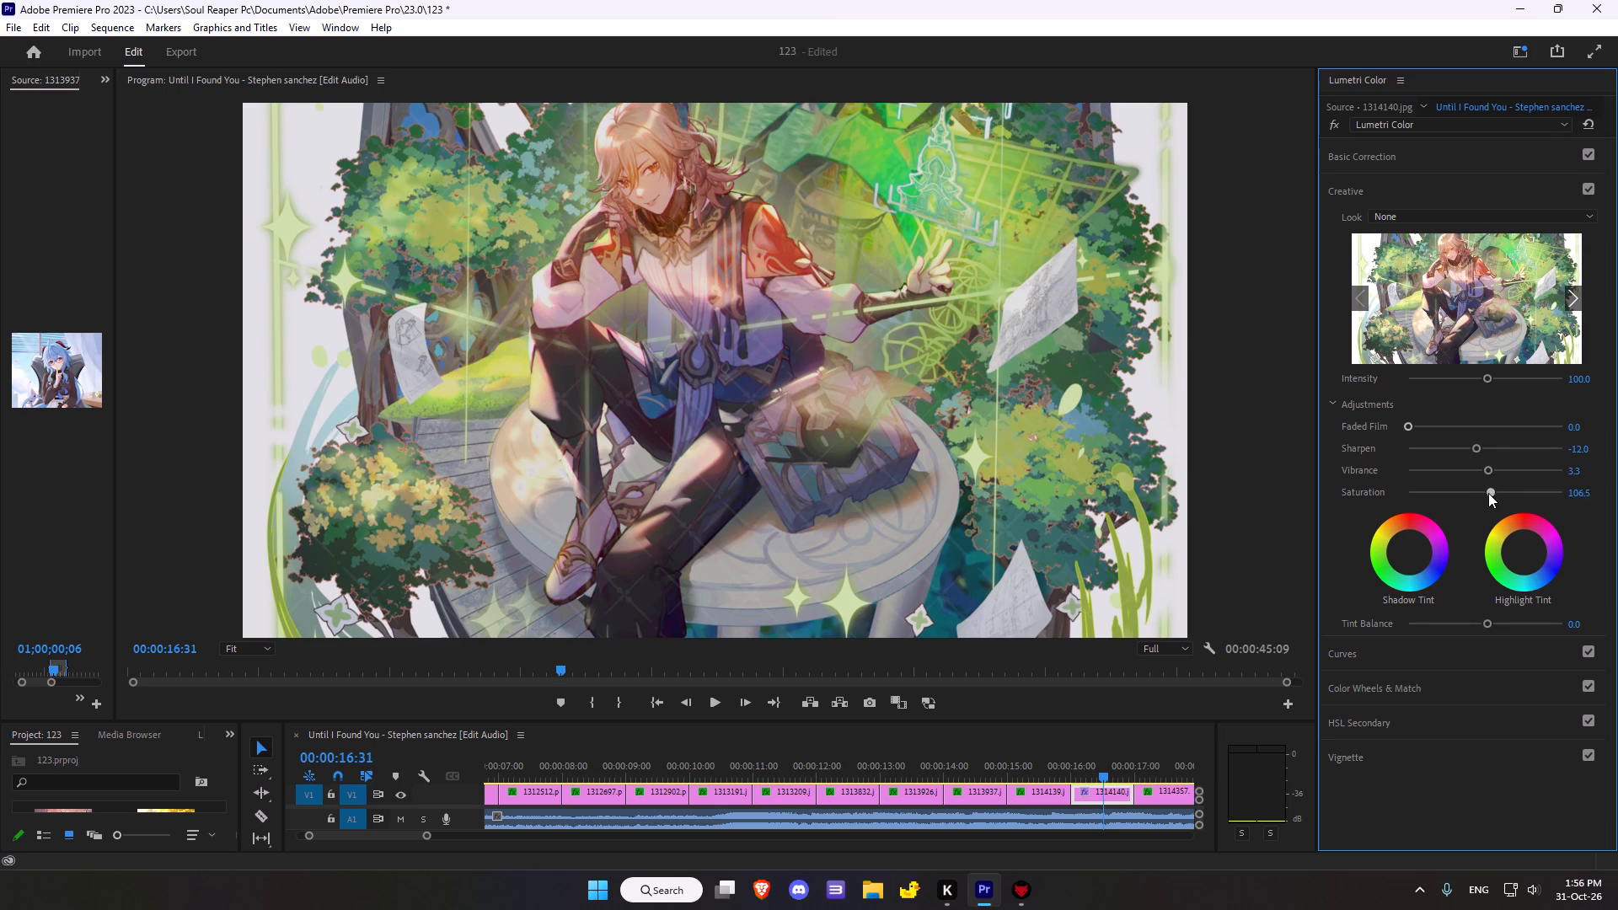
{"action": "left_click_drag", "start_coordinate": [1488, 493], "coordinate": [1482, 490]}
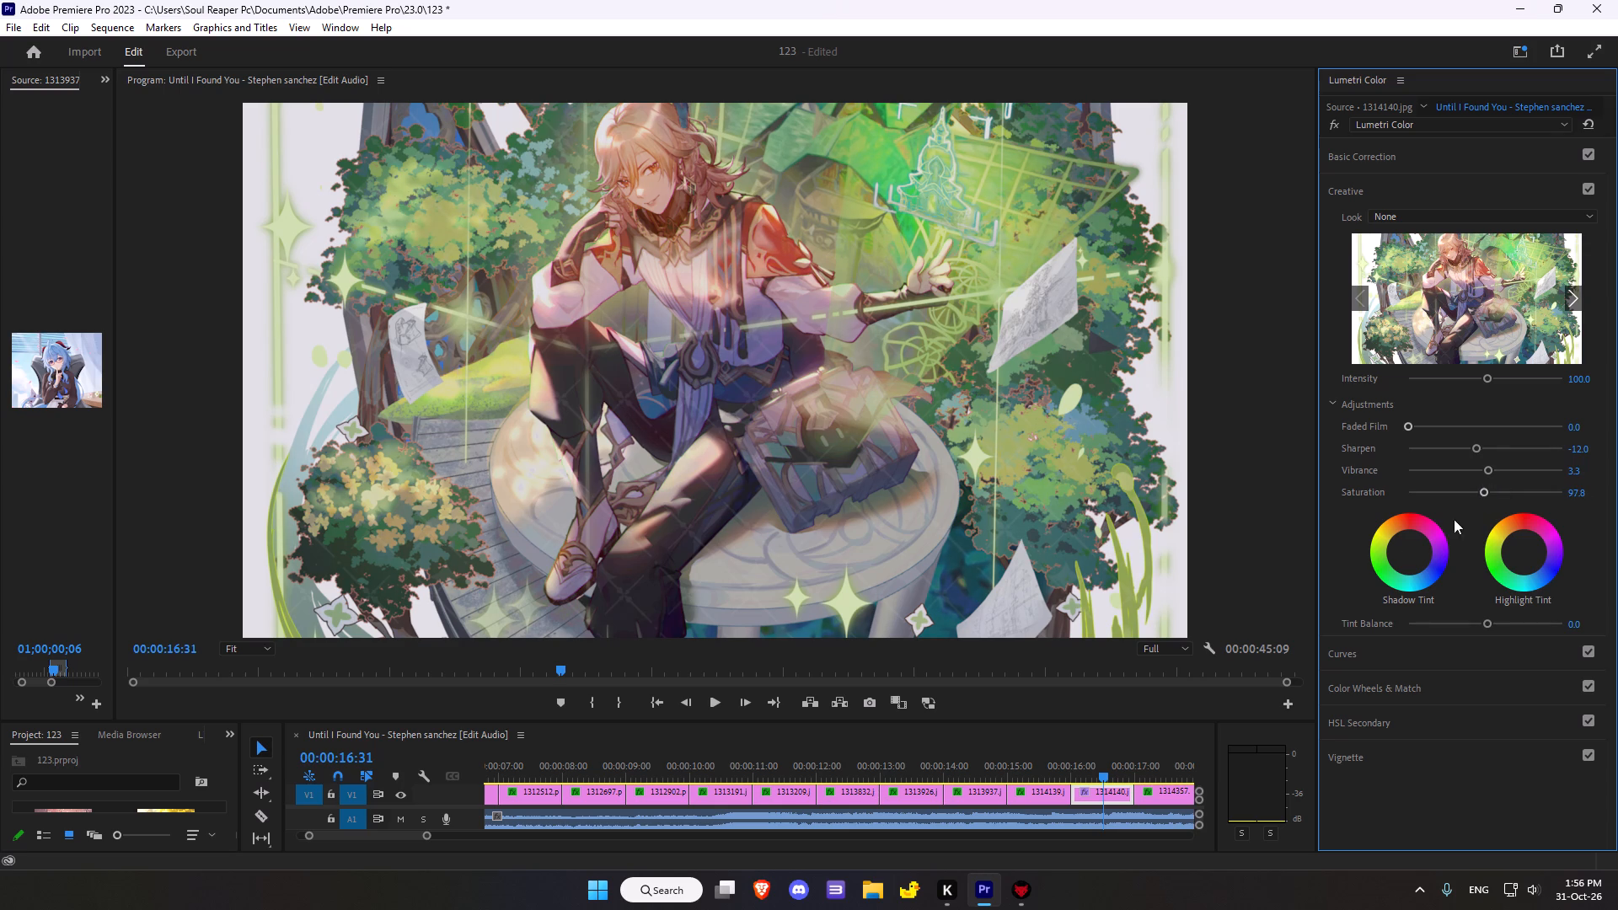
Fine-tune the Shadow Tint and Highlight Tint colour wheels, keeping both tints very close to the wheel centres.
{"action": "left_click_drag", "start_coordinate": [1412, 549], "coordinate": [1395, 517]}
{"action": "left_click_drag", "start_coordinate": [1395, 517], "coordinate": [1447, 520]}
{"action": "left_click_drag", "start_coordinate": [1525, 554], "coordinate": [1530, 542]}
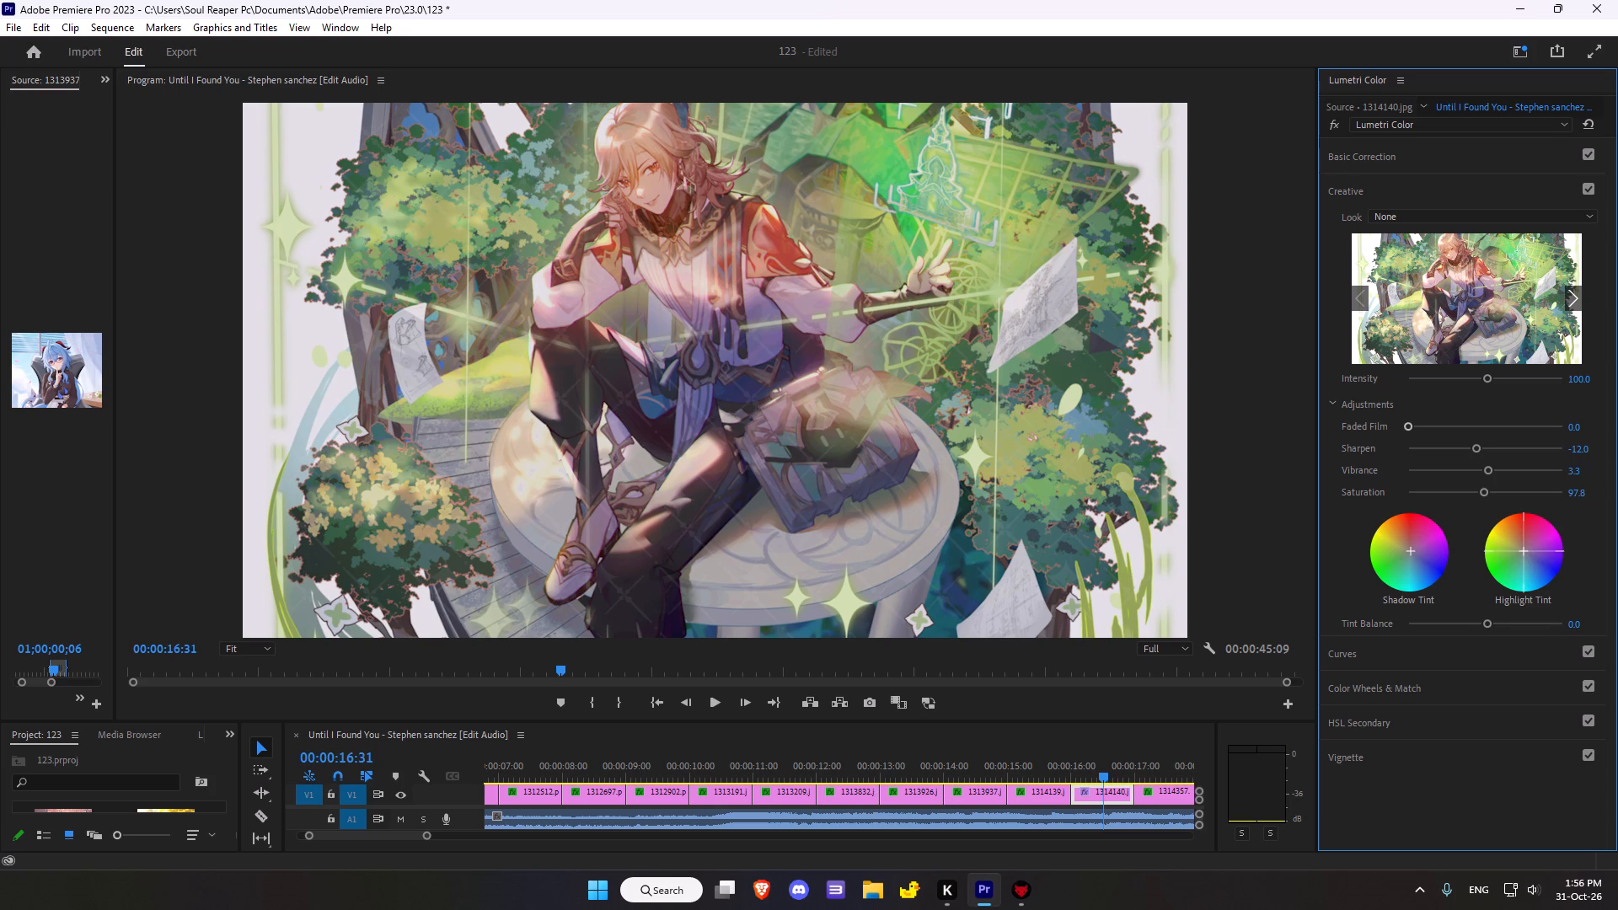
{"action": "left_click_drag", "start_coordinate": [1530, 542], "coordinate": [1405, 548]}
{"action": "left_click_drag", "start_coordinate": [1405, 548], "coordinate": [1466, 551]}
Compare clip 1314140.jpg with its Lumetri Color effect switched off and on.
{"action": "scroll", "coordinate": [1282, 706], "scroll_direction": "down", "scroll_amount": 3}
{"action": "double_click", "coordinate": [1335, 131]}
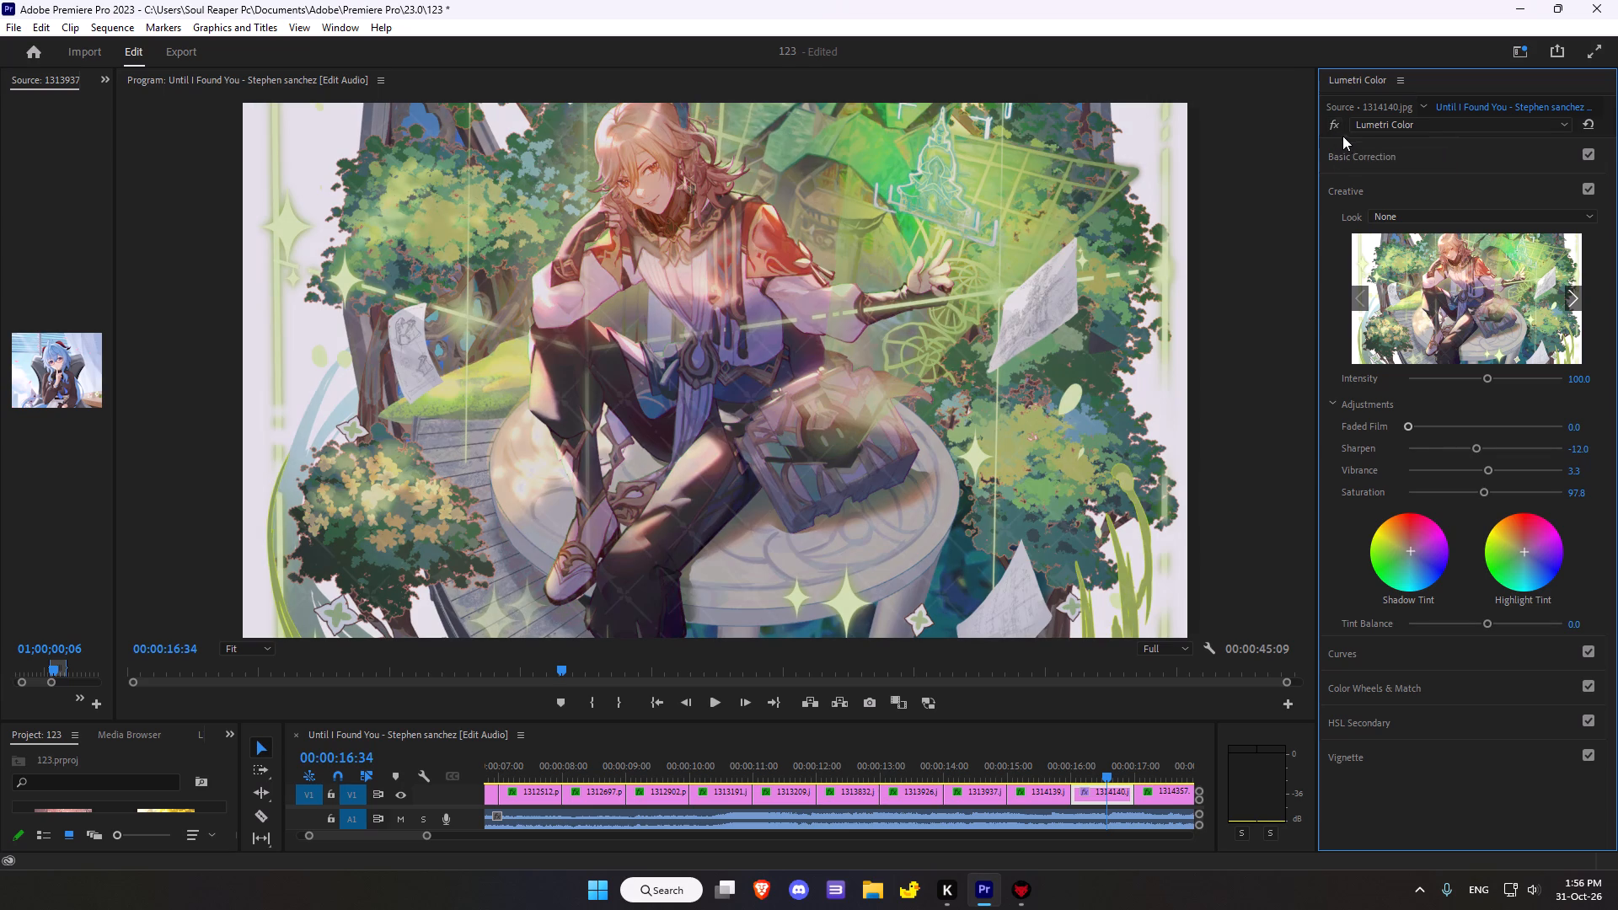
In Curves, add one point near the middle of the white RGB curve and raise it slightly above the diagonal.
{"action": "left_click", "coordinate": [1382, 656]}
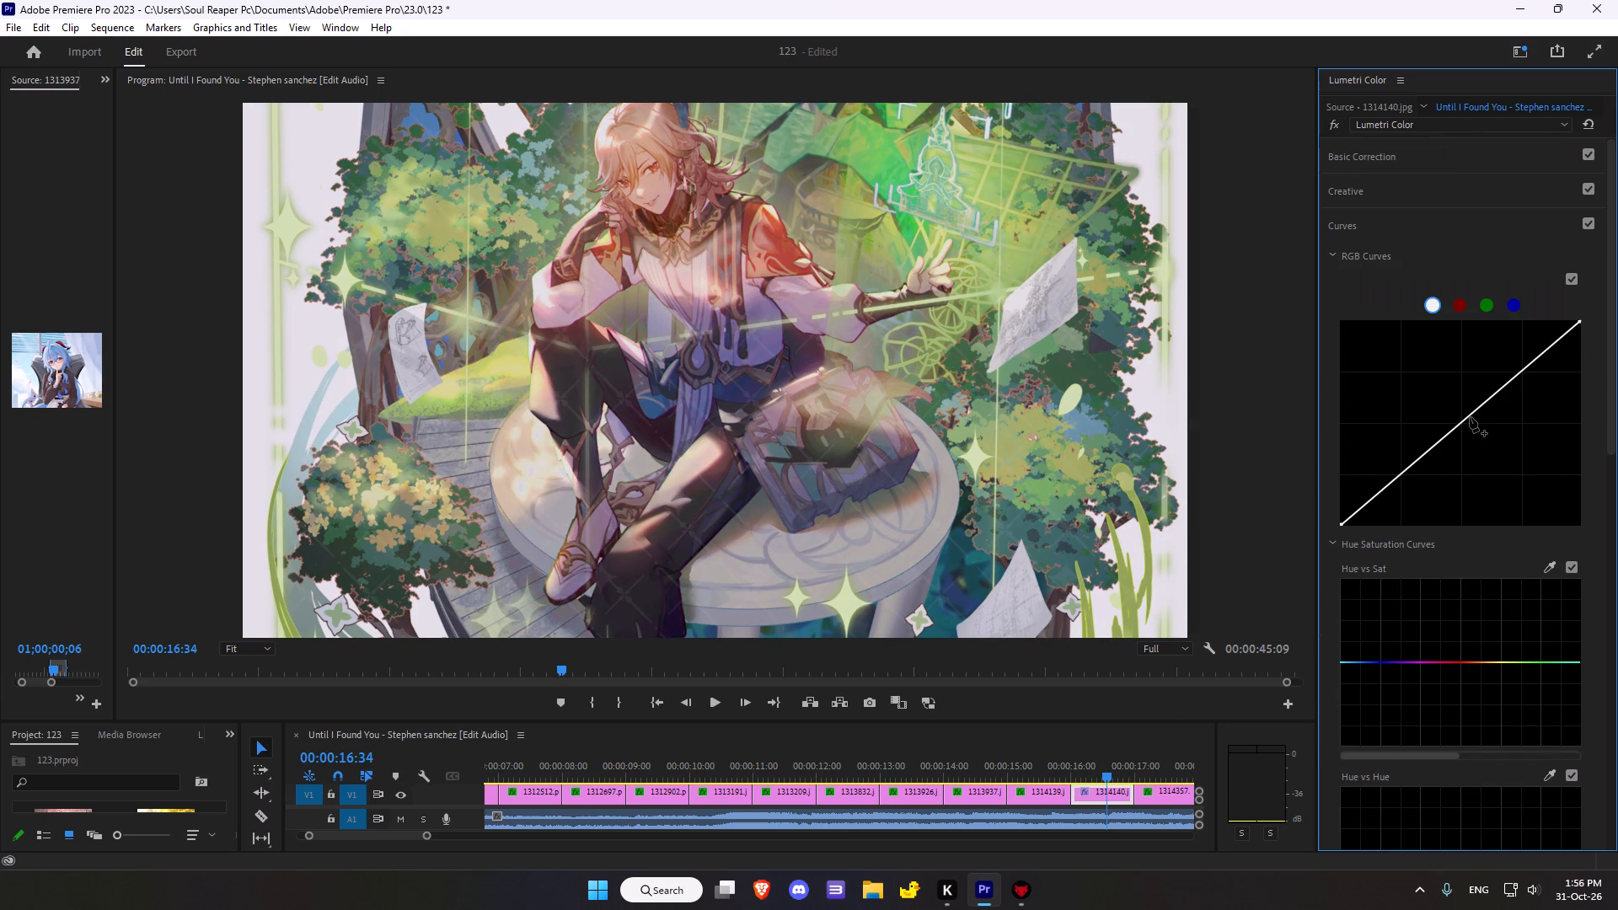
{"action": "left_click_drag", "start_coordinate": [1470, 417], "coordinate": [1491, 383]}
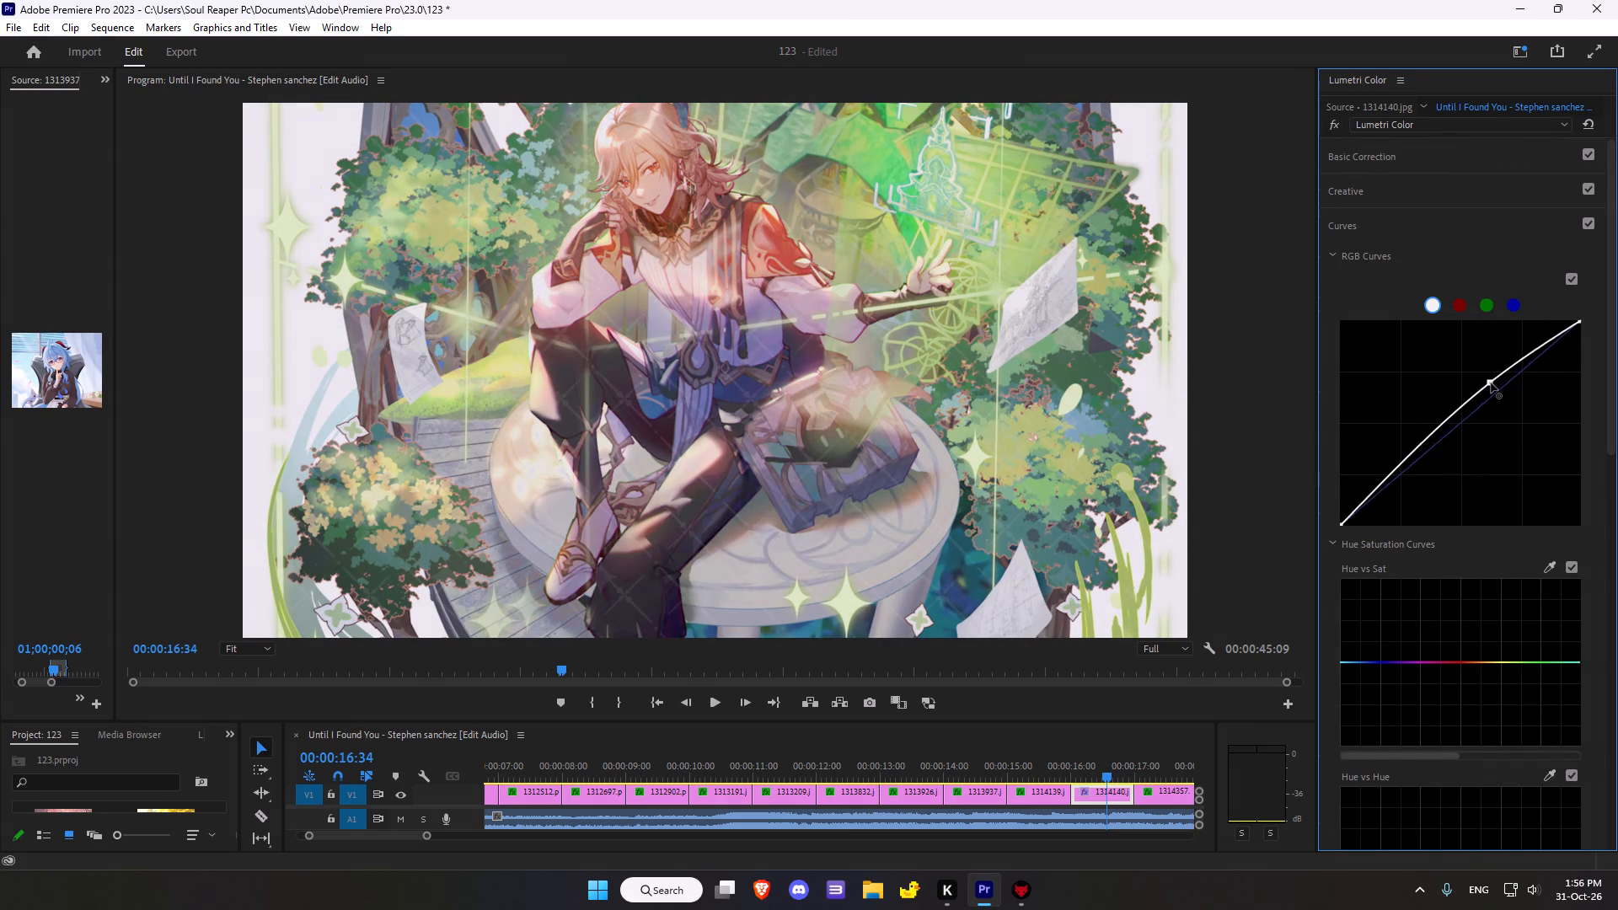
{"action": "left_click_drag", "start_coordinate": [1491, 383], "coordinate": [1507, 373]}
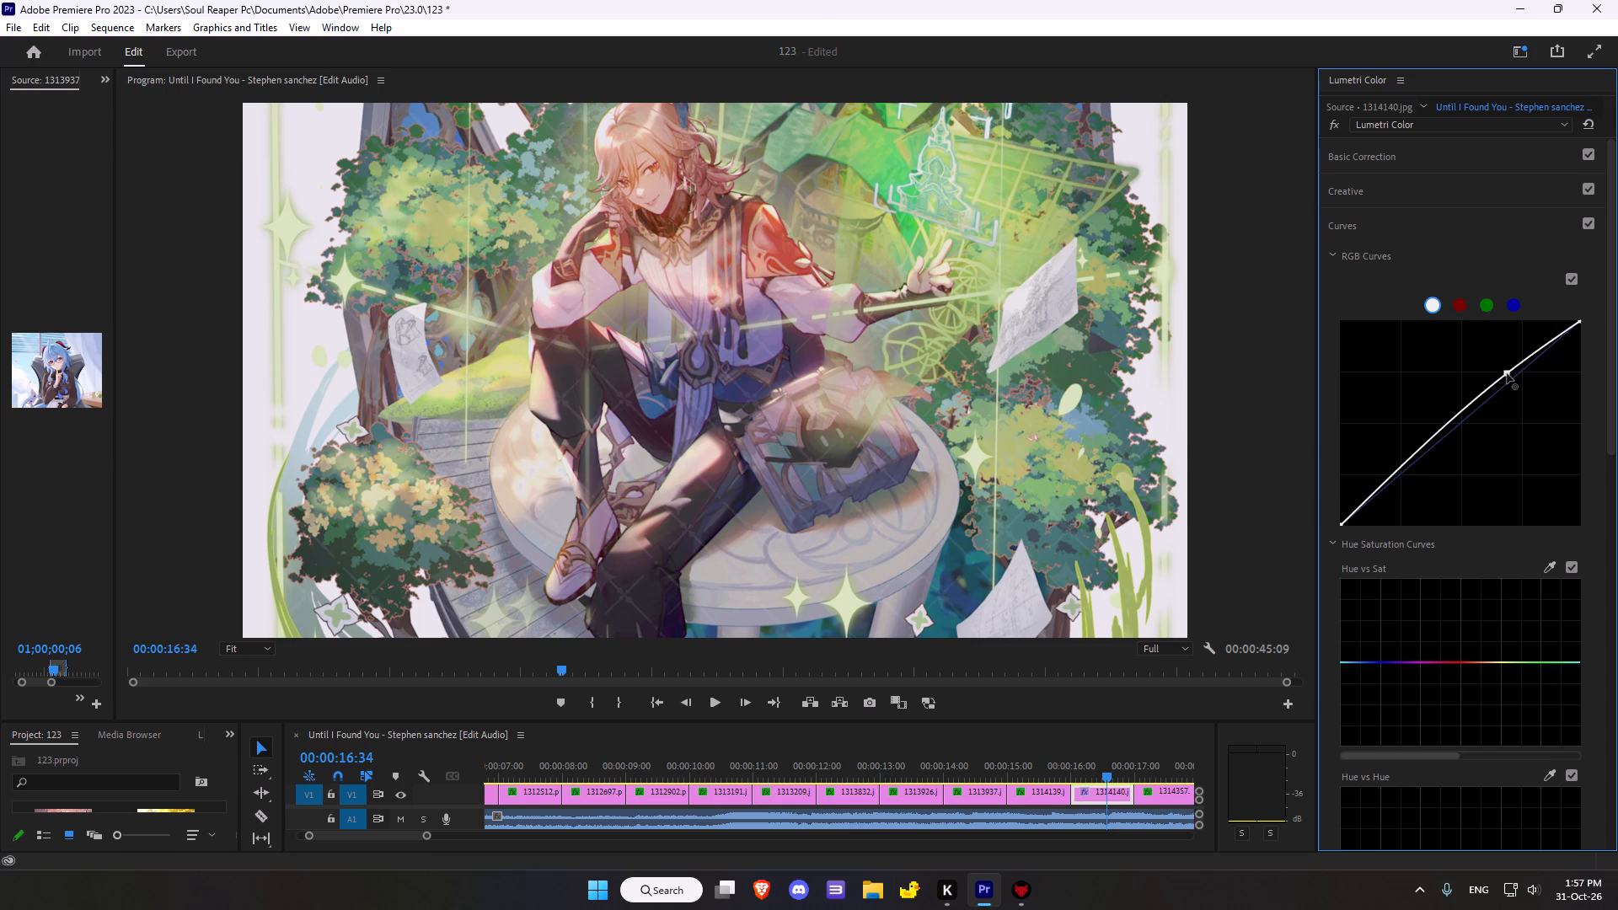
{"action": "left_click_drag", "start_coordinate": [1507, 373], "coordinate": [1488, 433]}
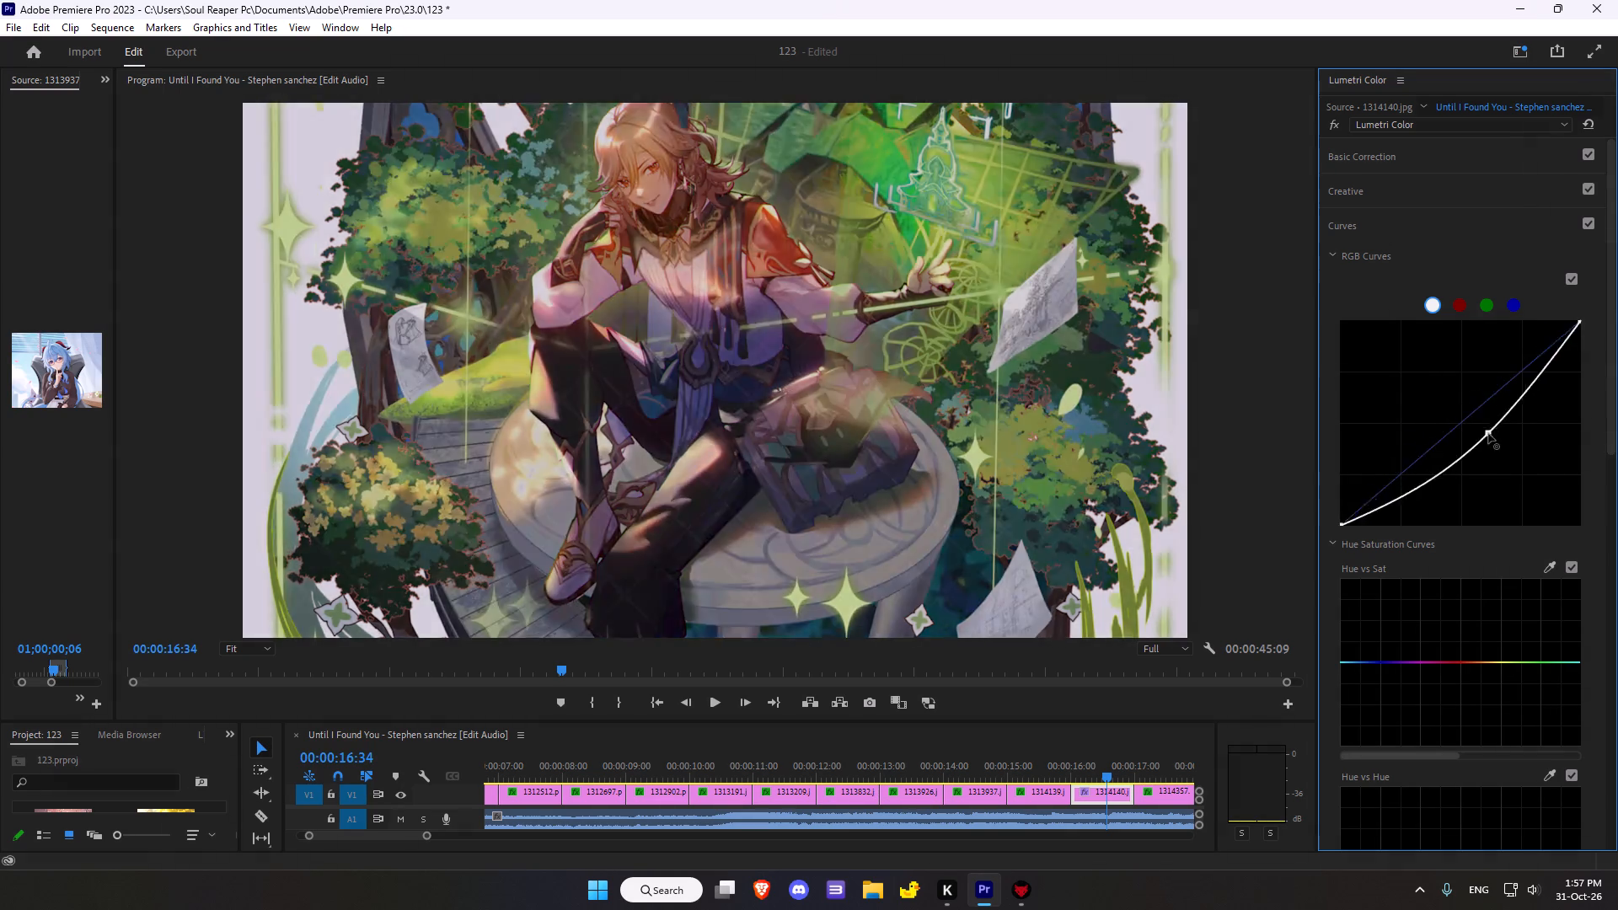
{"action": "left_click_drag", "start_coordinate": [1488, 433], "coordinate": [1450, 418]}
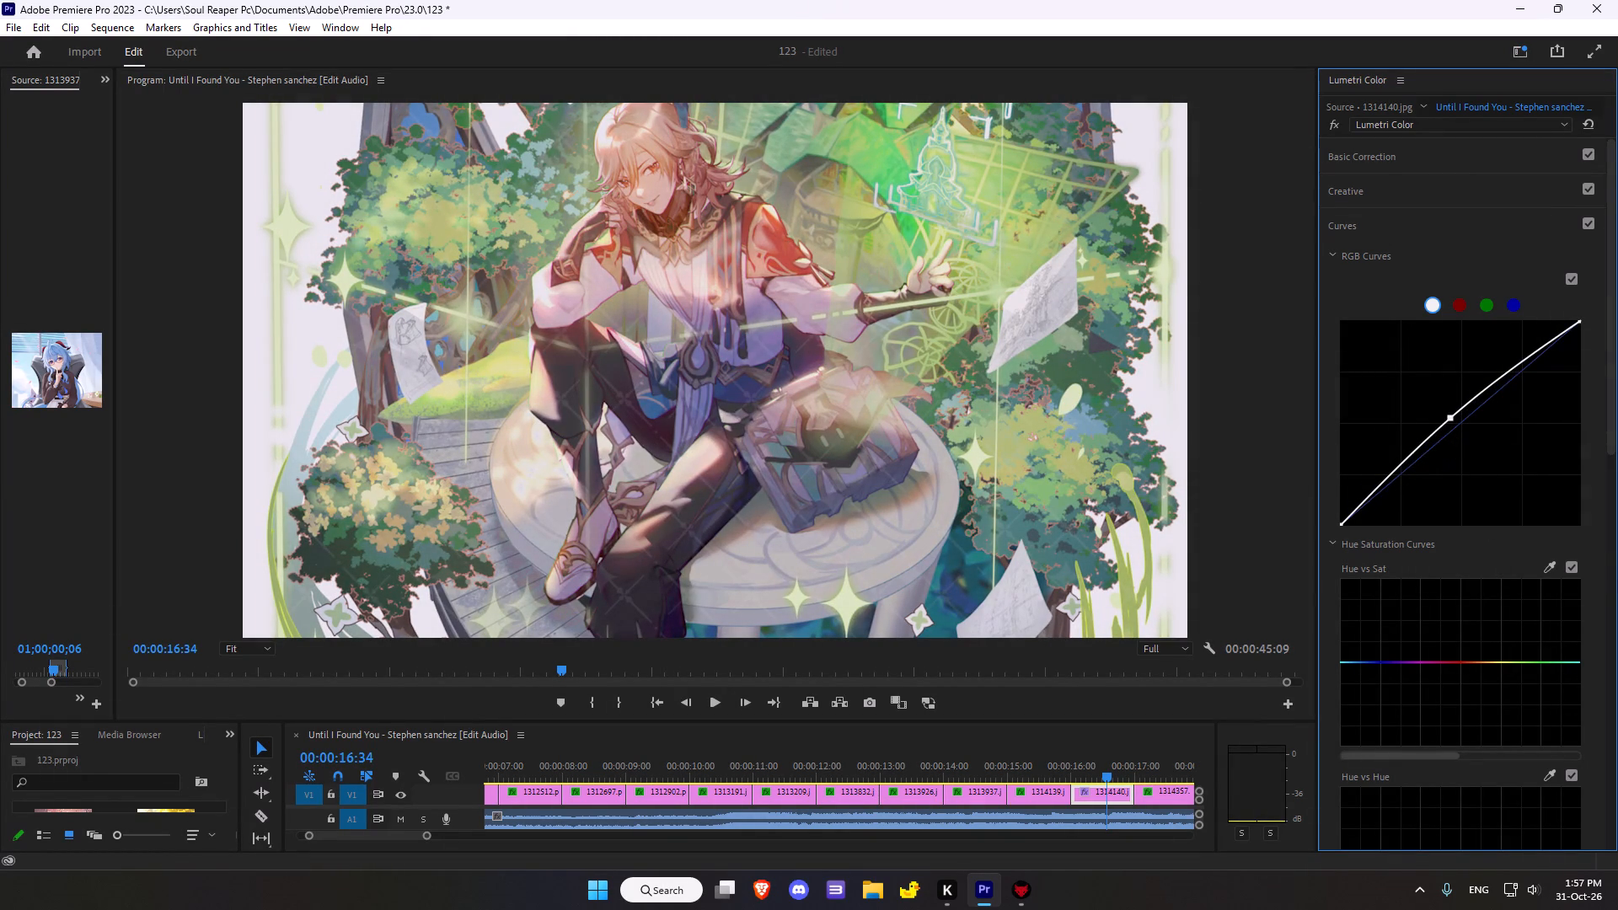
Sample the red of the character's sleeve for the Hue vs Sat curve and raise the middle red point slightly.
{"action": "scroll", "coordinate": [1491, 572], "scroll_direction": "down", "scroll_amount": 4}
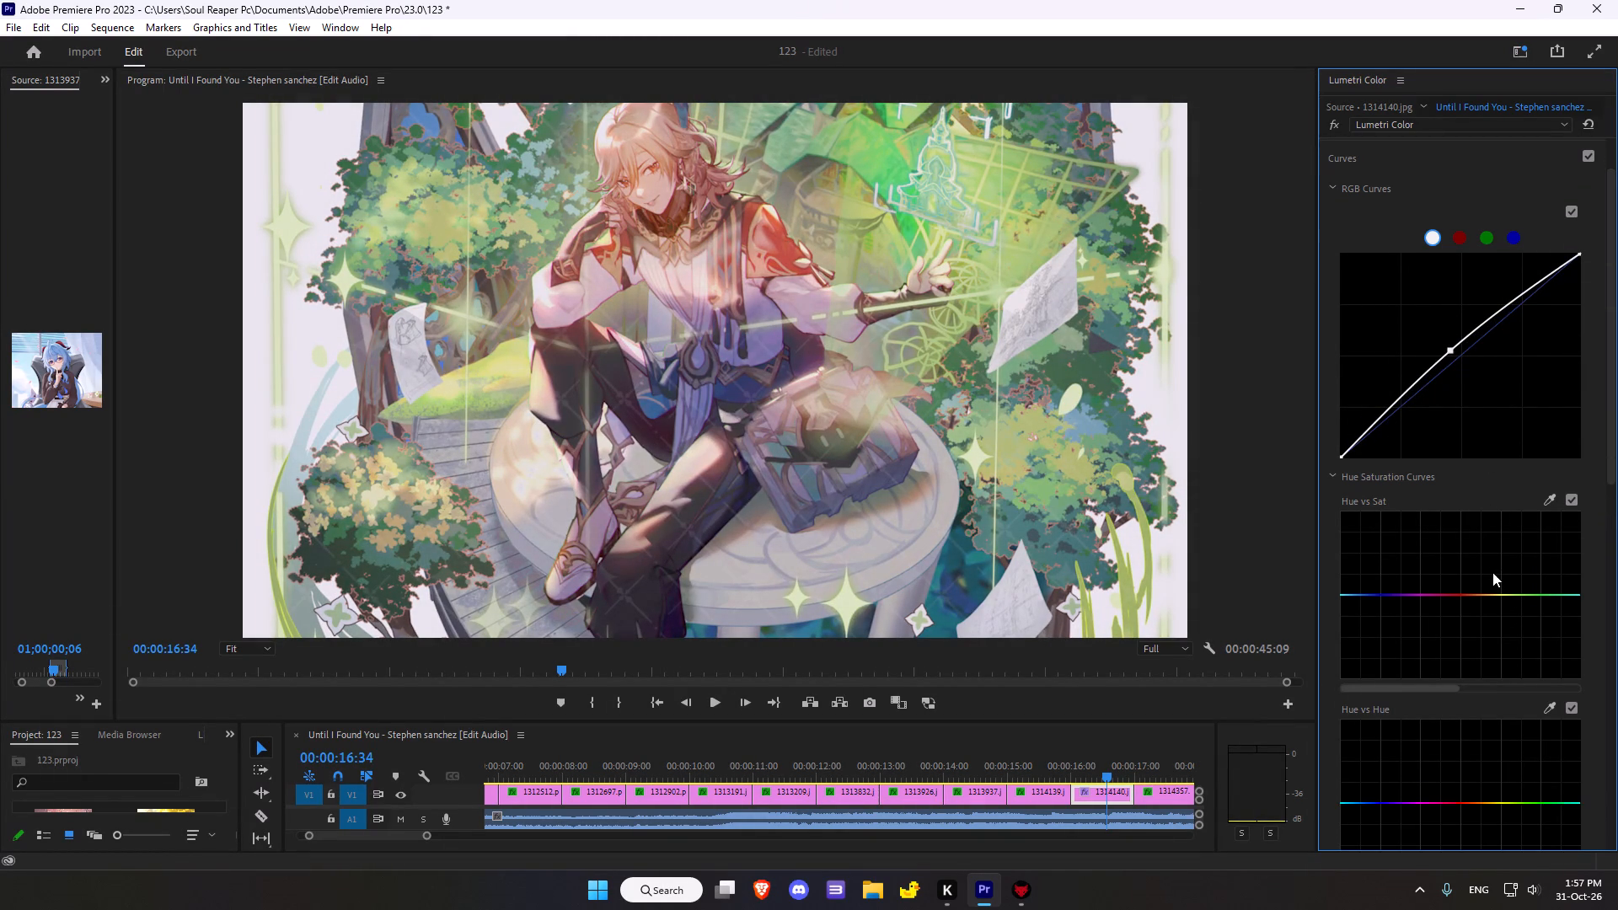
{"action": "scroll", "coordinate": [1482, 561], "scroll_direction": "down", "scroll_amount": 2}
{"action": "left_click", "coordinate": [1553, 462]}
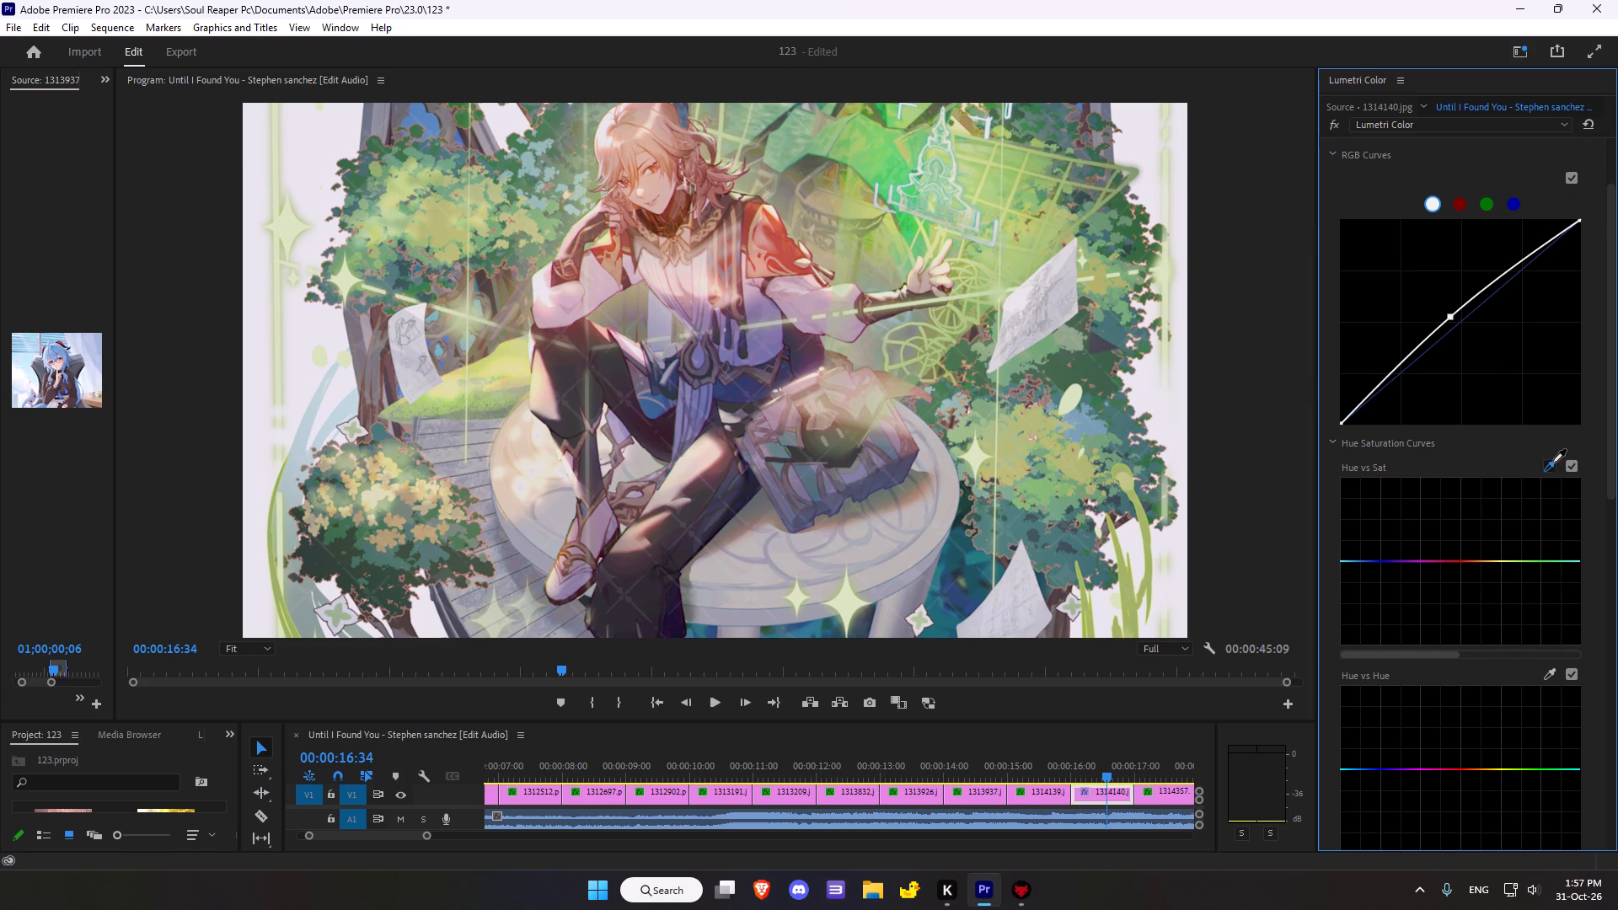
{"action": "left_click", "coordinate": [784, 249]}
{"action": "left_click_drag", "start_coordinate": [1464, 561], "coordinate": [1463, 547]}
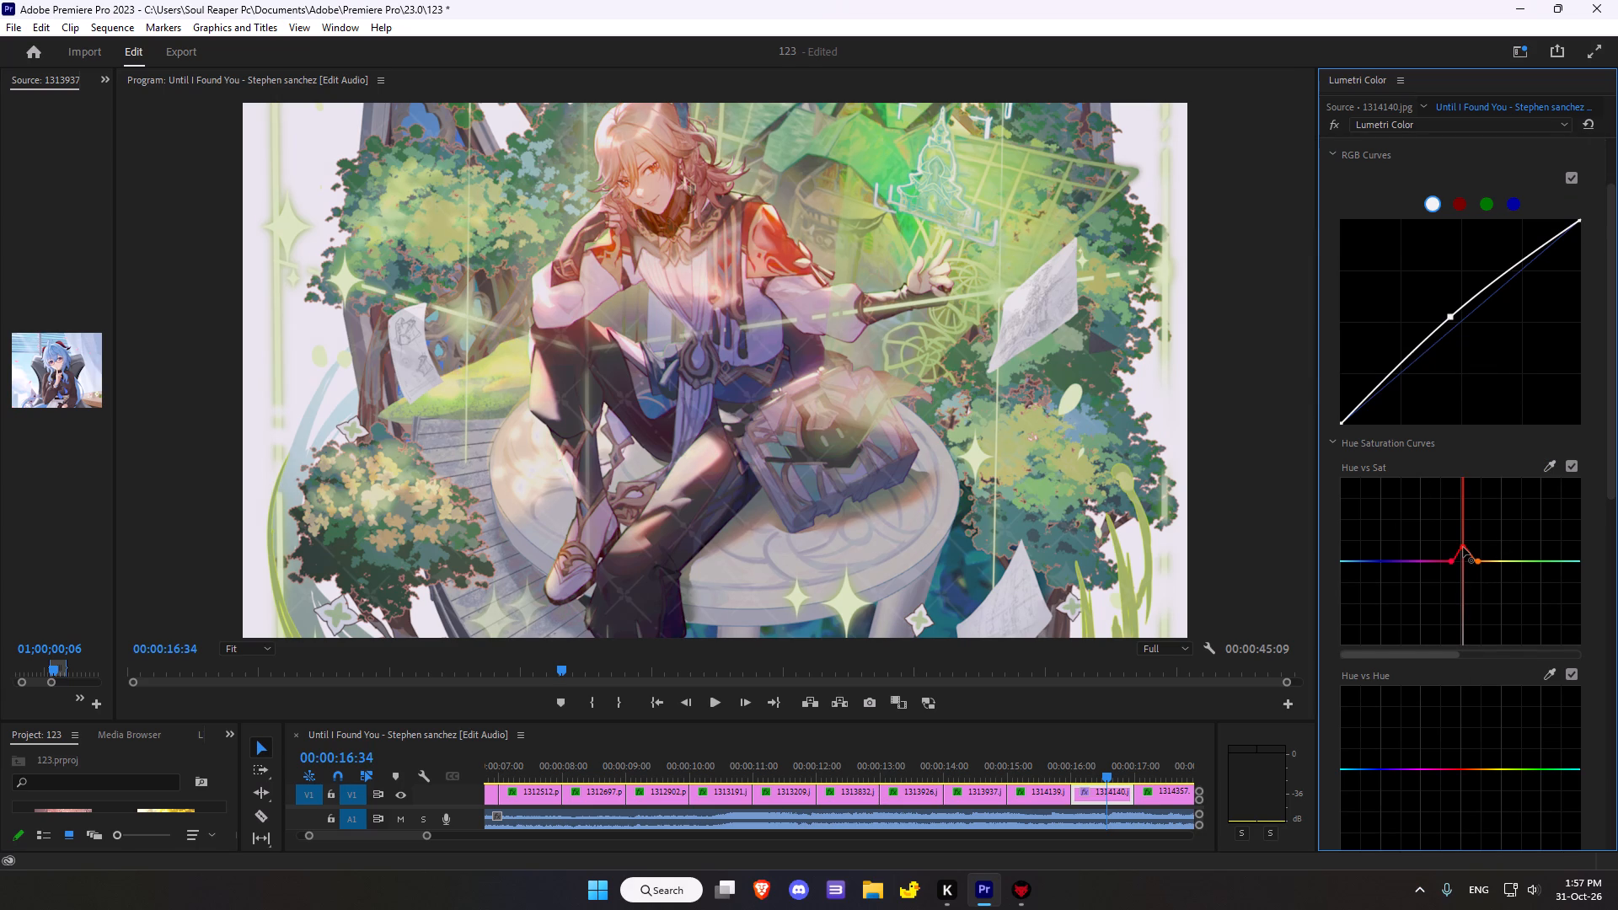
{"action": "left_click_drag", "start_coordinate": [1463, 547], "coordinate": [1463, 545]}
Sample the blue of the character's outfit for the Hue vs Hue curve and lower the middle blue point slightly.
{"action": "scroll", "coordinate": [1495, 672], "scroll_direction": "down", "scroll_amount": 6}
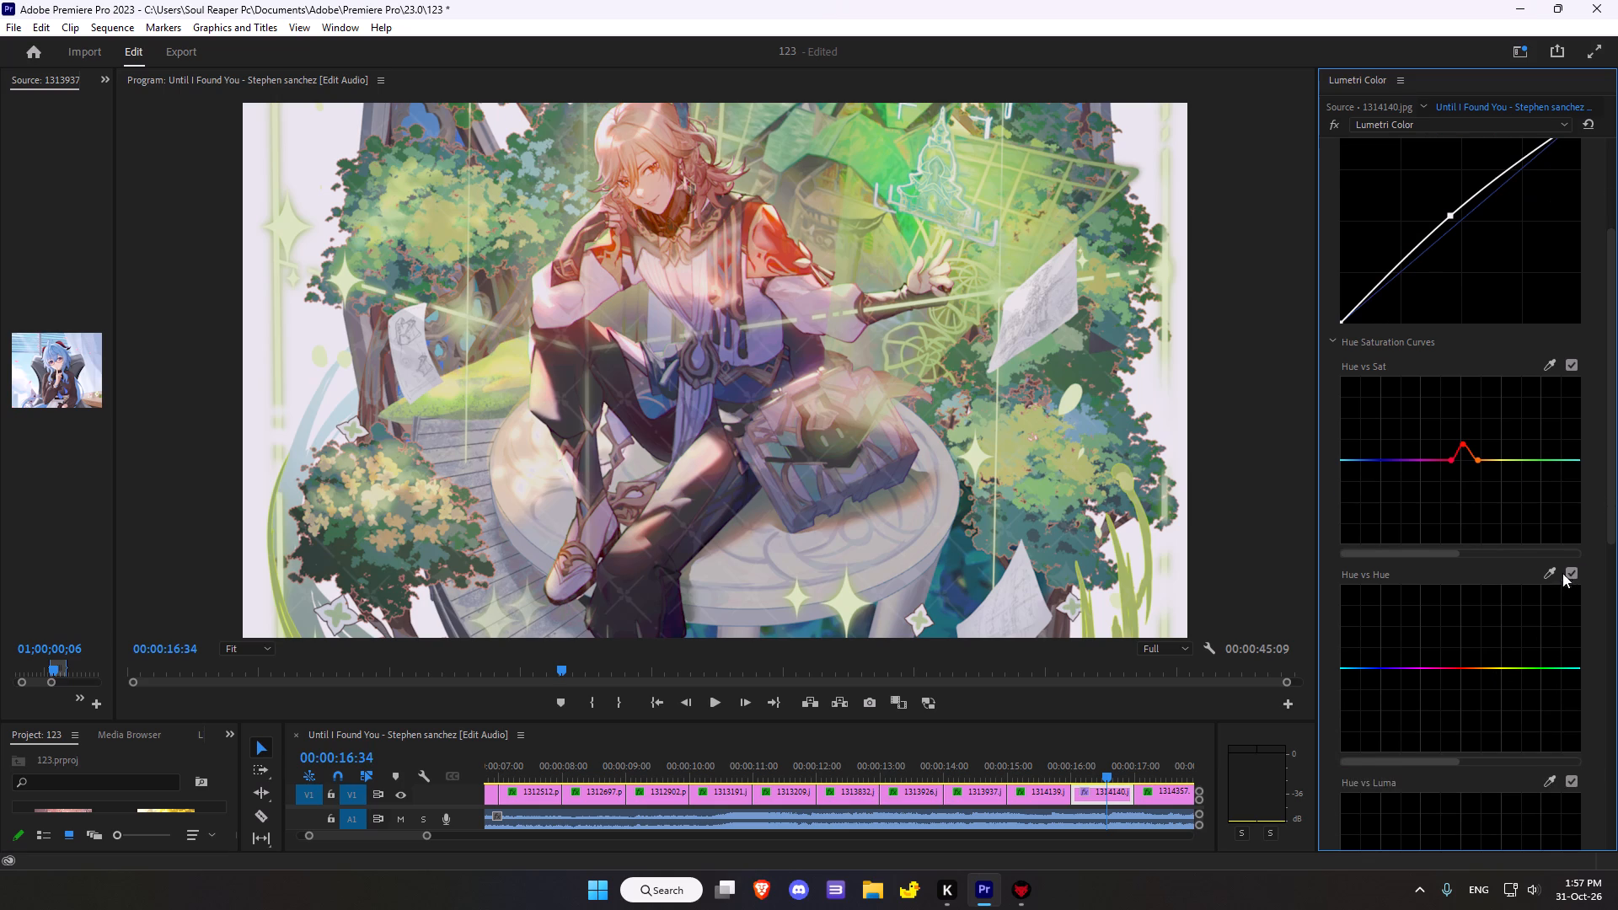
{"action": "left_click", "coordinate": [1553, 580]}
{"action": "left_click", "coordinate": [1552, 575]}
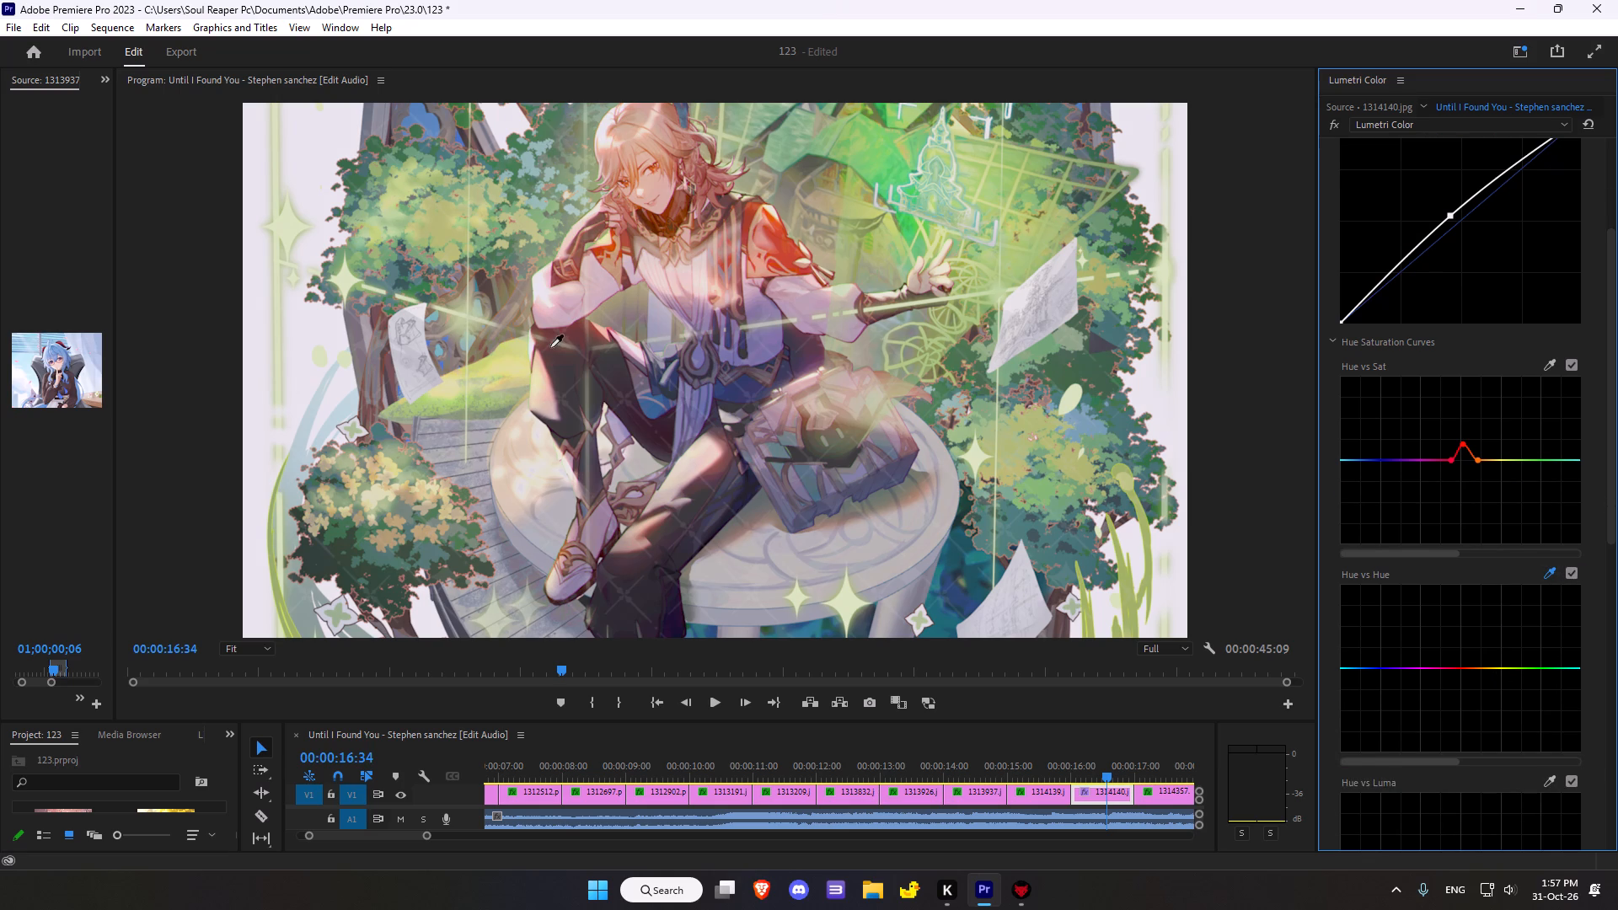
{"action": "left_click", "coordinate": [732, 390]}
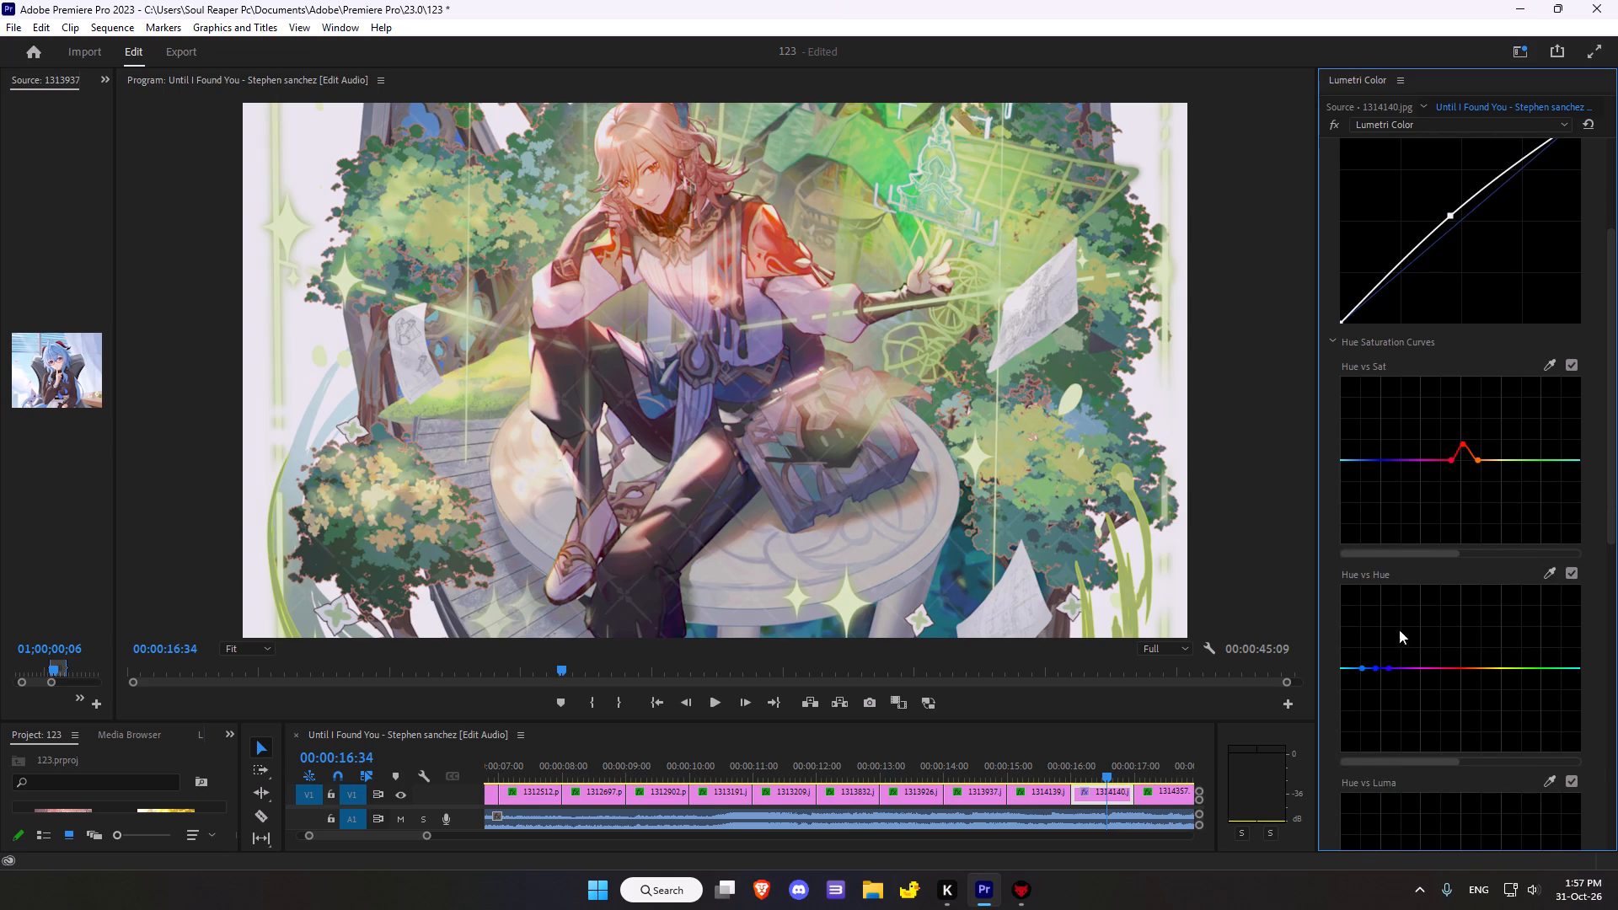
{"action": "left_click", "coordinate": [1375, 668]}
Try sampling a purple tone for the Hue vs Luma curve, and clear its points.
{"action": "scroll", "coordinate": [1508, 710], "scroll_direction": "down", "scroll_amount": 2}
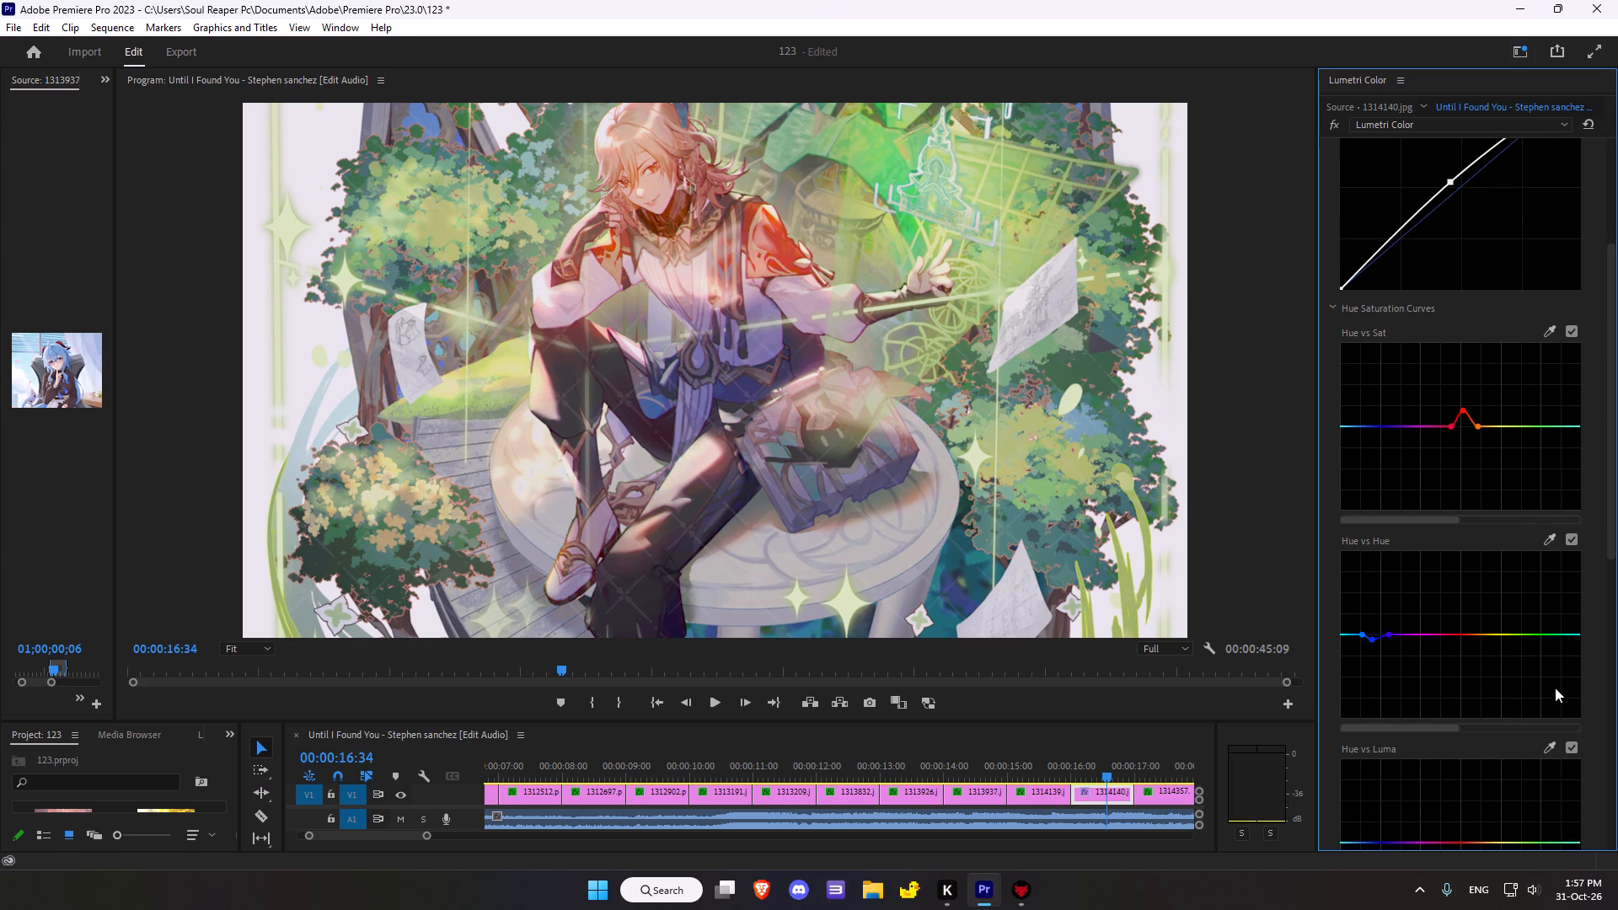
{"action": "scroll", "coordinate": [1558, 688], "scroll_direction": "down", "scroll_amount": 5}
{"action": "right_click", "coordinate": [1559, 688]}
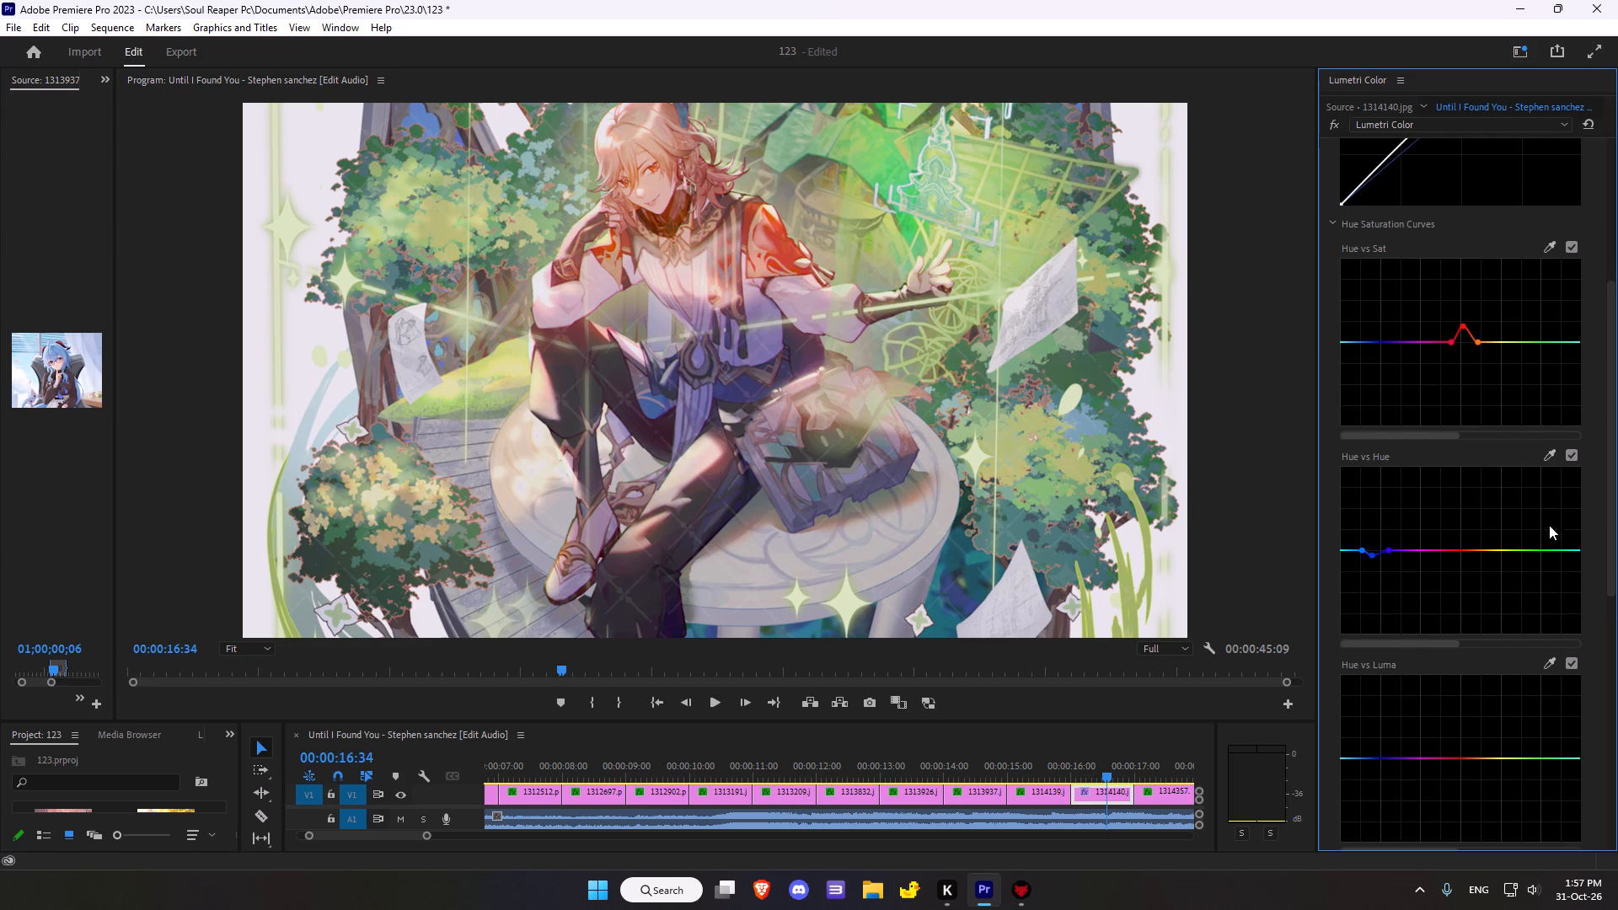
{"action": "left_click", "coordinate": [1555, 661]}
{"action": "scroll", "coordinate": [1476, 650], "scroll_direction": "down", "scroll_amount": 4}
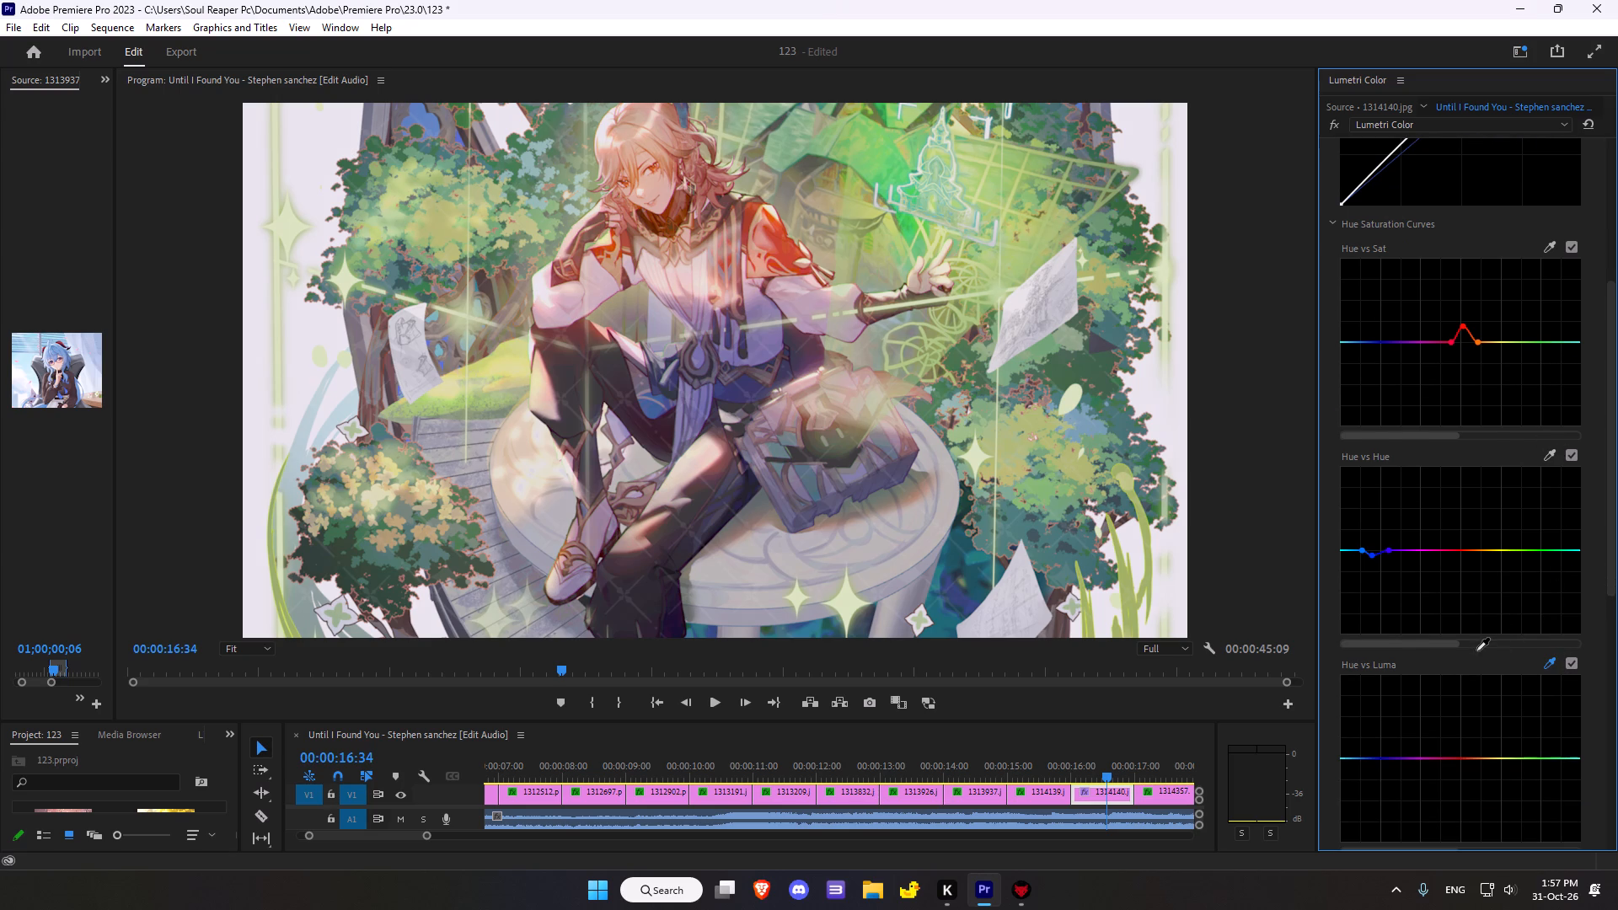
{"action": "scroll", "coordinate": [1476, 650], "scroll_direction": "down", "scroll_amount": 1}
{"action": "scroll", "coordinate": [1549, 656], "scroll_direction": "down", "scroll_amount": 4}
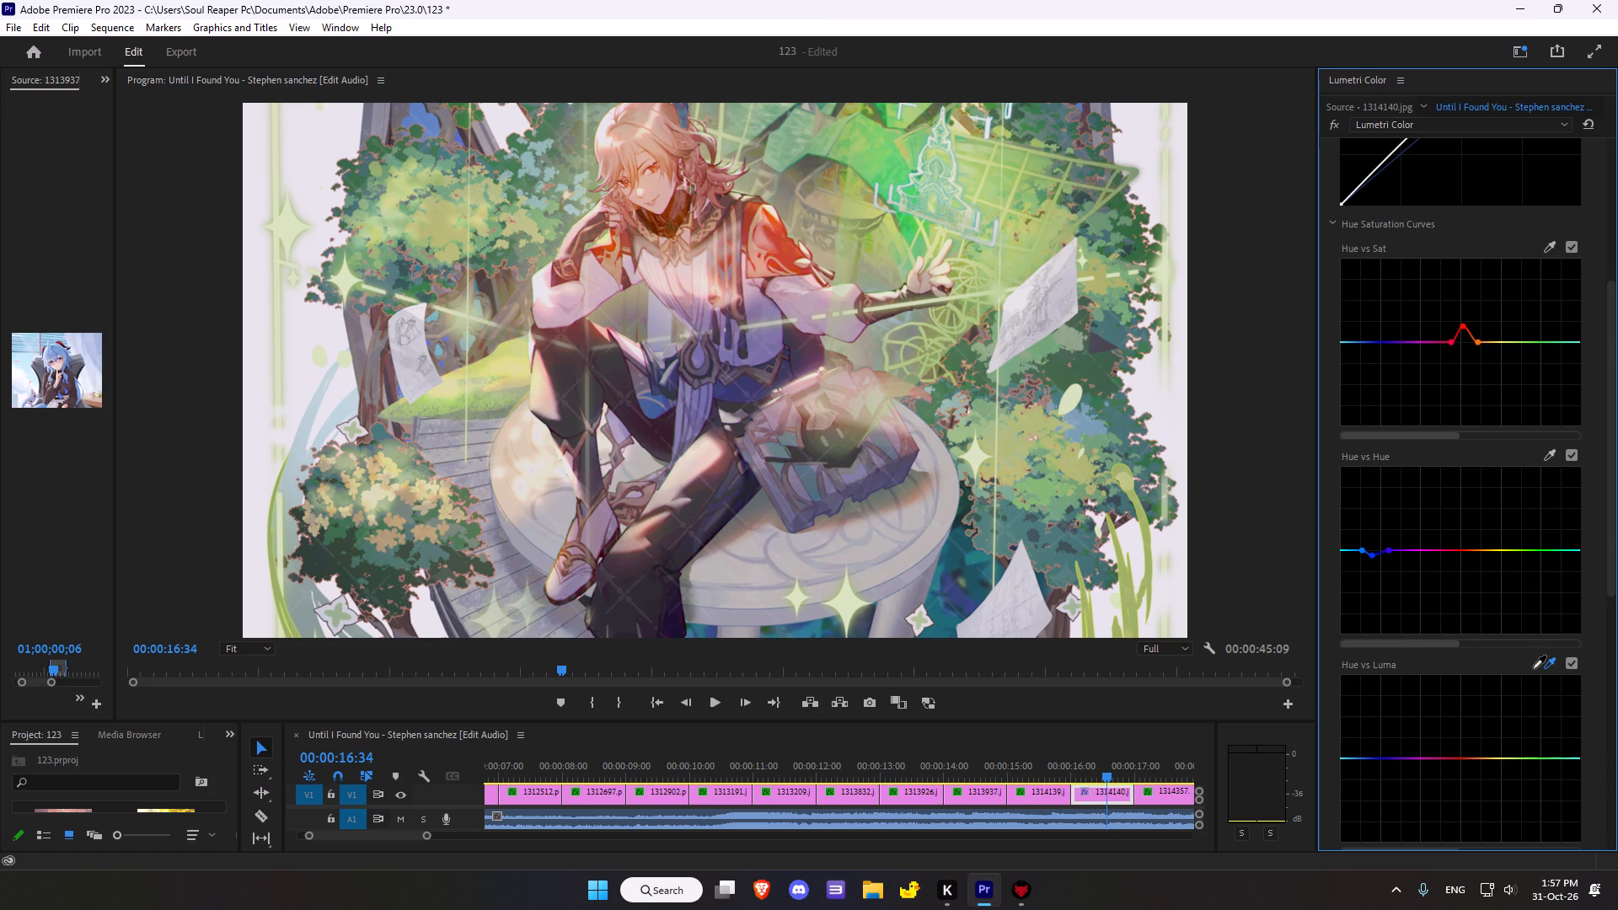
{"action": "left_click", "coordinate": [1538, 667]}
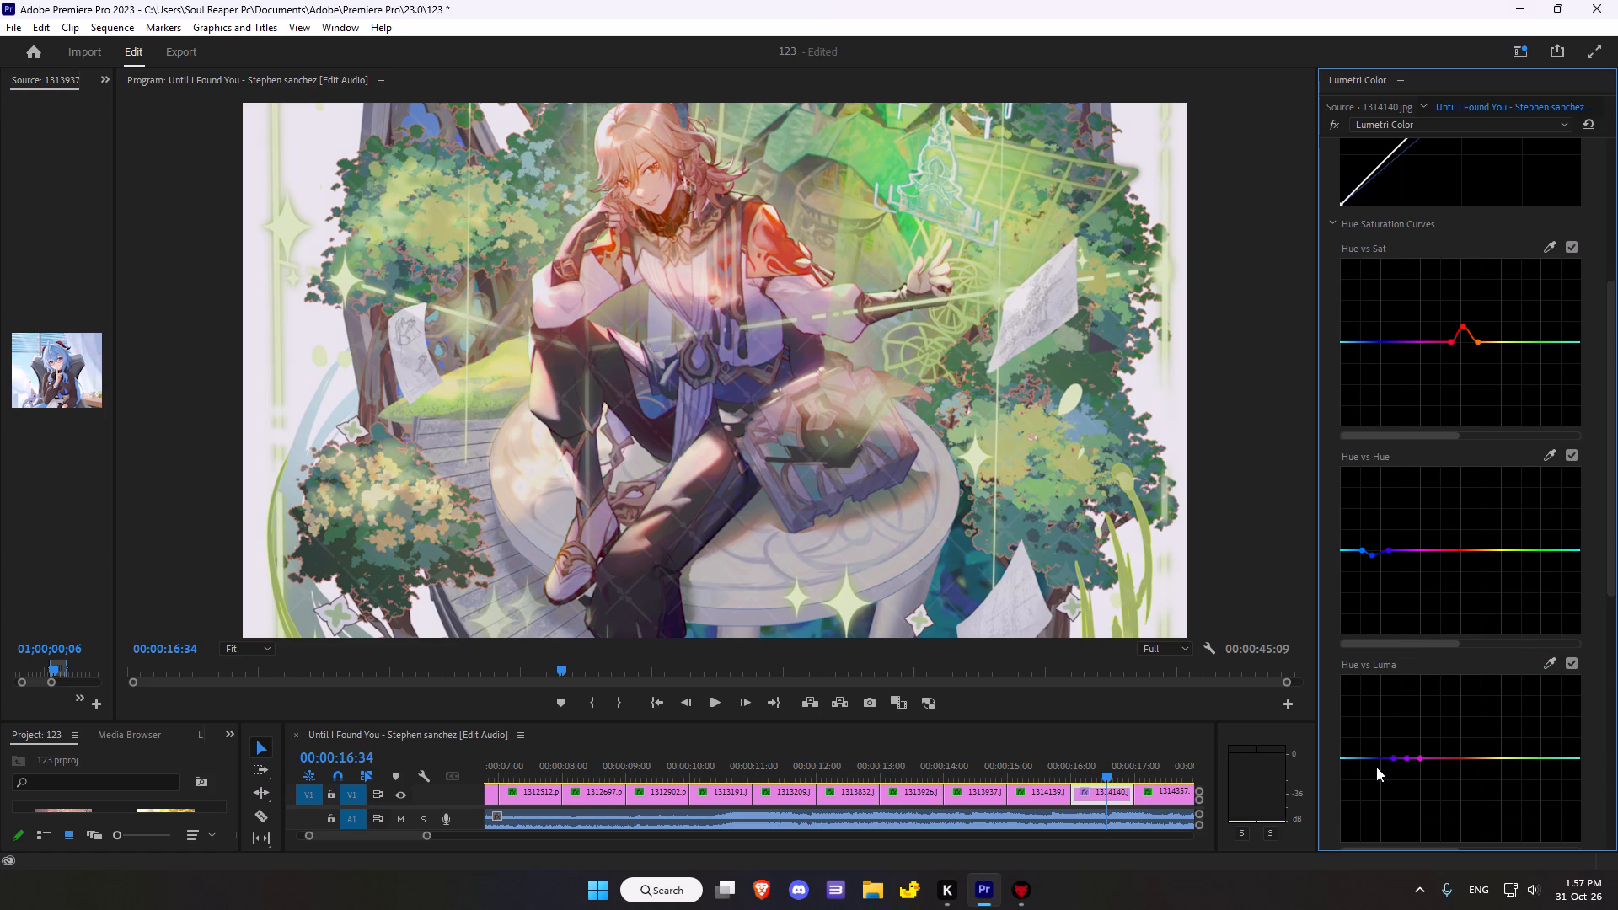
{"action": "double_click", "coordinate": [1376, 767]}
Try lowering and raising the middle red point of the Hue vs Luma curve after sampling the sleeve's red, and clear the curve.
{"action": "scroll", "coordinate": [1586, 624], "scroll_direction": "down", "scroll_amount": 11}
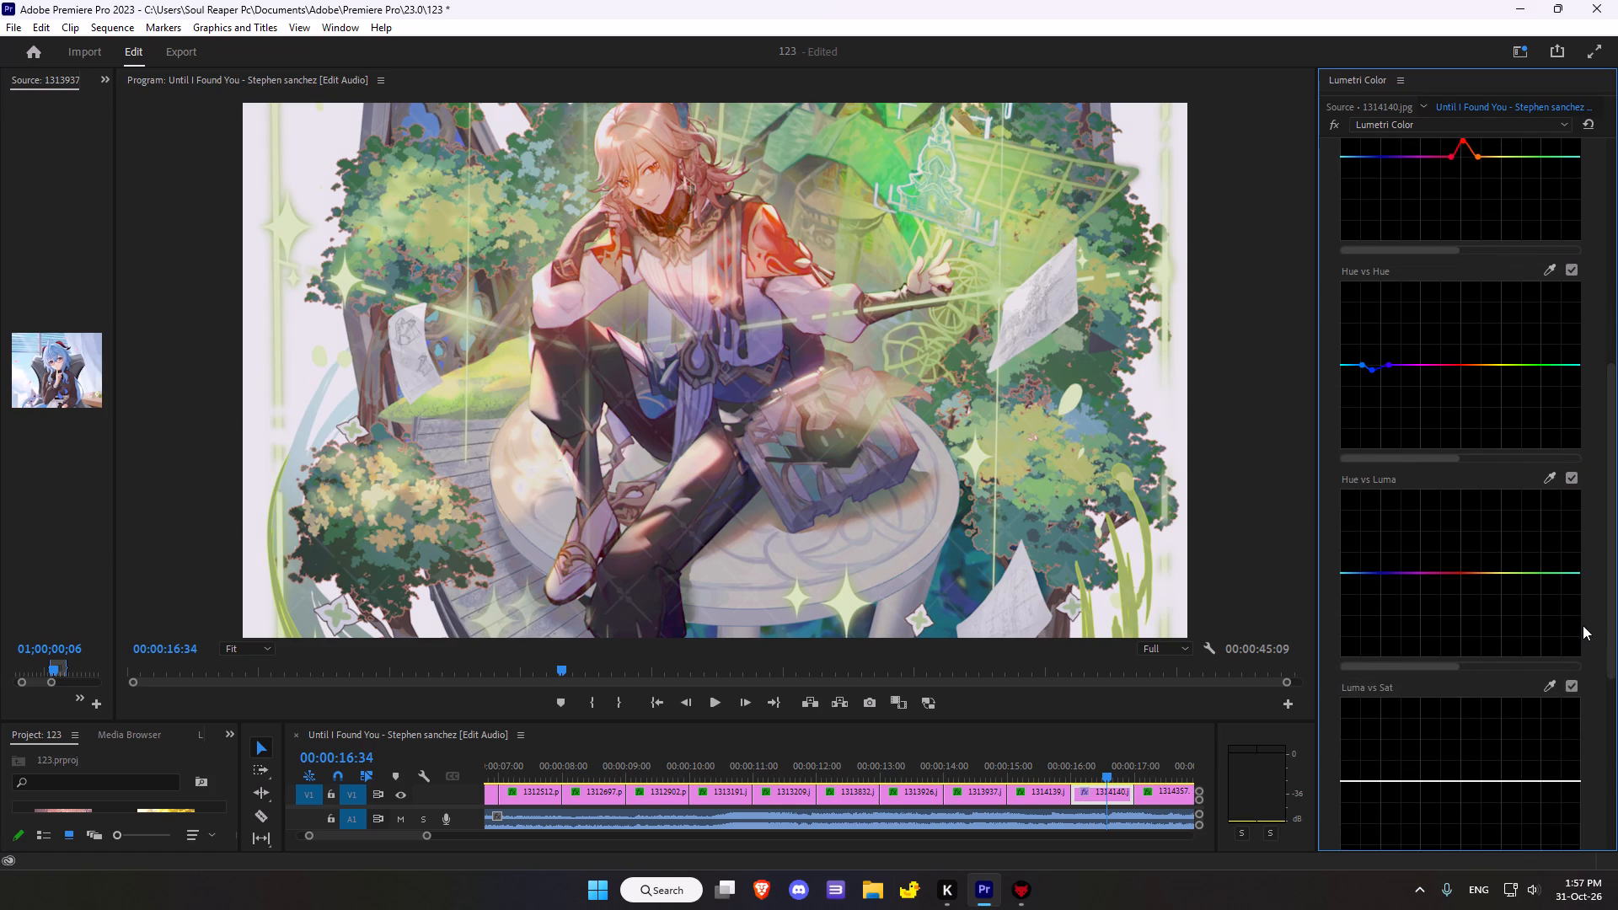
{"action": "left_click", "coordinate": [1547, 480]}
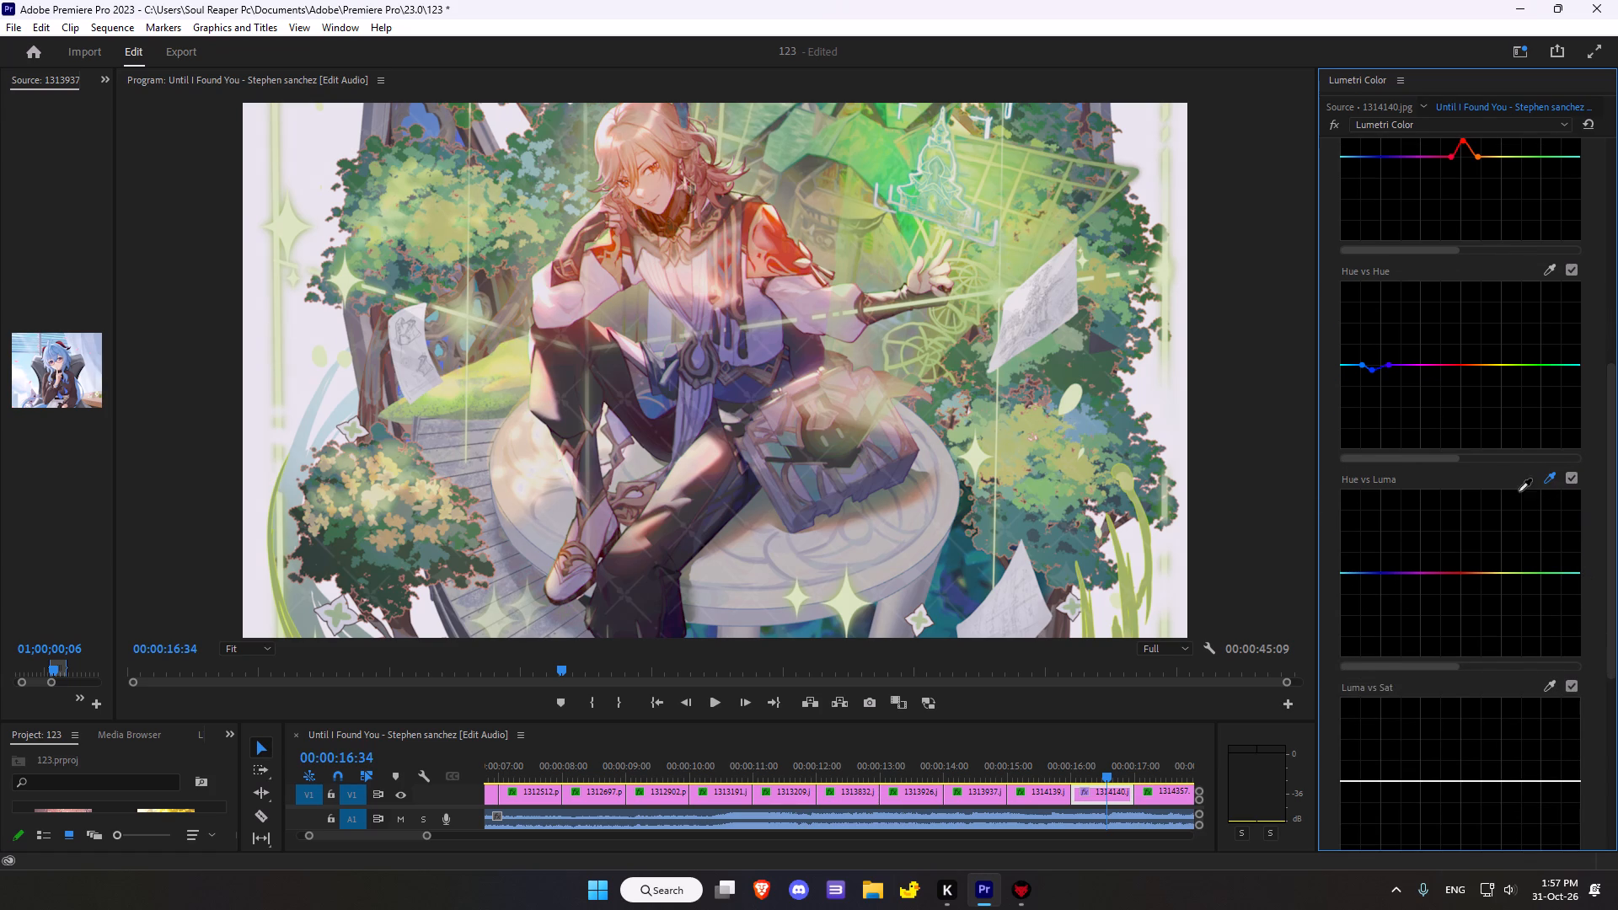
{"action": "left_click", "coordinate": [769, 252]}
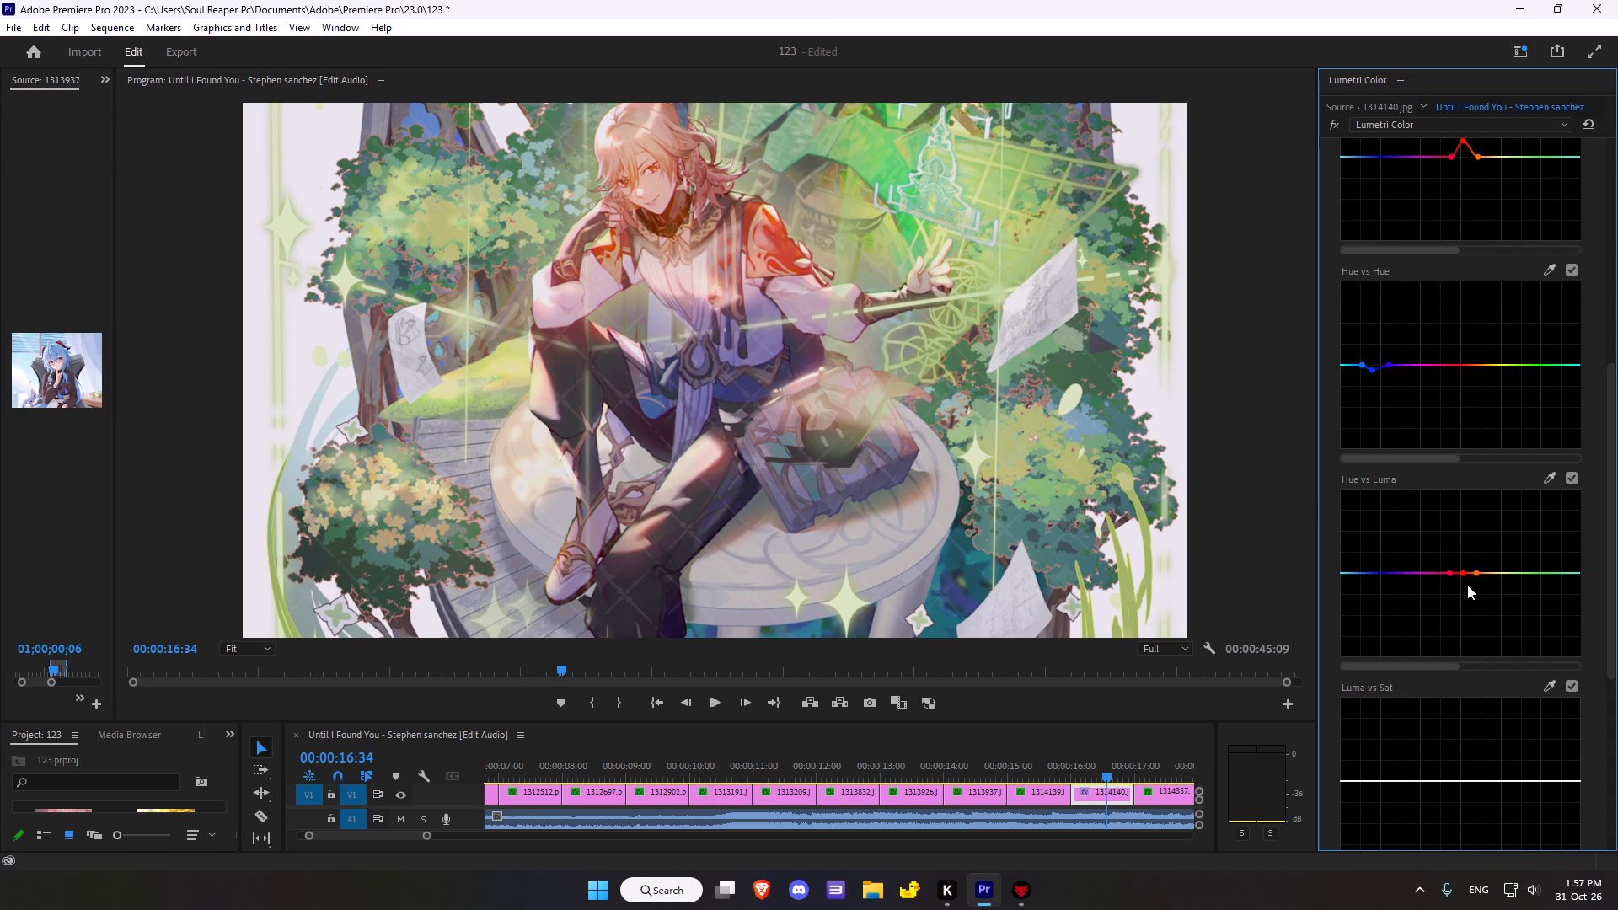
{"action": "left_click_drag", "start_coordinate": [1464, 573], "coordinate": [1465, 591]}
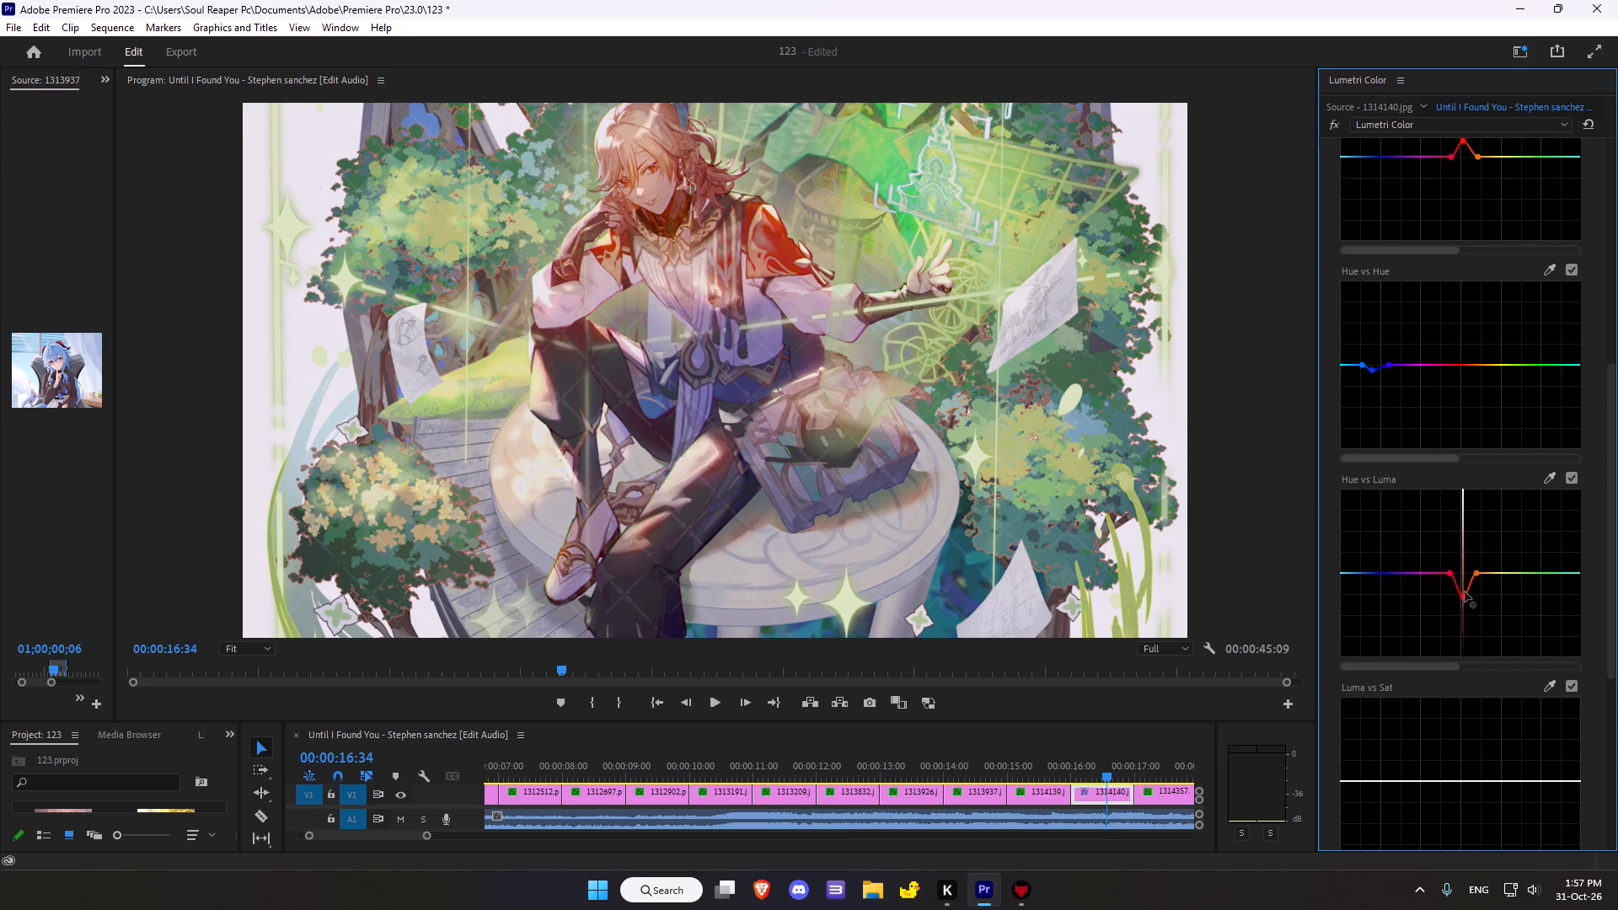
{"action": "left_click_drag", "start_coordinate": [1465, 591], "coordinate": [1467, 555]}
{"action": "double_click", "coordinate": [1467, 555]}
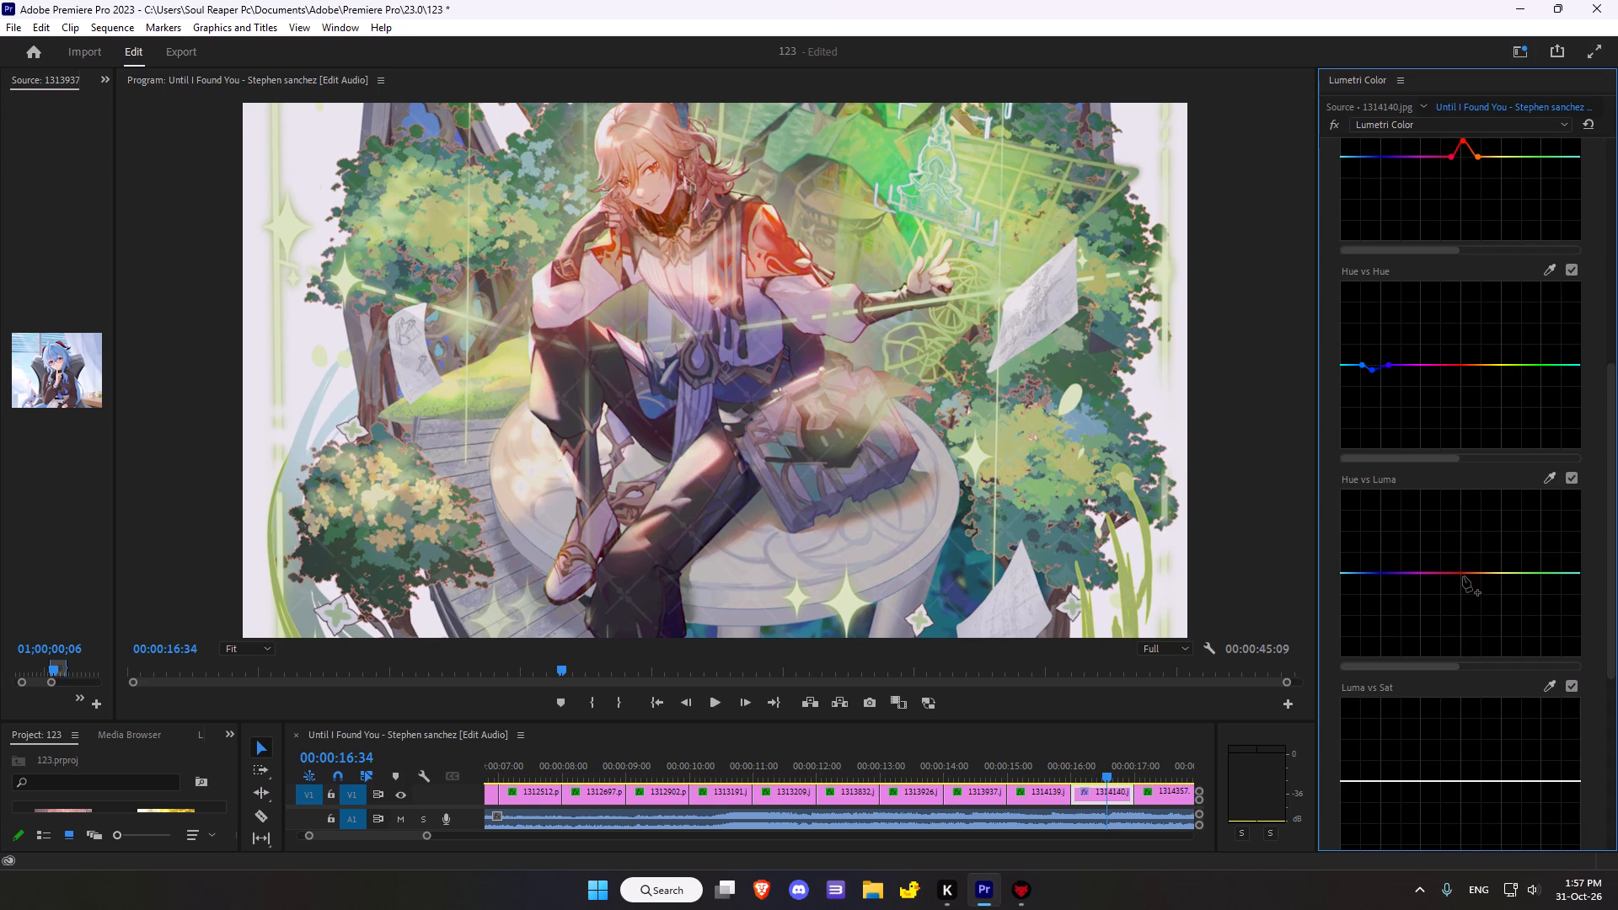
Return to the Basic Correction settings and compare clip 1314140.jpg with its Lumetri Color effect switched off and on.
{"action": "scroll", "coordinate": [1463, 576], "scroll_direction": "down", "scroll_amount": 10}
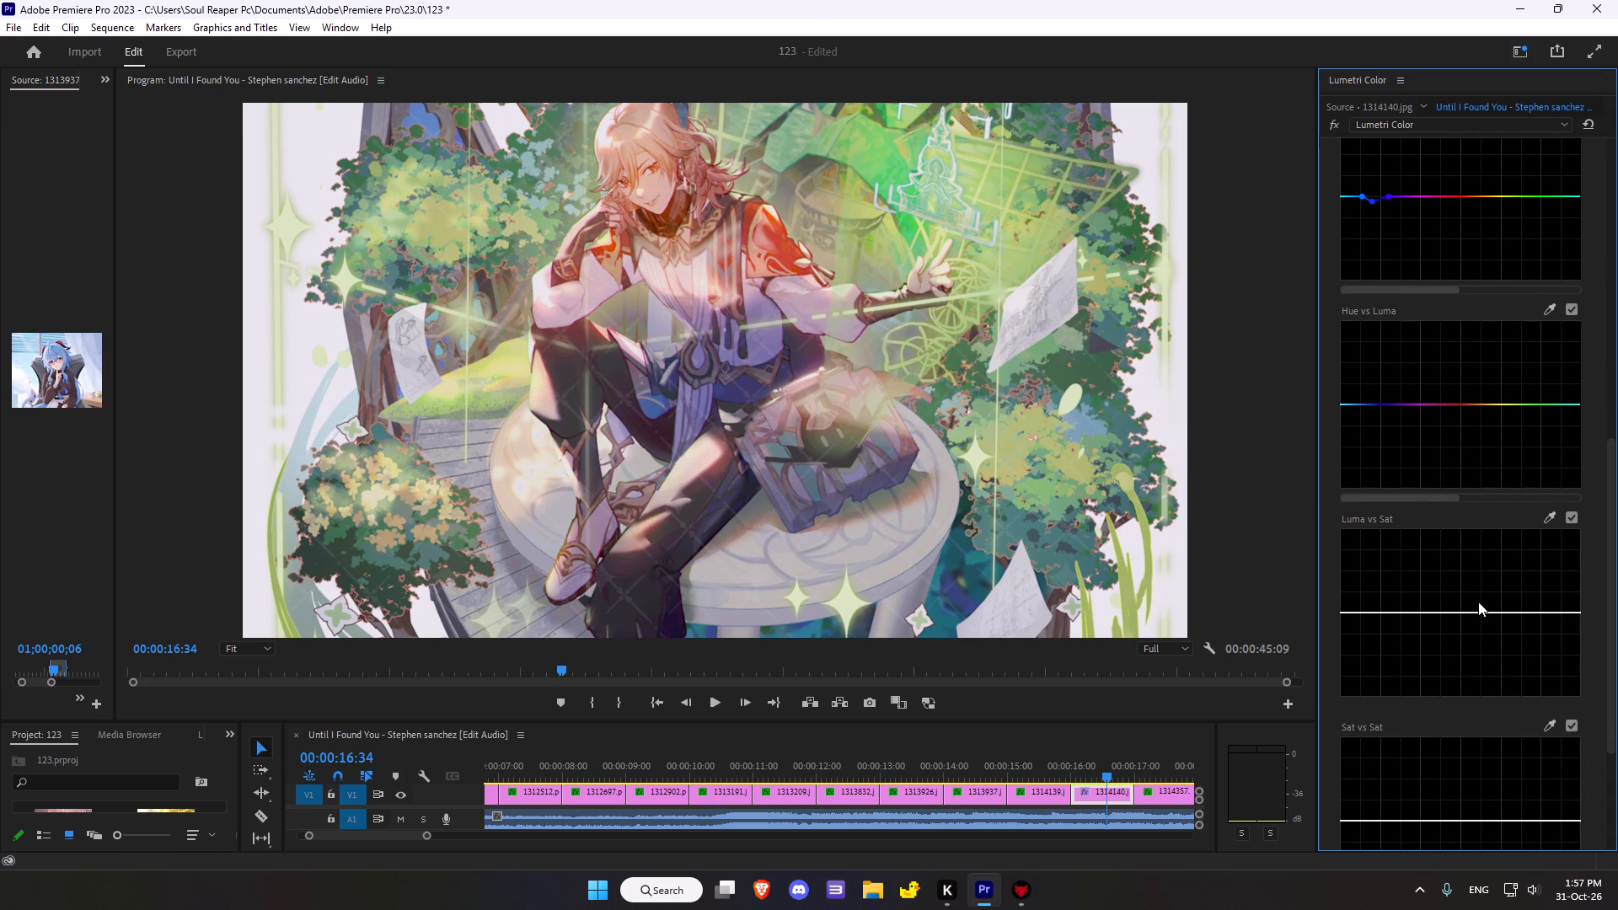
{"action": "scroll", "coordinate": [1460, 585], "scroll_direction": "down", "scroll_amount": 8}
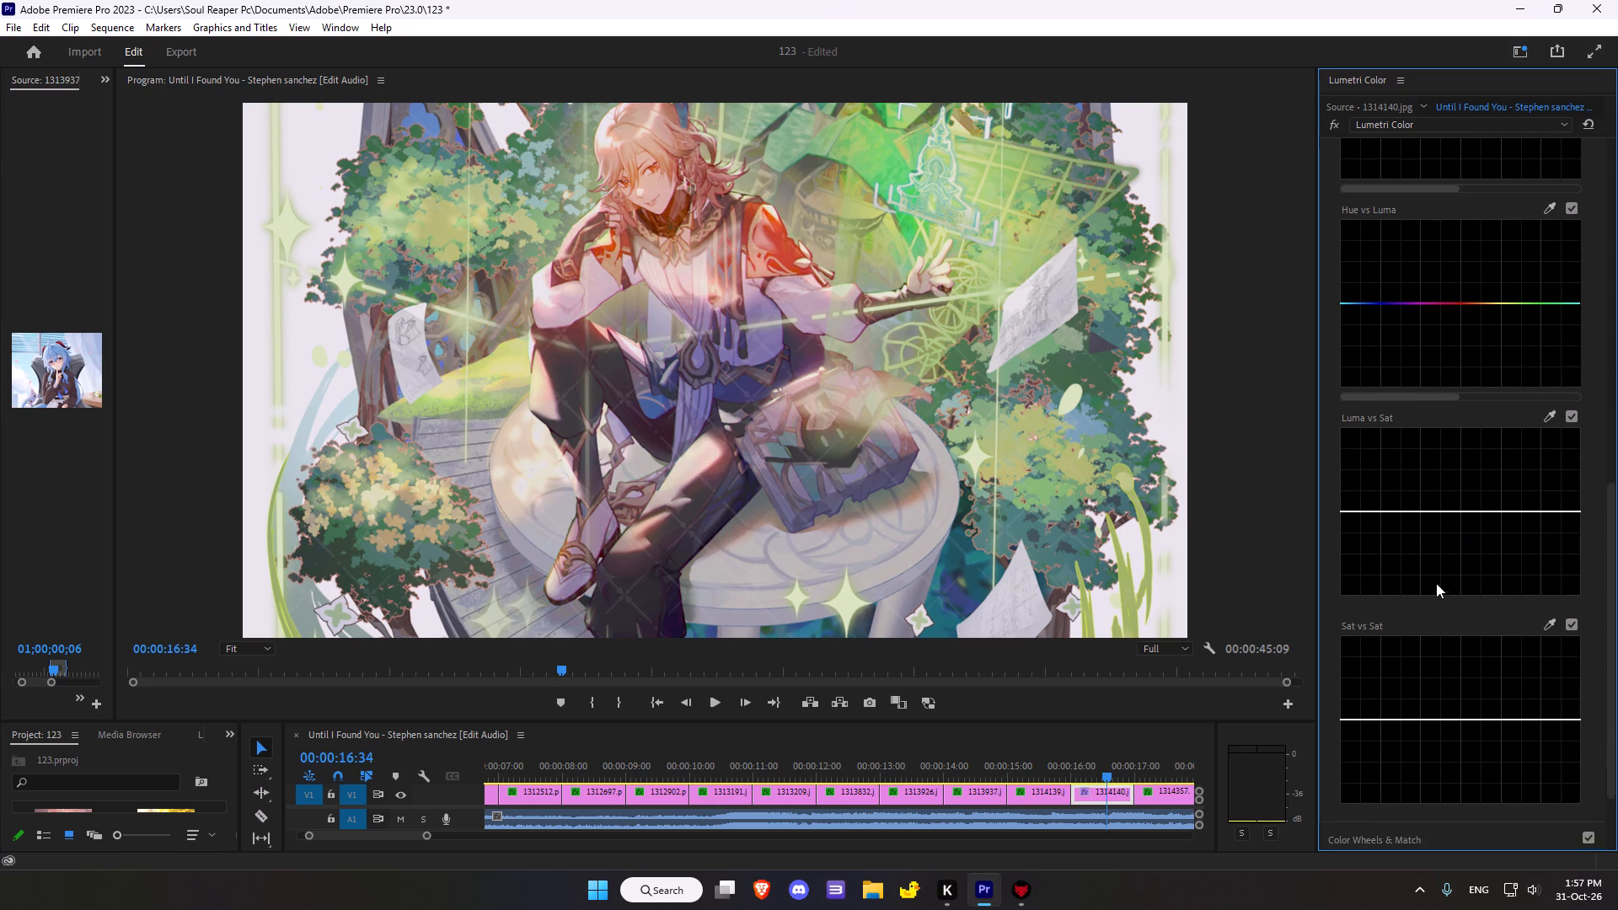
{"action": "scroll", "coordinate": [1436, 583], "scroll_direction": "down", "scroll_amount": 7}
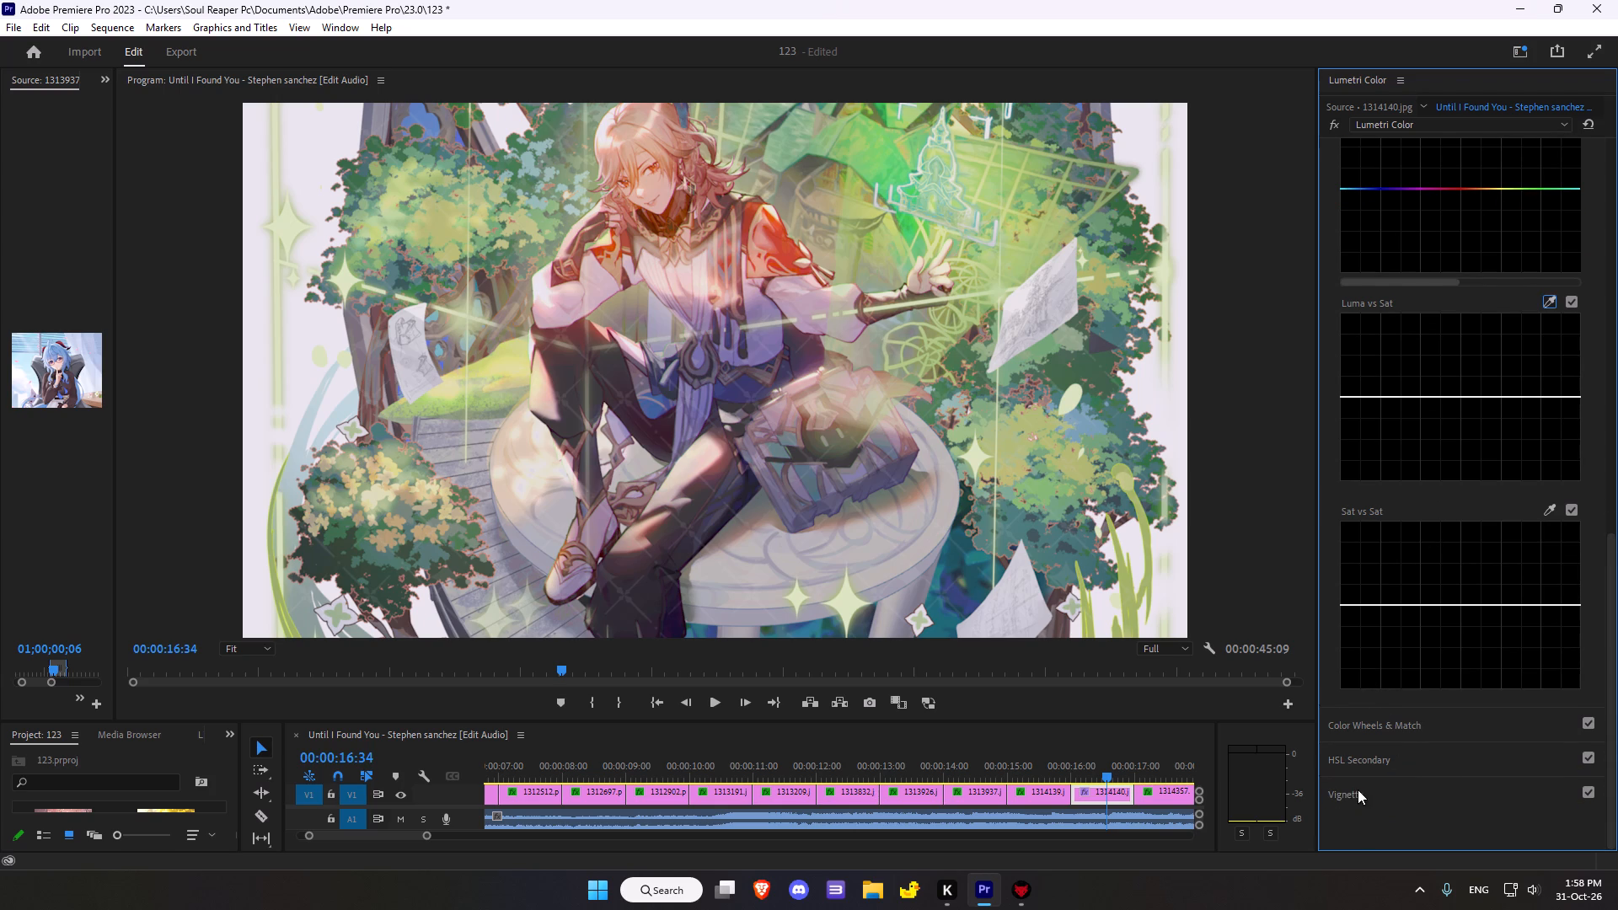
{"action": "left_click", "coordinate": [1358, 790]}
{"action": "left_click", "coordinate": [1359, 154]}
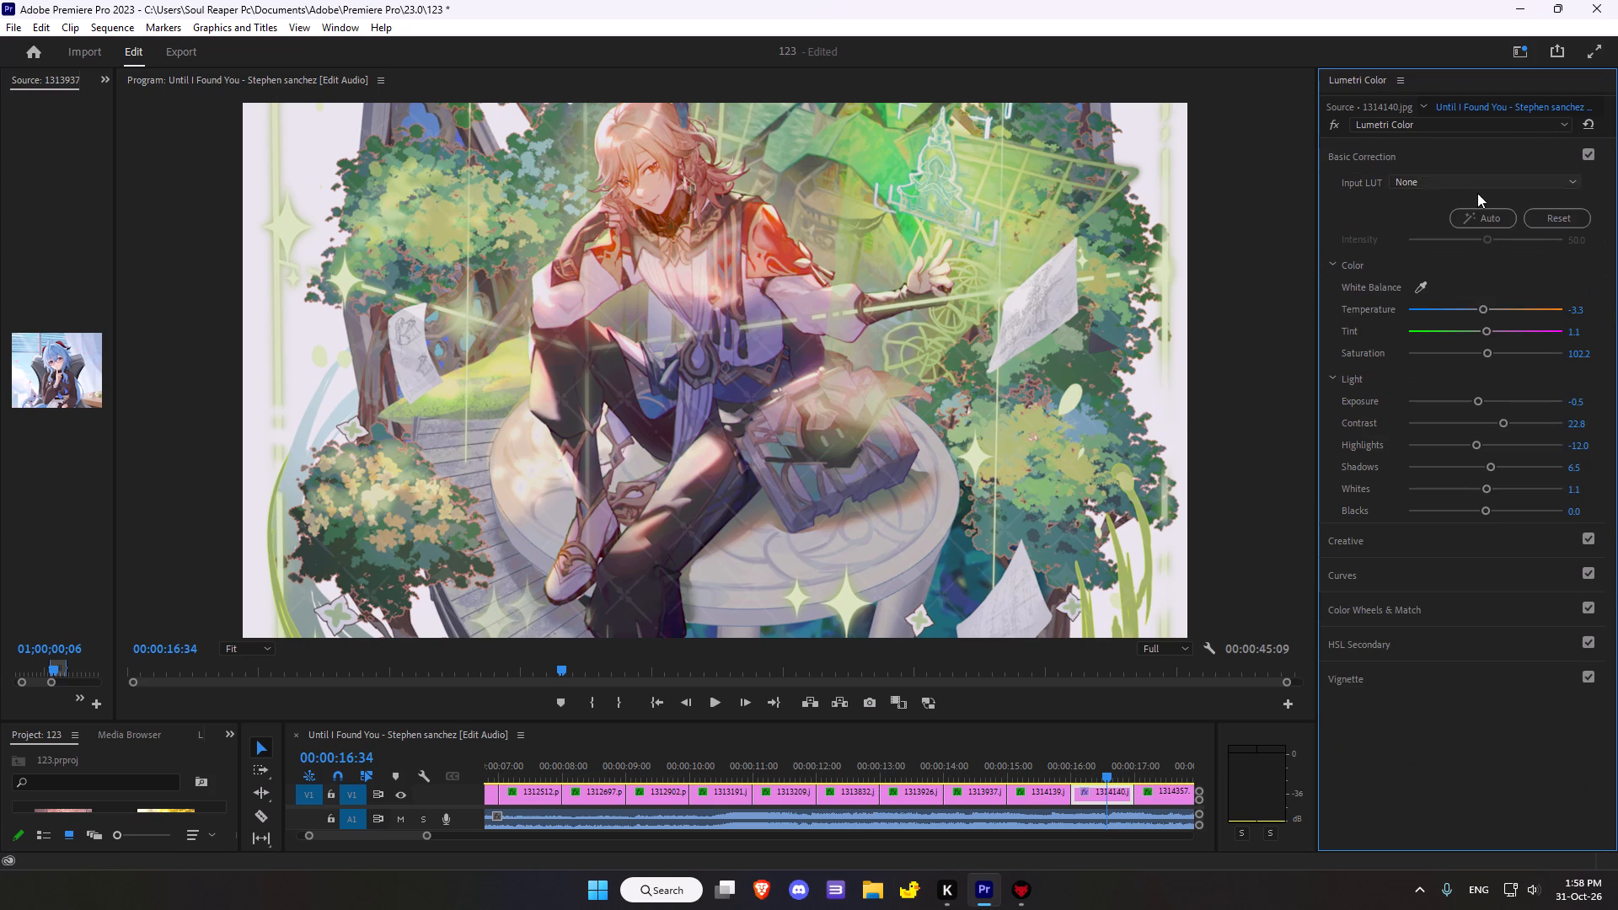
{"action": "left_click", "coordinate": [1339, 123]}
{"action": "left_click", "coordinate": [1339, 123]}
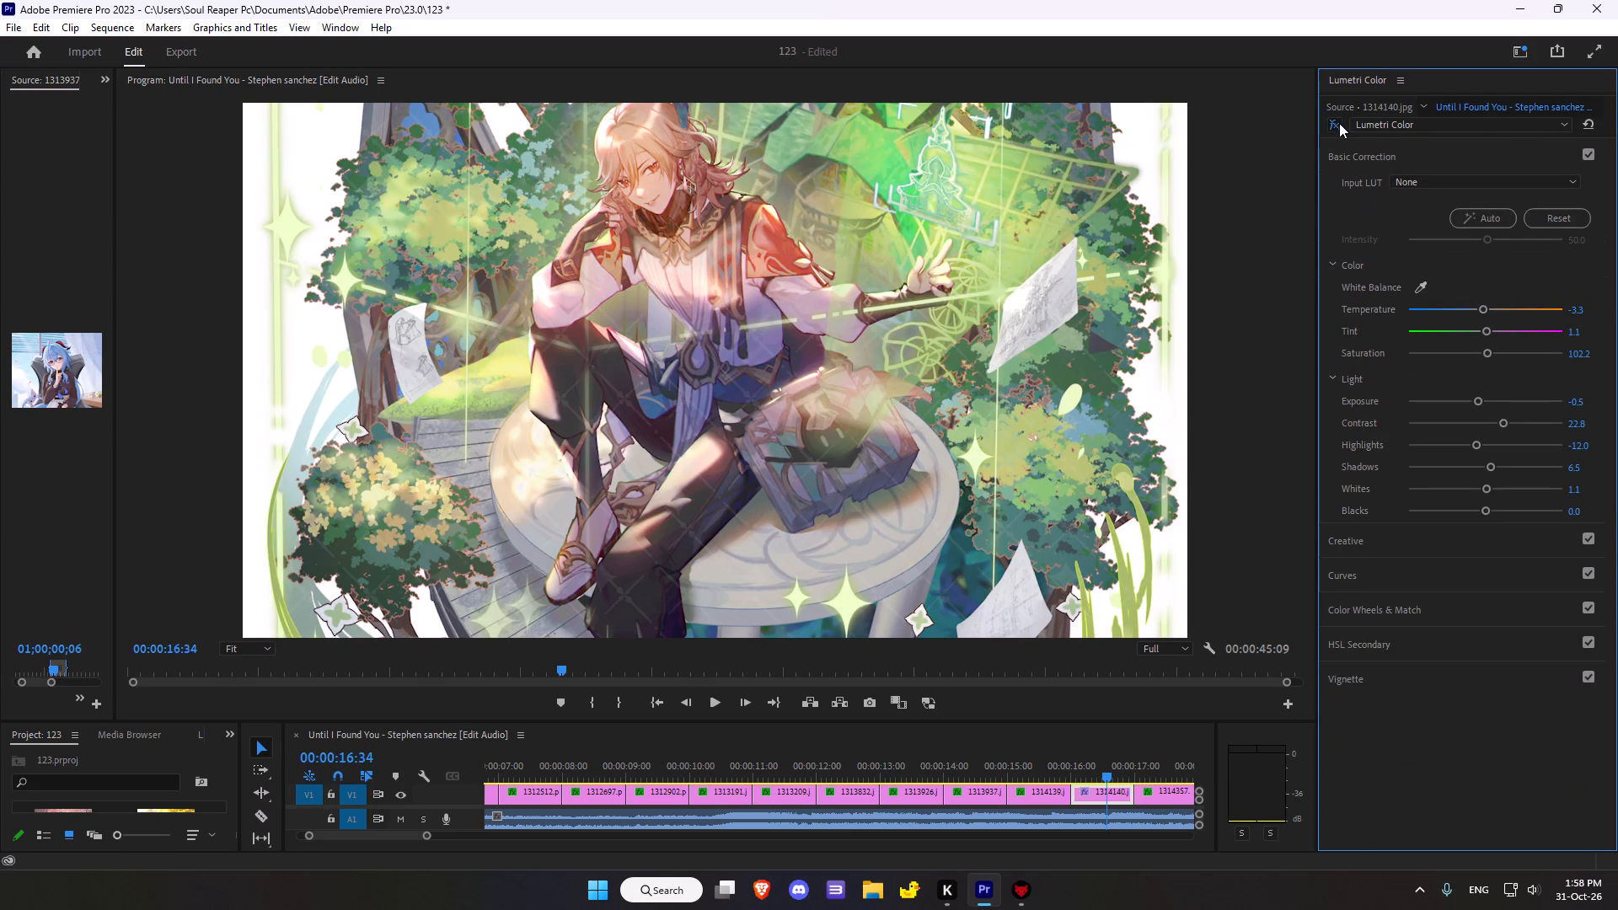
Move the playhead to clip 1314357.png at 00:00:17:15 and compare it with its Lumetri Color effect switched off and on.
{"action": "scroll", "coordinate": [955, 664], "scroll_direction": "down", "scroll_amount": 6}
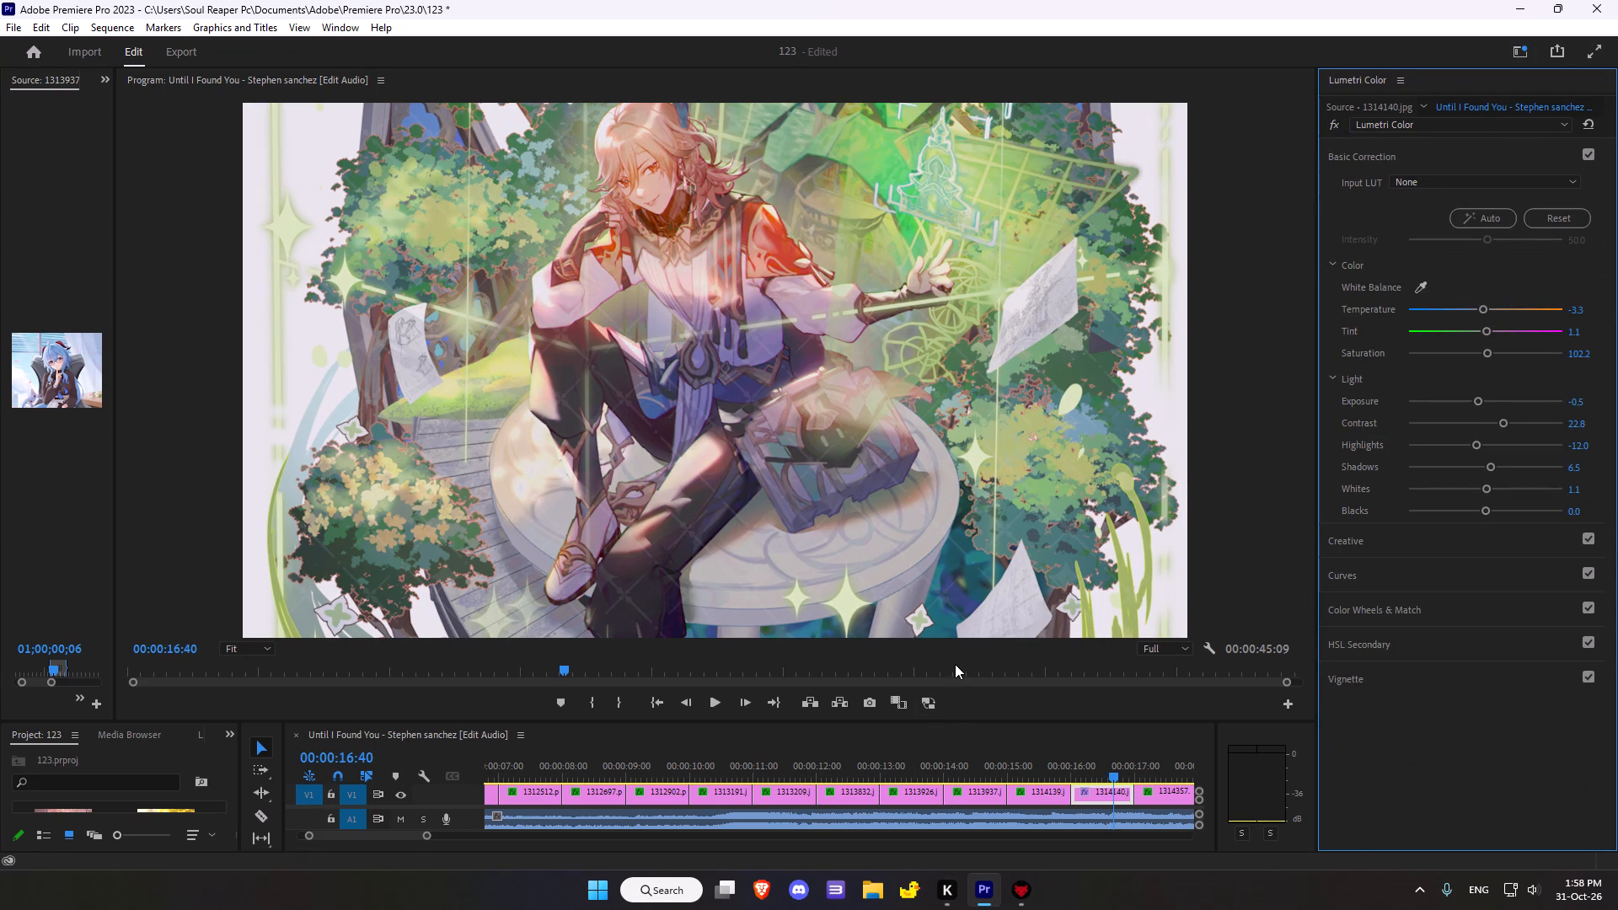
{"action": "scroll", "coordinate": [946, 762], "scroll_direction": "down", "scroll_amount": 16}
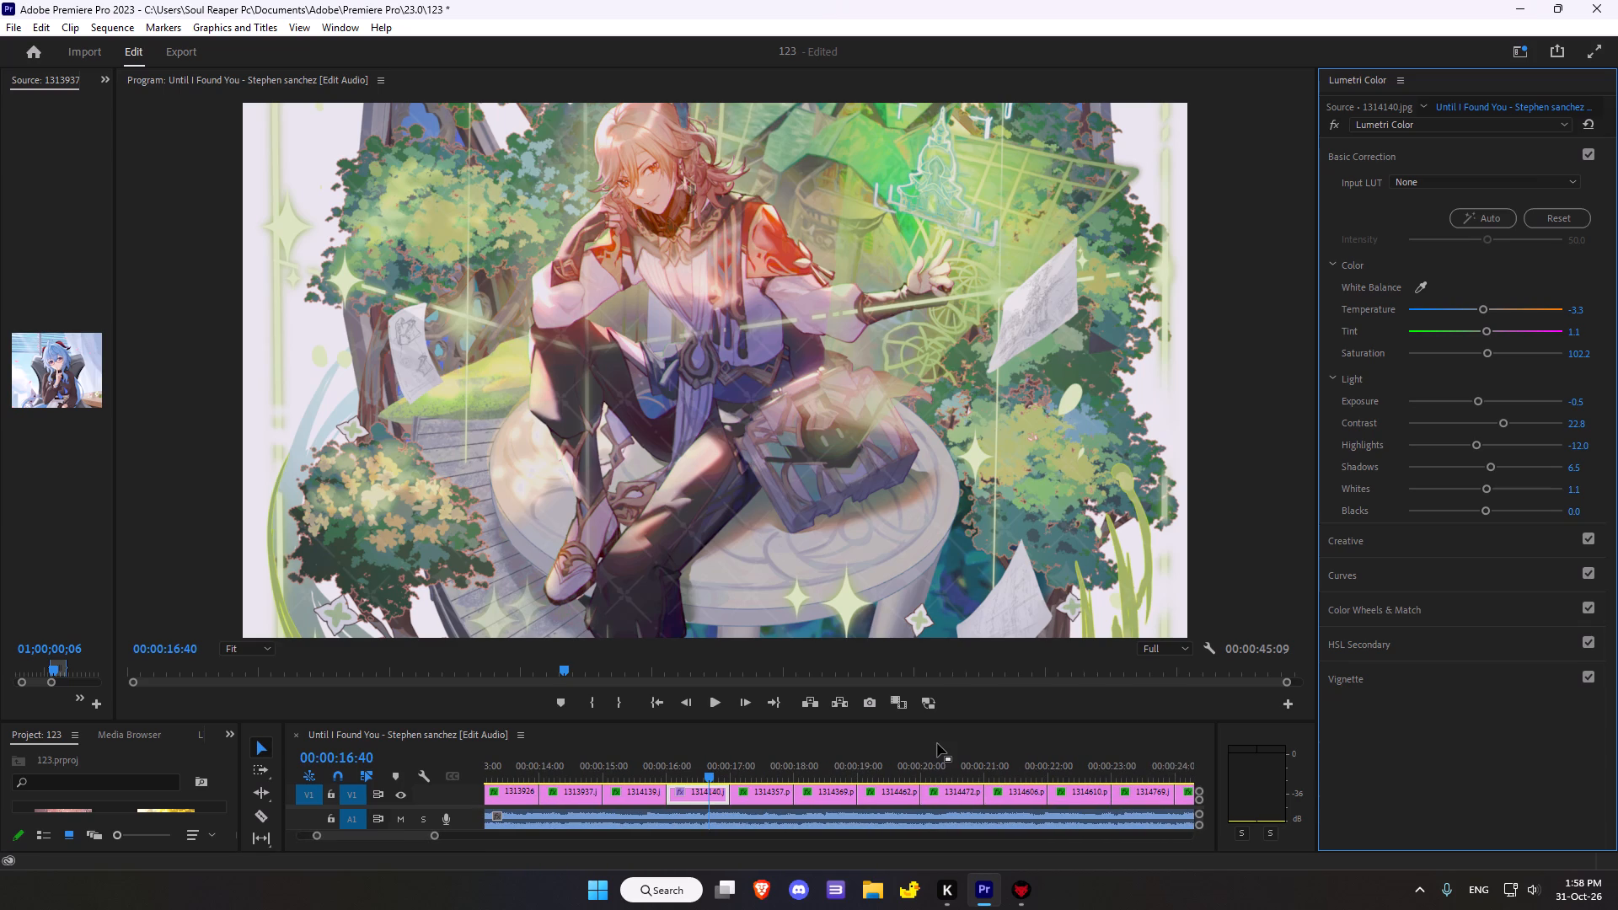
{"action": "scroll", "coordinate": [780, 675], "scroll_direction": "down", "scroll_amount": 2}
{"action": "scroll", "coordinate": [780, 673], "scroll_direction": "down", "scroll_amount": 20}
{"action": "scroll", "coordinate": [780, 673], "scroll_direction": "down", "scroll_amount": 7}
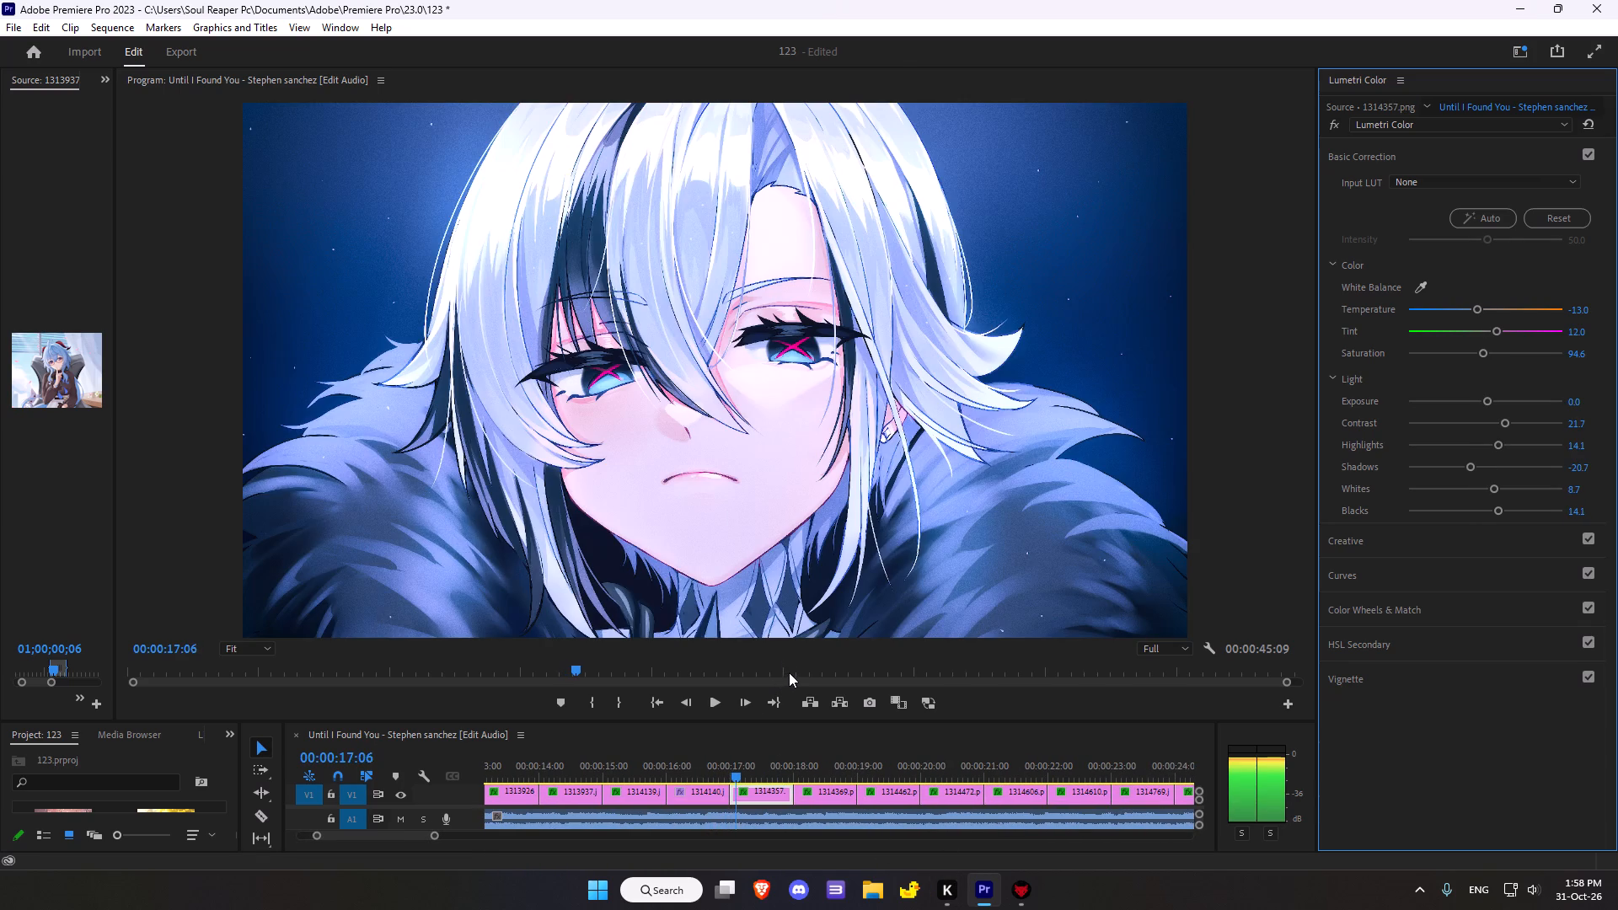
{"action": "scroll", "coordinate": [789, 672], "scroll_direction": "down", "scroll_amount": 7}
{"action": "left_click", "coordinate": [1329, 125]}
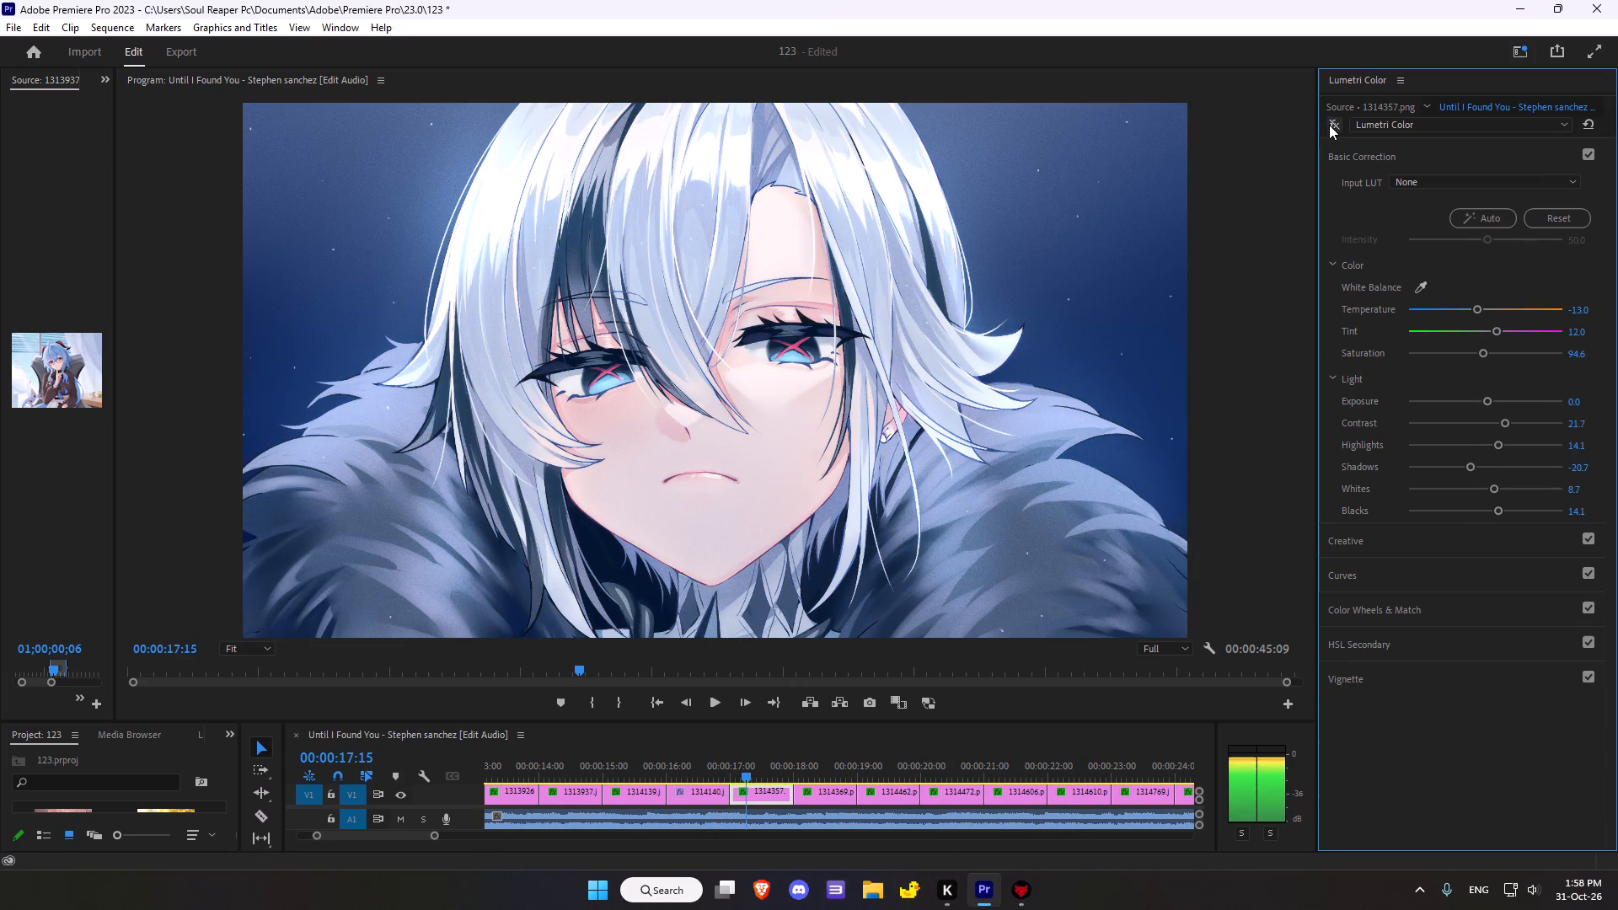
{"action": "left_click", "coordinate": [1329, 125]}
{"action": "left_click", "coordinate": [1329, 125]}
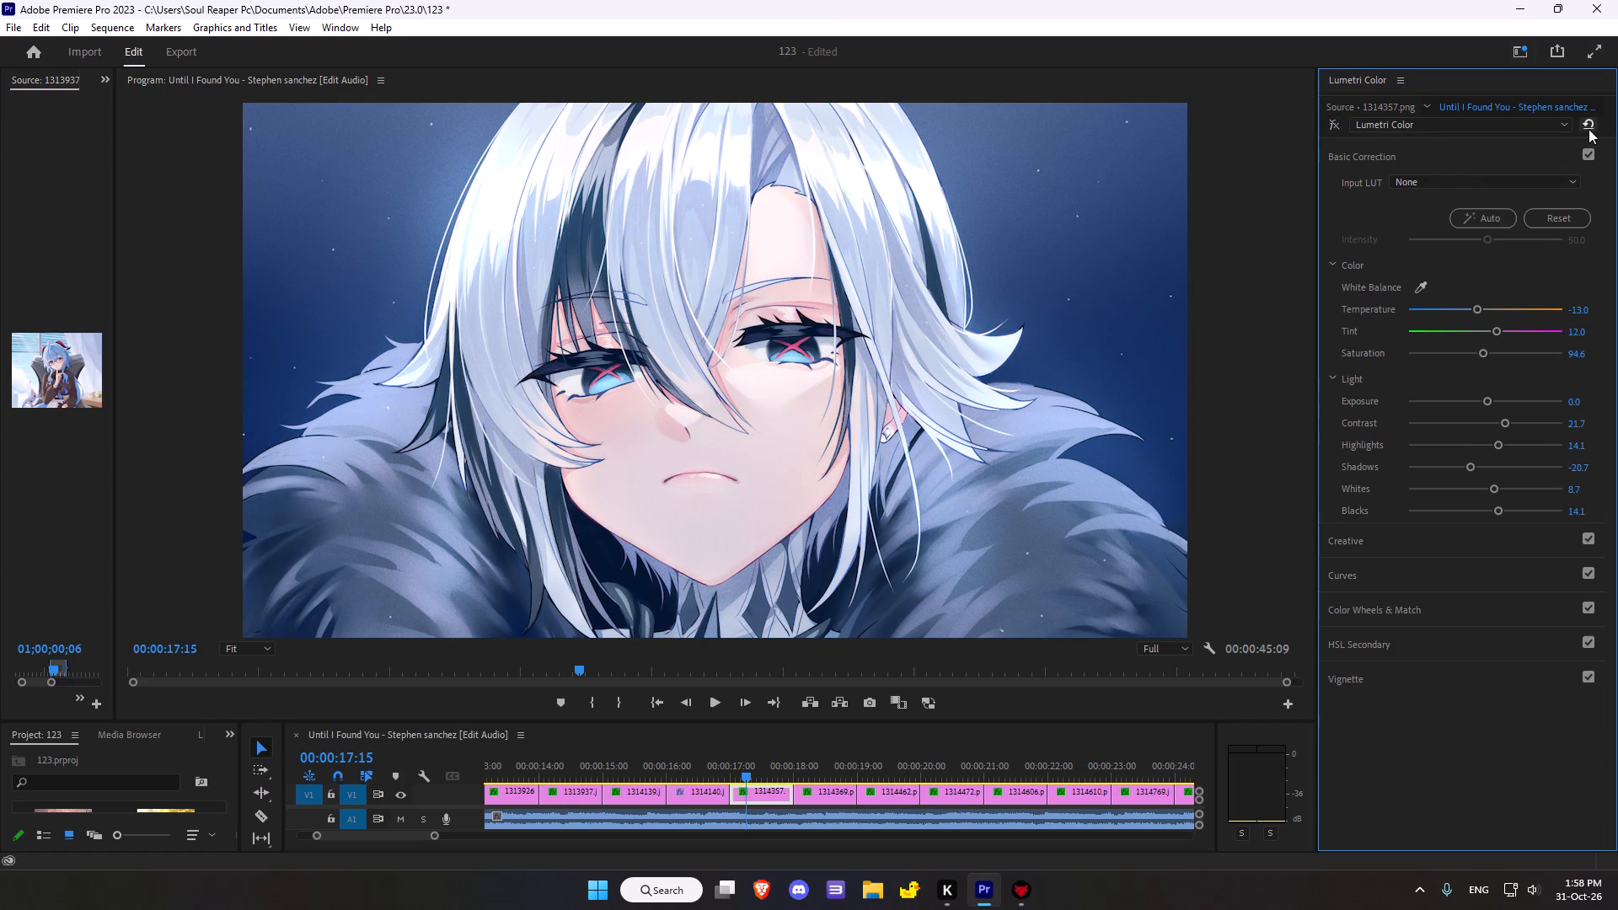
Reset the Lumetri Color effect on clip 1314357.png and switch the effect back on.
{"action": "left_click", "coordinate": [1589, 129]}
{"action": "left_click", "coordinate": [1328, 129]}
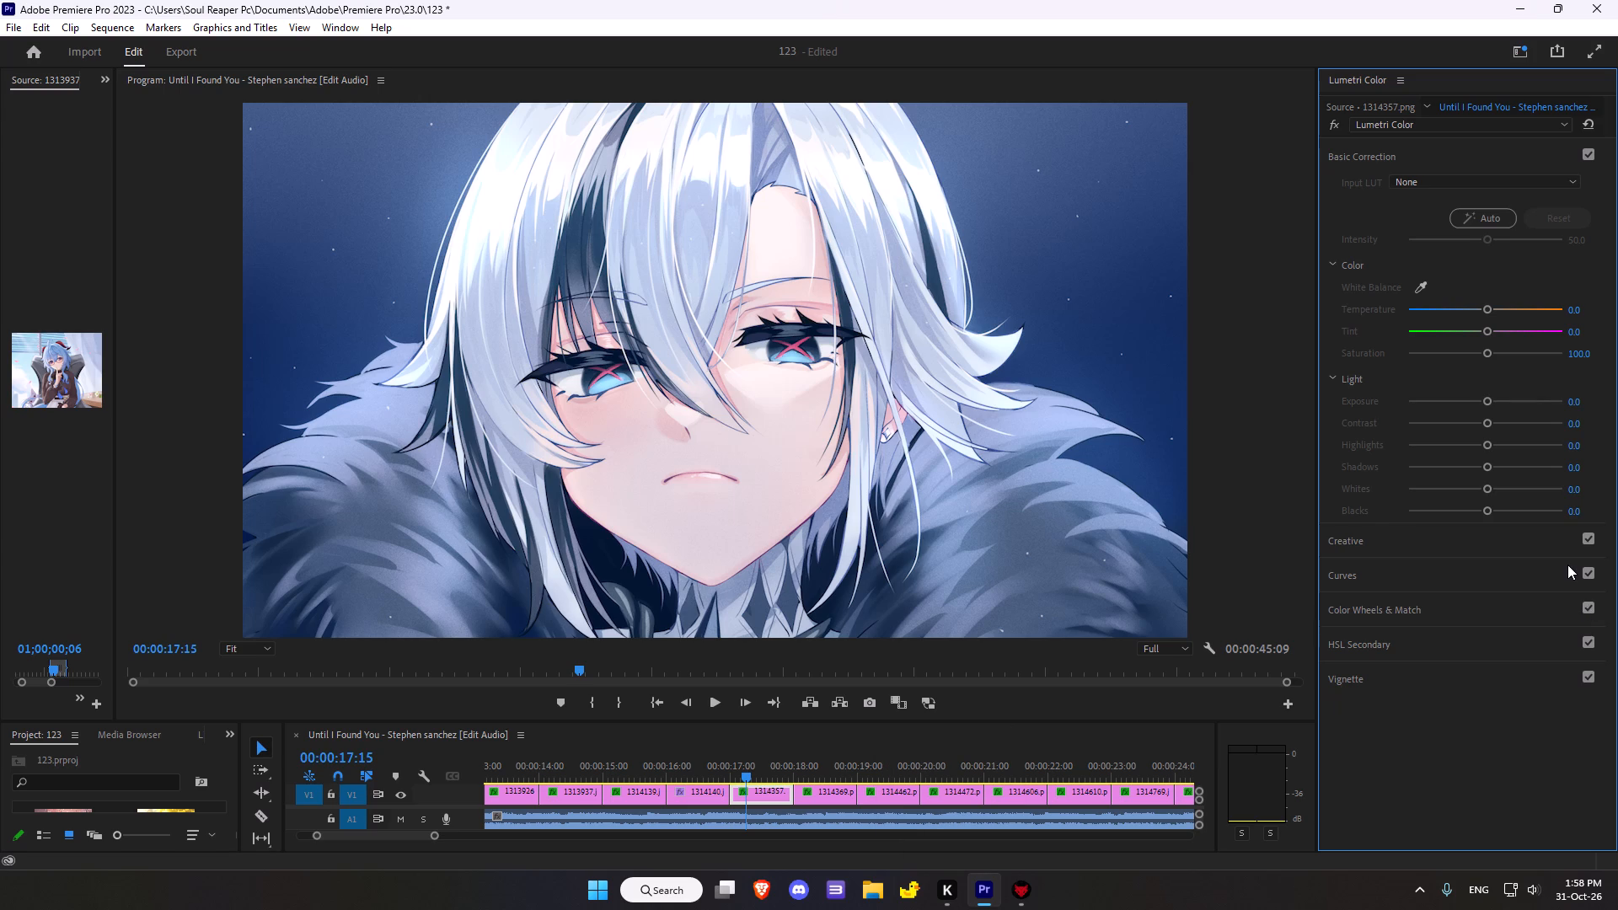
Set the Basic Correction color values of clip 1314357.png to Temperature -13.0, Tint 9.8 and Saturation 133.7.
{"action": "left_click", "coordinate": [1486, 311]}
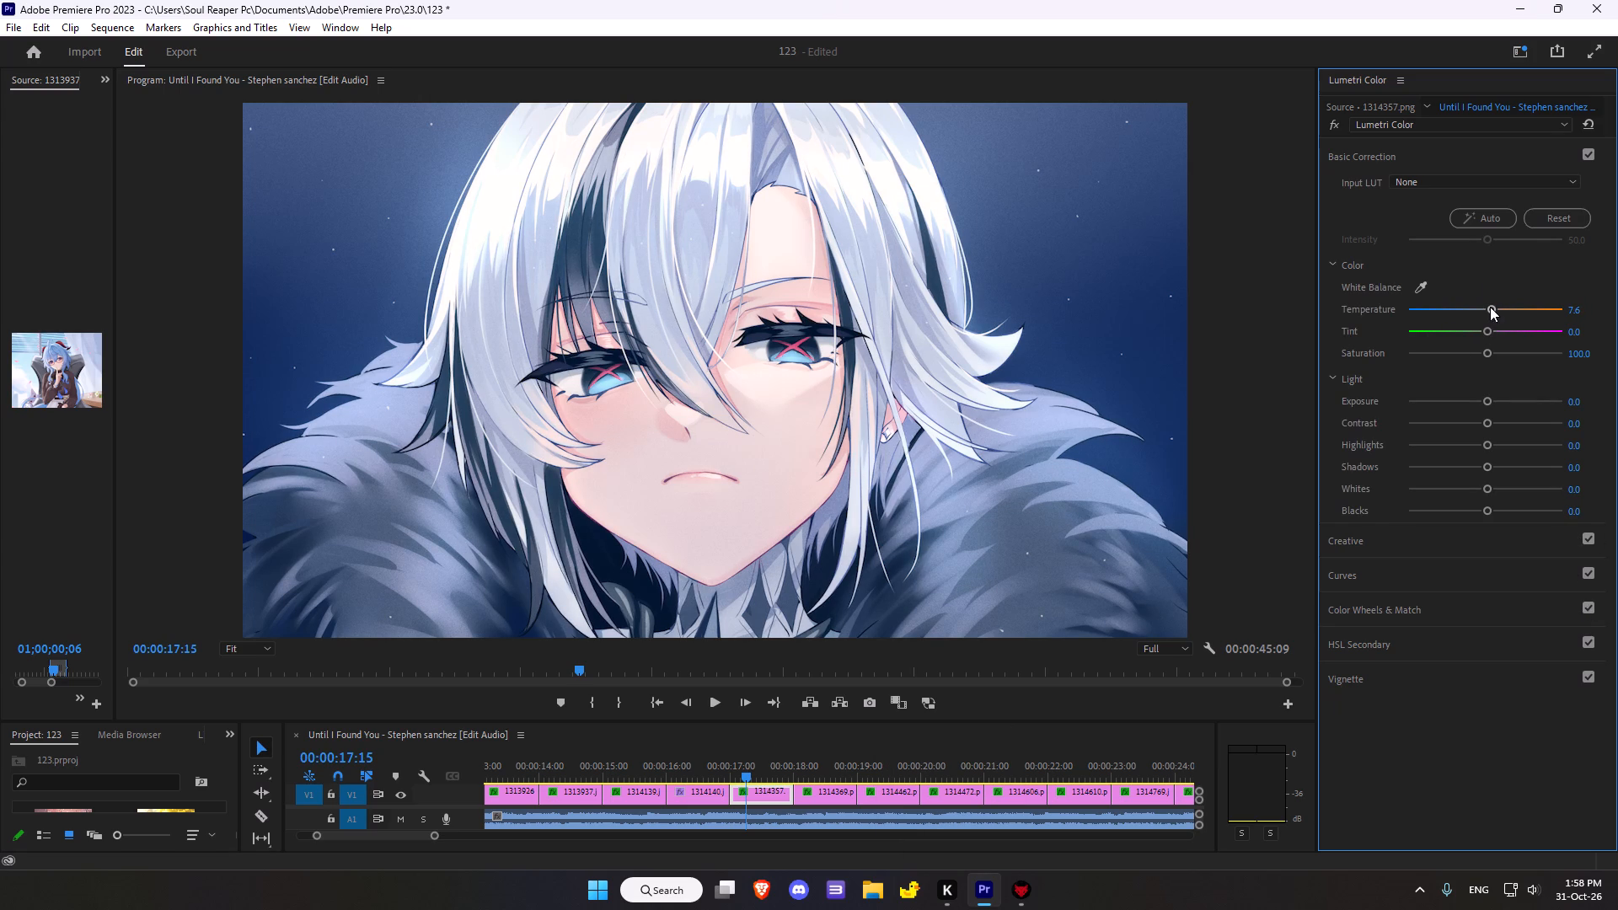
{"action": "left_click_drag", "start_coordinate": [1490, 307], "coordinate": [1474, 311]}
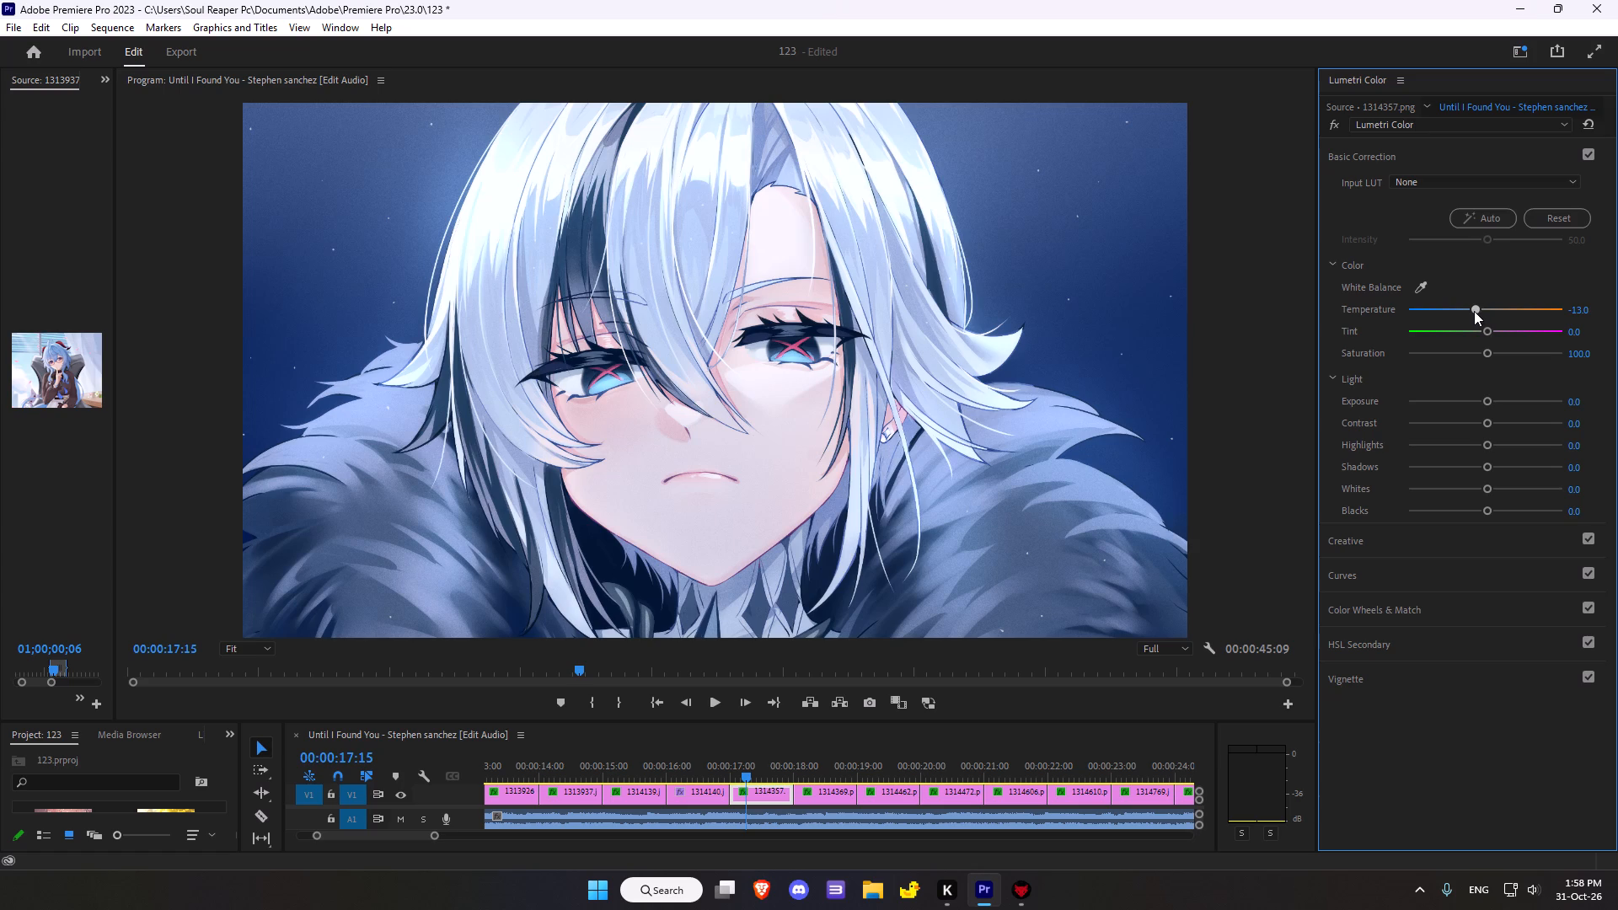
{"action": "left_click_drag", "start_coordinate": [1474, 311], "coordinate": [1474, 312]}
{"action": "left_click", "coordinate": [1489, 334]}
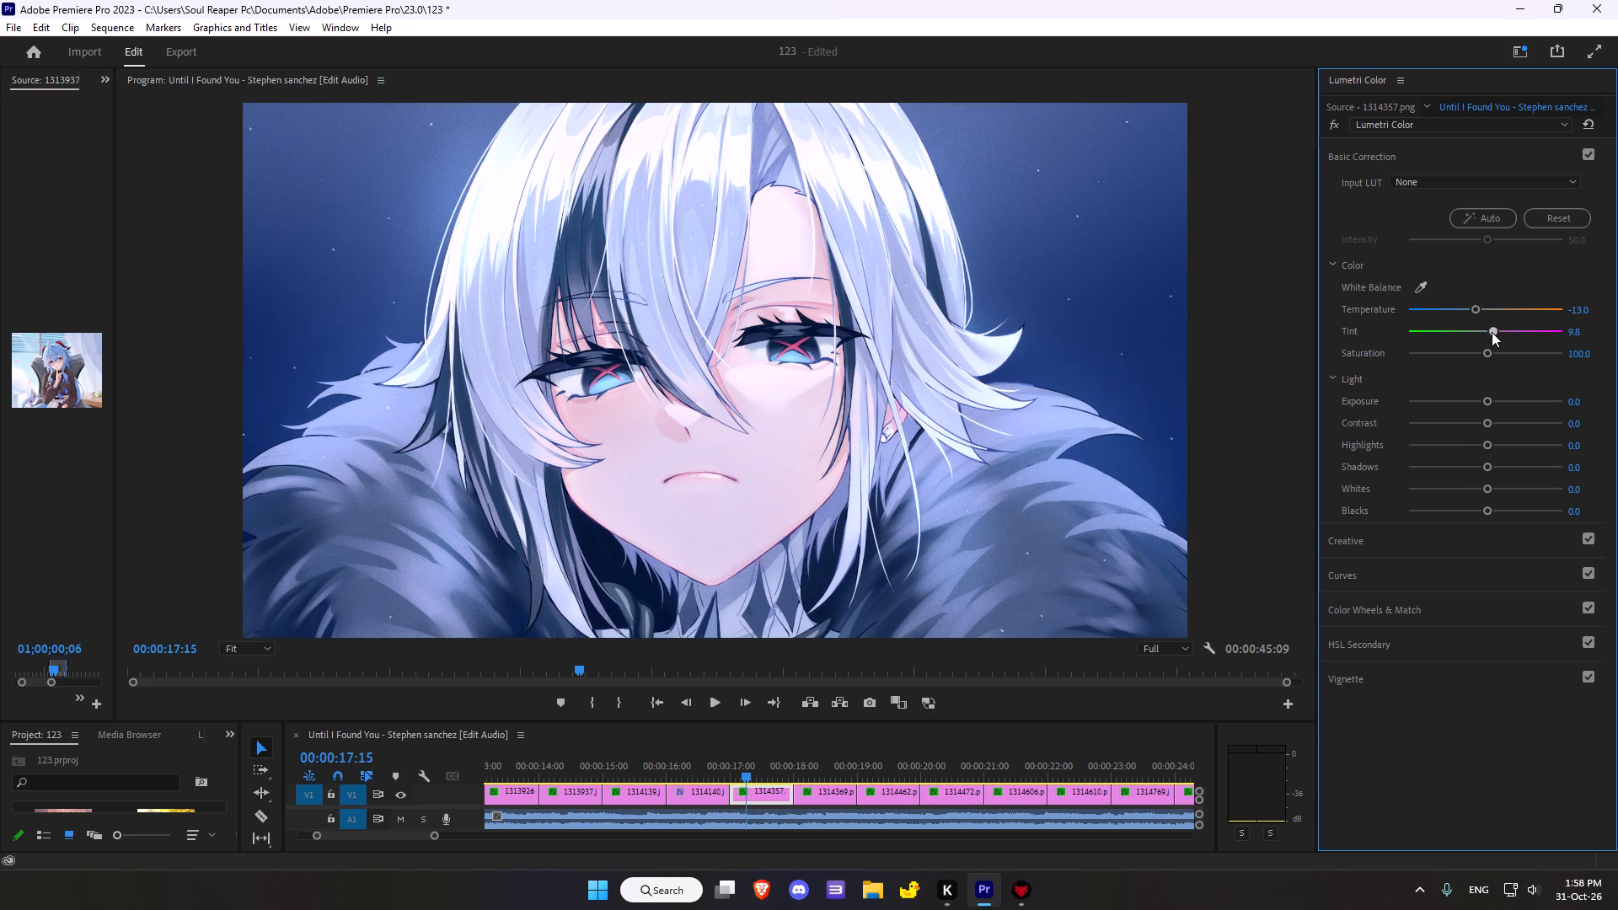
{"action": "left_click_drag", "start_coordinate": [1487, 353], "coordinate": [1499, 352]}
{"action": "left_click_drag", "start_coordinate": [1499, 352], "coordinate": [1510, 361]}
Set the light values to Exposure -0.1, Contrast -25.0, Highlights 0.0, Shadows -1.1, Whites 5.4 and Blacks 15.2.
{"action": "left_click", "coordinate": [1487, 399]}
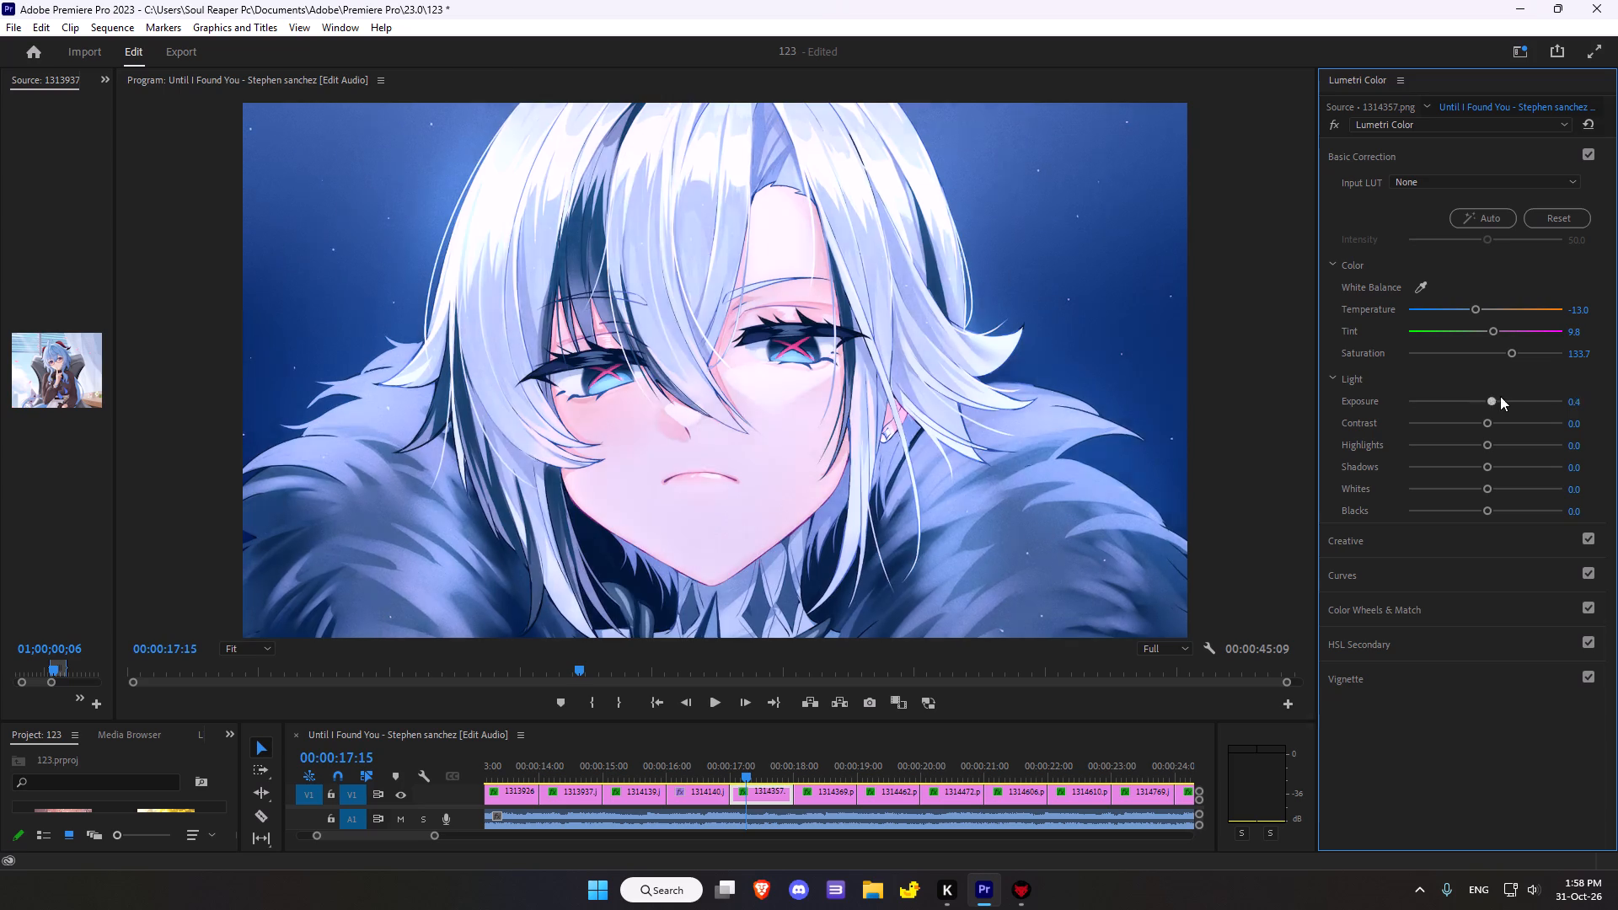
{"action": "left_click_drag", "start_coordinate": [1483, 420], "coordinate": [1459, 420]}
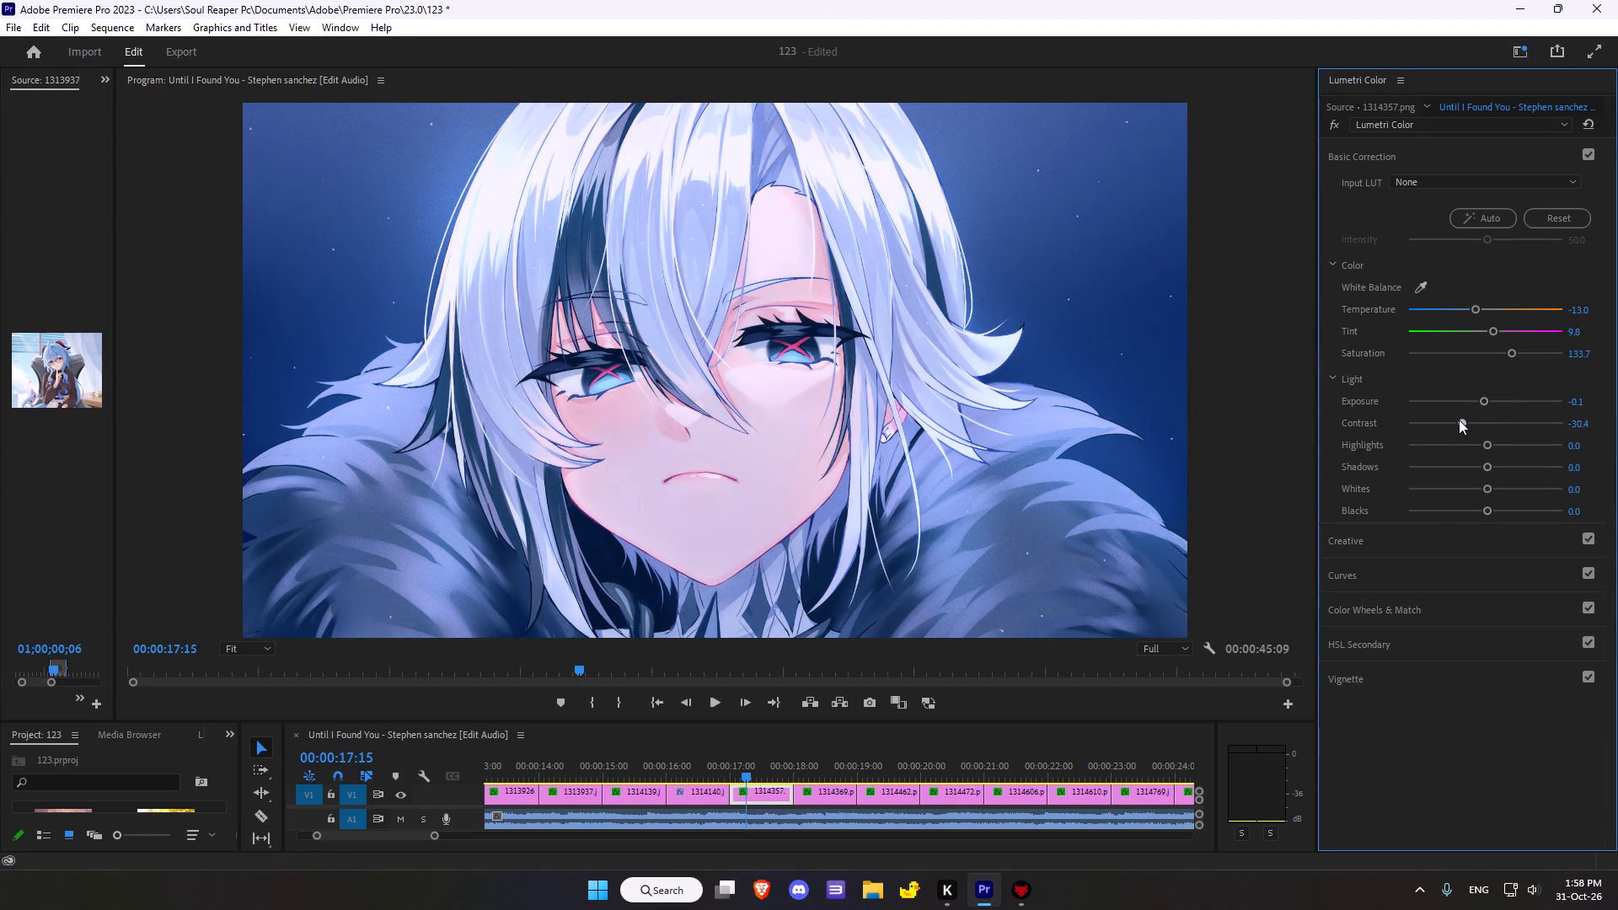
{"action": "left_click_drag", "start_coordinate": [1459, 420], "coordinate": [1465, 418]}
{"action": "left_click", "coordinate": [1483, 443]}
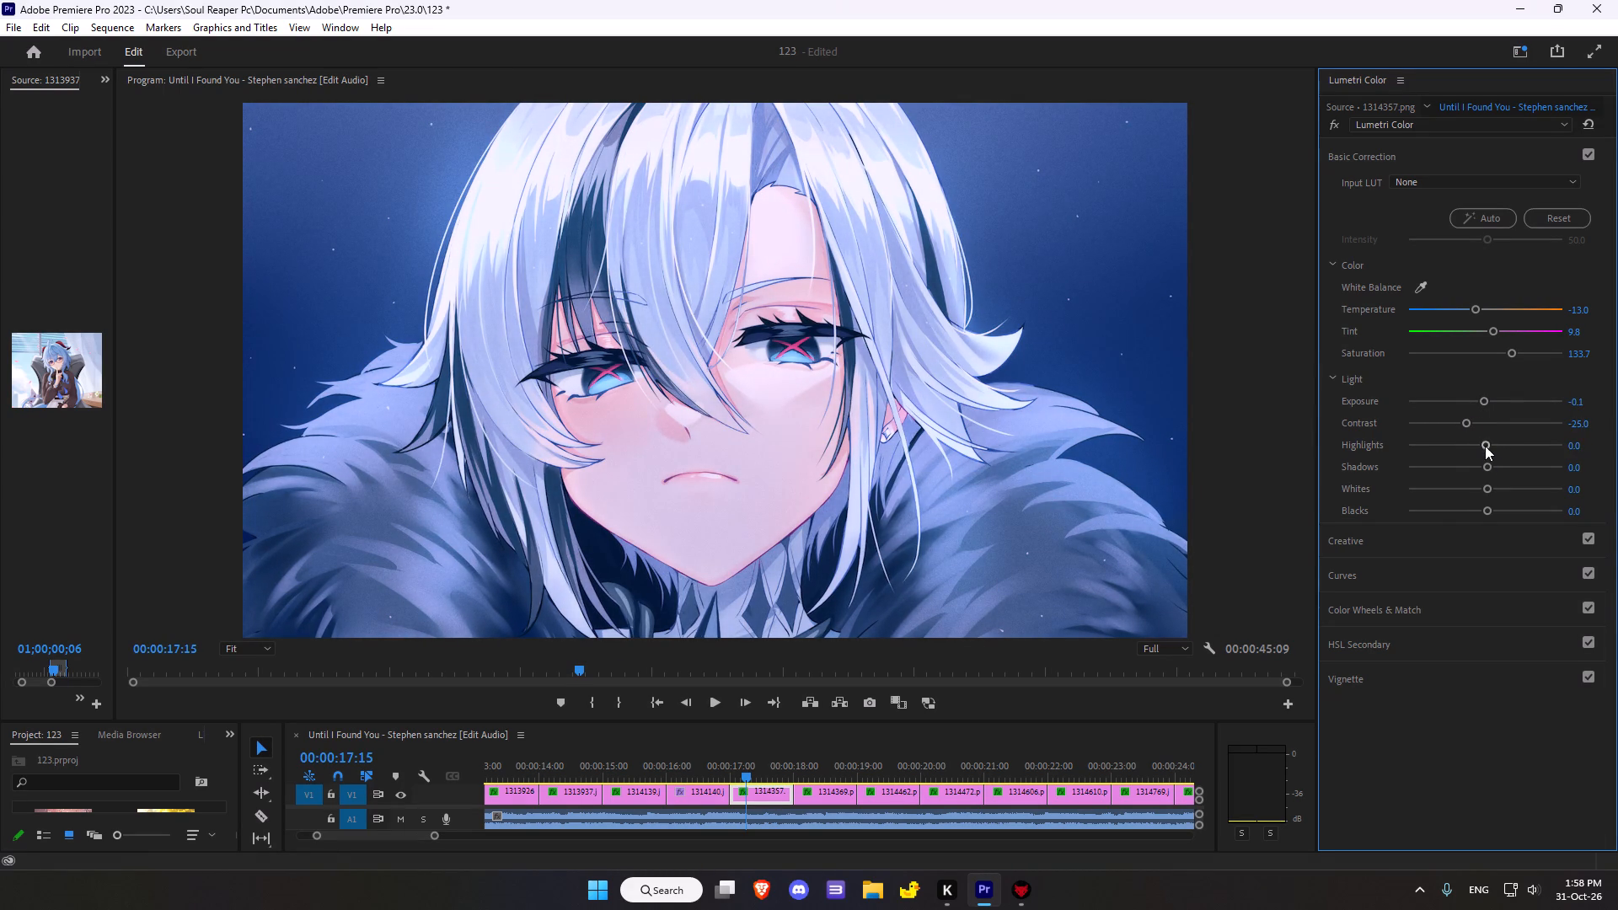
{"action": "left_click", "coordinate": [1487, 464]}
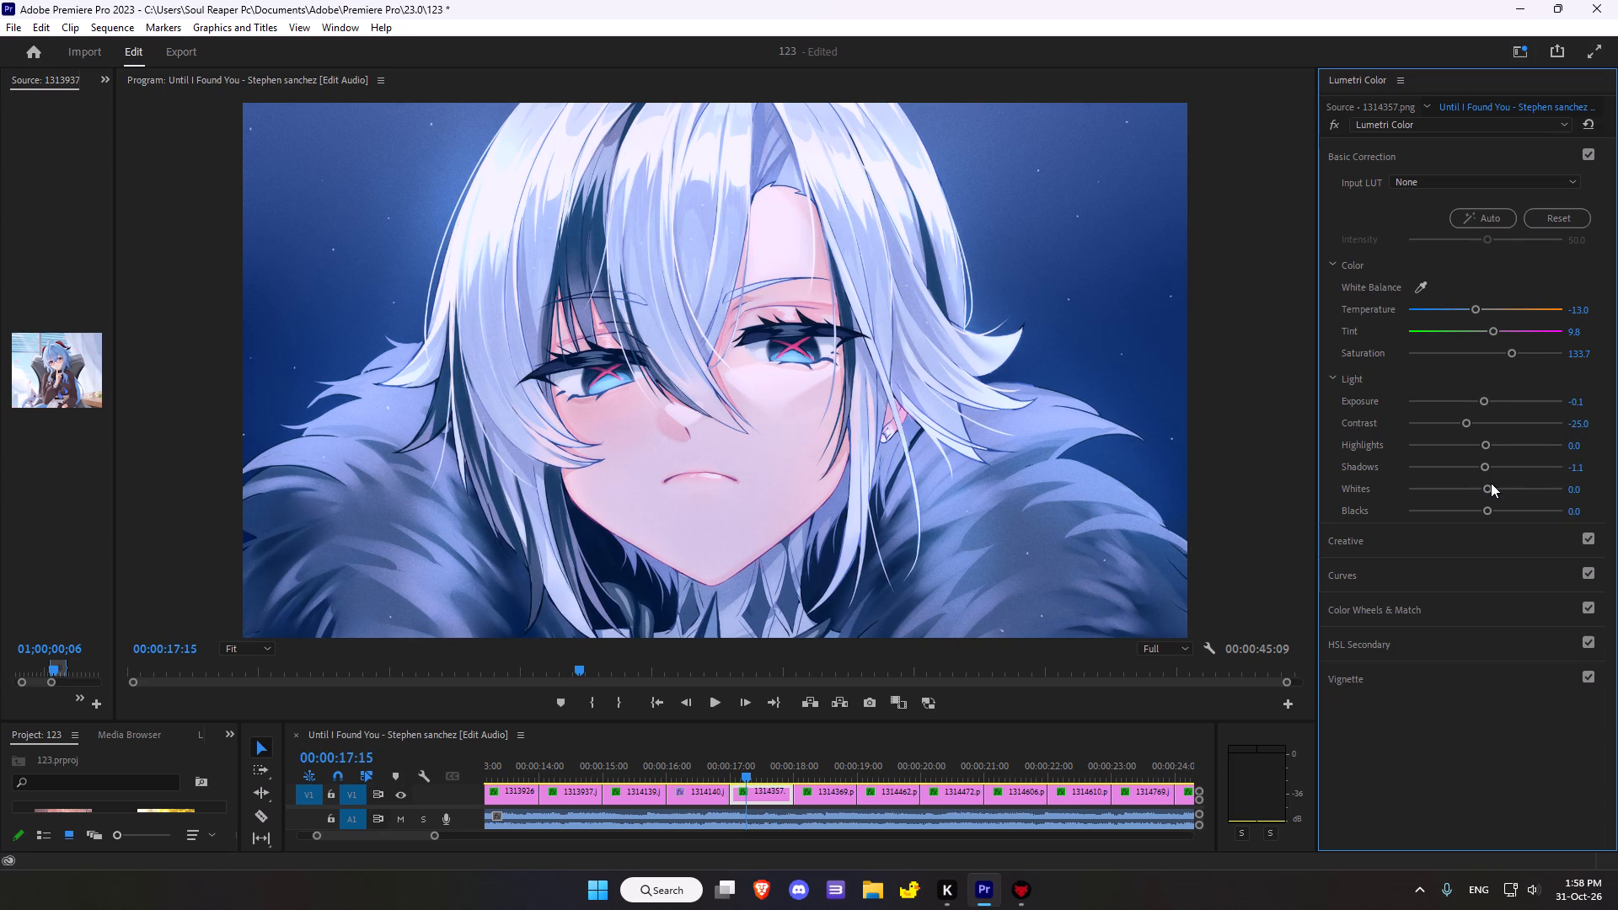
{"action": "left_click", "coordinate": [1485, 486]}
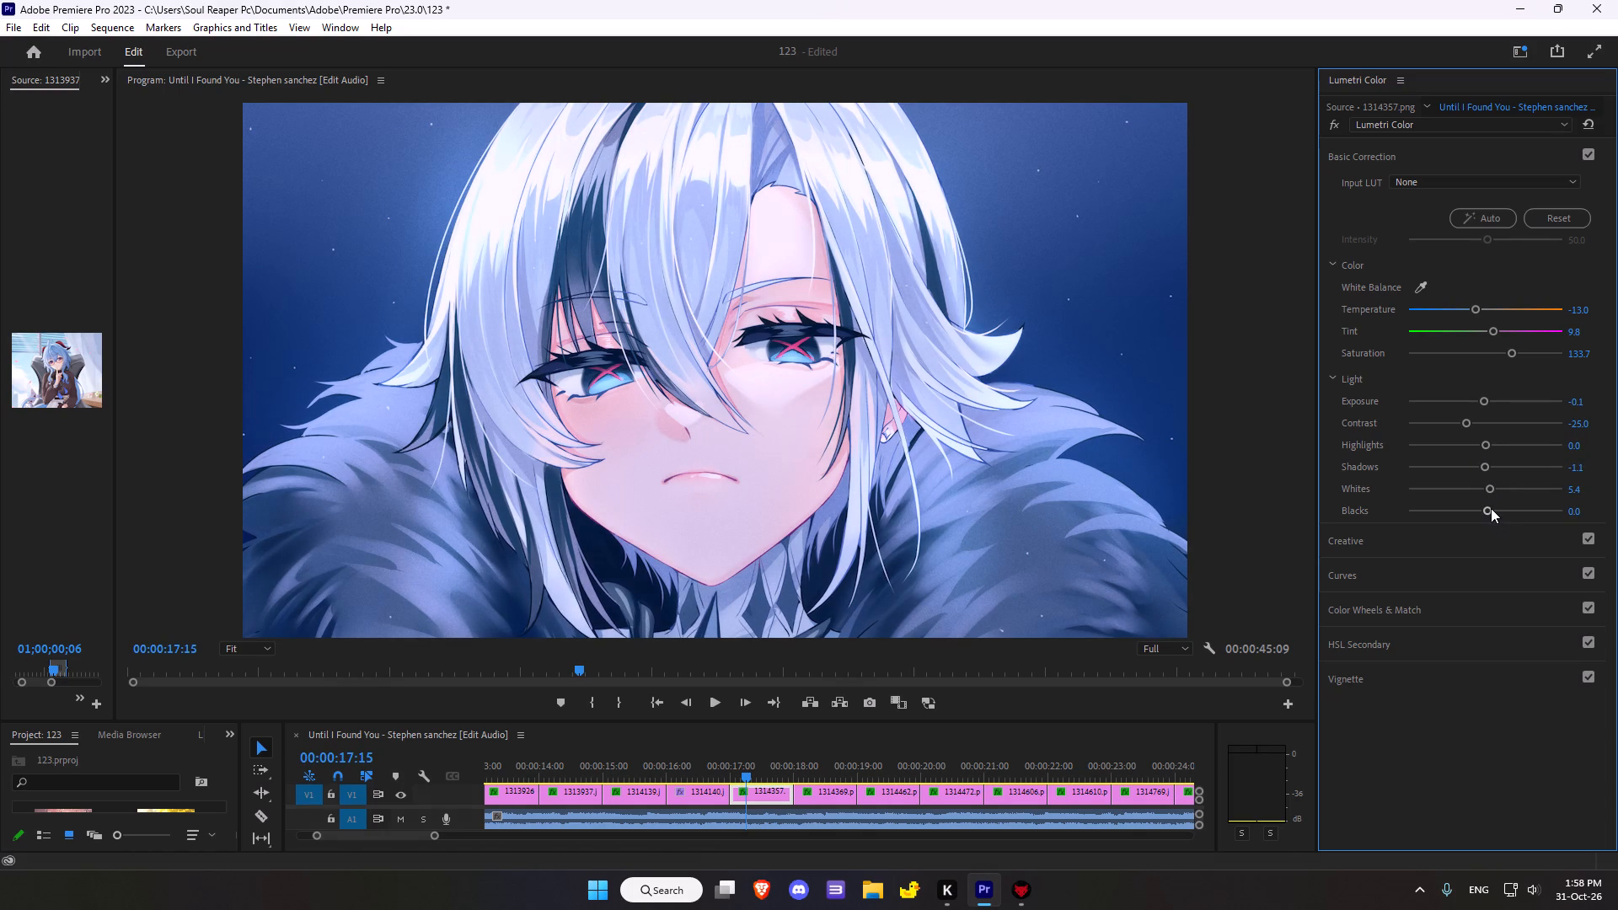
{"action": "left_click", "coordinate": [1491, 508]}
Open the Creative settings and compare clip 1314357.png with its Lumetri Color effect switched off and on.
{"action": "left_click", "coordinate": [1339, 535]}
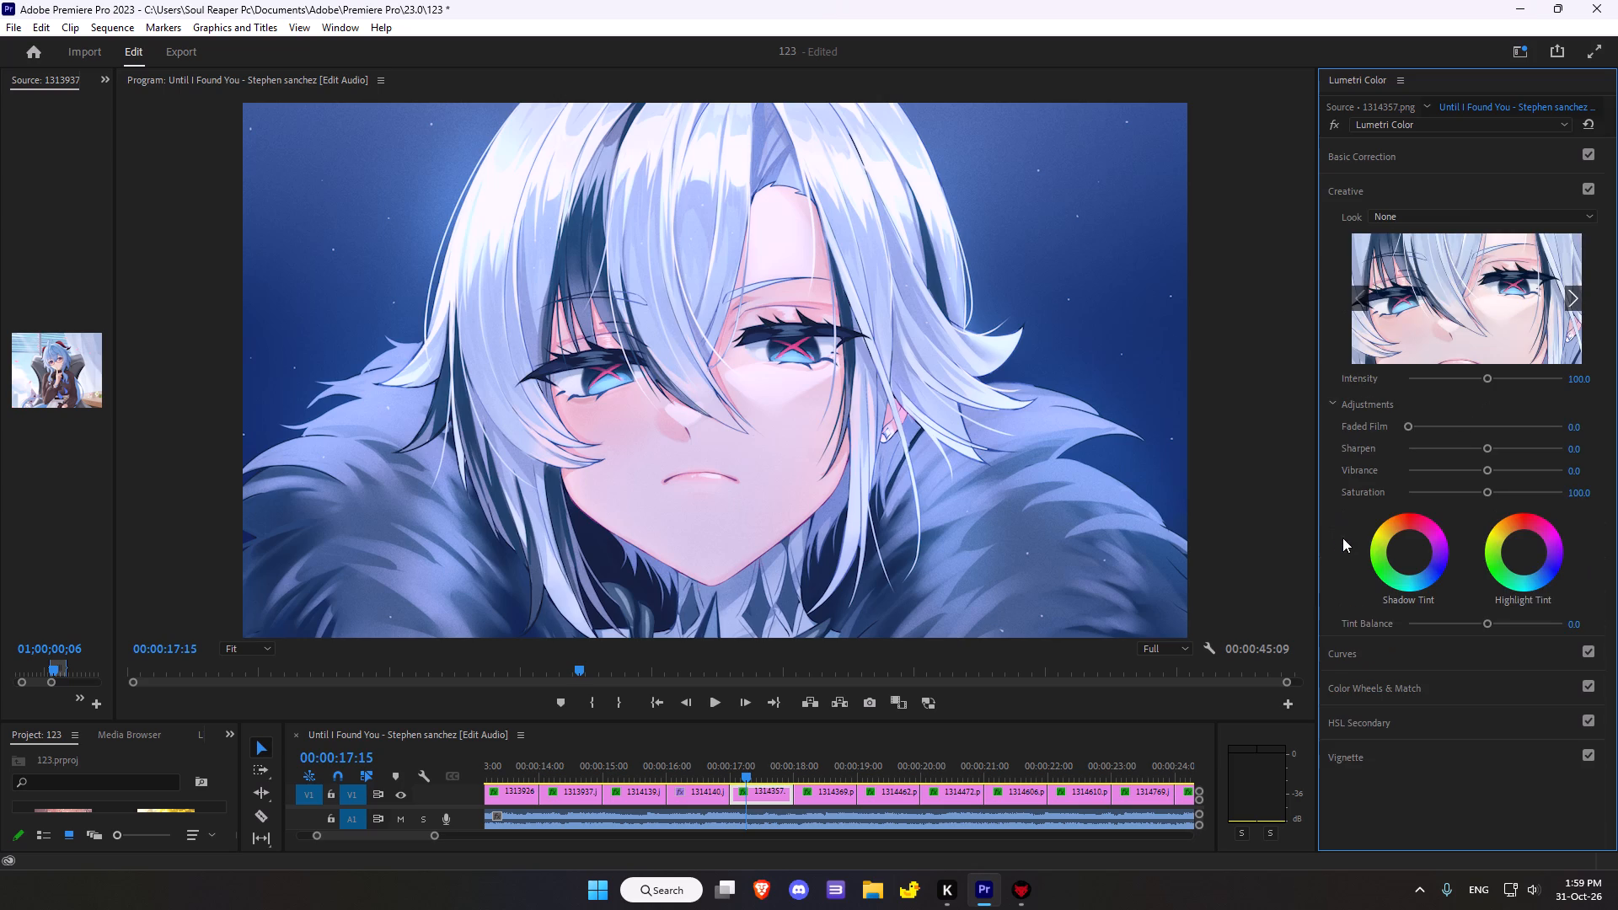
{"action": "left_click", "coordinate": [1337, 119]}
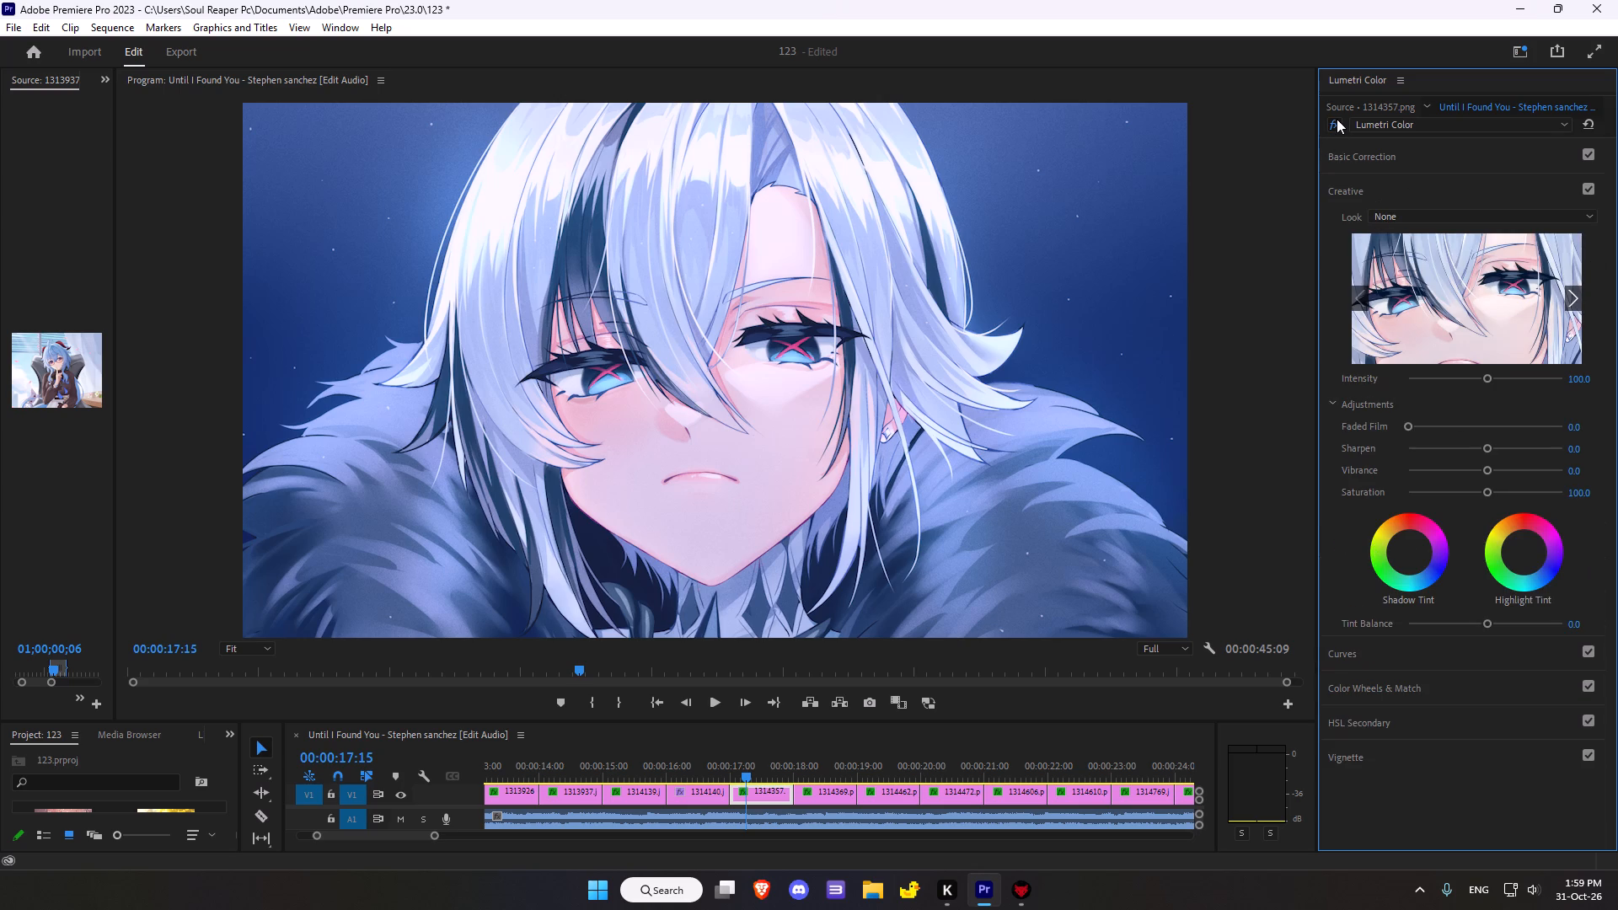
{"action": "left_click", "coordinate": [1337, 119]}
{"action": "left_click", "coordinate": [1337, 119]}
{"action": "left_click", "coordinate": [1337, 119]}
Fine-tune the Creative Shadow Tint and Highlight Tint wheels of clip 1314357.png, leaving both tints close to the neutral centre.
{"action": "left_click_drag", "start_coordinate": [1412, 551], "coordinate": [1407, 554]}
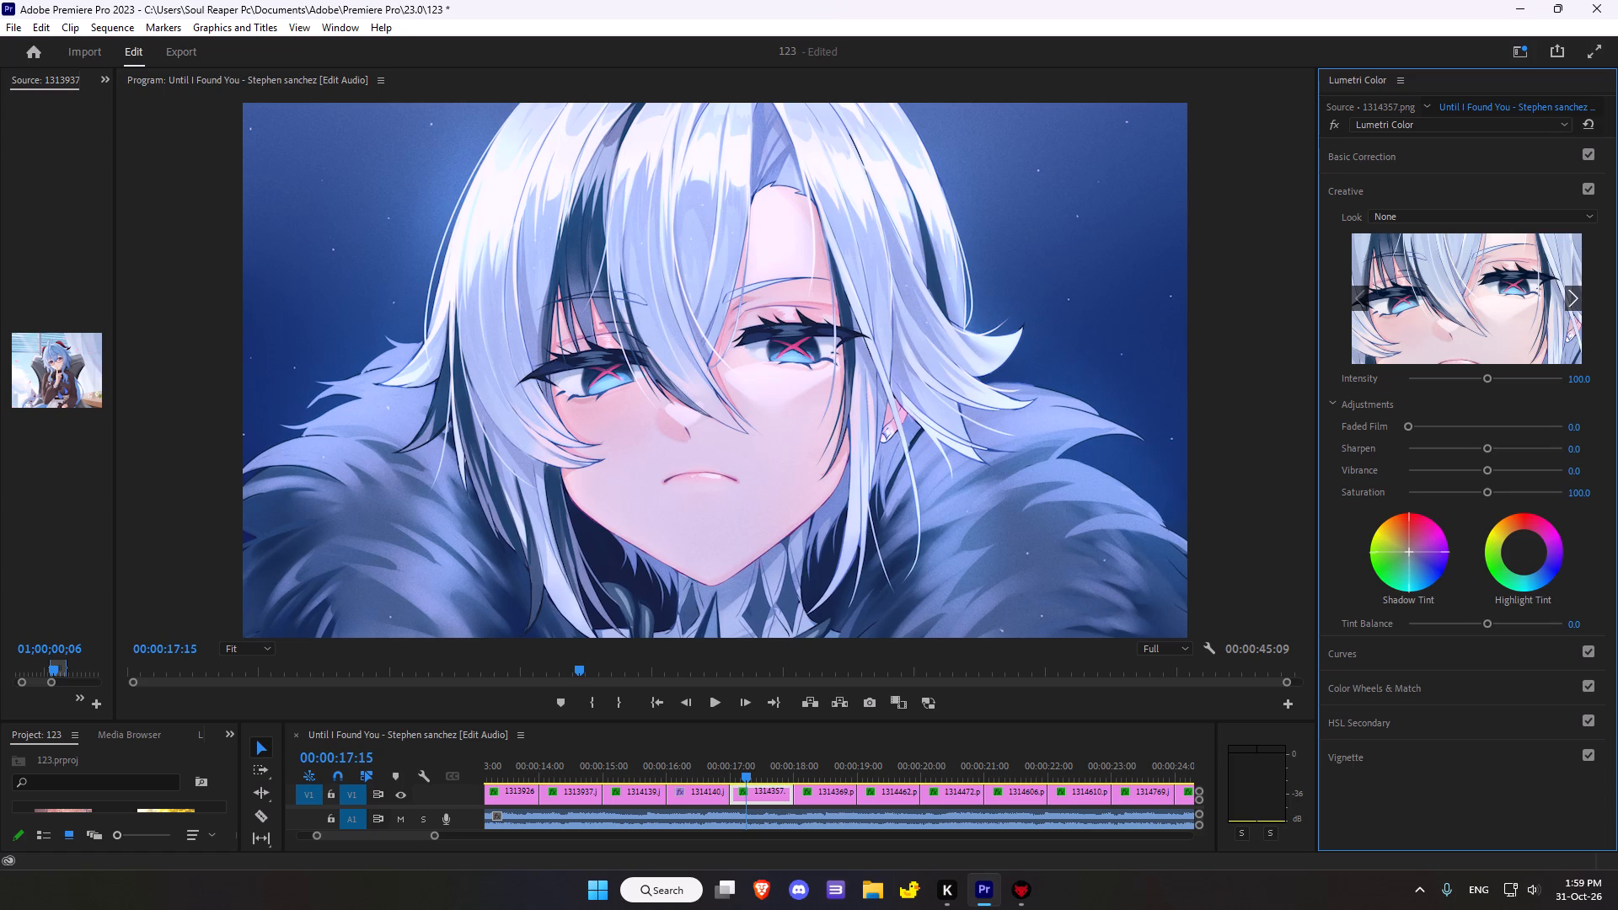
{"action": "left_click_drag", "start_coordinate": [1407, 554], "coordinate": [1417, 569]}
{"action": "left_click_drag", "start_coordinate": [1417, 569], "coordinate": [1445, 564]}
{"action": "left_click_drag", "start_coordinate": [1526, 551], "coordinate": [1523, 538]}
Add a midpoint to the white RGB curve and pull it slightly below the diagonal to darken the midtones.
{"action": "left_click", "coordinate": [1355, 653]}
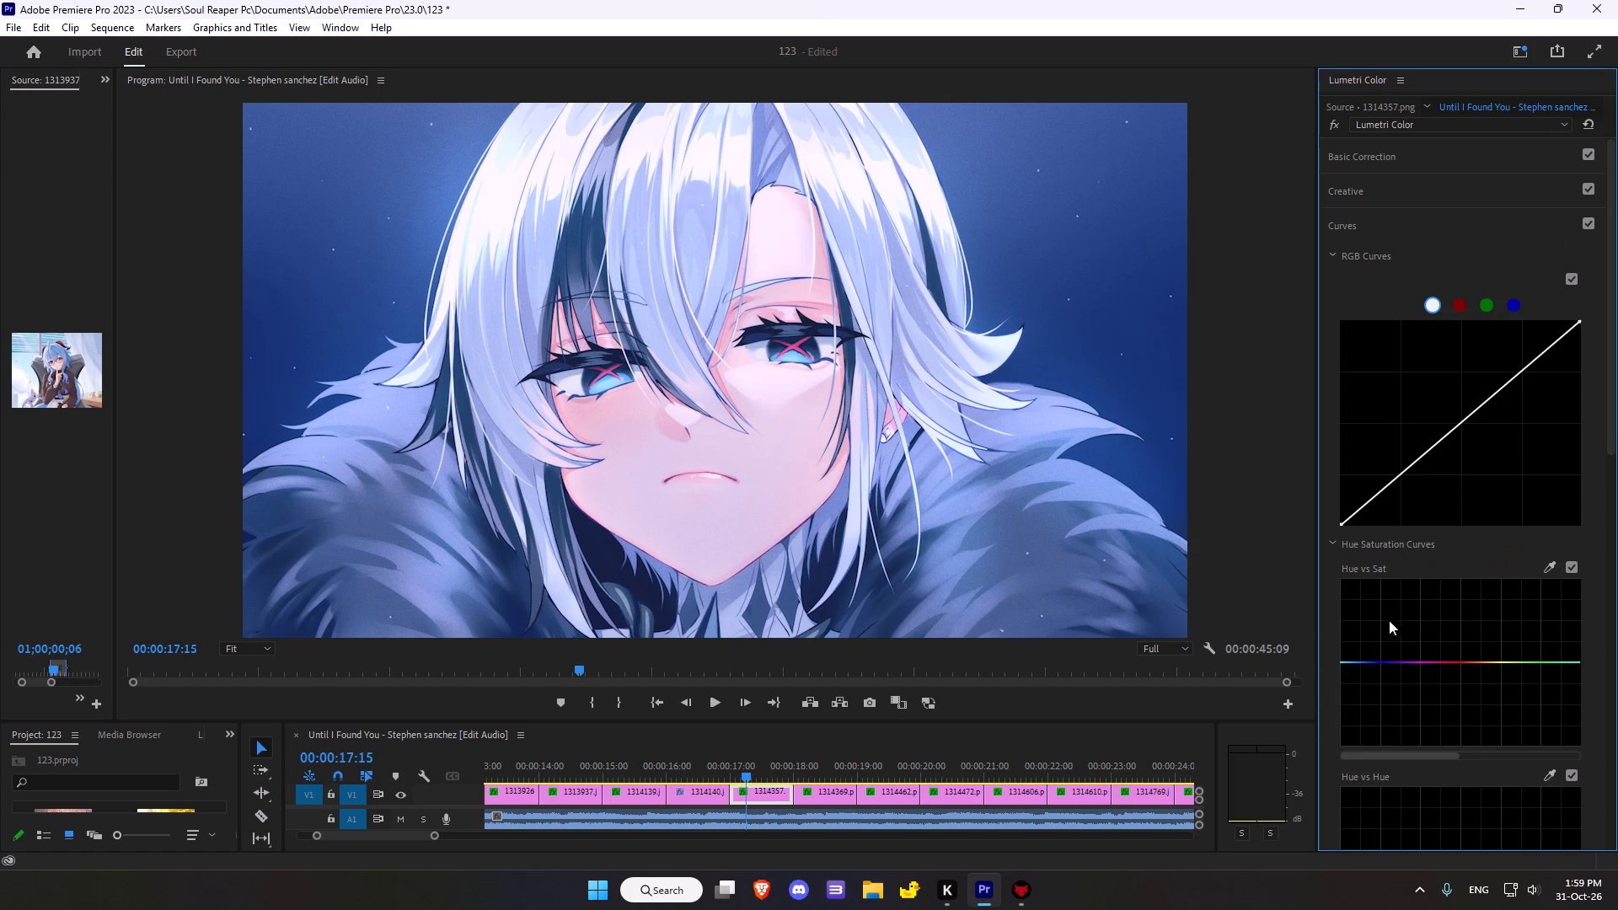
{"action": "left_click", "coordinate": [1460, 425]}
{"action": "left_click", "coordinate": [1460, 424]}
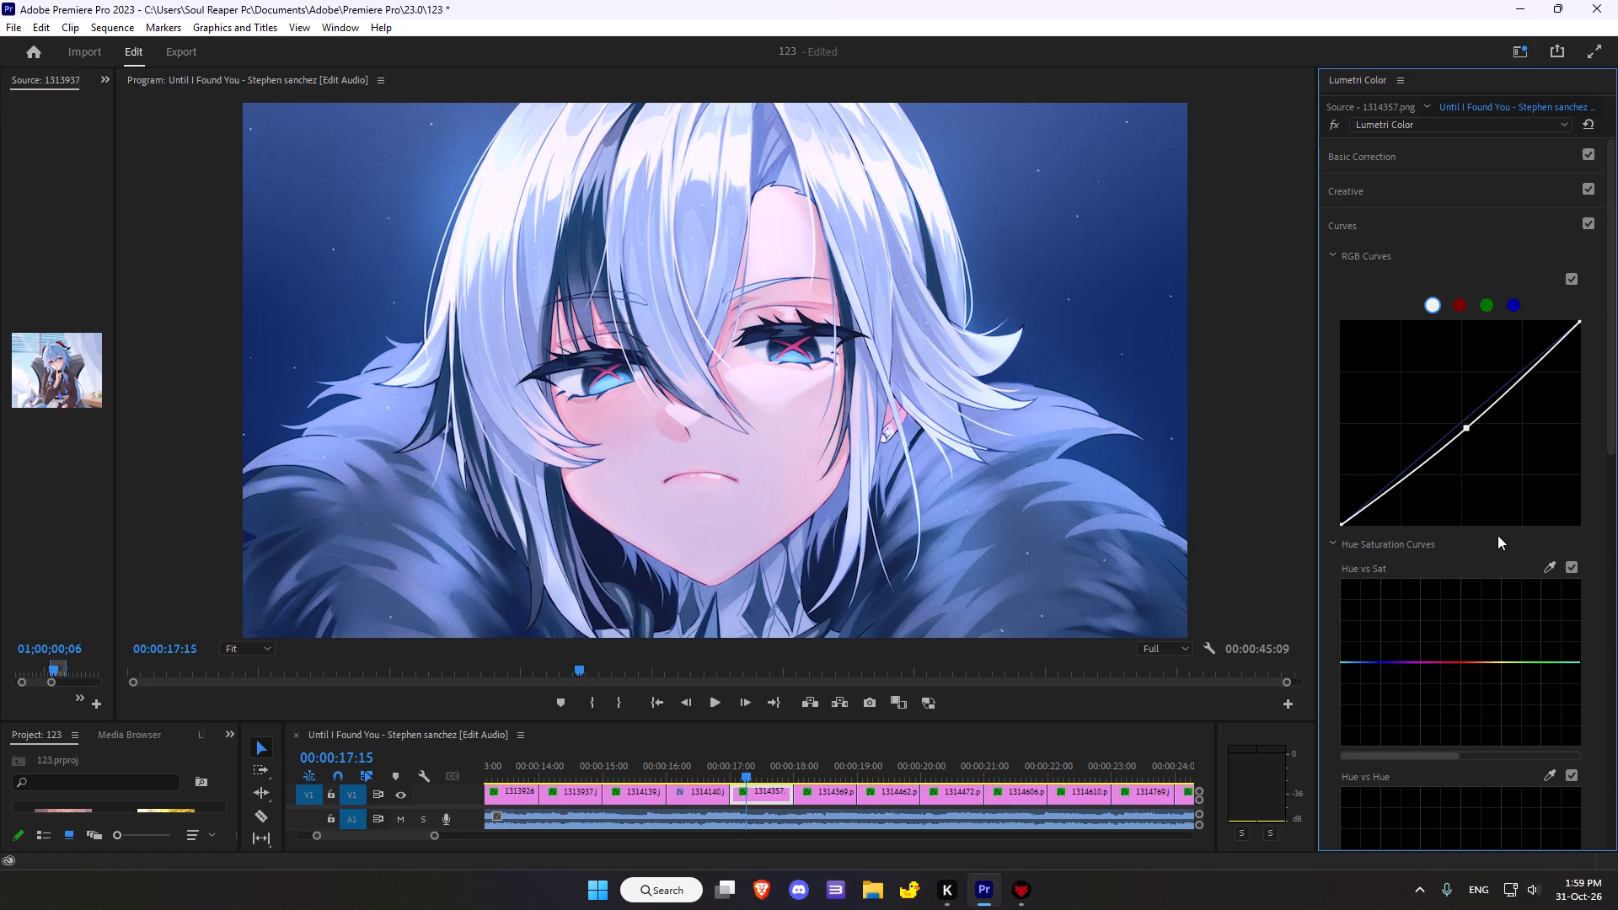
Sample the red cross in the character's eye for the Hue vs Sat curve and raise the red point slightly.
{"action": "scroll", "coordinate": [1494, 589], "scroll_direction": "down", "scroll_amount": 6}
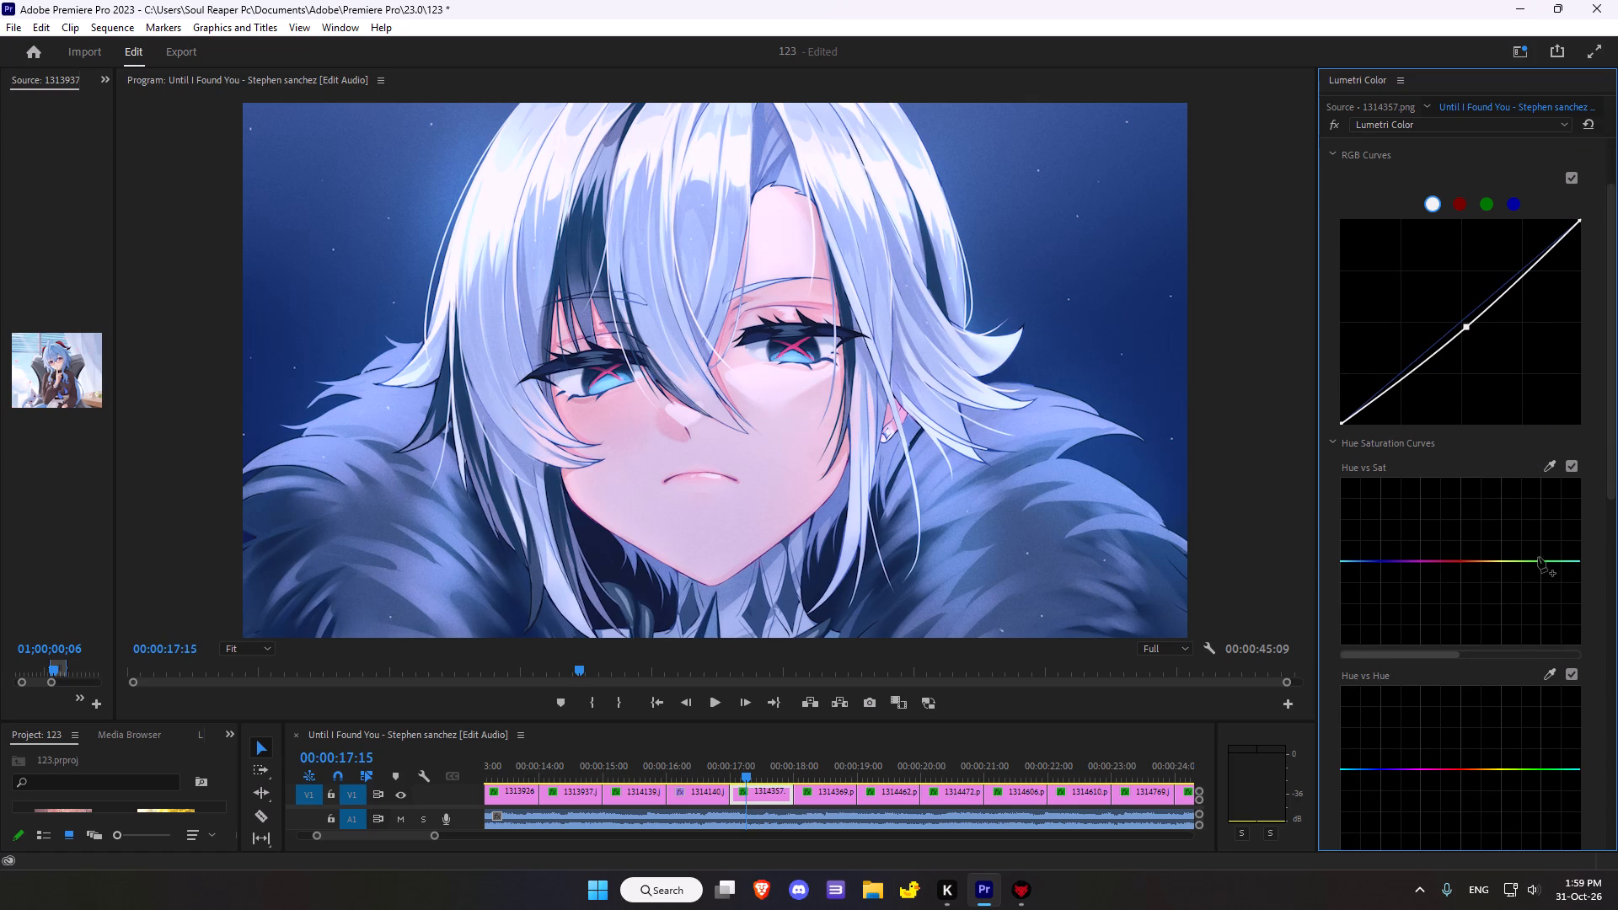
{"action": "left_click", "coordinate": [1553, 465]}
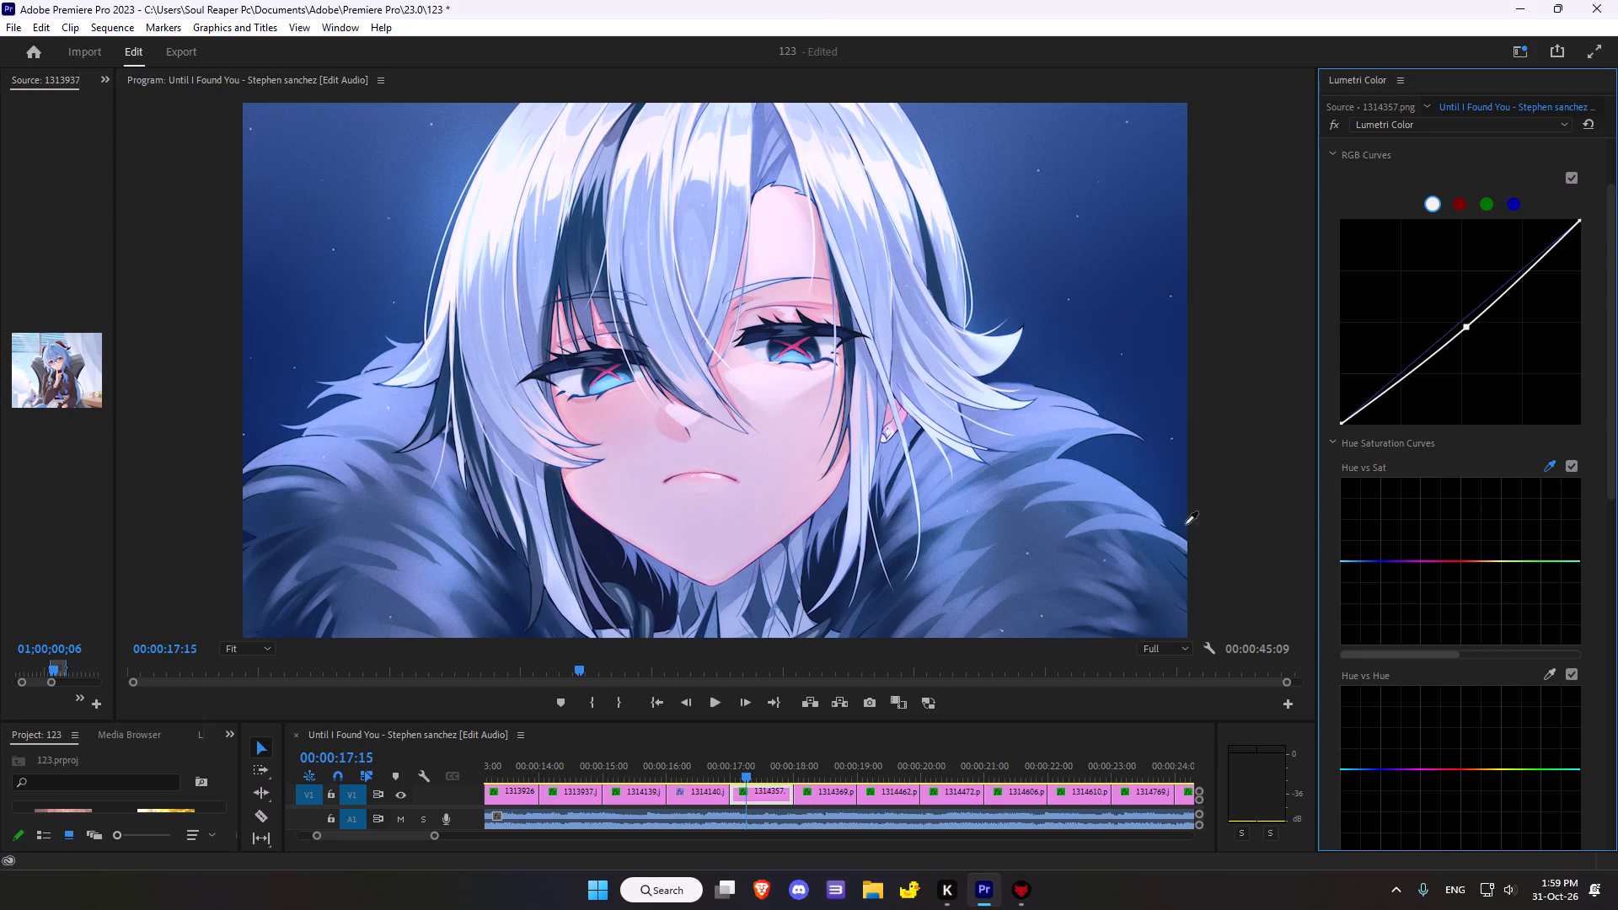
{"action": "left_click", "coordinate": [794, 345]}
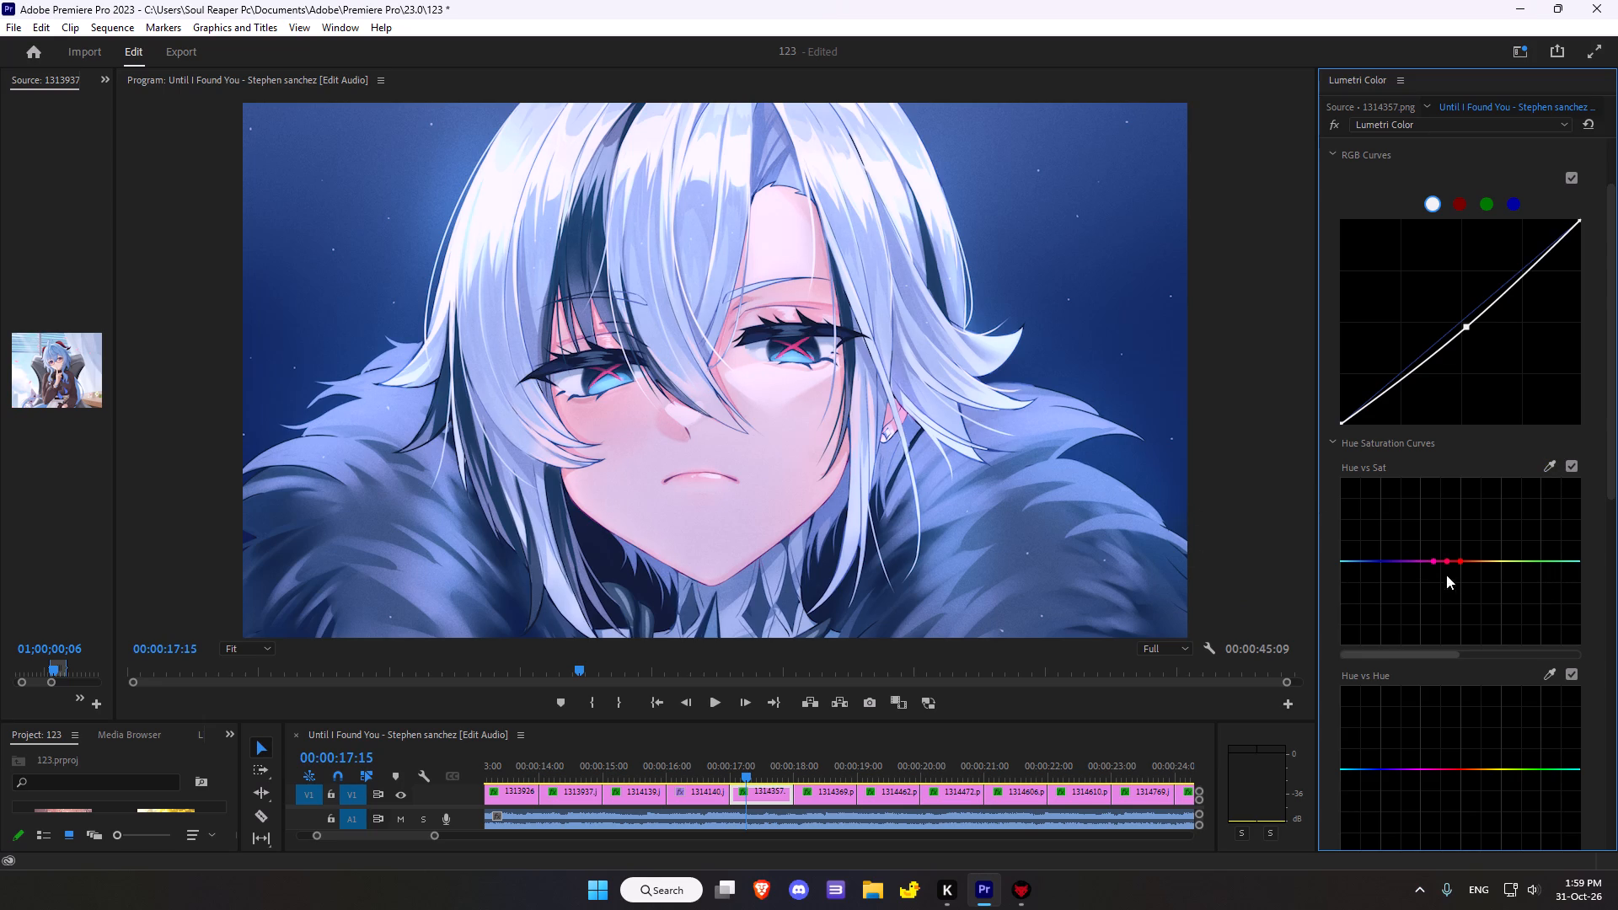
{"action": "left_click_drag", "start_coordinate": [1449, 562], "coordinate": [1445, 561]}
{"action": "left_click_drag", "start_coordinate": [1445, 561], "coordinate": [1445, 551]}
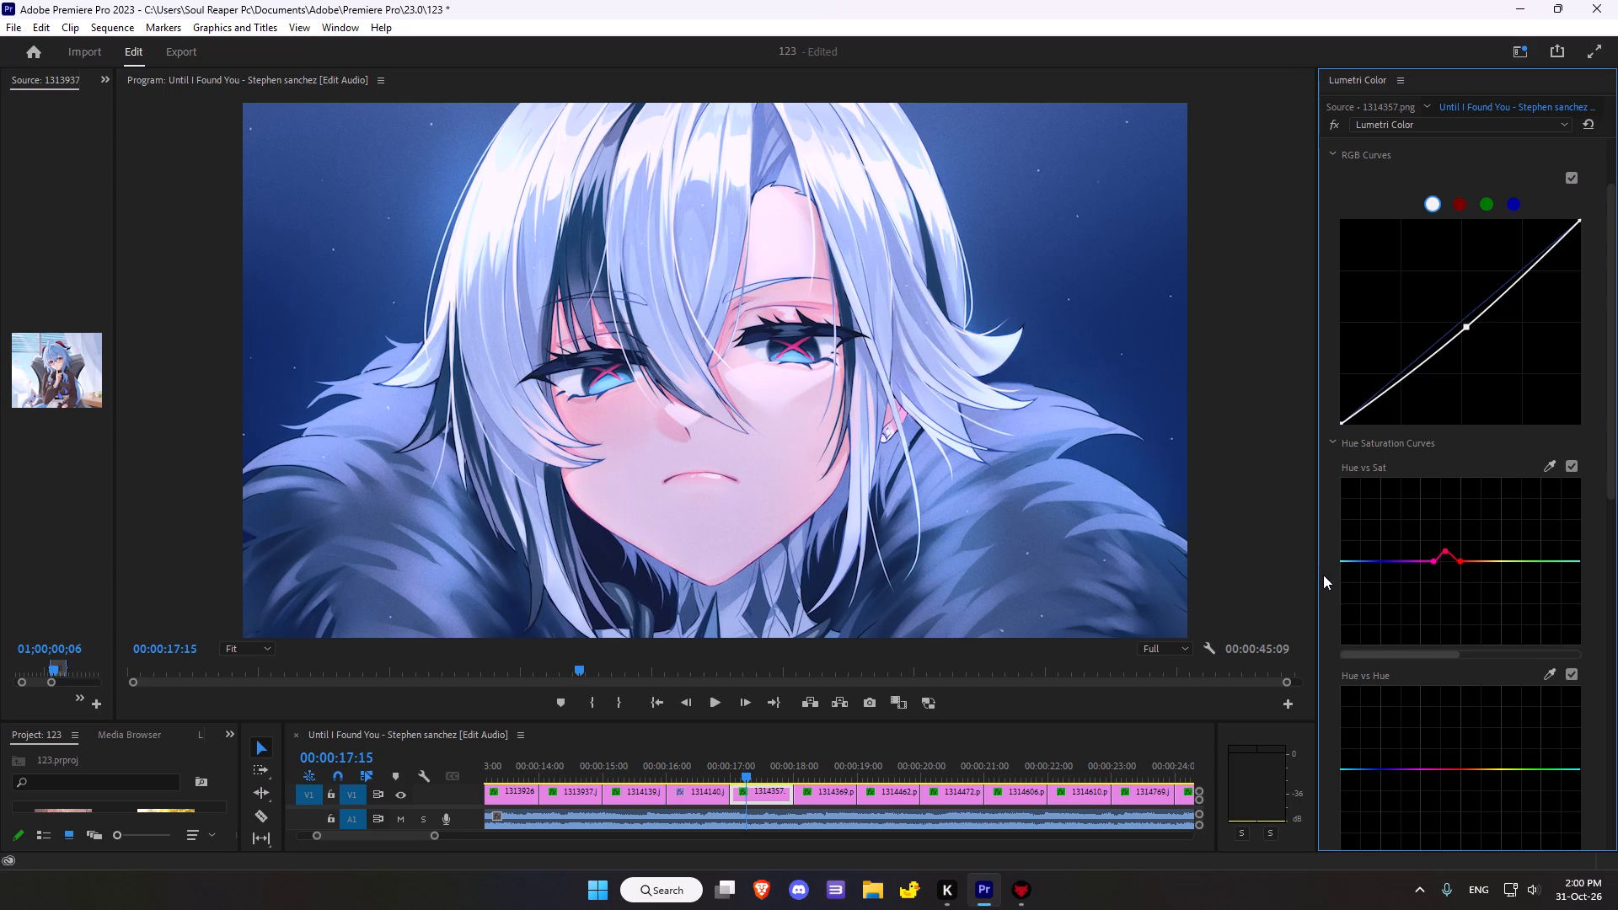
Sample the blue iris for the Hue vs Hue curve, test a strong hue shift, and leave the blue point slightly raised.
{"action": "scroll", "coordinate": [1546, 543], "scroll_direction": "down", "scroll_amount": 3}
{"action": "left_click", "coordinate": [1549, 624]}
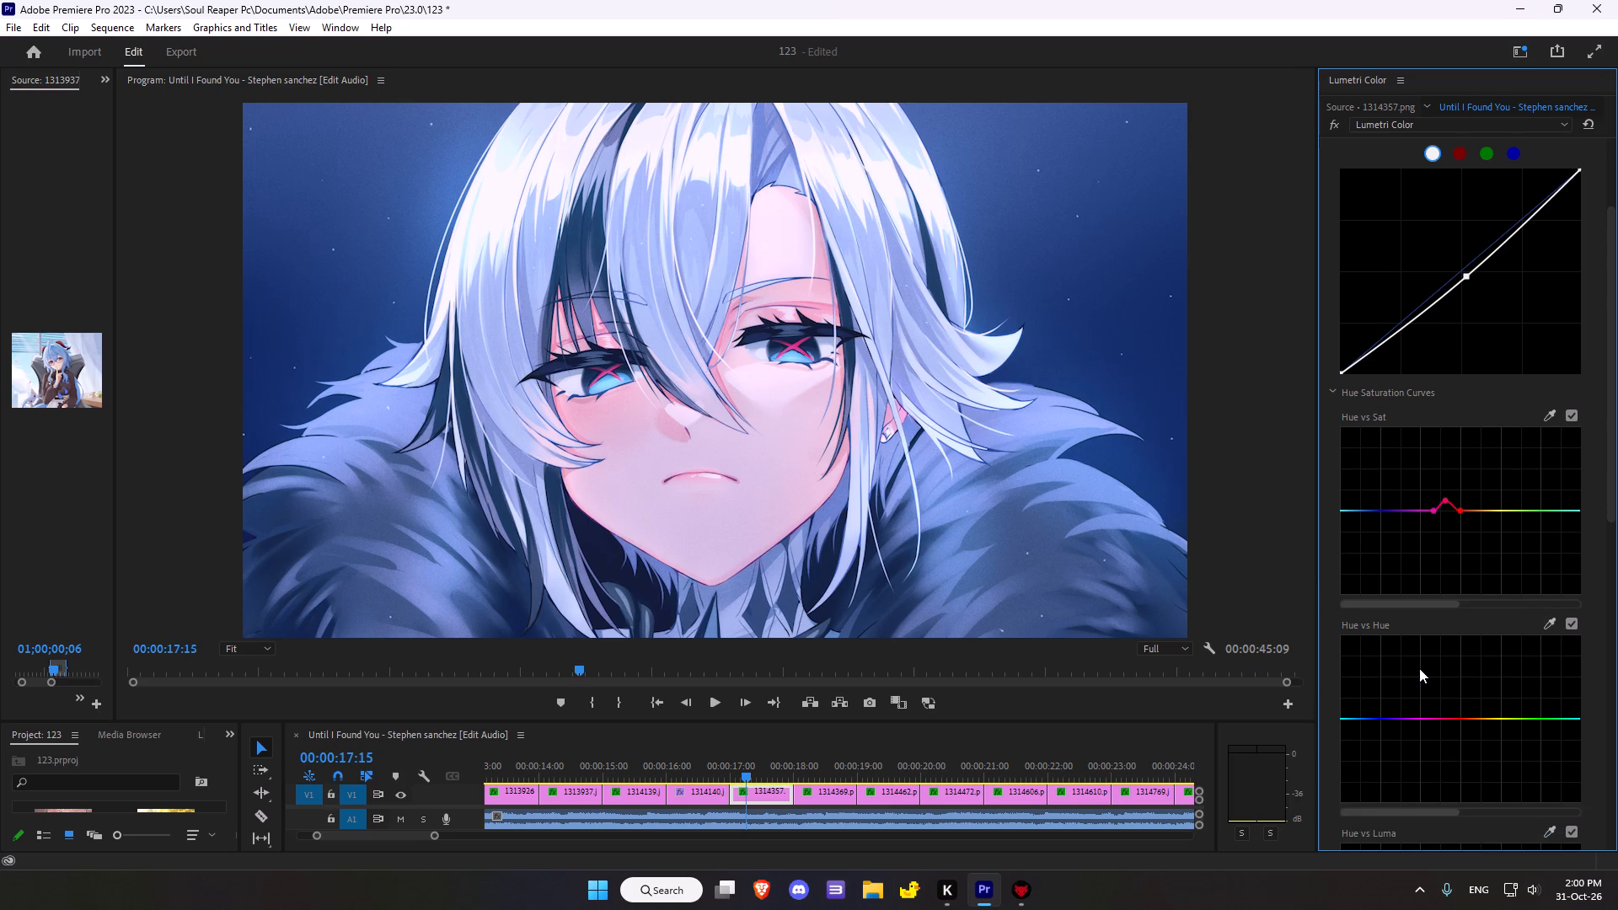
{"action": "left_click", "coordinate": [1545, 626]}
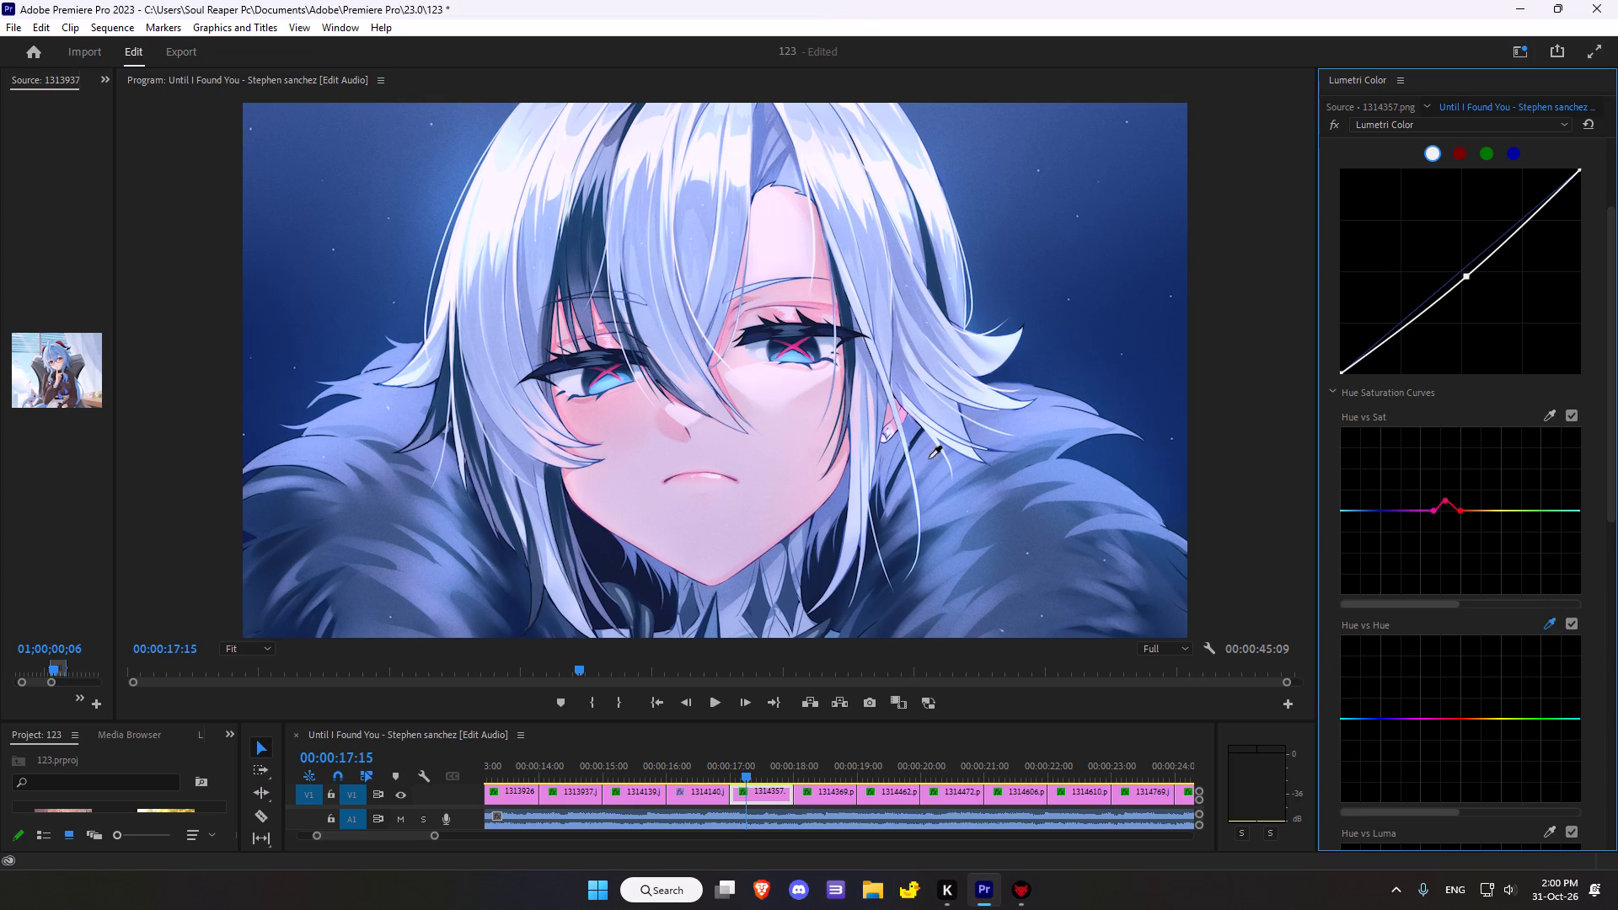
{"action": "left_click", "coordinate": [607, 383]}
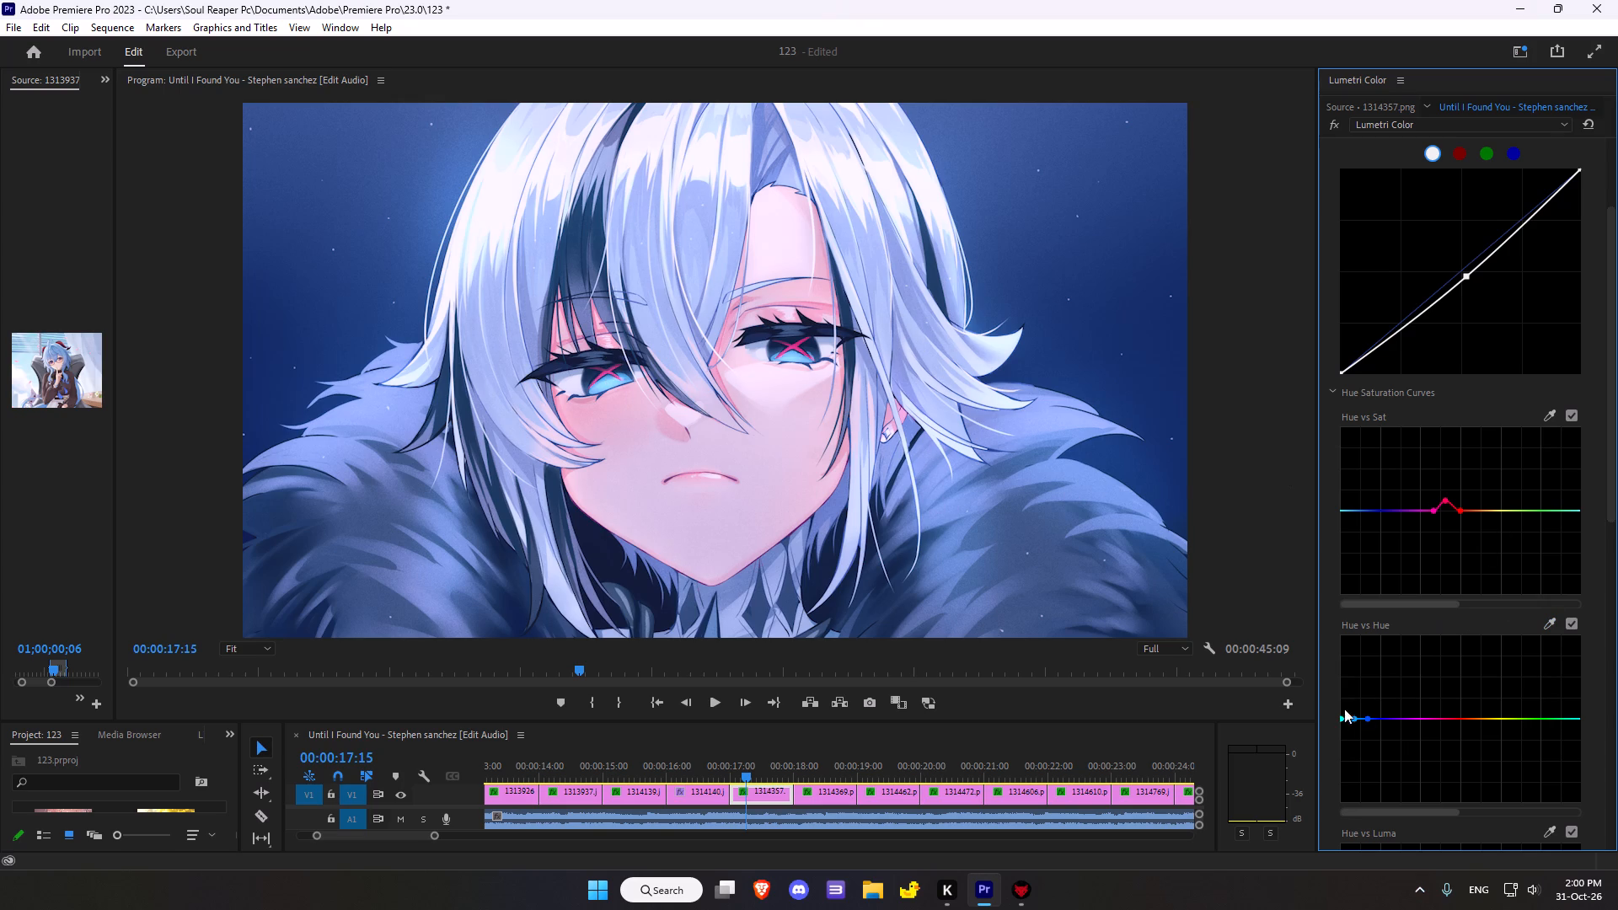
{"action": "left_click_drag", "start_coordinate": [1353, 719], "coordinate": [1353, 714]}
{"action": "left_click_drag", "start_coordinate": [1353, 714], "coordinate": [1351, 629]}
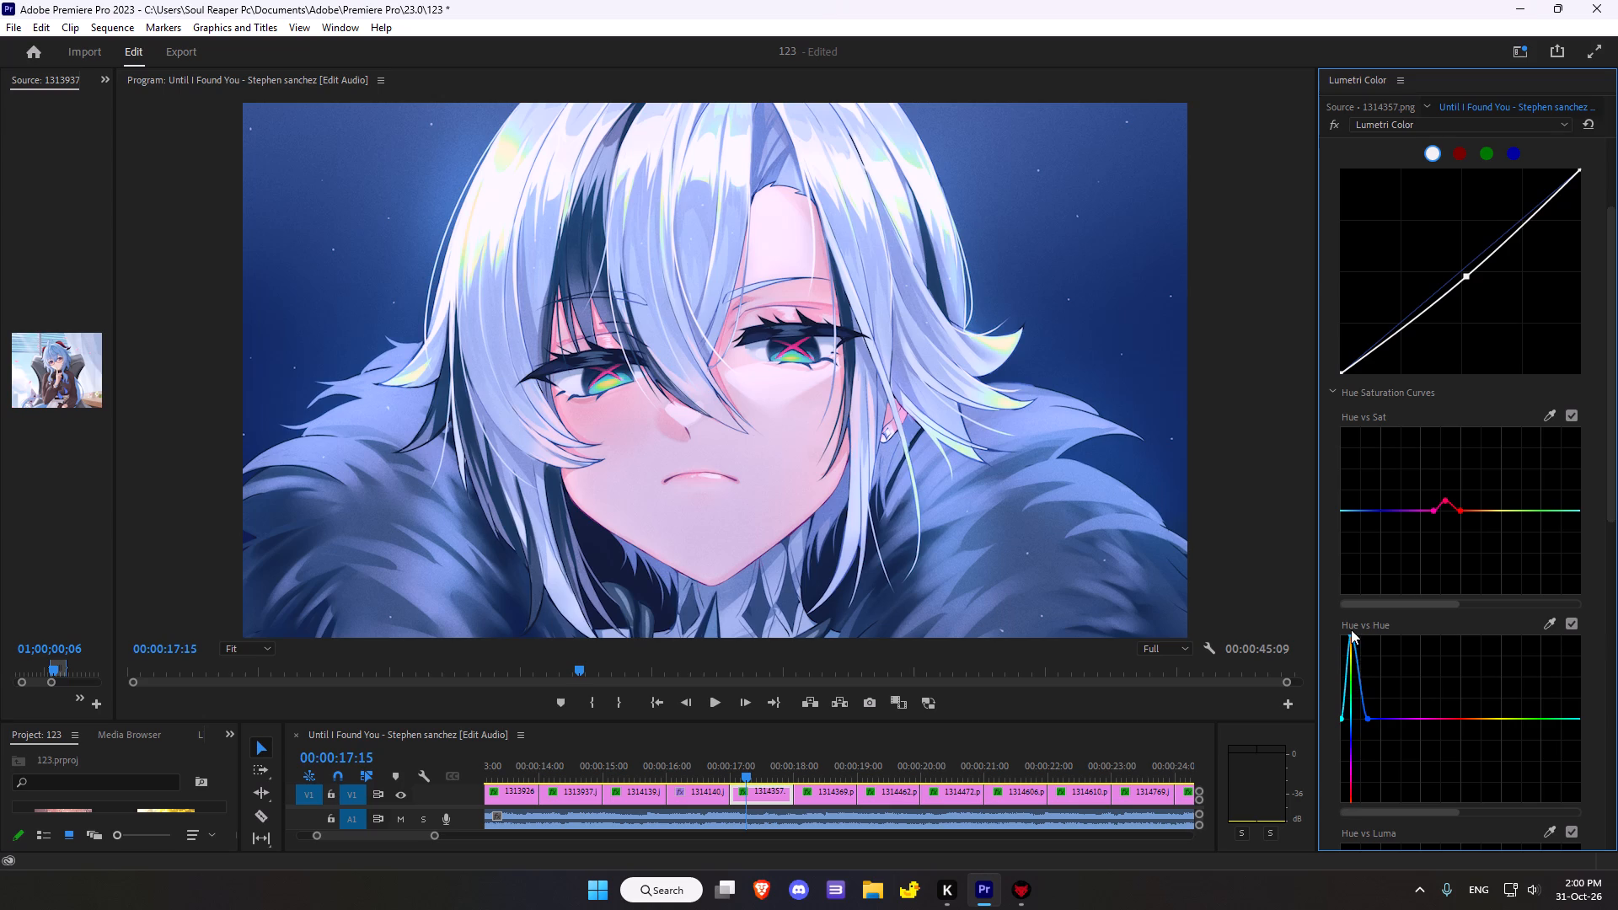
{"action": "left_click_drag", "start_coordinate": [1351, 629], "coordinate": [1353, 714]}
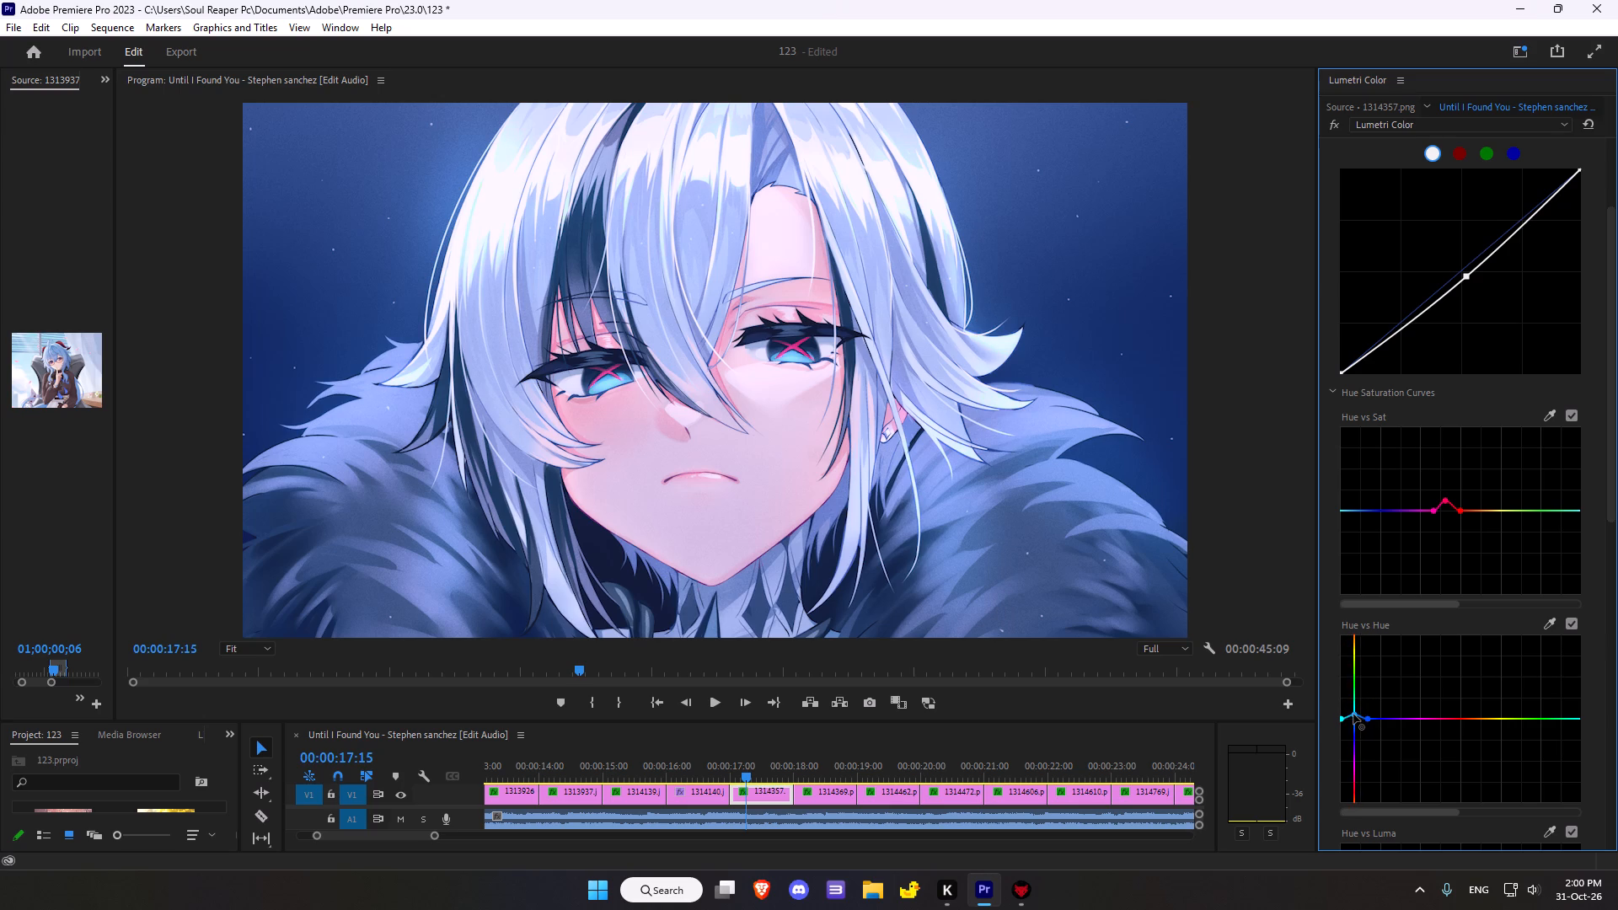
{"action": "left_click_drag", "start_coordinate": [1353, 714], "coordinate": [1353, 709]}
Set the clip's vignette to Amount -0.8, Midpoint 46.7, Roundness 21.7 and Feather 42.4.
{"action": "scroll", "coordinate": [1457, 687], "scroll_direction": "down", "scroll_amount": 4}
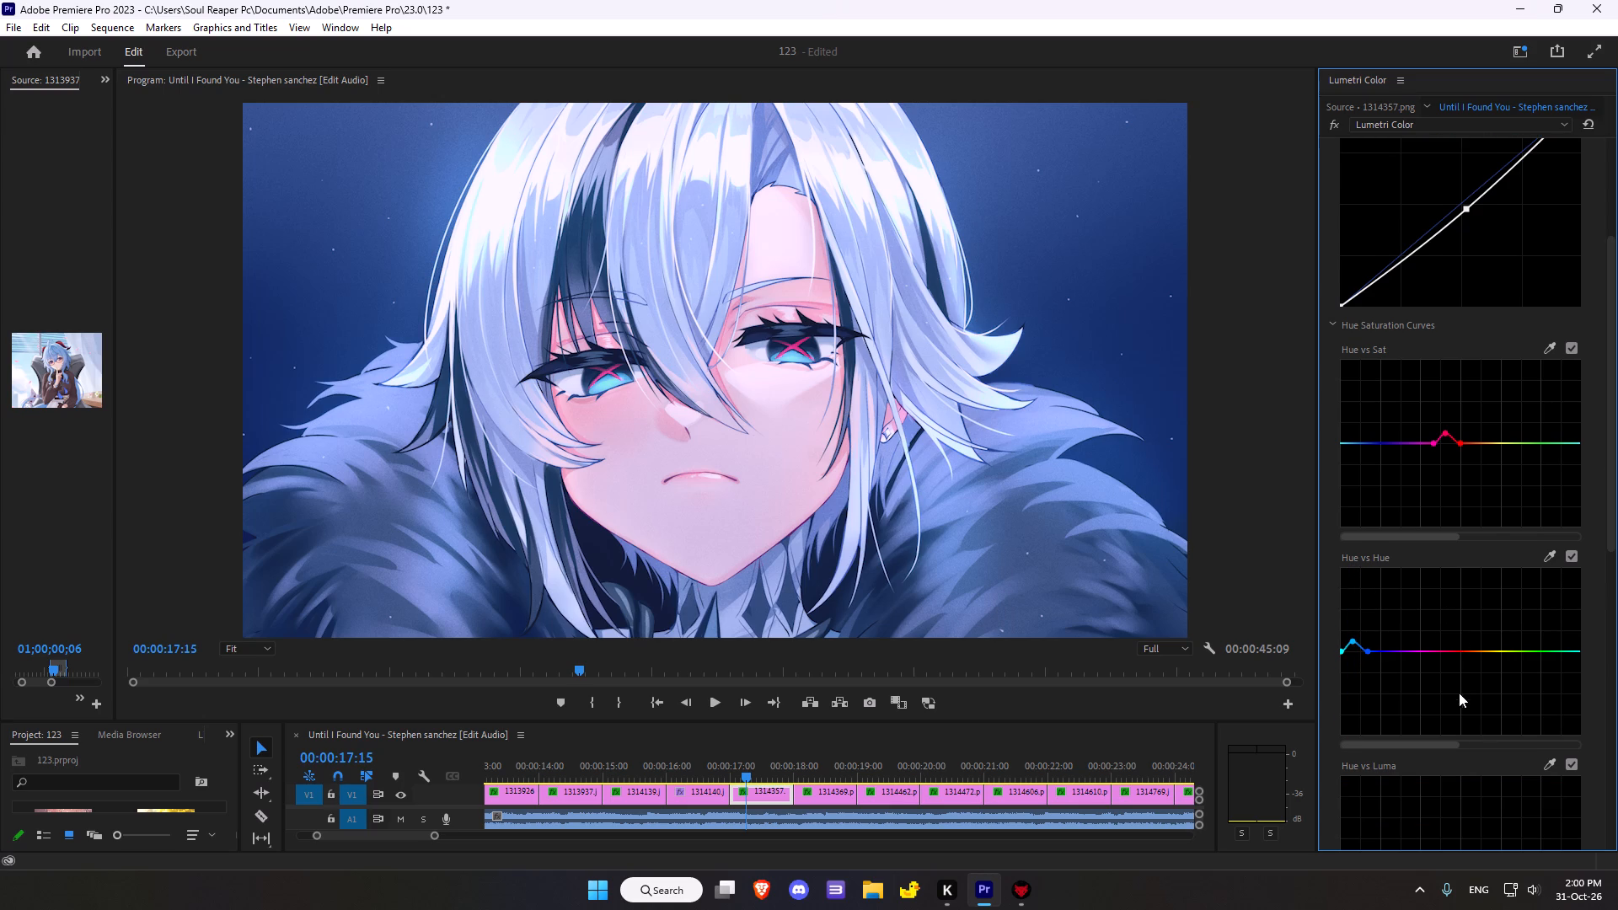
{"action": "scroll", "coordinate": [1540, 762], "scroll_direction": "down", "scroll_amount": 4}
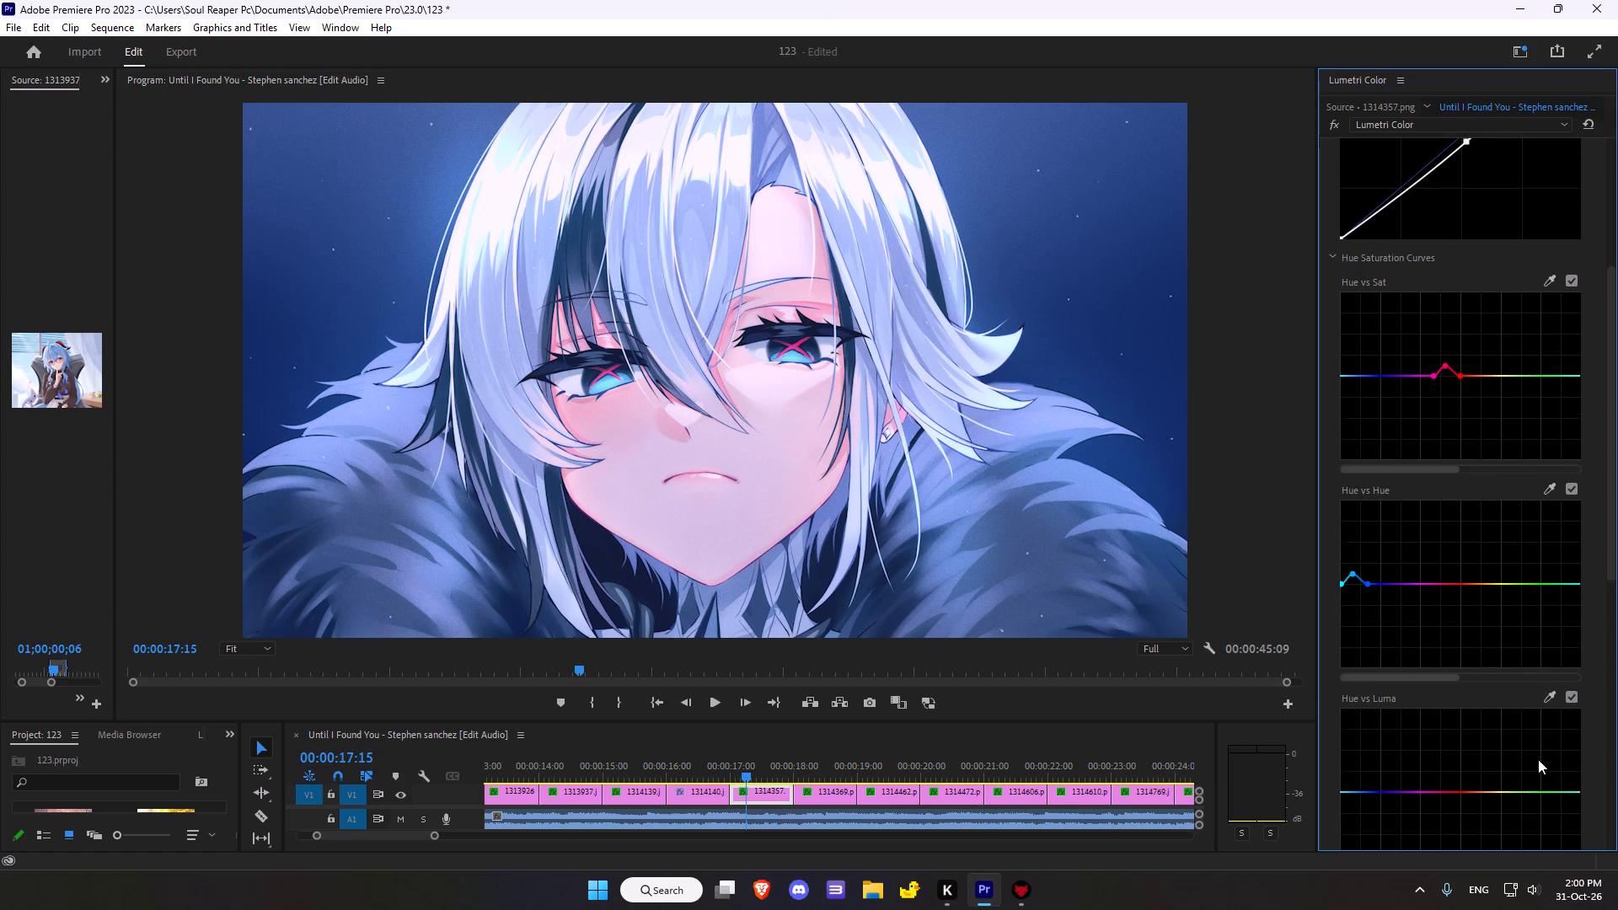
{"action": "scroll", "coordinate": [1540, 748], "scroll_direction": "down", "scroll_amount": 10}
{"action": "scroll", "coordinate": [1368, 672], "scroll_direction": "down", "scroll_amount": 11}
{"action": "scroll", "coordinate": [1338, 662], "scroll_direction": "down", "scroll_amount": 20}
{"action": "scroll", "coordinate": [1338, 662], "scroll_direction": "down", "scroll_amount": 2}
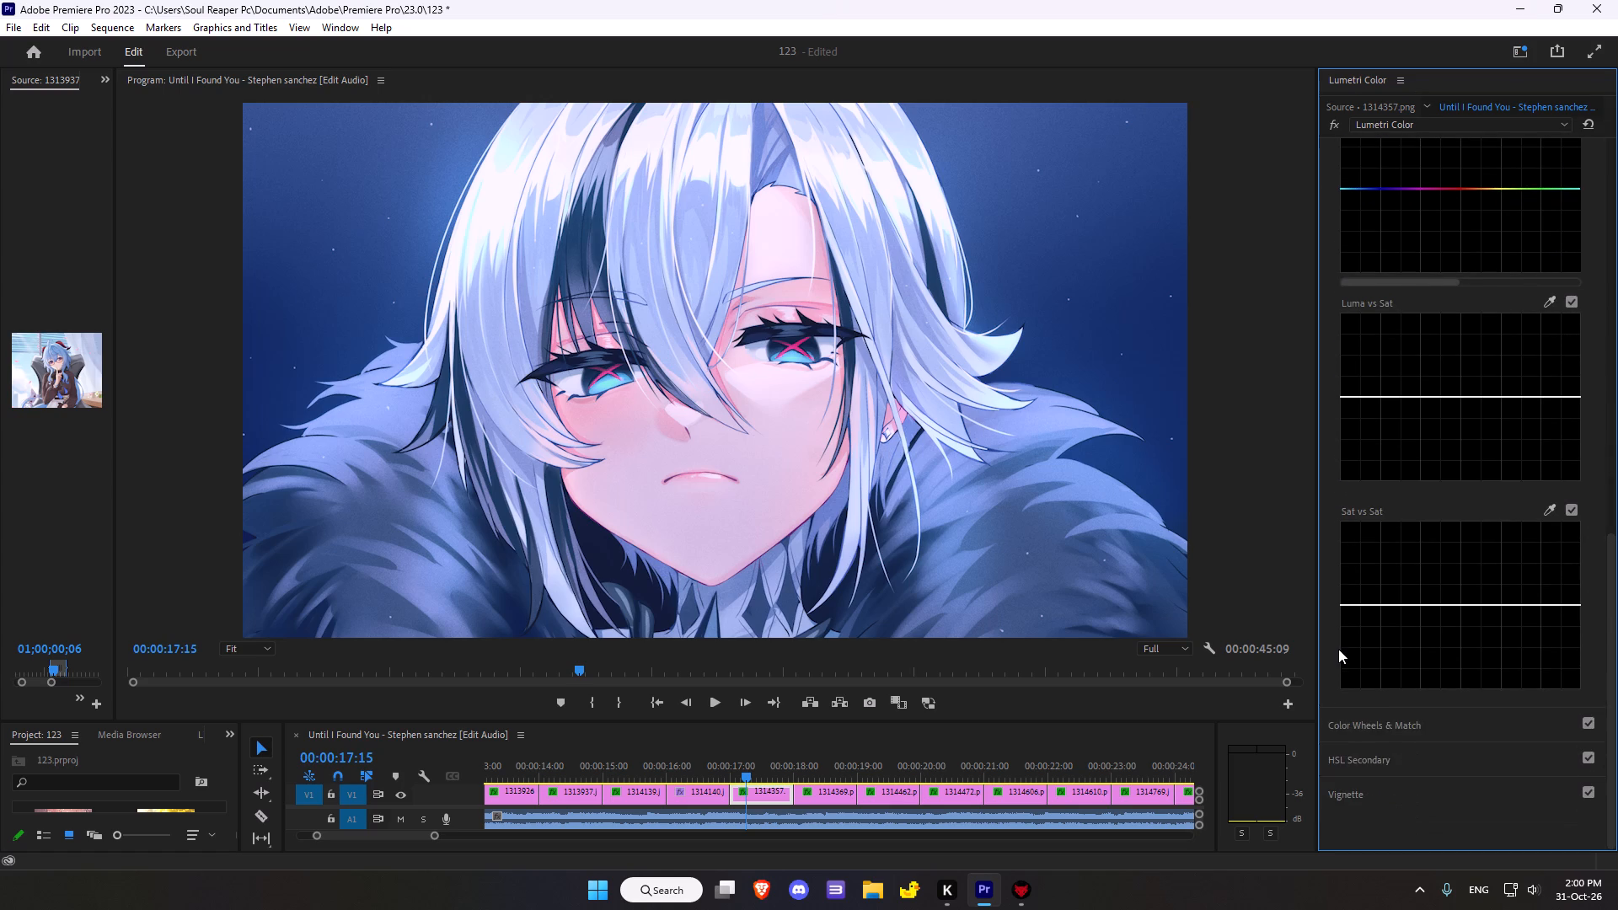
{"action": "scroll", "coordinate": [1338, 649], "scroll_direction": "down", "scroll_amount": 1}
{"action": "left_click", "coordinate": [1363, 800]}
{"action": "left_click_drag", "start_coordinate": [1481, 354], "coordinate": [1468, 351]}
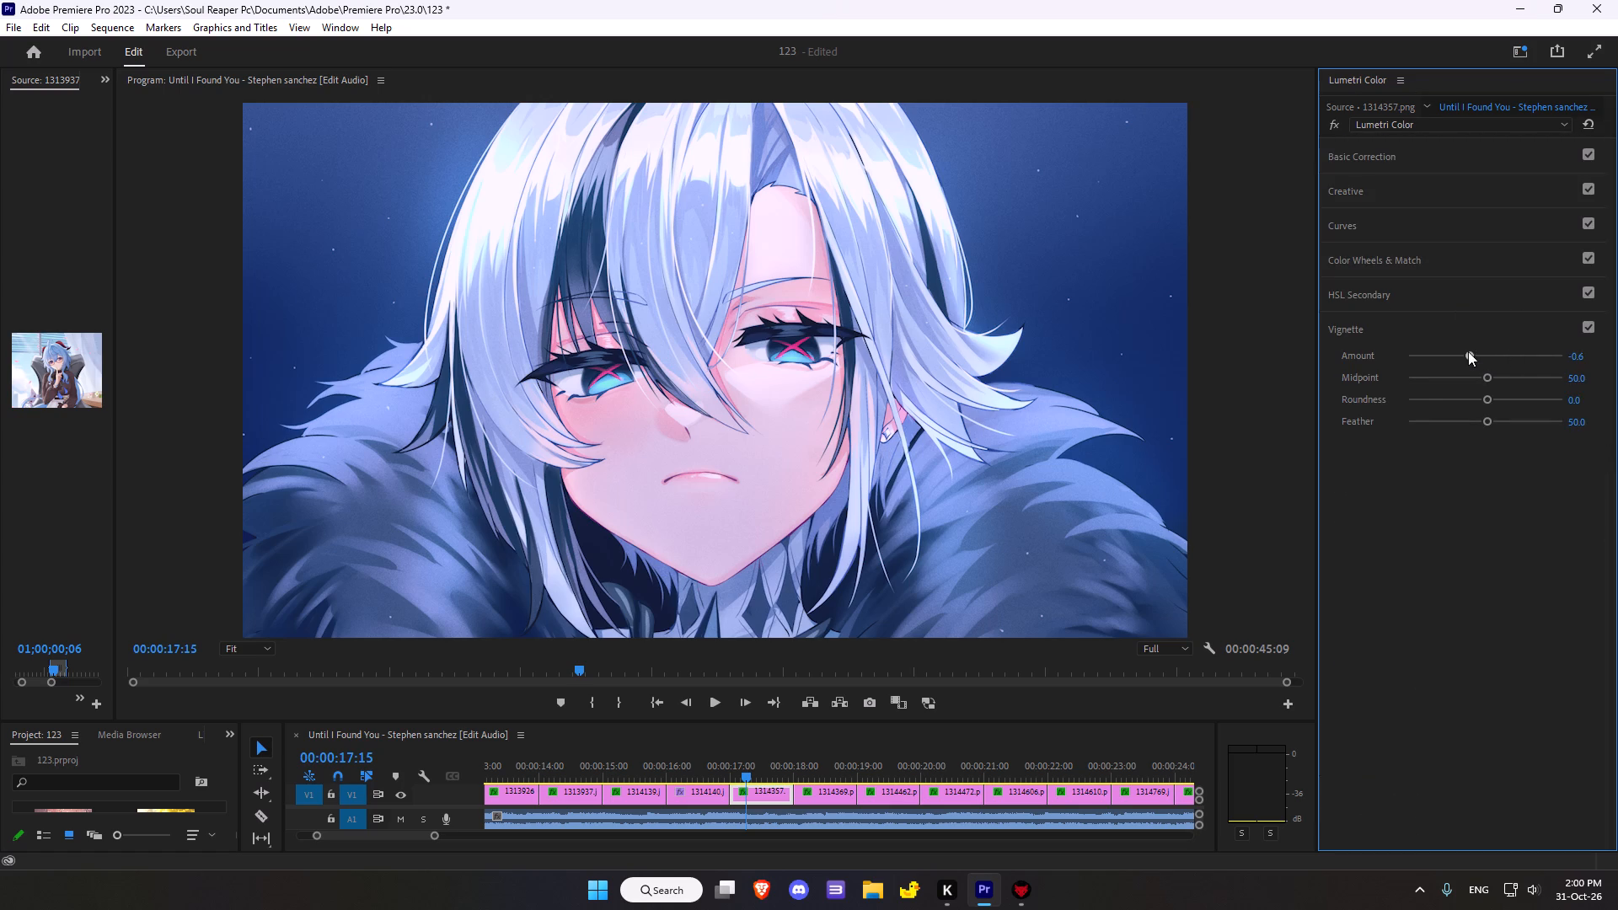
{"action": "left_click_drag", "start_coordinate": [1468, 351], "coordinate": [1465, 355]}
{"action": "left_click", "coordinate": [1485, 376]}
{"action": "left_click_drag", "start_coordinate": [1492, 399], "coordinate": [1501, 394]}
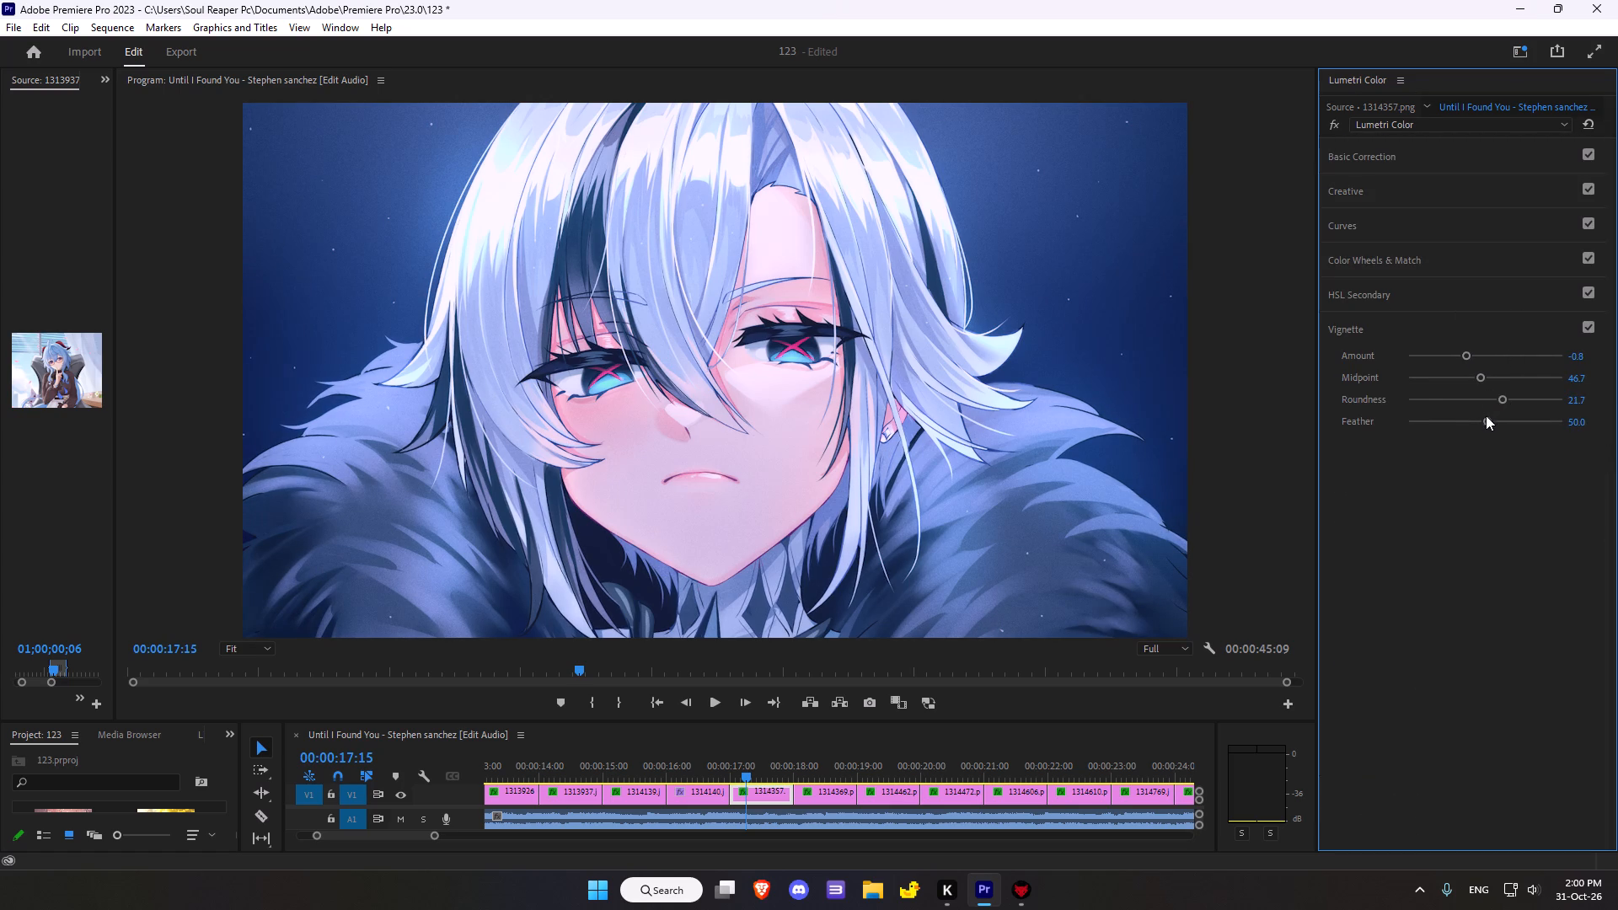
{"action": "left_click_drag", "start_coordinate": [1486, 415], "coordinate": [1472, 415]}
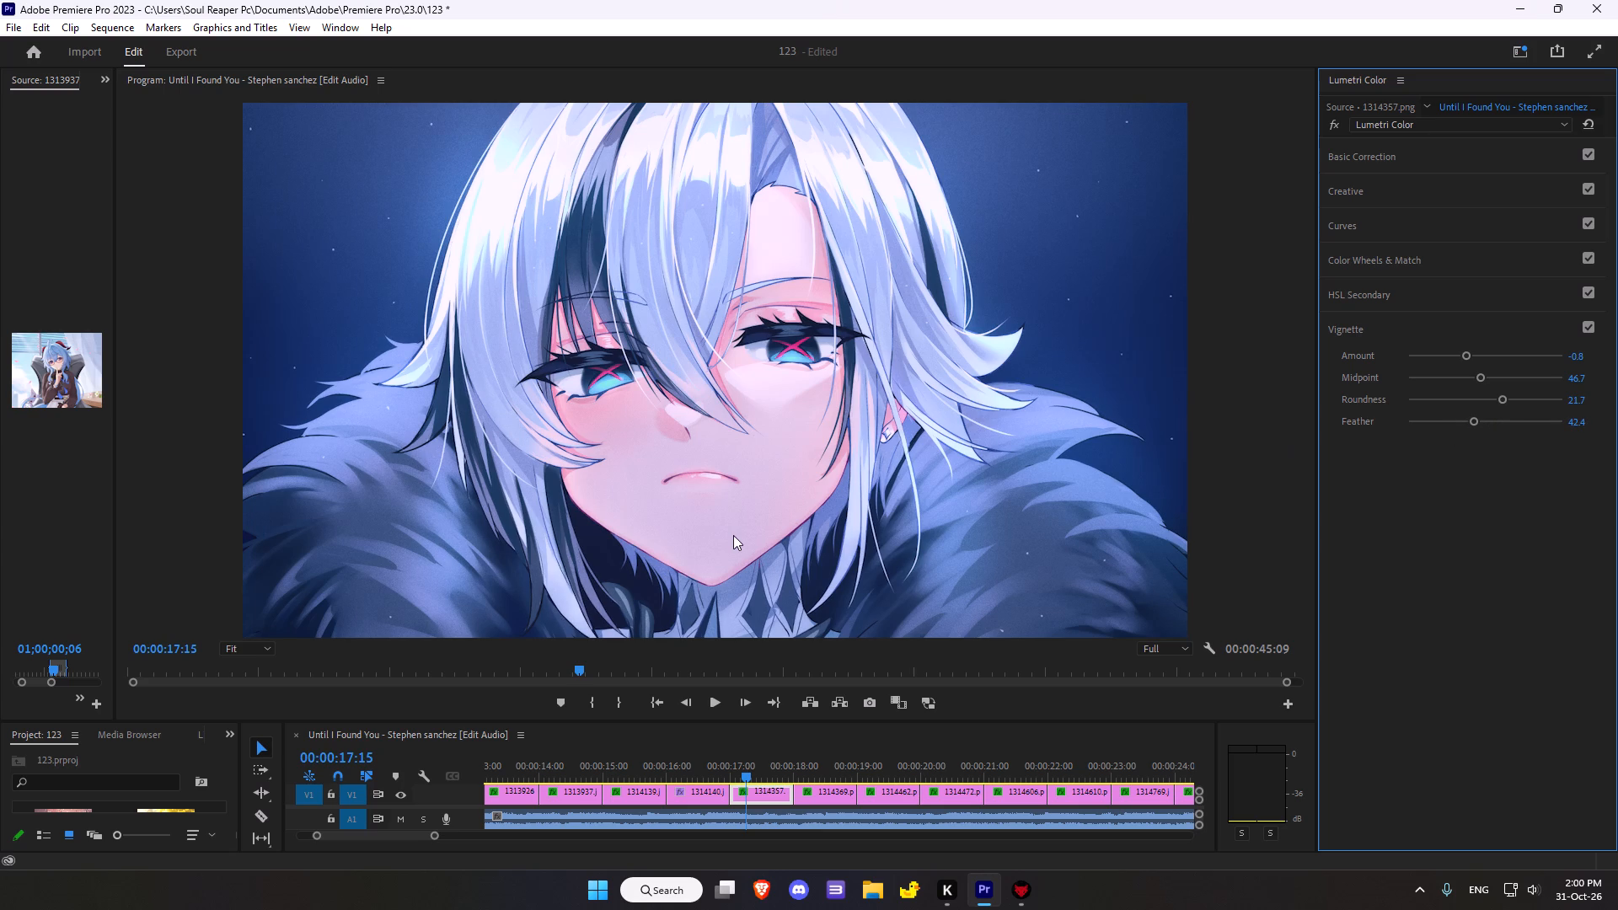